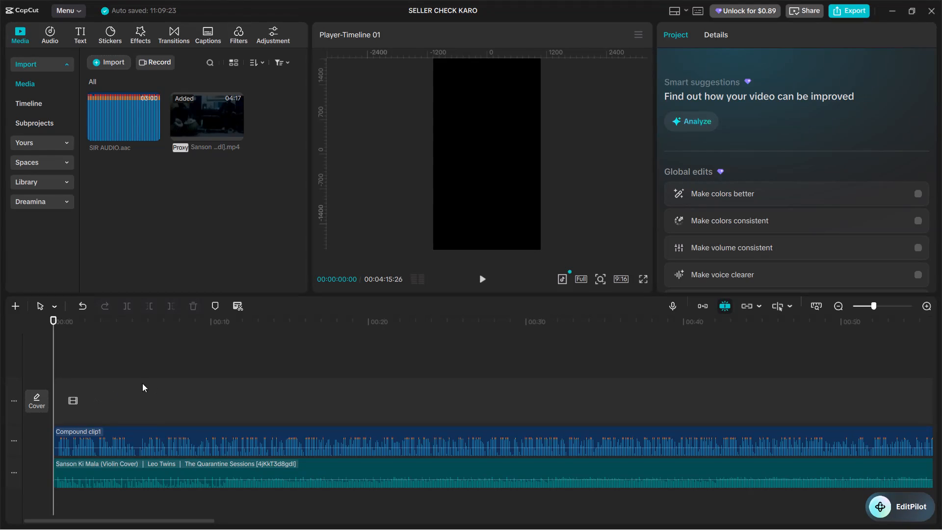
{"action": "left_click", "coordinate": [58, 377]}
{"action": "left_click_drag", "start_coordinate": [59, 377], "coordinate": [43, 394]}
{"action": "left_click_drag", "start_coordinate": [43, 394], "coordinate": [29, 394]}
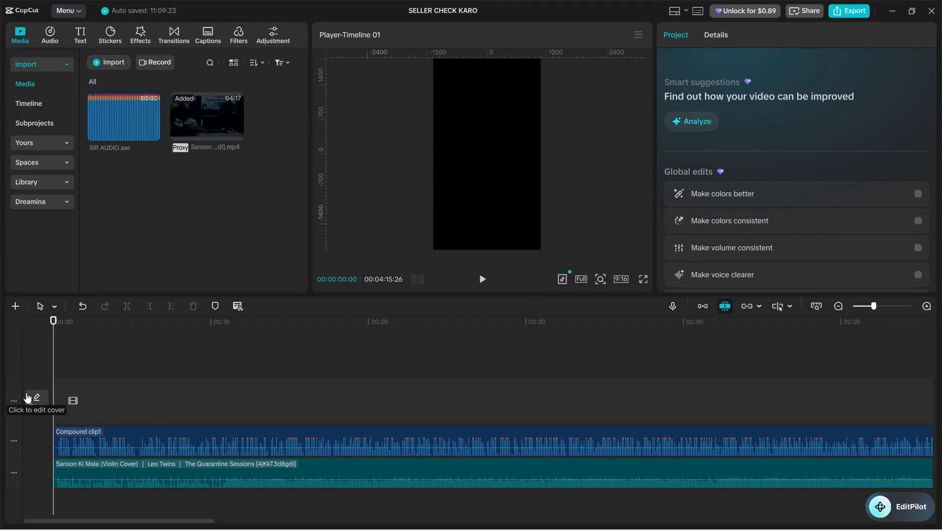
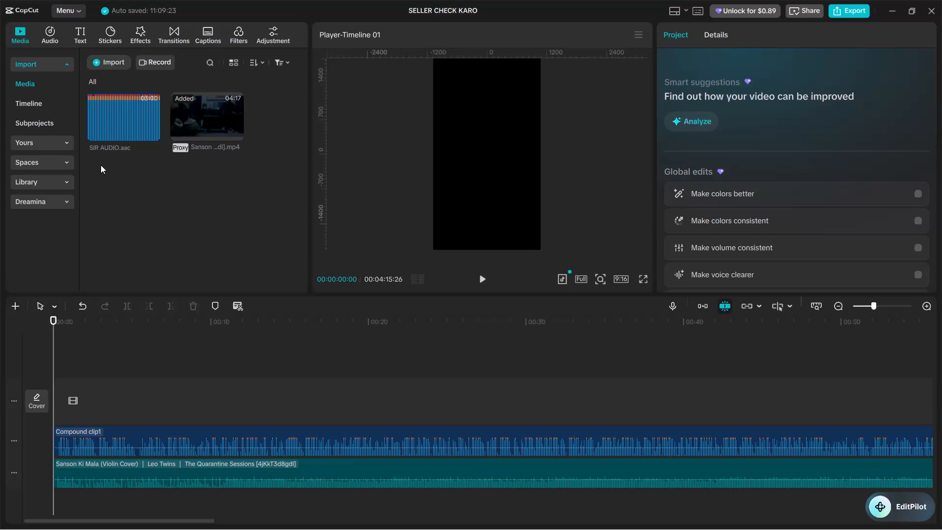
Trim about 7 frames off the beginning of the violin music clip and move it back to the timeline start.
{"action": "left_click", "coordinate": [65, 376]}
{"action": "left_click_drag", "start_coordinate": [65, 376], "coordinate": [54, 393]}
{"action": "key", "text": "space"}
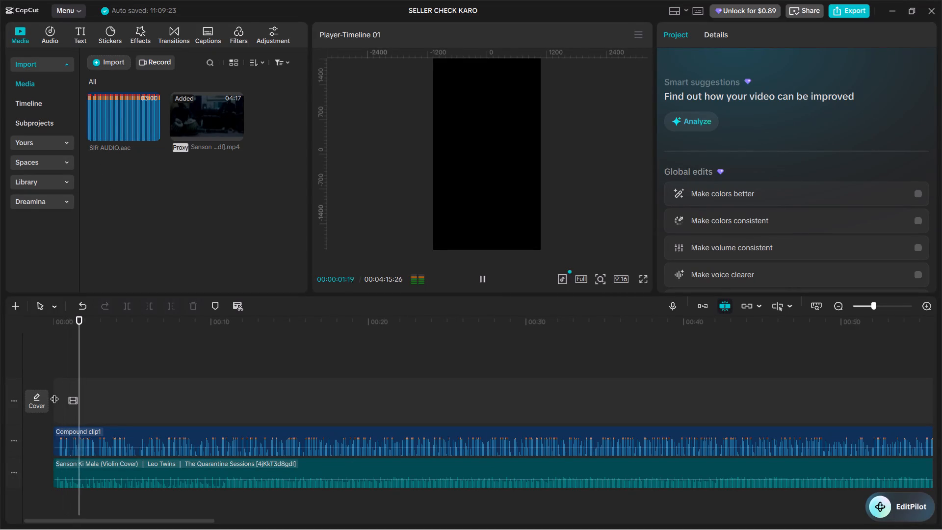
{"action": "key", "text": "space"}
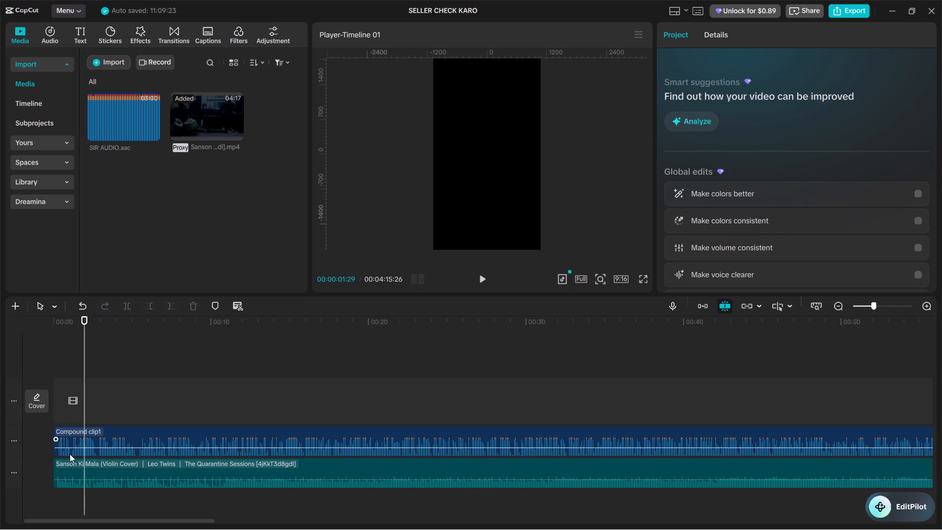
{"action": "scroll", "coordinate": [105, 478], "scroll_direction": "up", "scroll_amount": 7, "text": "ctrl"}
{"action": "scroll", "coordinate": [91, 484], "scroll_direction": "up", "scroll_amount": 2, "text": "alt"}
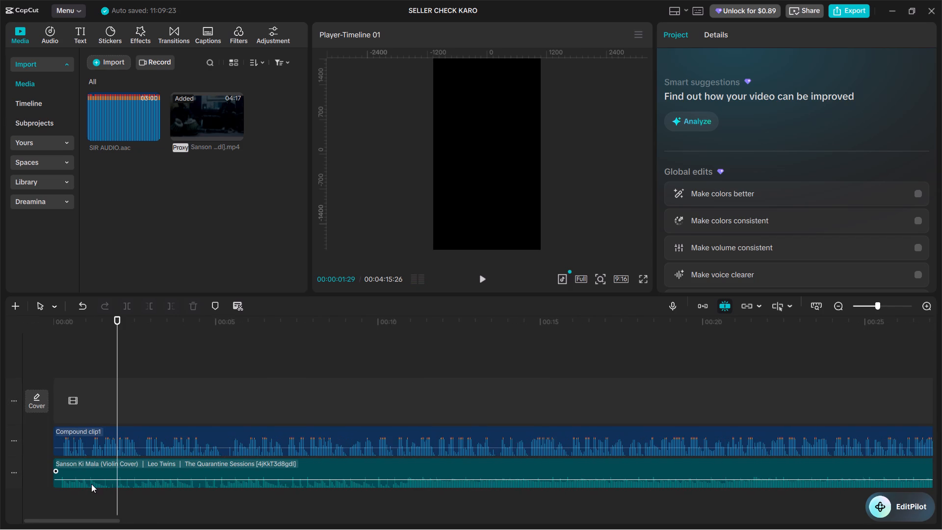
{"action": "scroll", "coordinate": [91, 484], "scroll_direction": "up", "scroll_amount": 4, "text": "alt"}
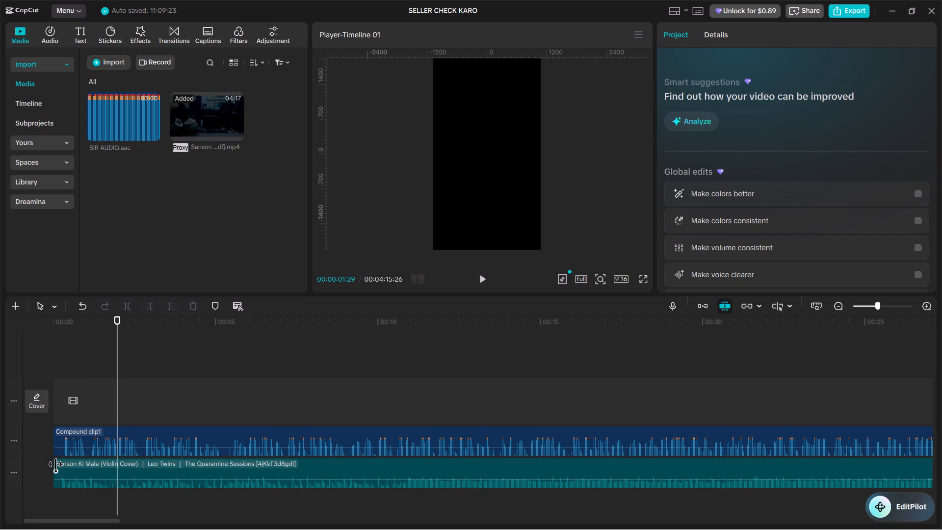
{"action": "left_click_drag", "start_coordinate": [55, 464], "coordinate": [63, 469]}
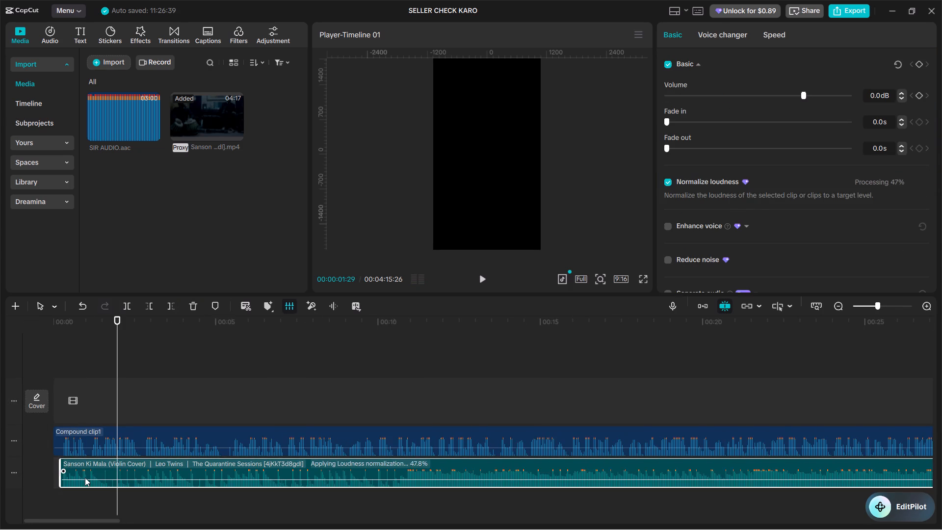
{"action": "left_click_drag", "start_coordinate": [85, 470], "coordinate": [63, 471]}
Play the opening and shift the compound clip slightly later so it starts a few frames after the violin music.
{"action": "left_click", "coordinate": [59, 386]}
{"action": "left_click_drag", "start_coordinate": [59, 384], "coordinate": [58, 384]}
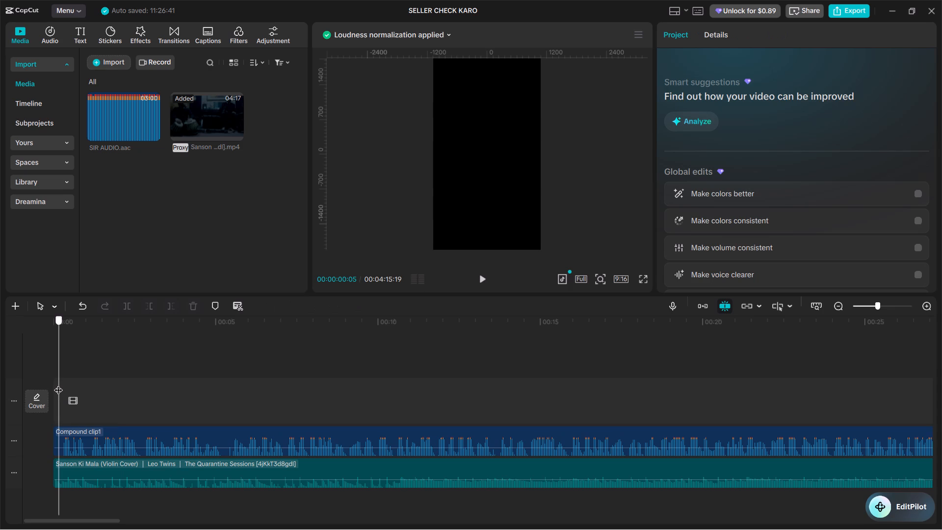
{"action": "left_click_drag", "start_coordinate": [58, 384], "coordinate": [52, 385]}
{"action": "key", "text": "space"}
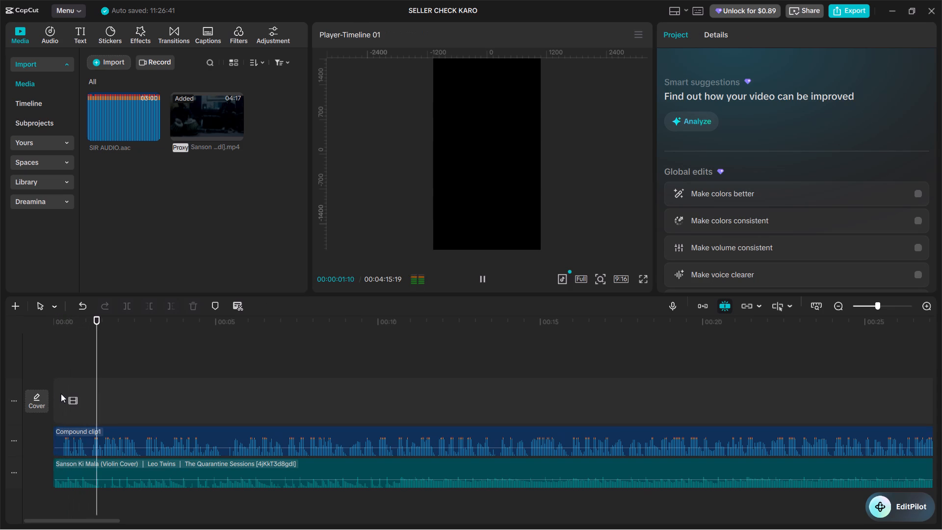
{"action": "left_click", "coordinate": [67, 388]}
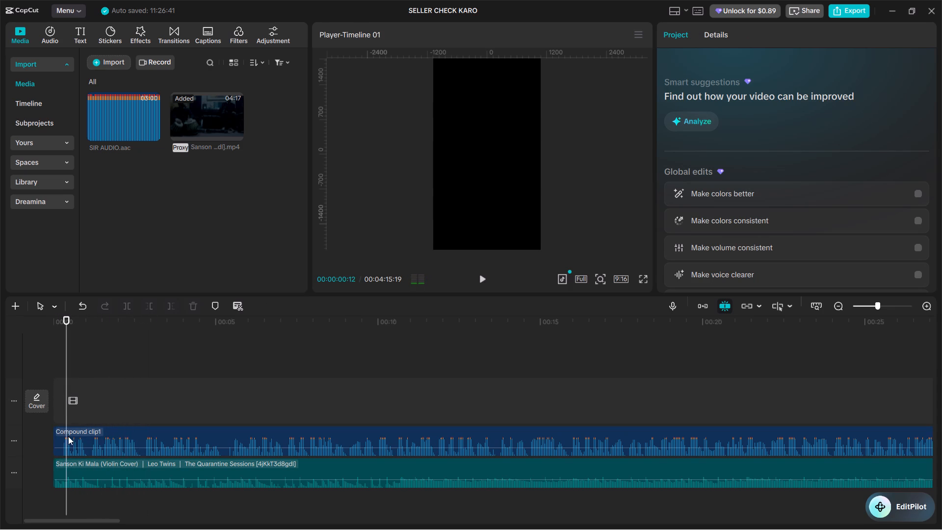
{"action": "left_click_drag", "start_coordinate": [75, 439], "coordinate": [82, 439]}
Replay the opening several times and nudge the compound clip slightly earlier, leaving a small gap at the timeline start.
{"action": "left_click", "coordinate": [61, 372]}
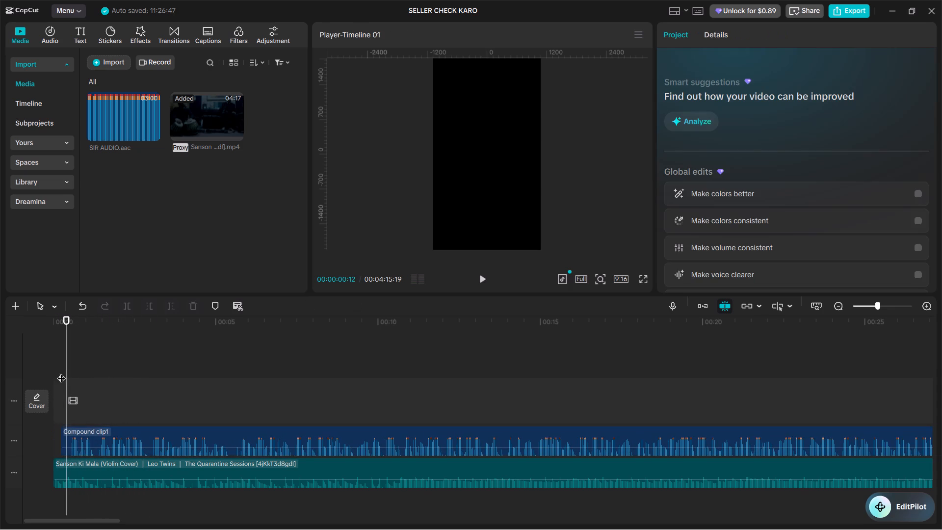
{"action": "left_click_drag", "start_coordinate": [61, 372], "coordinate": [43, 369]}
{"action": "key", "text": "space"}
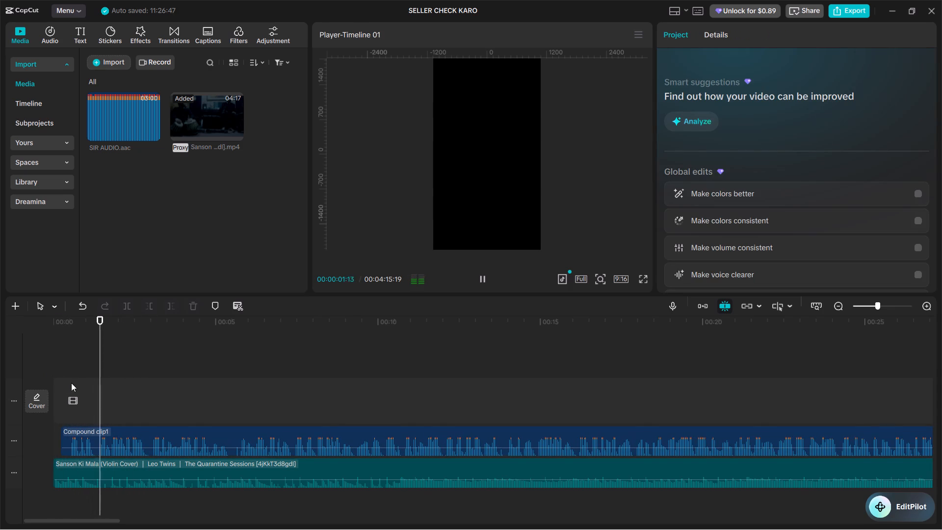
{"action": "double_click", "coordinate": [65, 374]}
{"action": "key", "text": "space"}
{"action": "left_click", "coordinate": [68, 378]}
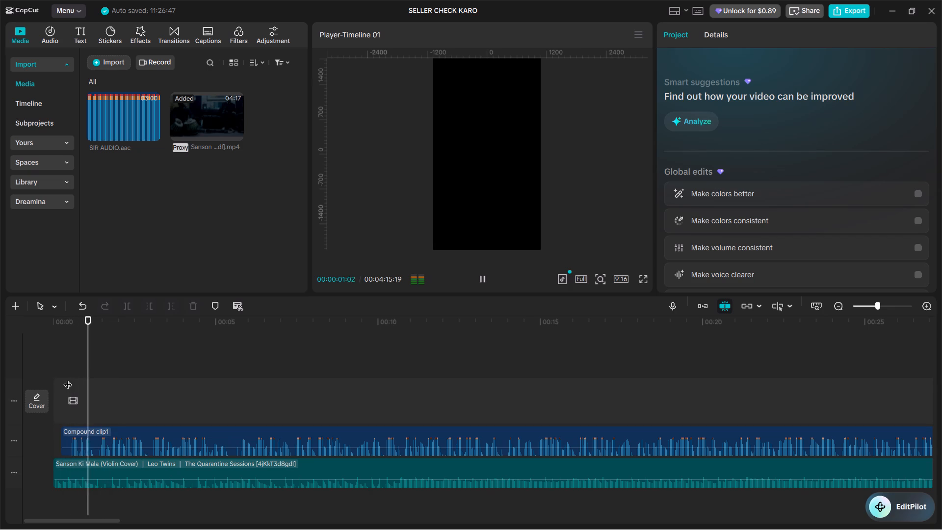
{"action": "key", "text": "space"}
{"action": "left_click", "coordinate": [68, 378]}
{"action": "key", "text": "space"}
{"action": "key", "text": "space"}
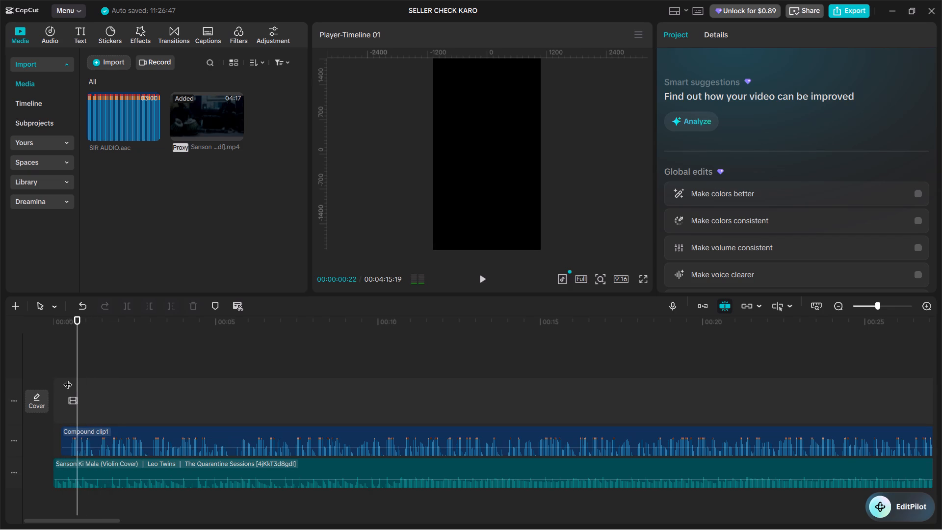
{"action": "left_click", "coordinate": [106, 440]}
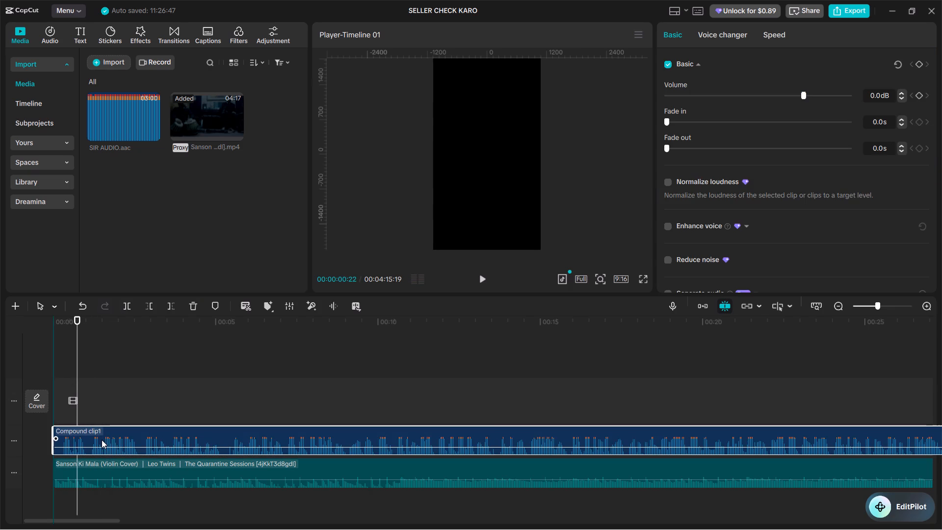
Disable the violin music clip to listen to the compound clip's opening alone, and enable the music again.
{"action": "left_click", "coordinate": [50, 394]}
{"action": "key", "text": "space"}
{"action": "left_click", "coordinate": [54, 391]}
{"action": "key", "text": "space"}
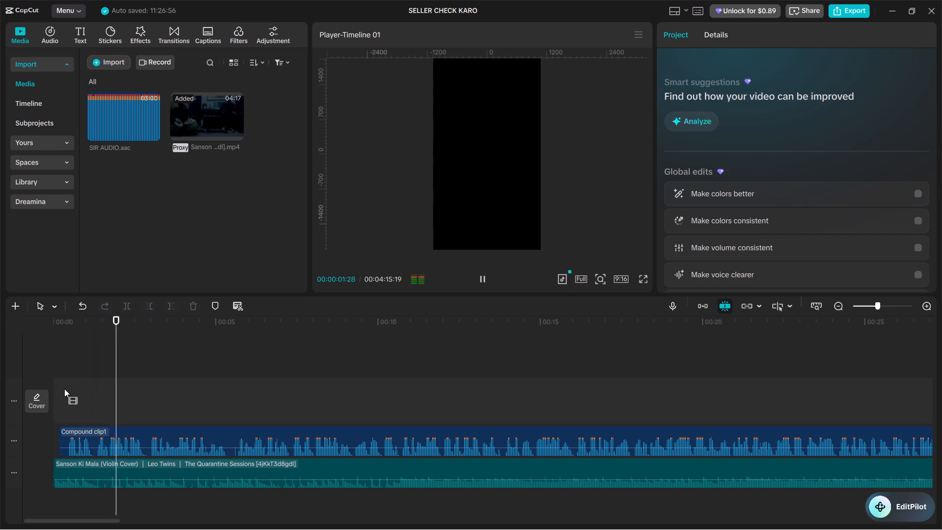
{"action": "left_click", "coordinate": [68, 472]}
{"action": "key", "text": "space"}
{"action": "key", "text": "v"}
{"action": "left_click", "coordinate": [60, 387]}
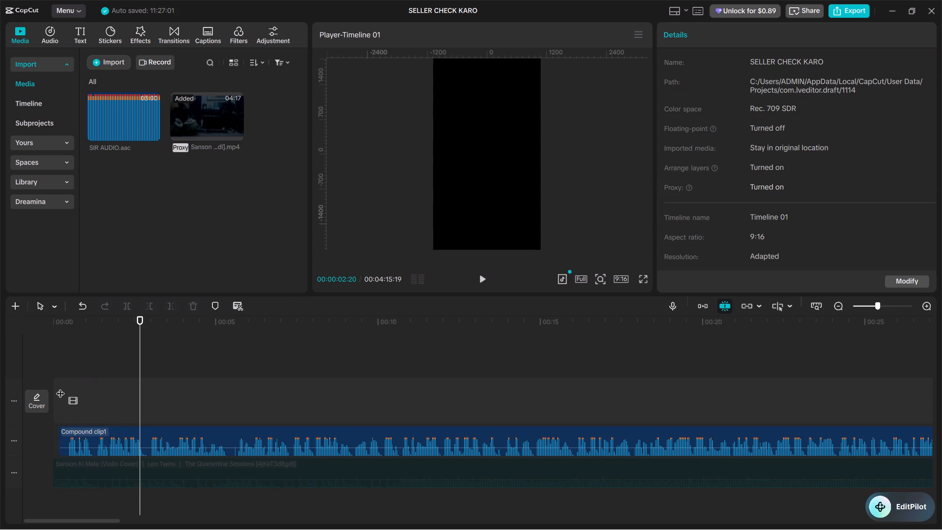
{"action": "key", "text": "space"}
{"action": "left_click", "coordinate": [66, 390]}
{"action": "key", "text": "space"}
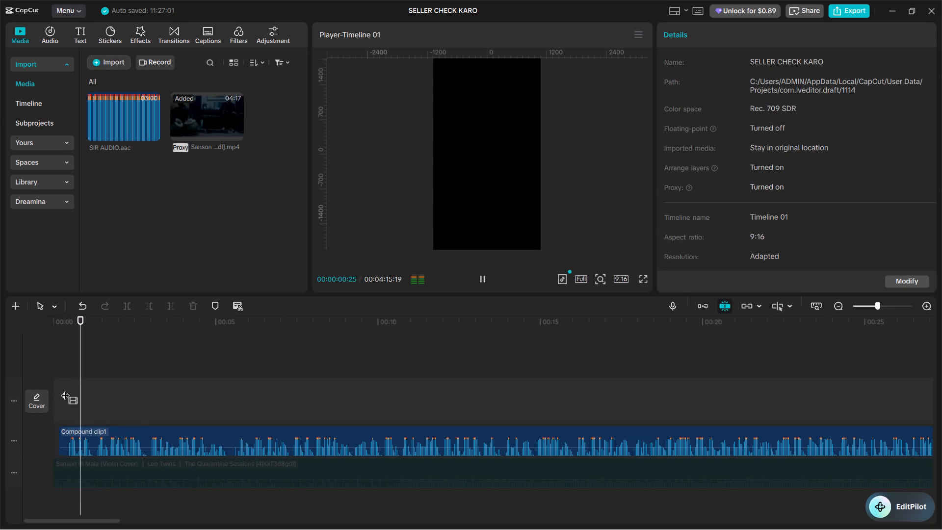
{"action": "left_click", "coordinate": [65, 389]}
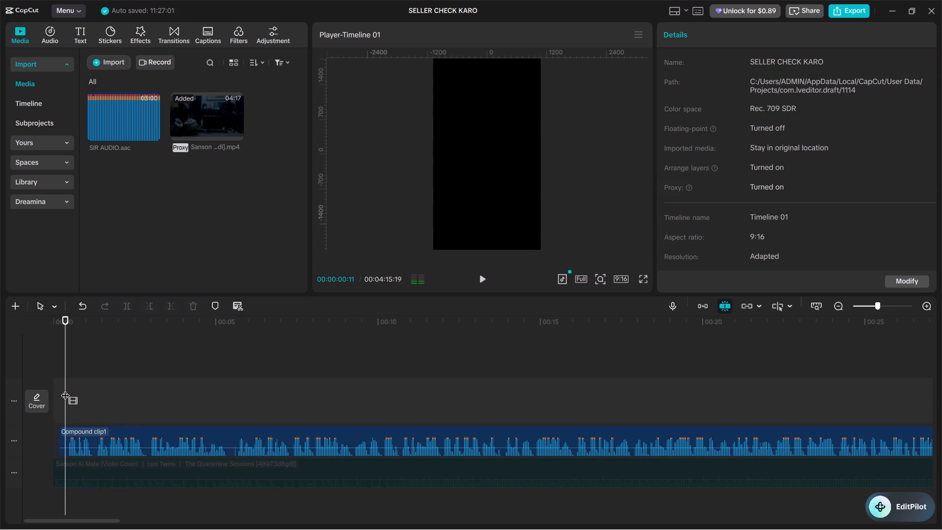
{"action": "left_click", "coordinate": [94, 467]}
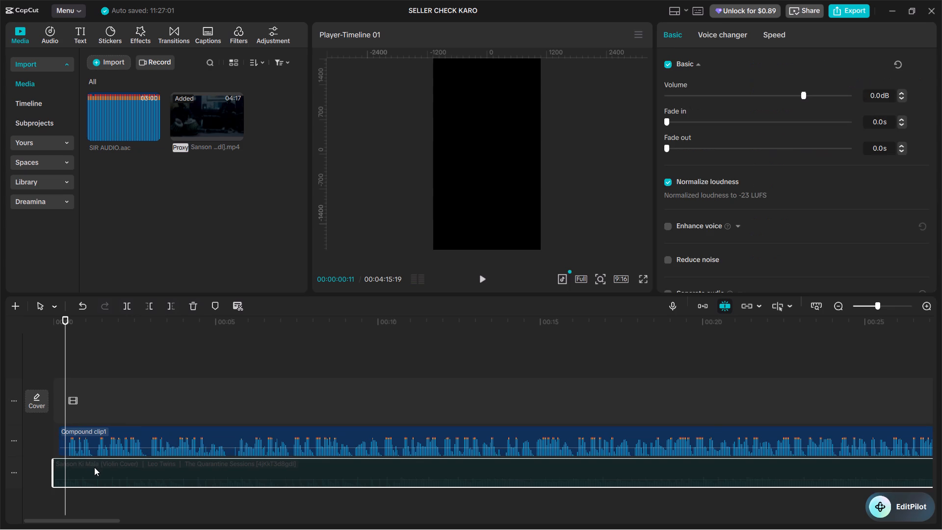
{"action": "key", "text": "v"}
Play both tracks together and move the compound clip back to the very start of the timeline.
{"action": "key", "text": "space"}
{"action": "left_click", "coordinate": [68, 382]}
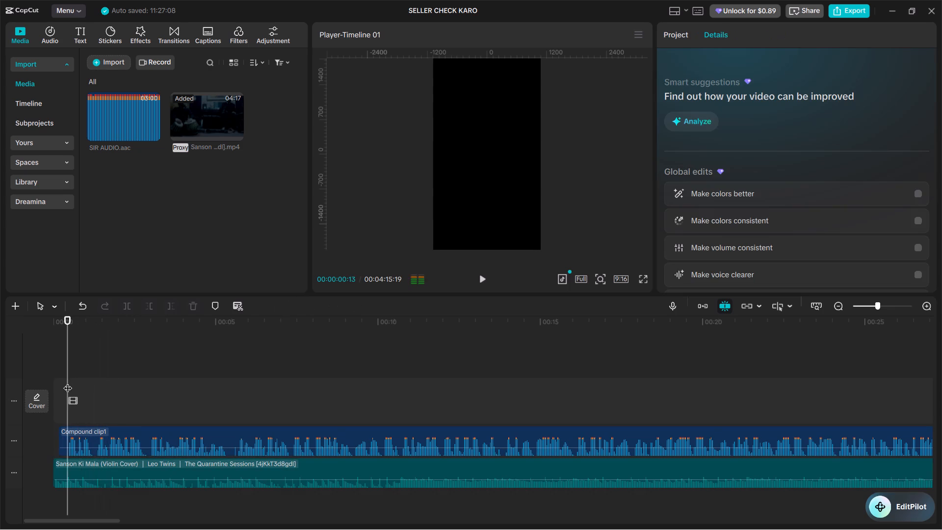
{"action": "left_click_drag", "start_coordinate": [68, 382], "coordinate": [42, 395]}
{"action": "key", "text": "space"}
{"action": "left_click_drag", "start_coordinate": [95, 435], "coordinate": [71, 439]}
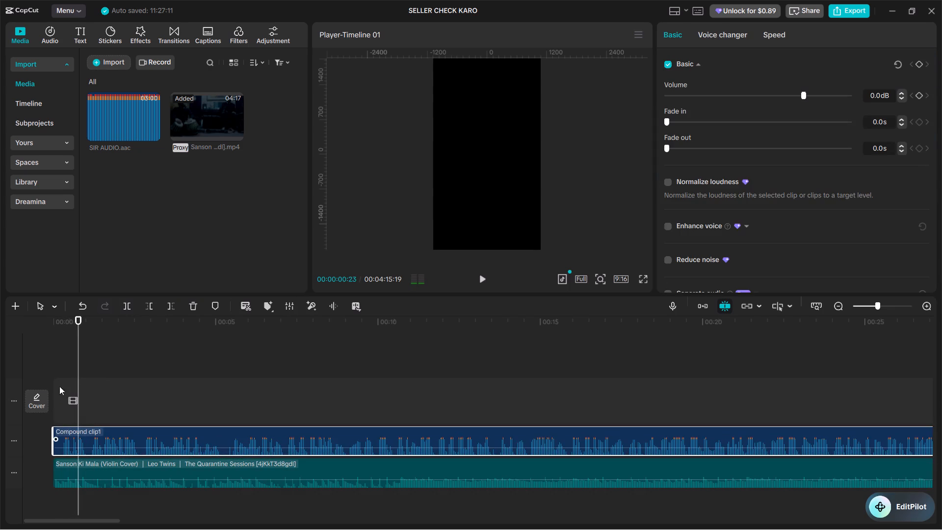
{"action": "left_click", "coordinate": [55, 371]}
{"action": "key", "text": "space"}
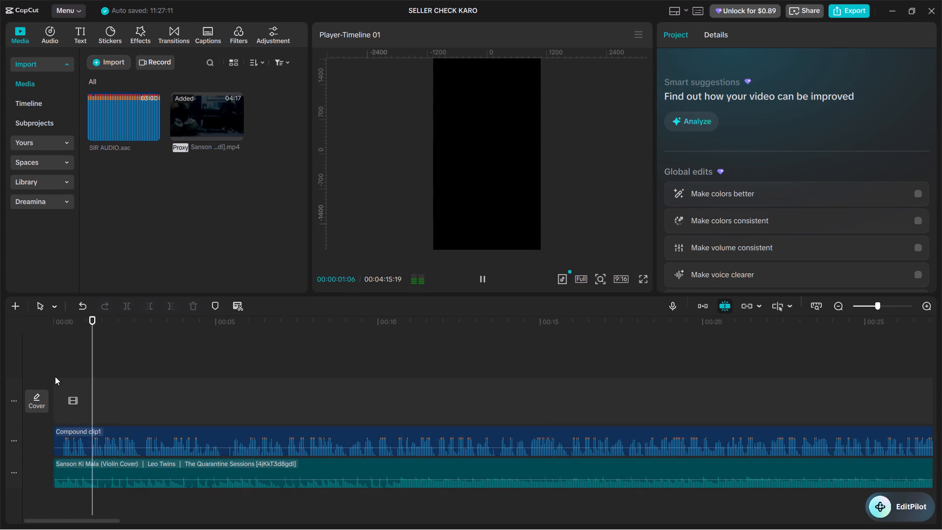
Split the violin music at 00:01:50:03, just past the end of the compound clip, and delete the remaining part.
{"action": "scroll", "coordinate": [198, 413], "scroll_direction": "down", "scroll_amount": 15, "text": "ctrl"}
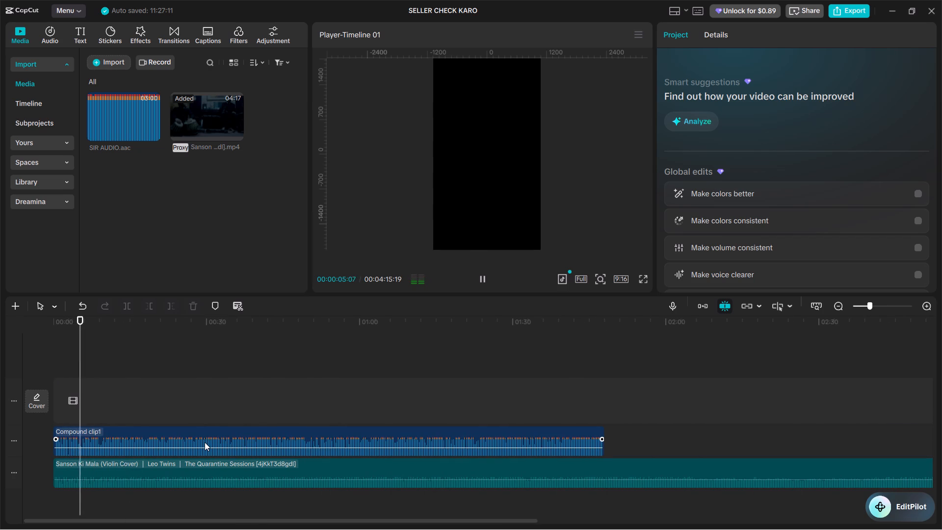
{"action": "left_click", "coordinate": [602, 393]}
{"action": "left_click_drag", "start_coordinate": [602, 393], "coordinate": [611, 399]}
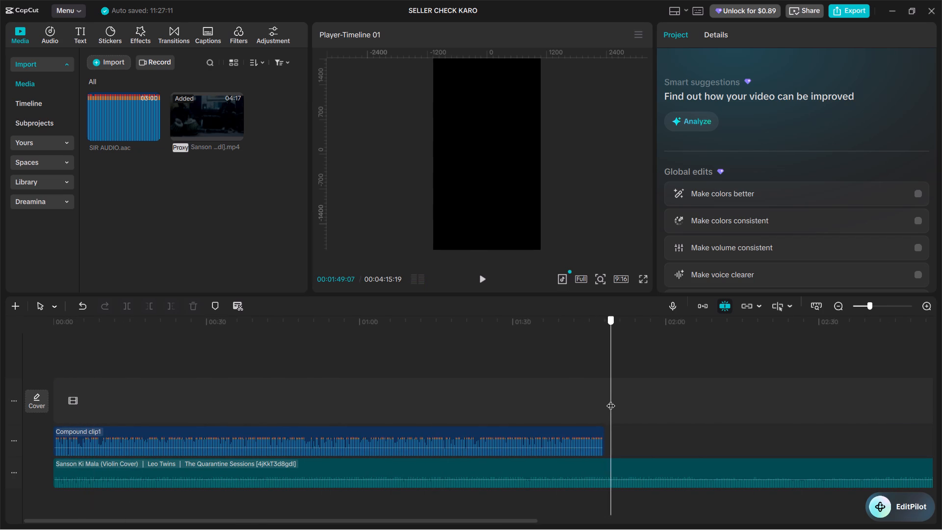
{"action": "left_click_drag", "start_coordinate": [611, 399], "coordinate": [615, 405]}
{"action": "left_click", "coordinate": [635, 470]}
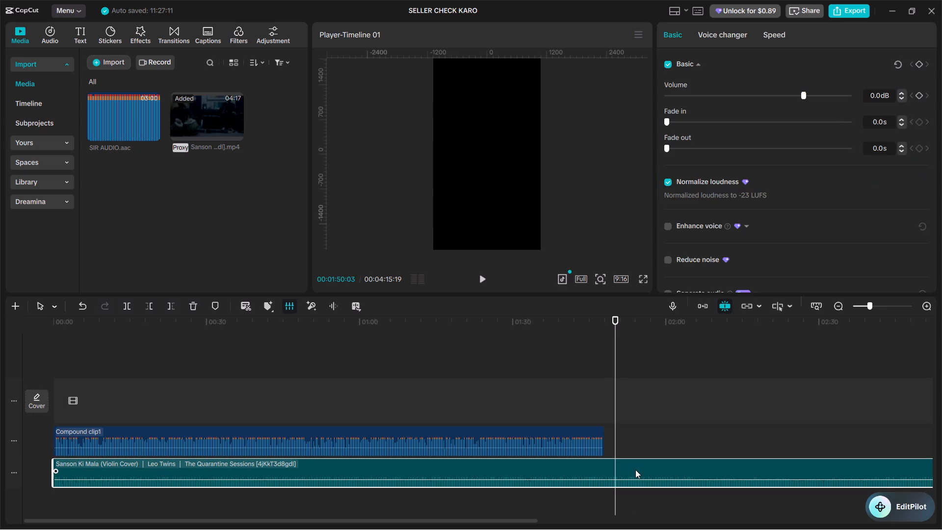
{"action": "key", "text": "ctrl+b"}
{"action": "key", "text": "BackSpace"}
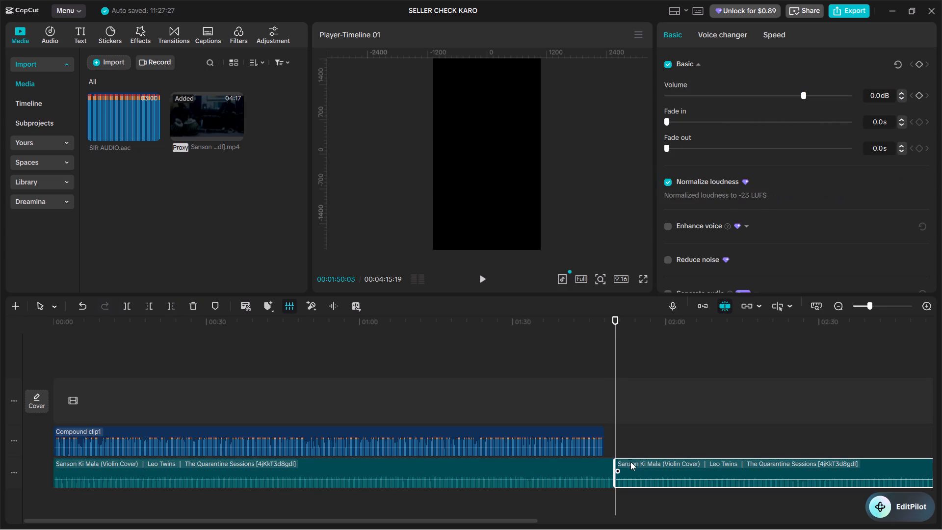
Set the fade out of the violin music clip to 3.7 s.
{"action": "left_click", "coordinate": [612, 469]}
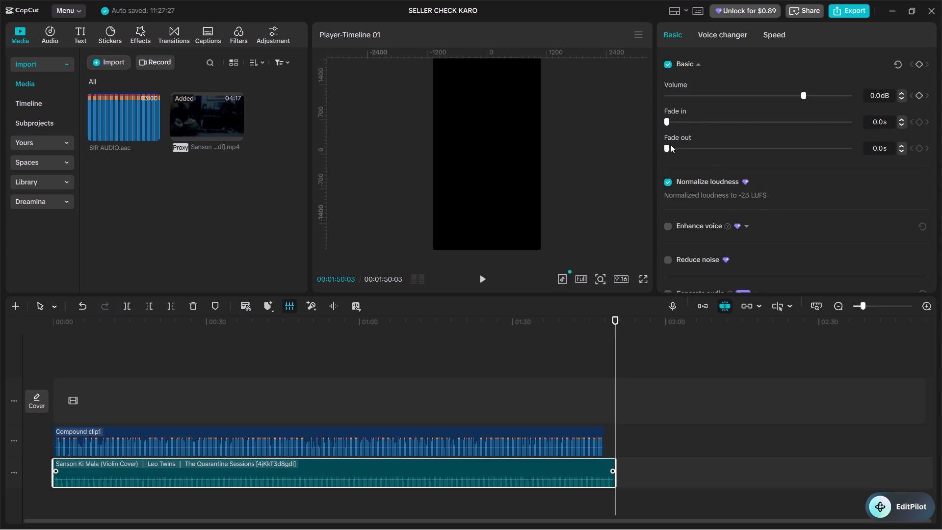
{"action": "left_click_drag", "start_coordinate": [667, 146], "coordinate": [734, 157]}
{"action": "left_click_drag", "start_coordinate": [734, 157], "coordinate": [734, 157]}
Play the final section of the timeline and lower the violin music clip's volume to -1.0 dB.
{"action": "left_click", "coordinate": [604, 383]}
{"action": "left_click", "coordinate": [597, 384]}
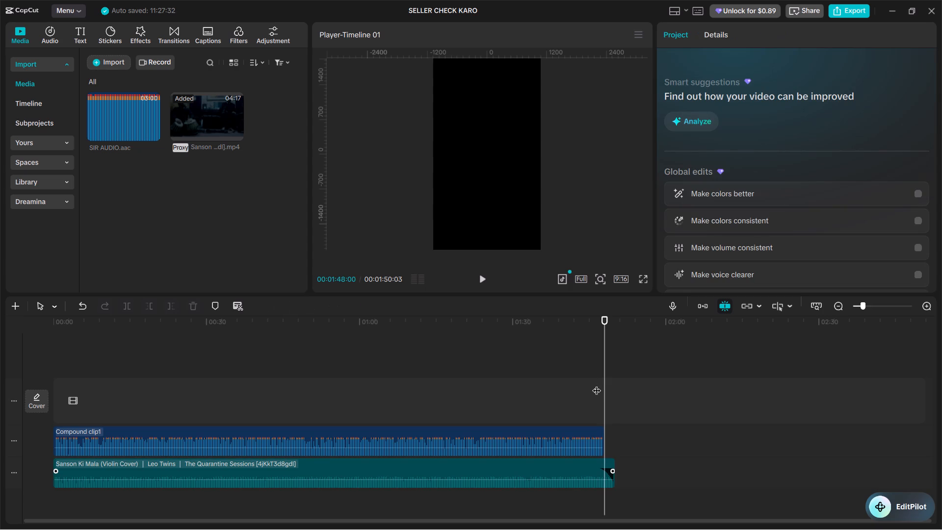
{"action": "key", "text": "space"}
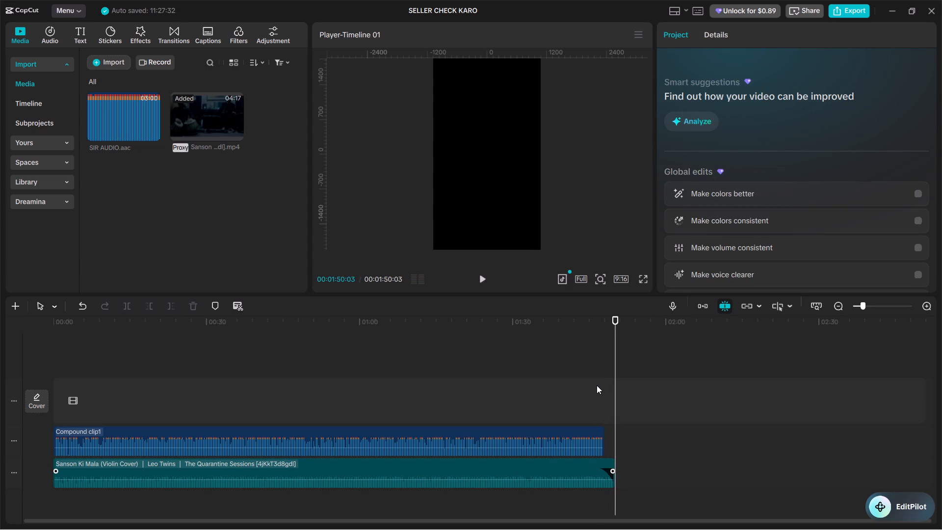
{"action": "left_click", "coordinate": [499, 391]}
{"action": "key", "text": "space"}
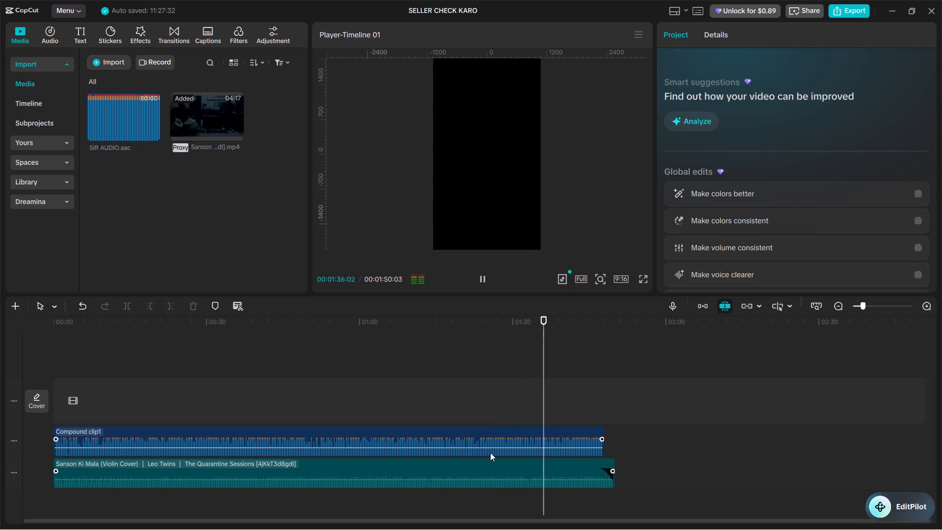
{"action": "left_click", "coordinate": [484, 465]}
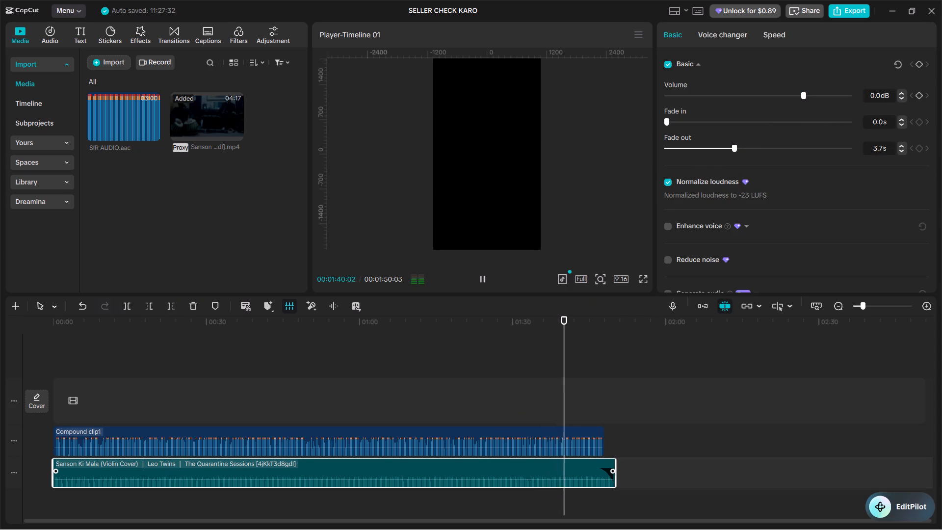
{"action": "key", "text": "space"}
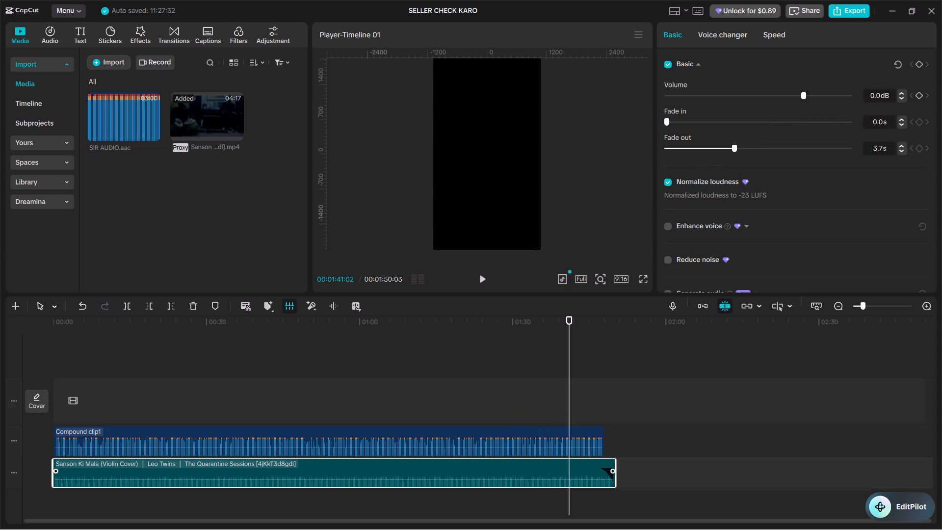
{"action": "triple_click", "coordinate": [903, 98]}
{"action": "triple_click", "coordinate": [903, 98]}
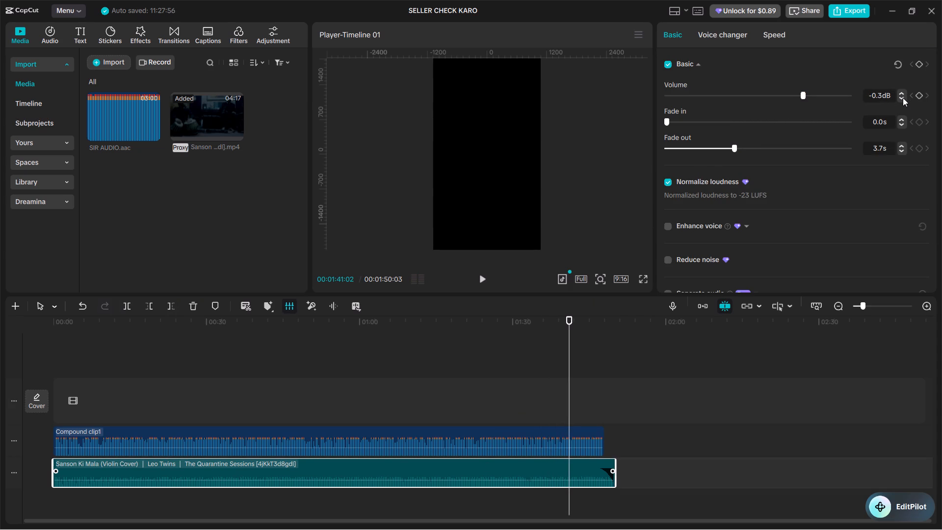
{"action": "double_click", "coordinate": [903, 99]}
{"action": "double_click", "coordinate": [903, 99]}
Play the timeline from about 00:01:23 and return the playhead to the start.
{"action": "left_click", "coordinate": [476, 379]}
{"action": "key", "text": "space"}
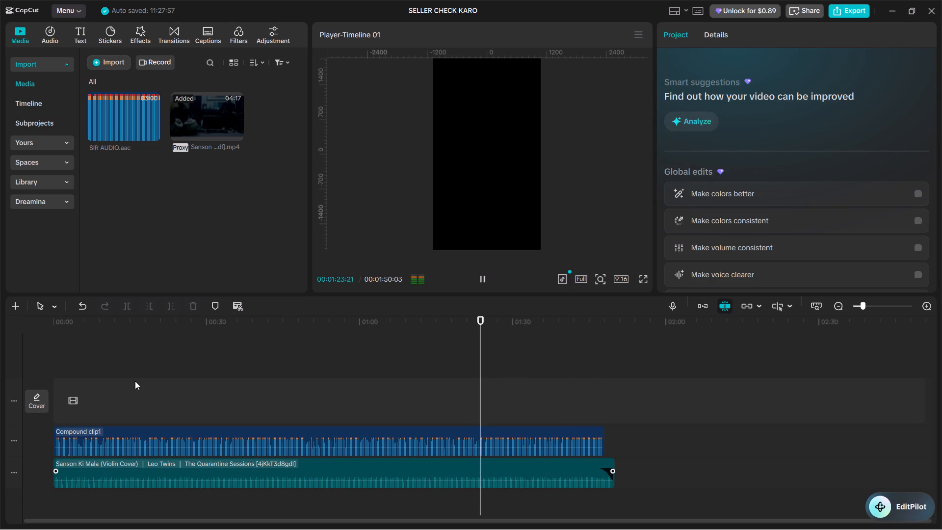
{"action": "left_click", "coordinate": [131, 380]}
{"action": "left_click_drag", "start_coordinate": [131, 381], "coordinate": [44, 408]}
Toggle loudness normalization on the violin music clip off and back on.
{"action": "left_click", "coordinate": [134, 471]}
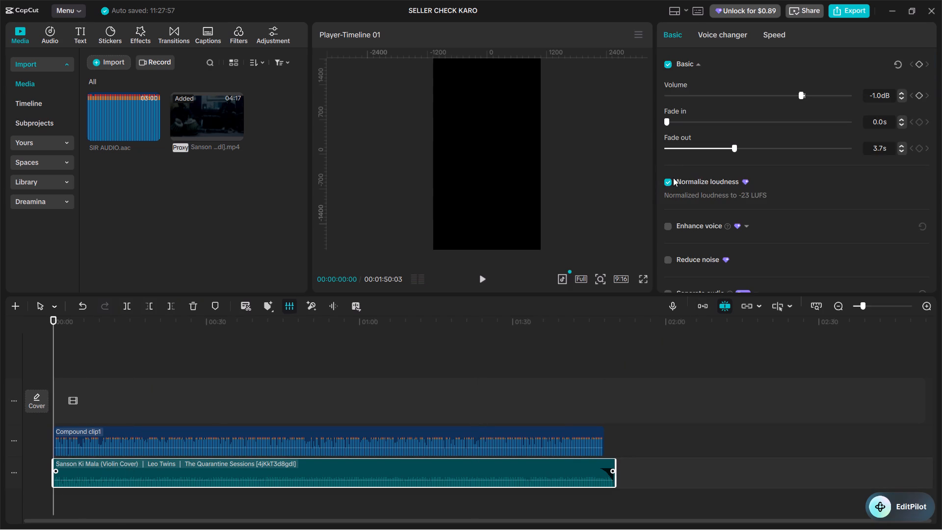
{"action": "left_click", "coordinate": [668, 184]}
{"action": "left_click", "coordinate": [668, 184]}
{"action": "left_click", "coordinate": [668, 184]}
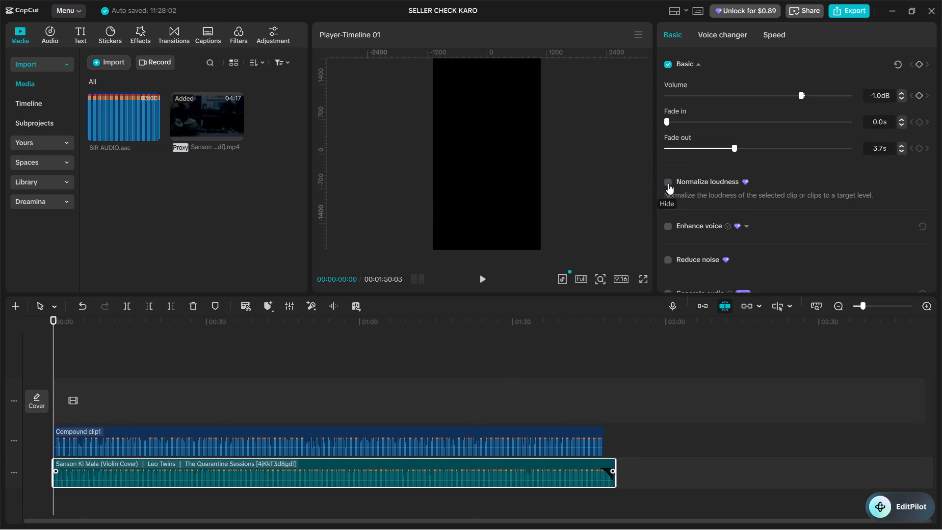
Play from the start and lower the violin music clip's volume to -2.5 dB.
{"action": "key", "text": "space"}
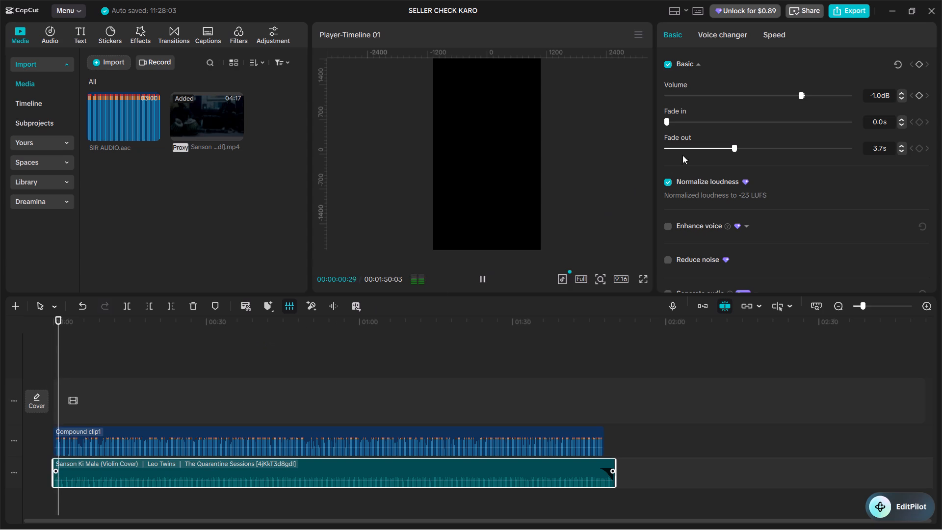
{"action": "triple_click", "coordinate": [900, 97]}
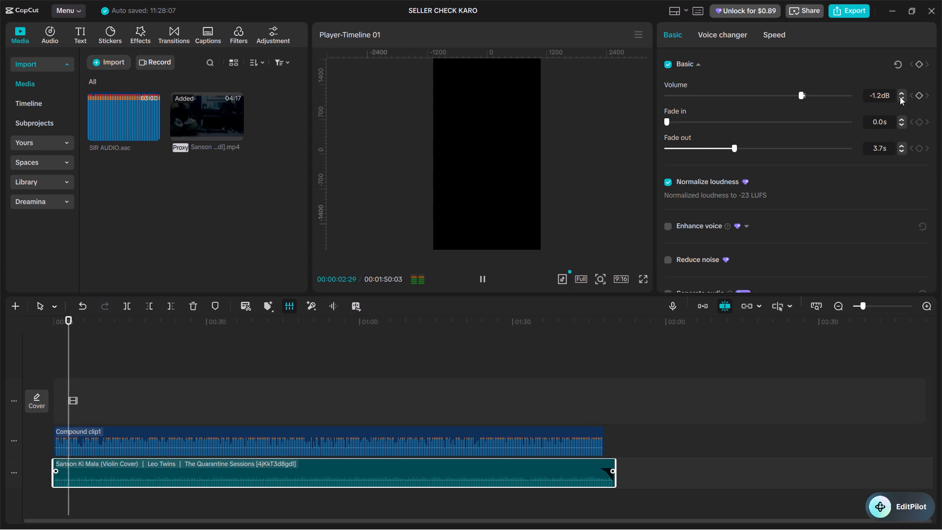
{"action": "triple_click", "coordinate": [900, 97]}
{"action": "triple_click", "coordinate": [900, 97]}
{"action": "left_click", "coordinate": [900, 97]}
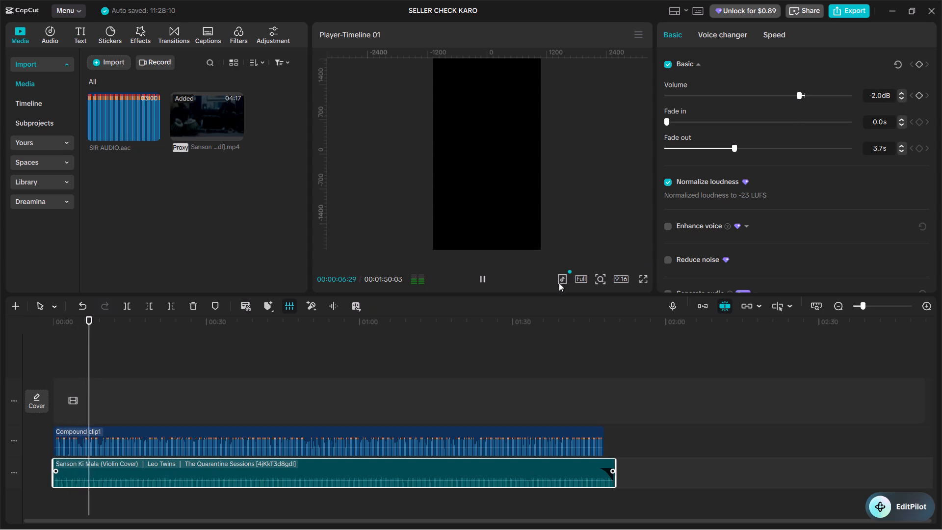
{"action": "double_click", "coordinate": [903, 97]}
{"action": "left_click", "coordinate": [903, 97]}
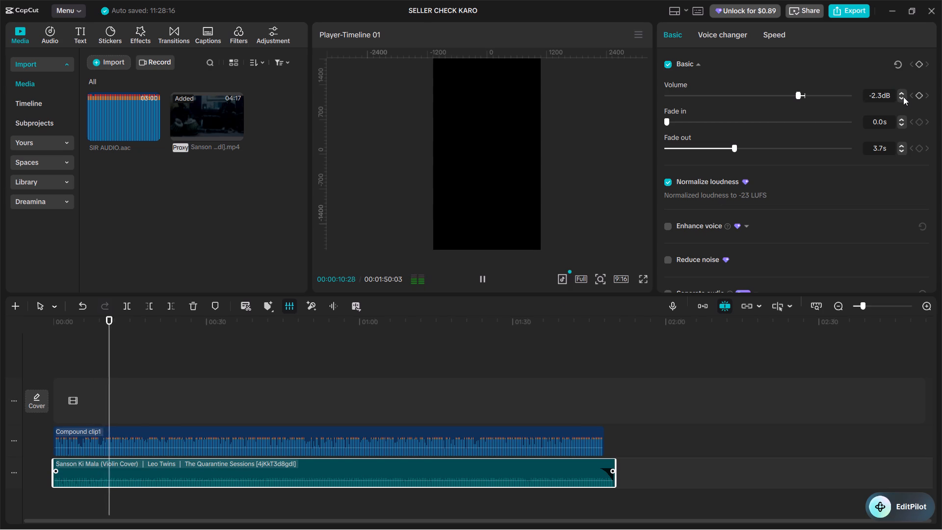
{"action": "double_click", "coordinate": [903, 97]}
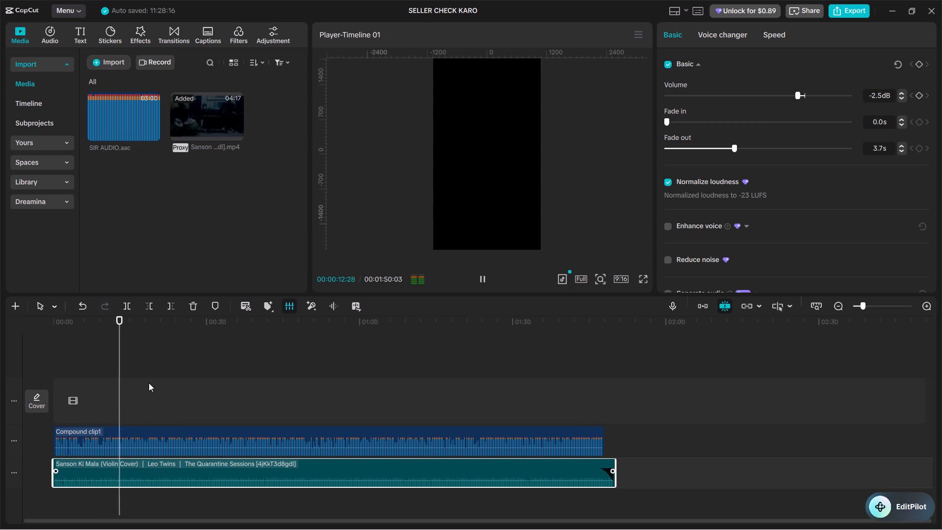
Replay the opening seconds of the timeline several times to check how the voice and music start together.
{"action": "left_click", "coordinate": [73, 378]}
{"action": "left_click_drag", "start_coordinate": [72, 379], "coordinate": [46, 393]}
{"action": "key", "text": "space"}
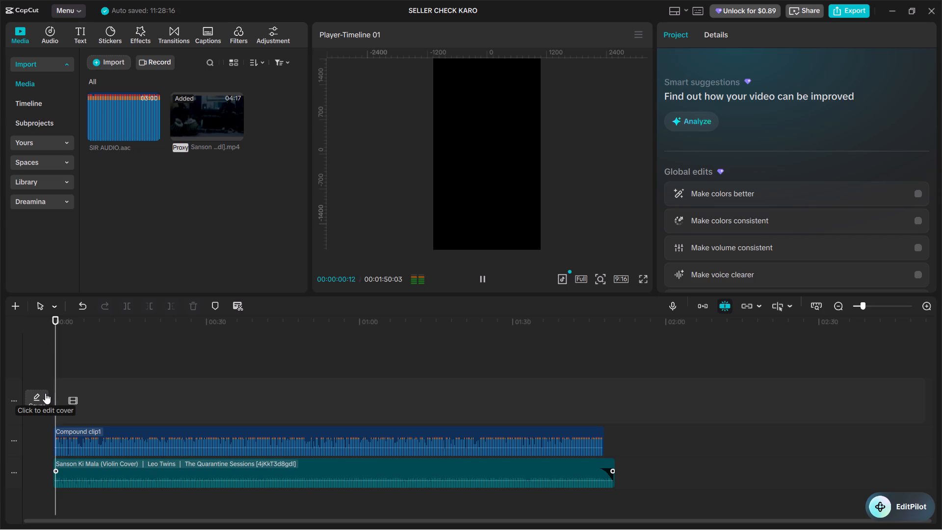
{"action": "left_click", "coordinate": [62, 378]}
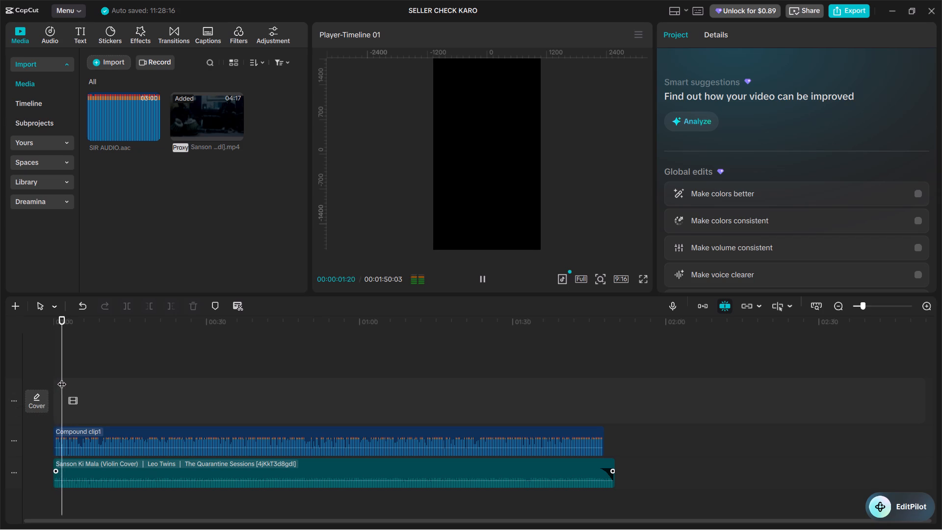
{"action": "left_click_drag", "start_coordinate": [62, 378], "coordinate": [42, 378]}
{"action": "key", "text": "space"}
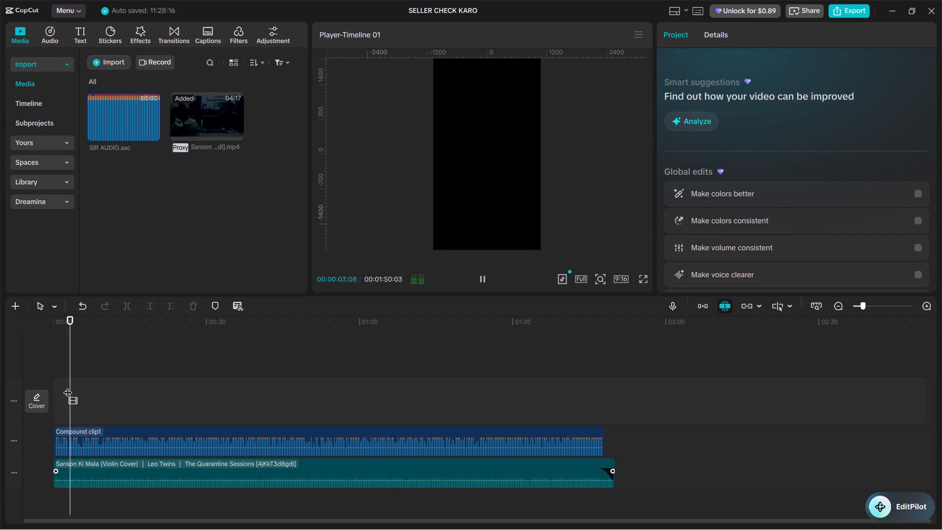
{"action": "left_click", "coordinate": [68, 386]}
{"action": "left_click_drag", "start_coordinate": [68, 386], "coordinate": [41, 393]}
Shift the compound clip slightly later so it starts at about 00:00:00:18, and play the opening.
{"action": "scroll", "coordinate": [81, 437], "scroll_direction": "up", "scroll_amount": 6}
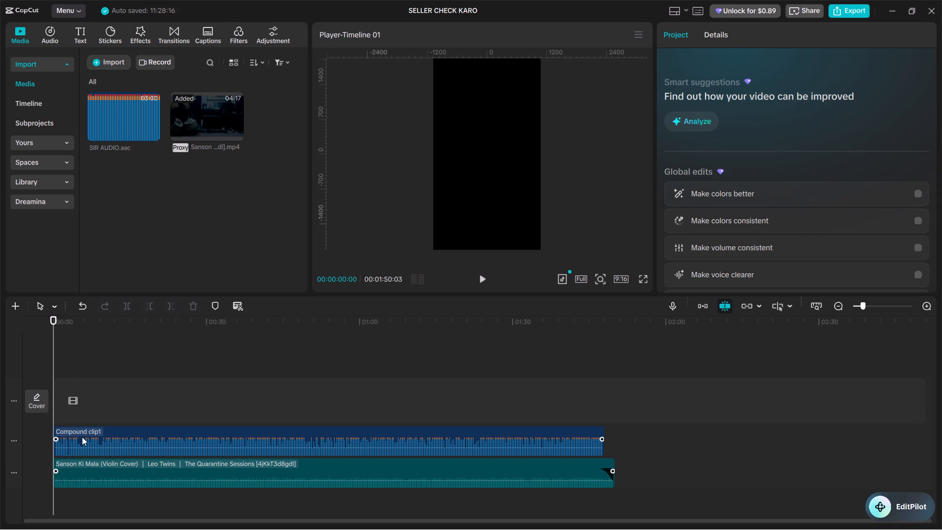
{"action": "scroll", "coordinate": [82, 437], "scroll_direction": "up", "scroll_amount": 16}
{"action": "left_click_drag", "start_coordinate": [85, 431], "coordinate": [92, 431]}
{"action": "left_click", "coordinate": [59, 379]}
{"action": "left_click_drag", "start_coordinate": [59, 379], "coordinate": [47, 377]}
{"action": "key", "text": "space"}
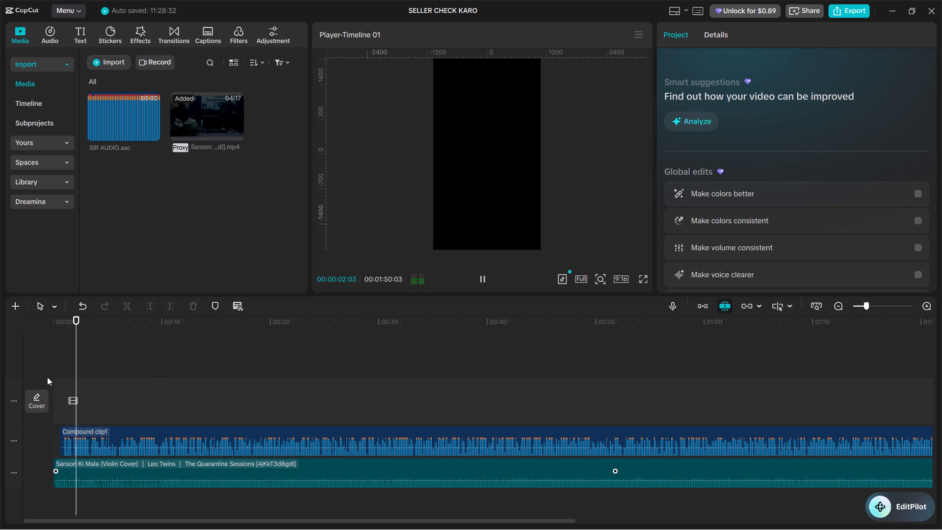
Trim the silent lead-in off the compound clip and move the clip back to start at 00:00:00:18.
{"action": "left_click", "coordinate": [58, 383]}
{"action": "scroll", "coordinate": [57, 387], "scroll_direction": "up", "scroll_amount": 20, "text": "ctrl"}
{"action": "scroll", "coordinate": [57, 387], "scroll_direction": "up", "scroll_amount": 7, "text": "ctrl"}
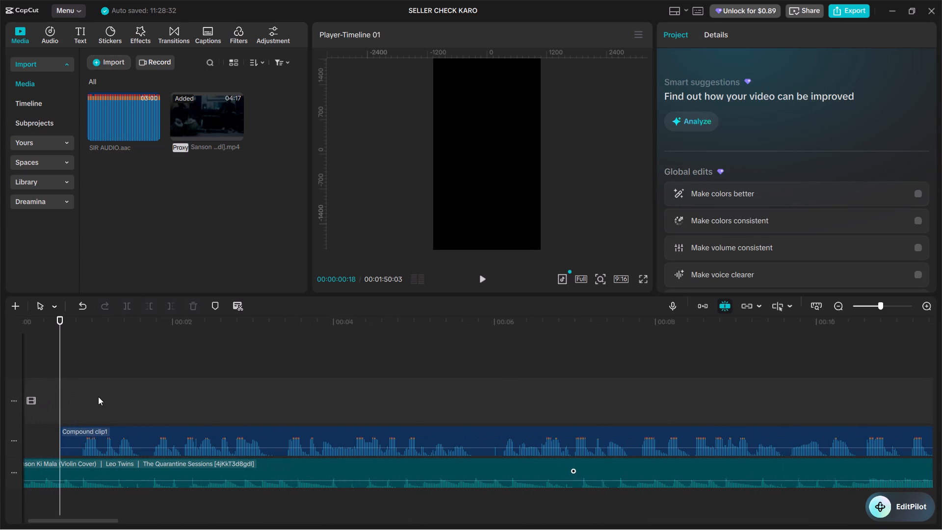
{"action": "left_click", "coordinate": [92, 434]}
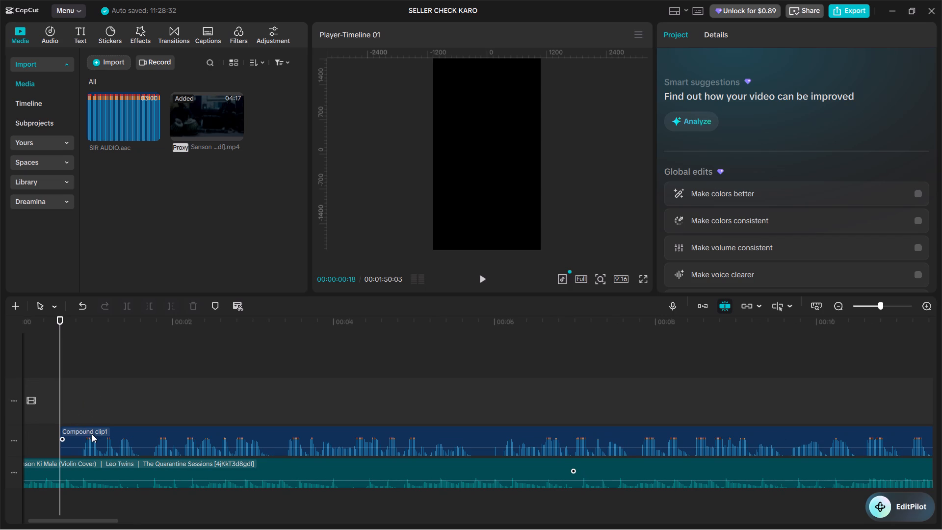
{"action": "left_click_drag", "start_coordinate": [60, 433], "coordinate": [80, 437]}
{"action": "triple_click", "coordinate": [93, 437]}
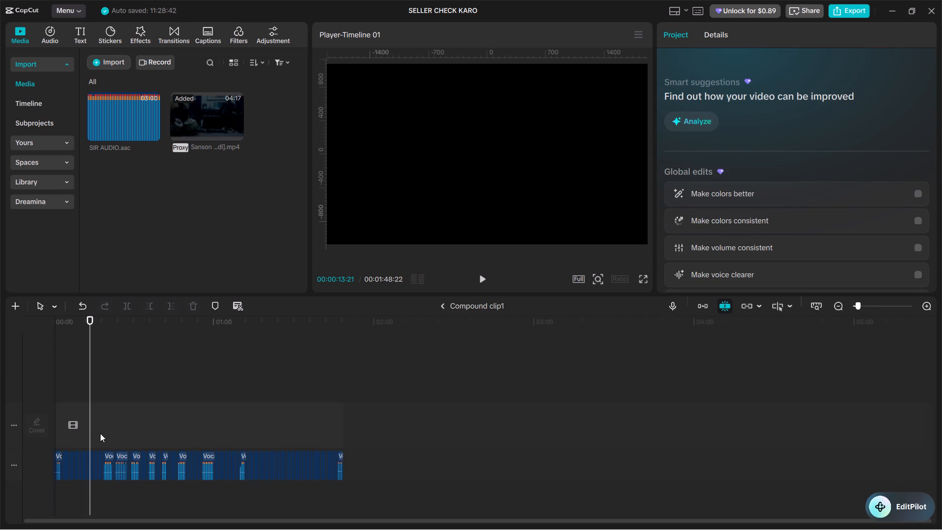
{"action": "left_click", "coordinate": [442, 306]}
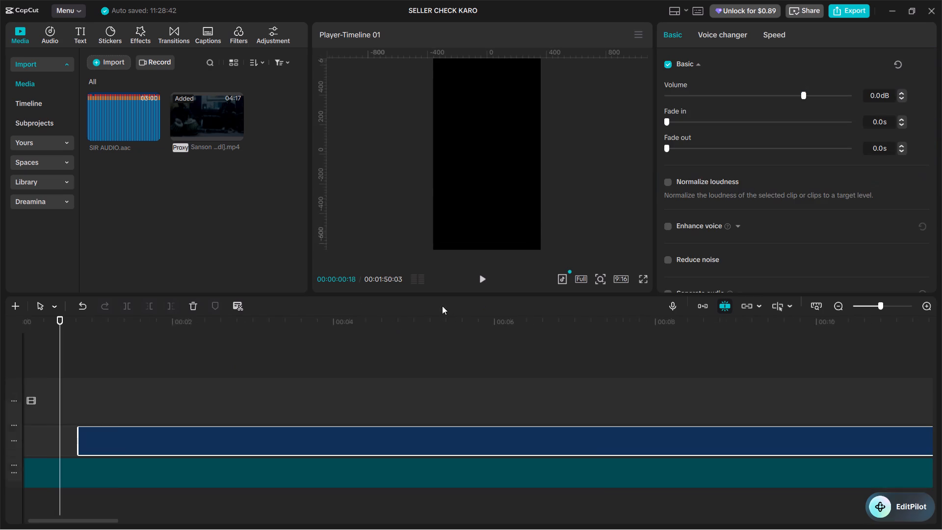
{"action": "left_click_drag", "start_coordinate": [133, 438], "coordinate": [113, 441]}
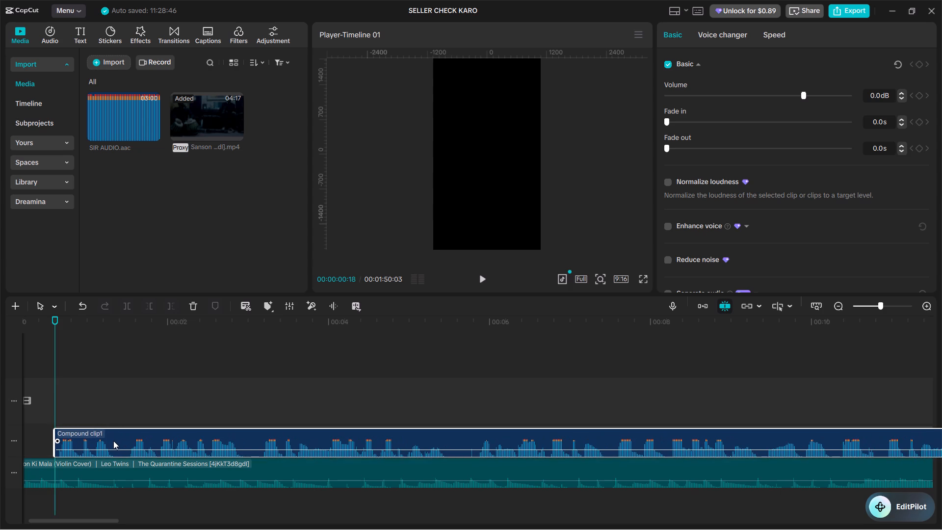
{"action": "left_click_drag", "start_coordinate": [113, 441], "coordinate": [113, 441]}
Replay the opening seconds of both tracks to check the compound clip's new start against the violin music.
{"action": "scroll", "coordinate": [114, 407], "scroll_direction": "down", "scroll_amount": 11}
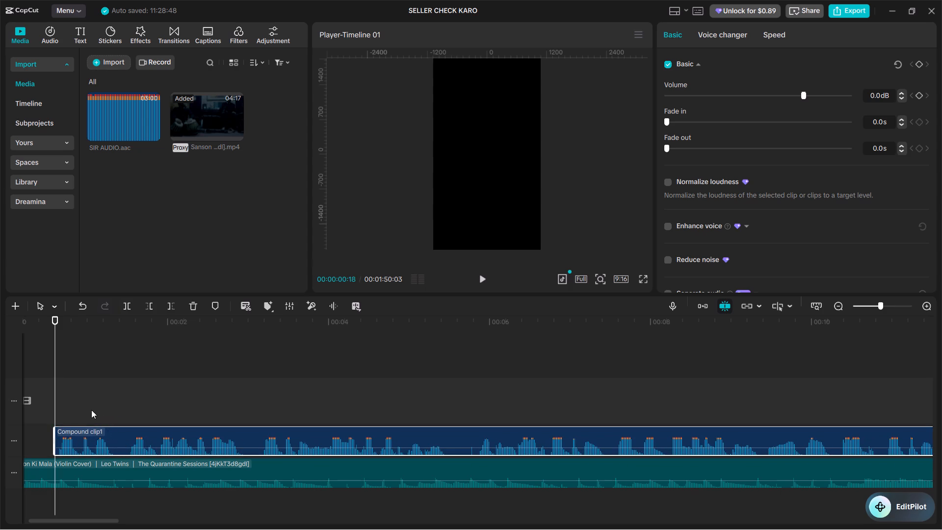
{"action": "scroll", "coordinate": [91, 410], "scroll_direction": "down", "scroll_amount": 3}
{"action": "scroll", "coordinate": [79, 412], "scroll_direction": "down", "scroll_amount": 11, "text": "ctrl"}
{"action": "left_click", "coordinate": [41, 419], "text": "ctrl"}
{"action": "left_click_drag", "start_coordinate": [42, 419], "coordinate": [24, 429]}
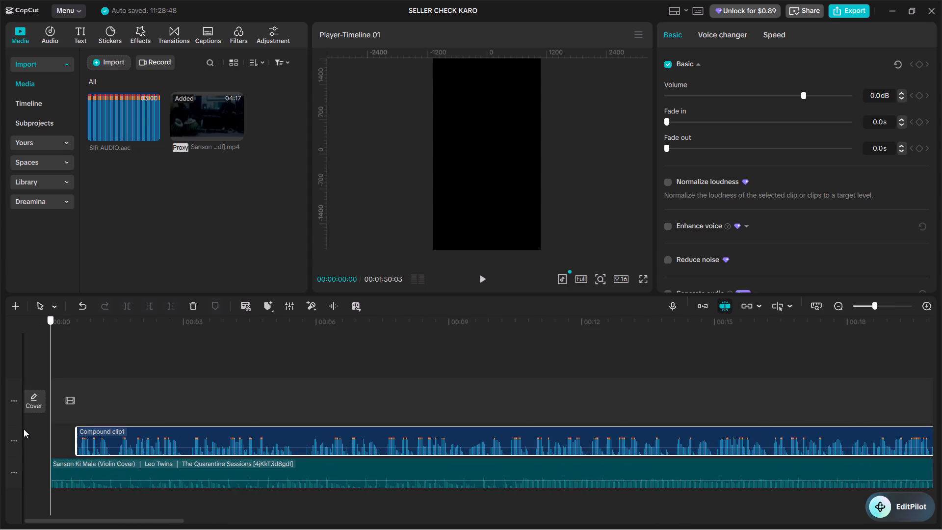
{"action": "left_click_drag", "start_coordinate": [24, 429], "coordinate": [25, 429]}
{"action": "left_click", "coordinate": [54, 433]}
{"action": "left_click", "coordinate": [64, 438]}
{"action": "left_click_drag", "start_coordinate": [64, 438], "coordinate": [31, 448]}
{"action": "key", "text": "space"}
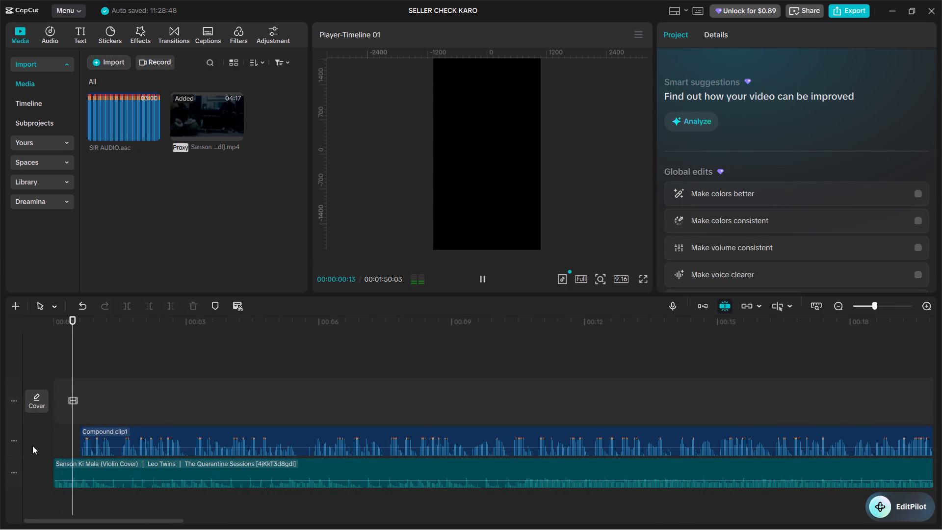
{"action": "scroll", "coordinate": [103, 428], "scroll_direction": "down", "scroll_amount": 6, "text": "ctrl"}
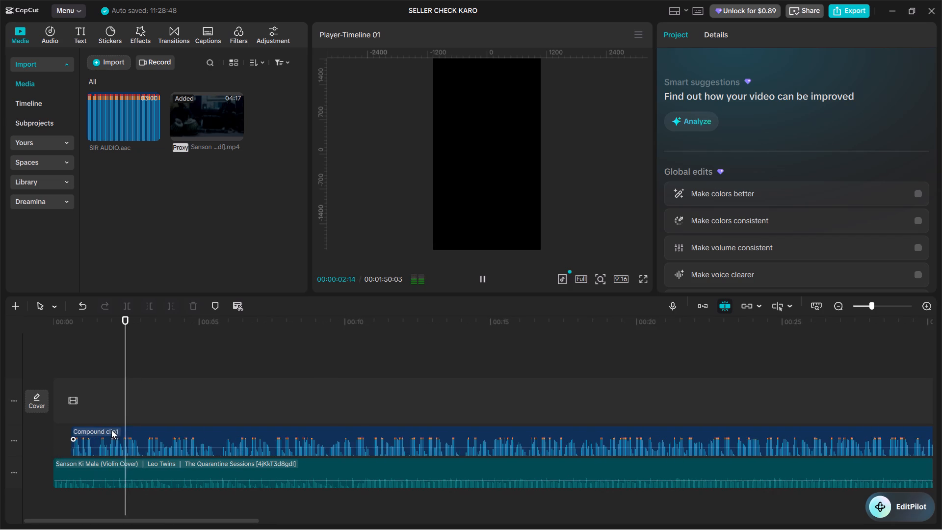
{"action": "scroll", "coordinate": [120, 417], "scroll_direction": "down", "scroll_amount": 10, "text": "ctrl"}
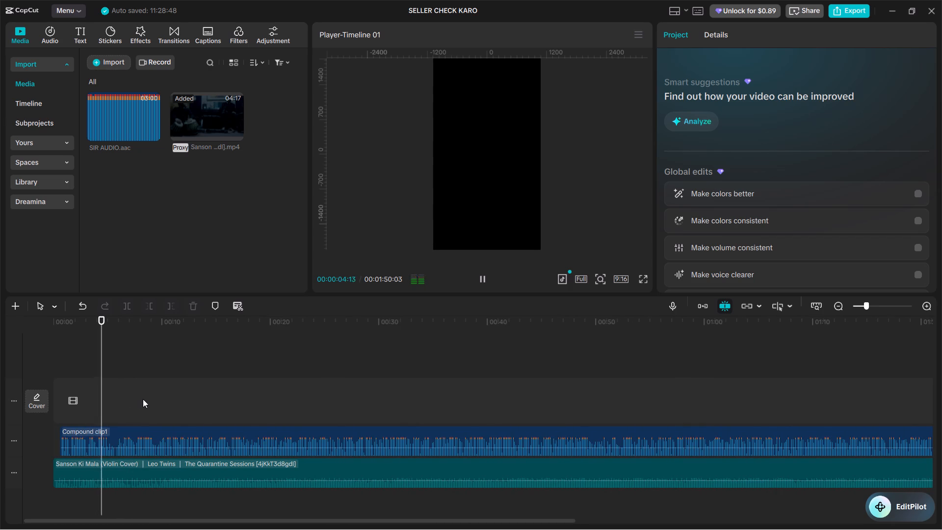
{"action": "left_click", "coordinate": [69, 382]}
{"action": "left_click_drag", "start_coordinate": [69, 382], "coordinate": [61, 378]}
{"action": "key", "text": "space"}
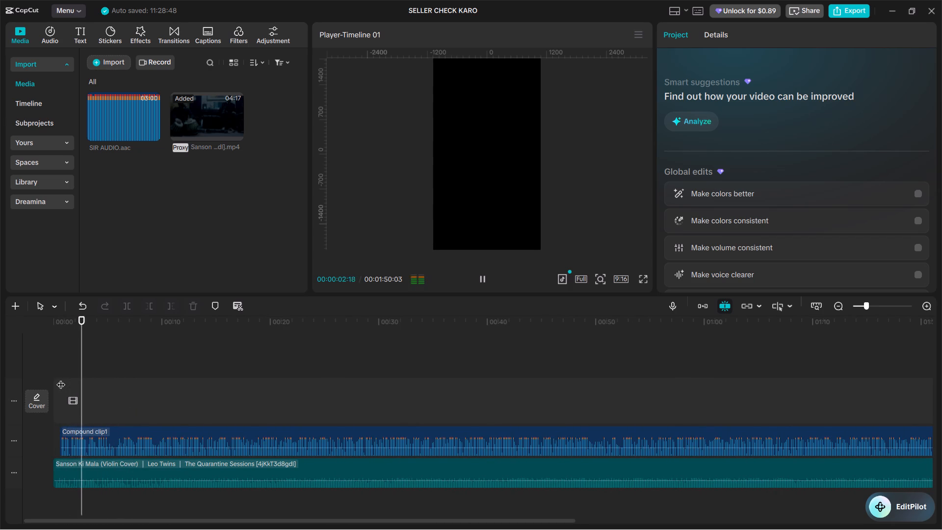
{"action": "left_click", "coordinate": [61, 378]}
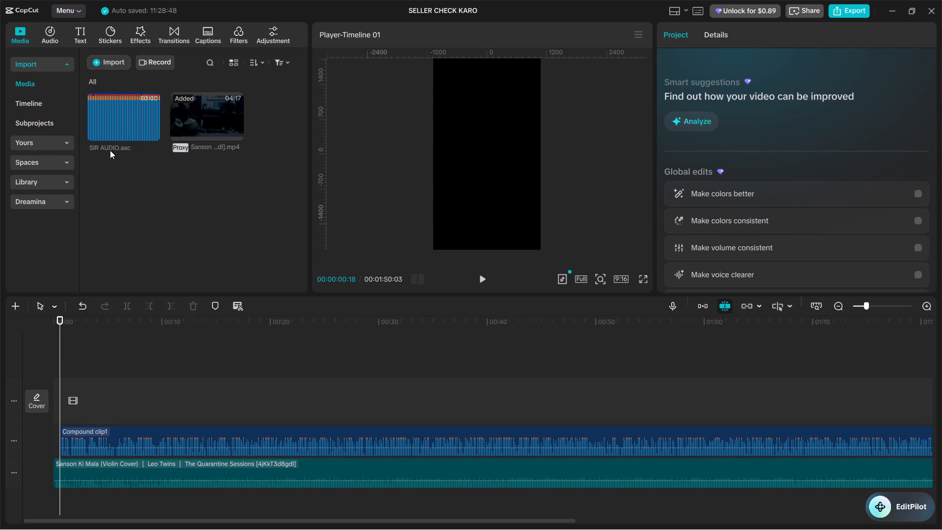
Start a media import and browse to the RAW folder inside the Desktop folder aaj thoda bda sochie proj.
{"action": "left_click", "coordinate": [96, 57]}
{"action": "left_click", "coordinate": [124, 76]}
{"action": "left_click", "coordinate": [124, 81]}
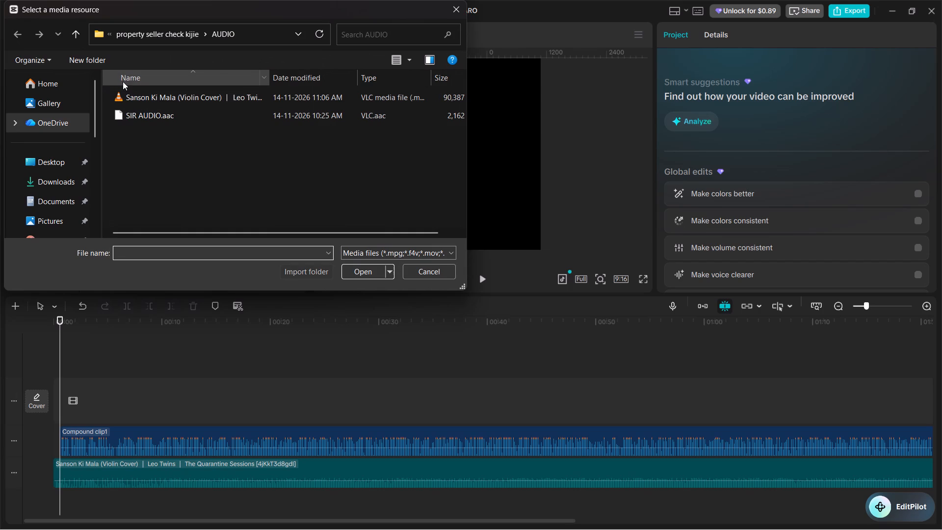
{"action": "left_click", "coordinate": [62, 158]}
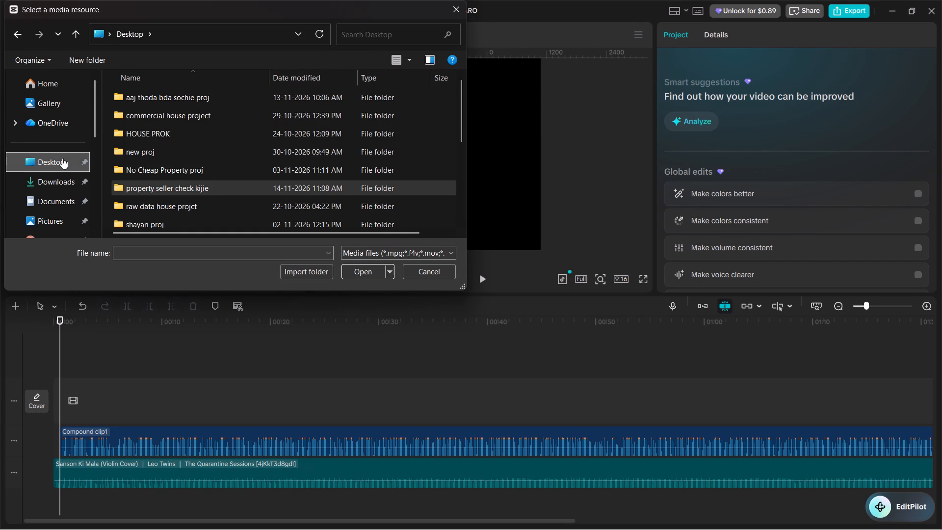
{"action": "double_click", "coordinate": [214, 102]}
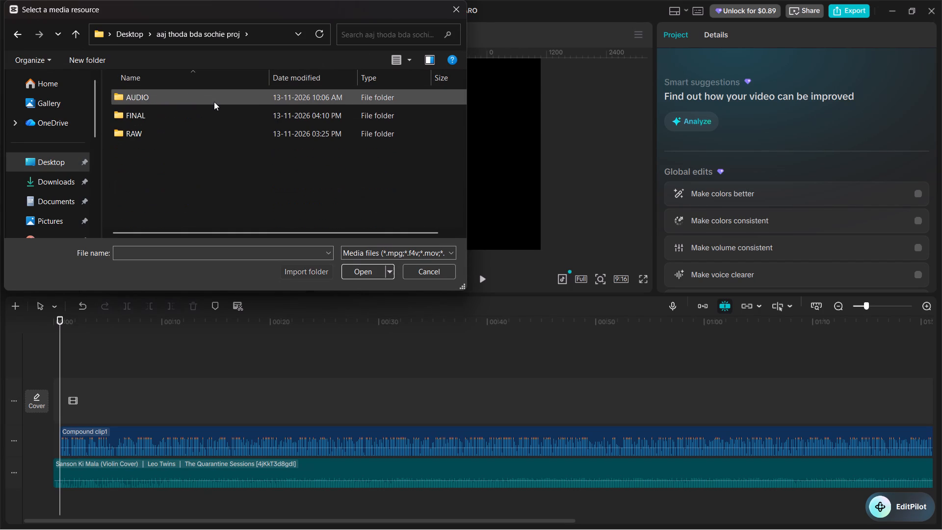
{"action": "double_click", "coordinate": [175, 131]}
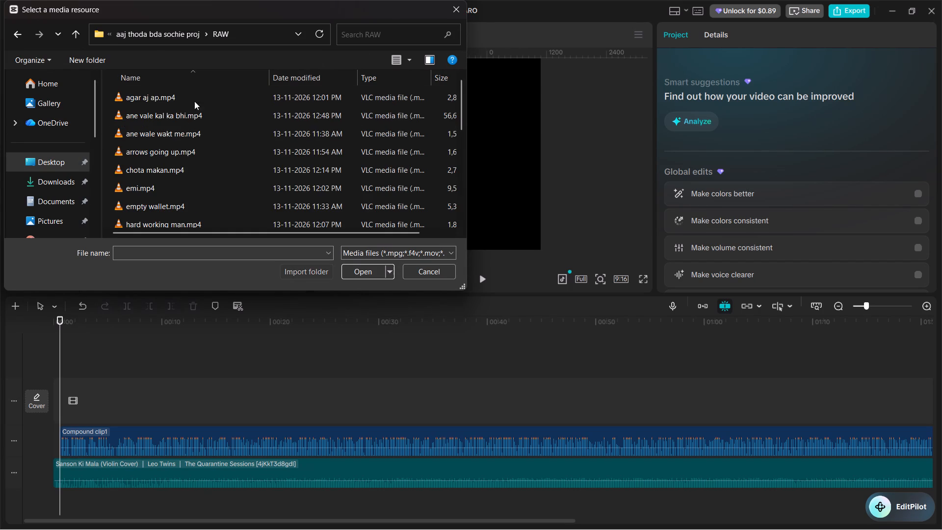
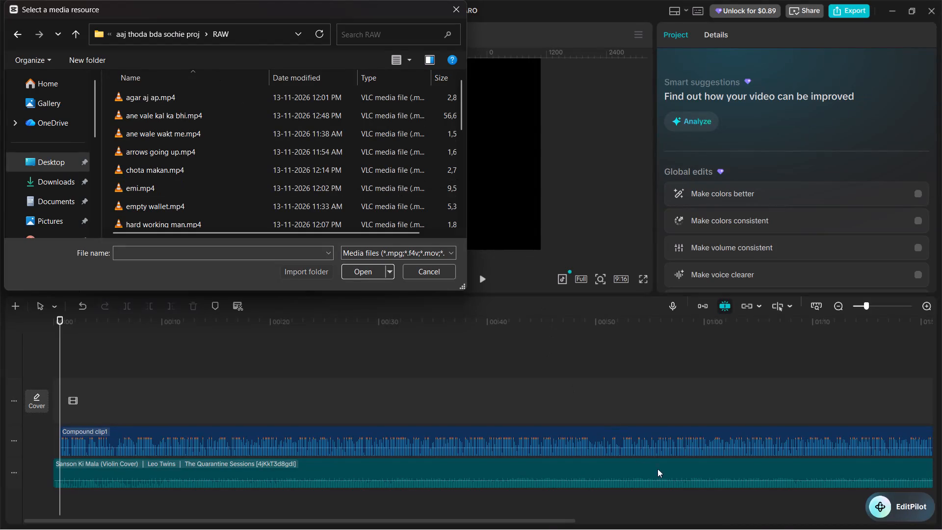
Look through the RAW folder's footage and import ya jamin.mp4 into the project media.
{"action": "scroll", "coordinate": [237, 131], "scroll_direction": "down", "scroll_amount": 10}
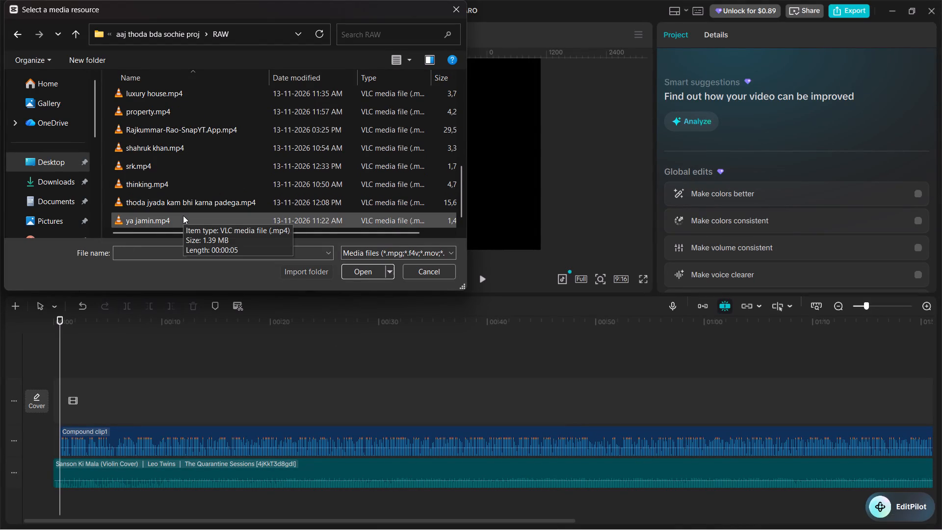
{"action": "scroll", "coordinate": [183, 215], "scroll_direction": "up", "scroll_amount": 8}
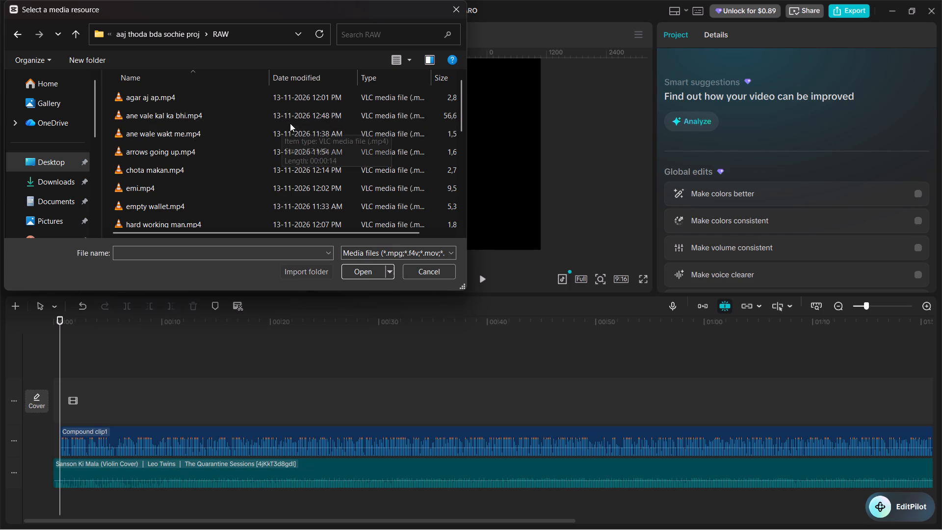
{"action": "scroll", "coordinate": [303, 230], "scroll_direction": "down", "scroll_amount": 2}
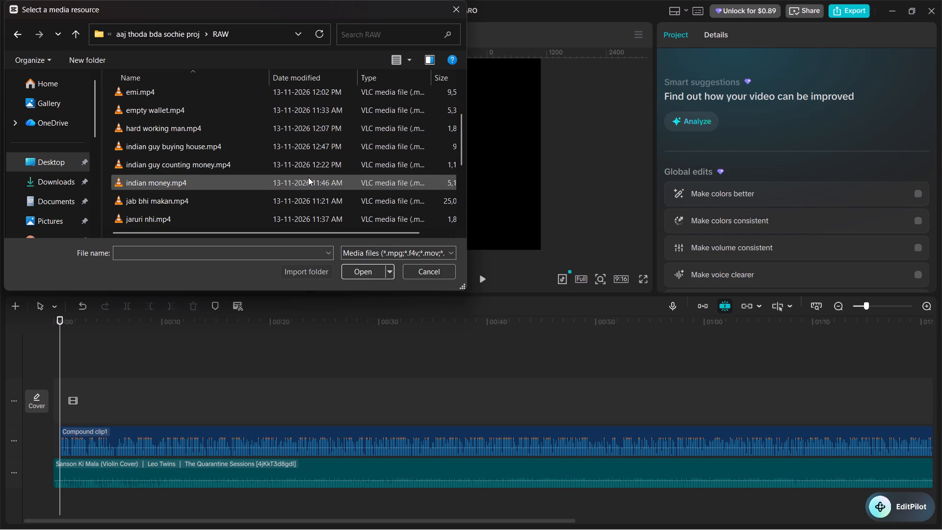
{"action": "scroll", "coordinate": [263, 197], "scroll_direction": "down", "scroll_amount": 1}
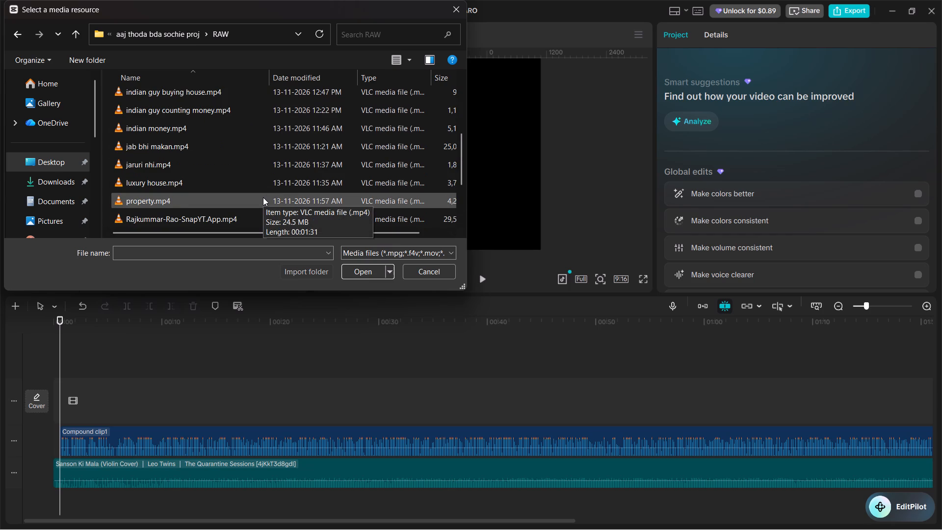
{"action": "scroll", "coordinate": [263, 197], "scroll_direction": "down", "scroll_amount": 2}
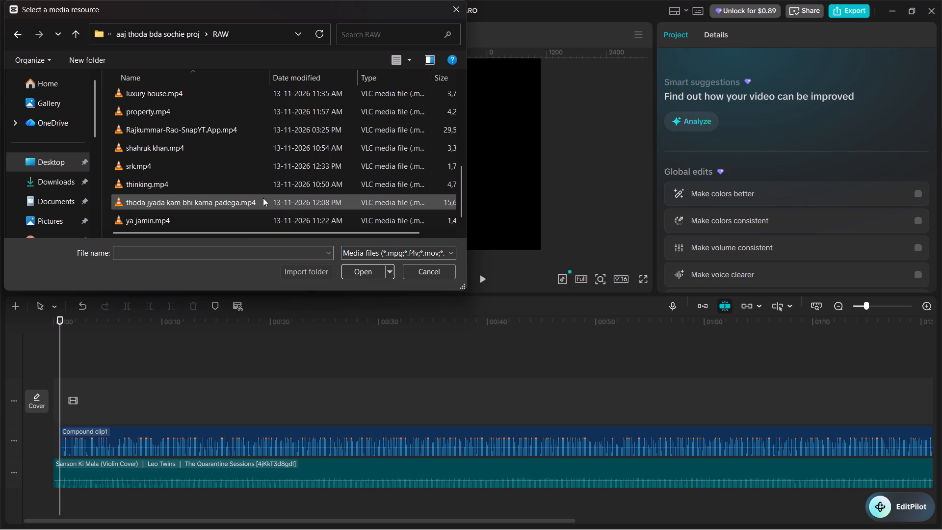
{"action": "double_click", "coordinate": [227, 223]}
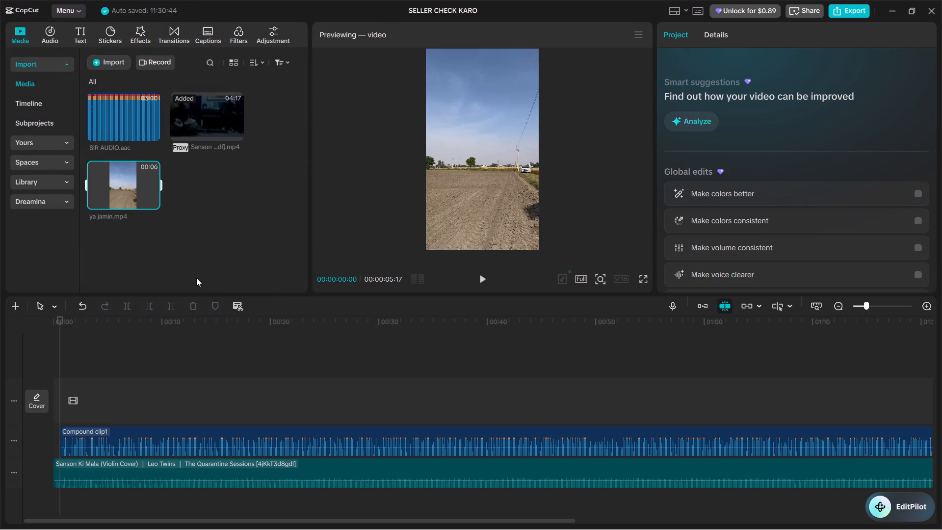
Place ya jamin.mp4 on the main video track, starting at 00:00:00:00.
{"action": "left_click_drag", "start_coordinate": [121, 179], "coordinate": [38, 388]}
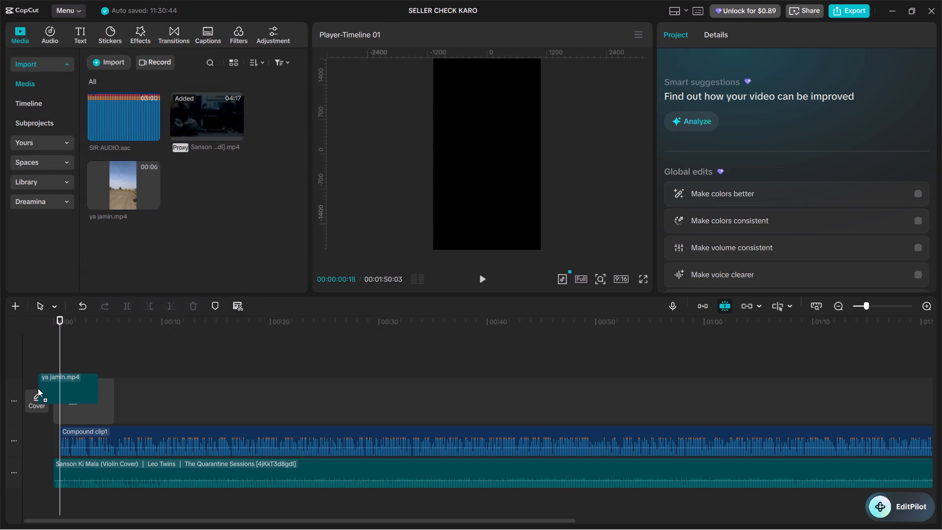
{"action": "left_click_drag", "start_coordinate": [38, 388], "coordinate": [37, 389]}
Scrub and play the opening seconds to check the ya jamin.mp4 footage against the compound clip and violin music.
{"action": "left_click", "coordinate": [60, 355]}
{"action": "left_click_drag", "start_coordinate": [60, 355], "coordinate": [44, 355]}
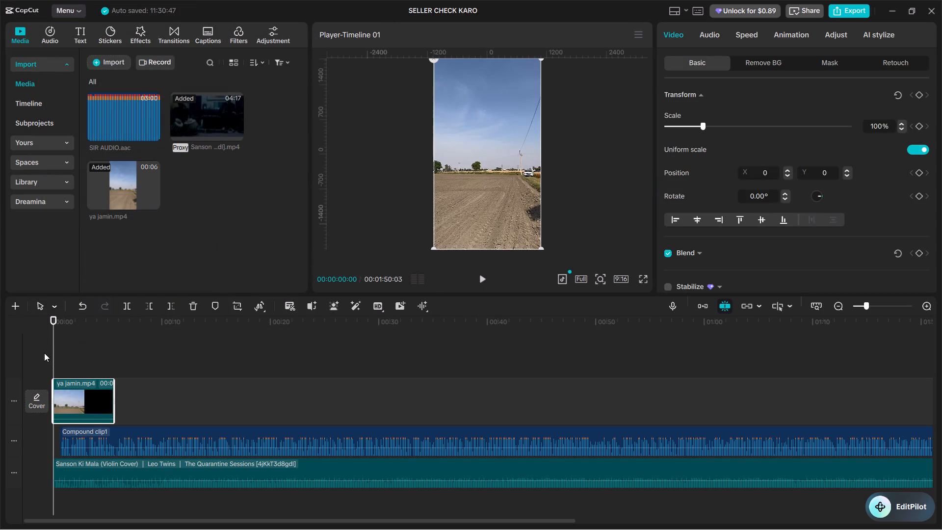
{"action": "left_click", "coordinate": [99, 356]}
{"action": "left_click_drag", "start_coordinate": [94, 356], "coordinate": [90, 356]}
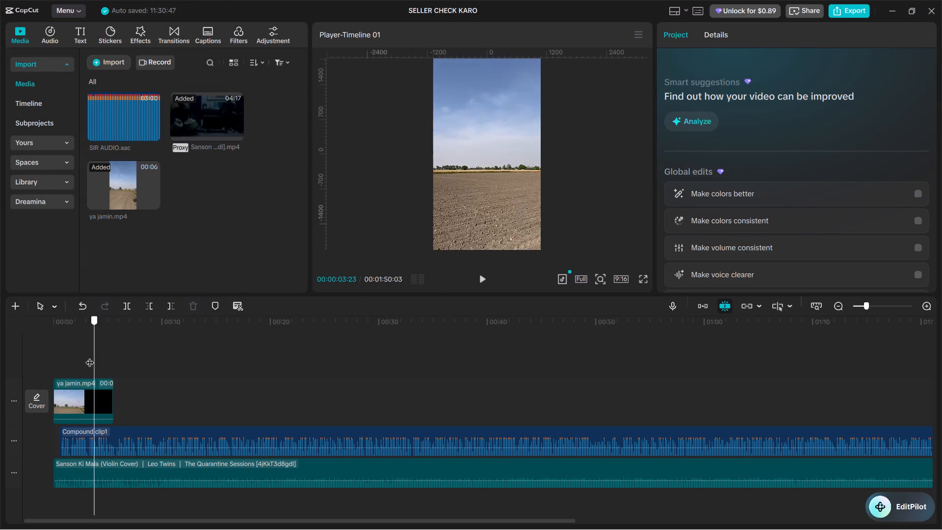
{"action": "left_click_drag", "start_coordinate": [90, 356], "coordinate": [47, 359]}
{"action": "key", "text": "space"}
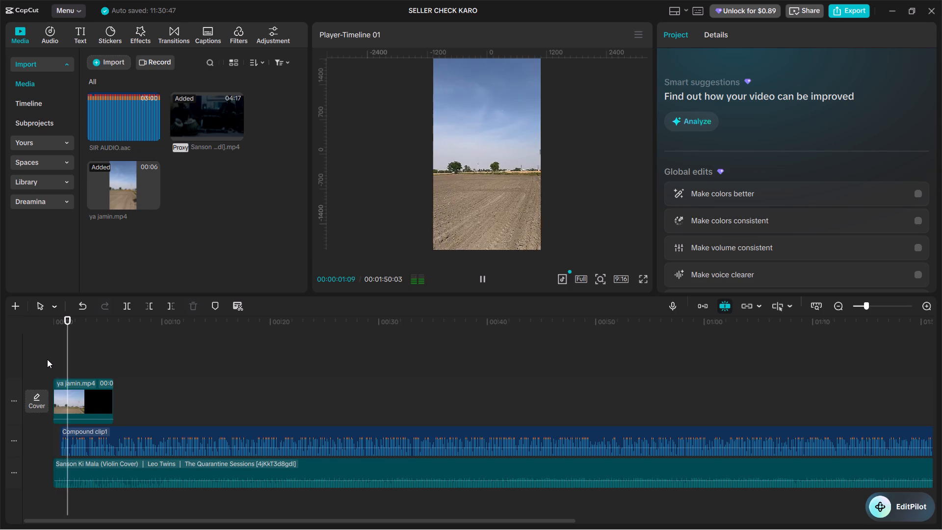
{"action": "left_click", "coordinate": [55, 365]}
{"action": "left_click_drag", "start_coordinate": [55, 365], "coordinate": [51, 362]}
{"action": "key", "text": "space"}
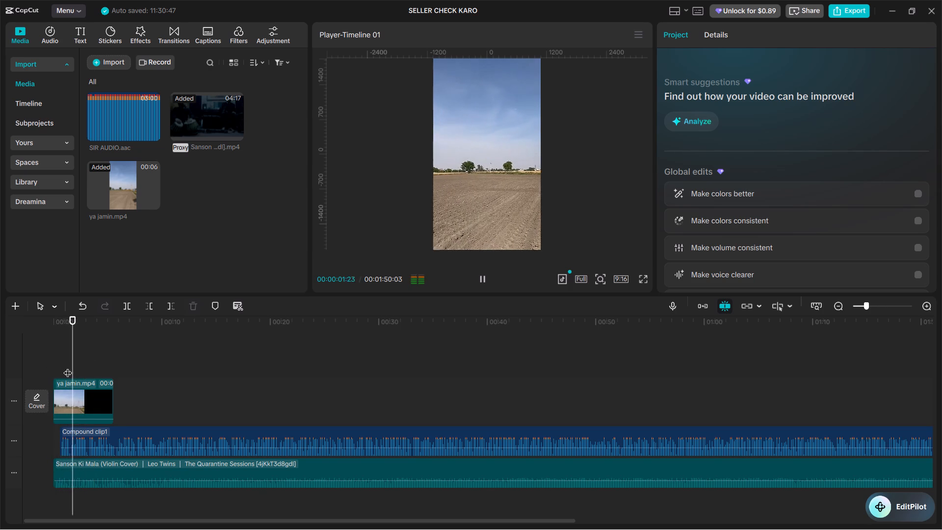
{"action": "left_click", "coordinate": [68, 365]}
{"action": "left_click_drag", "start_coordinate": [68, 365], "coordinate": [57, 357]}
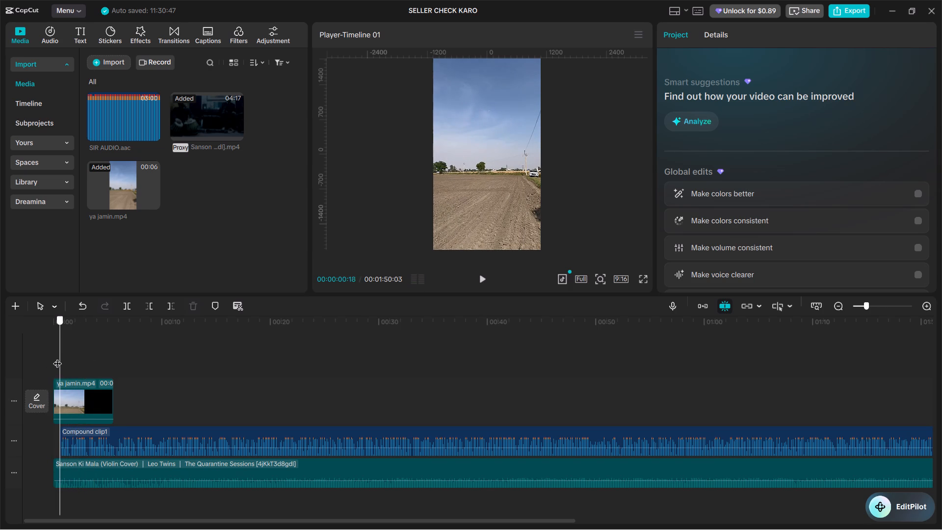
{"action": "left_click_drag", "start_coordinate": [57, 357], "coordinate": [62, 357]}
Apply the Fade In entrance animation to the ya jamin.mp4 clip with a 1.5 s duration, and play the opening.
{"action": "left_click", "coordinate": [69, 391]}
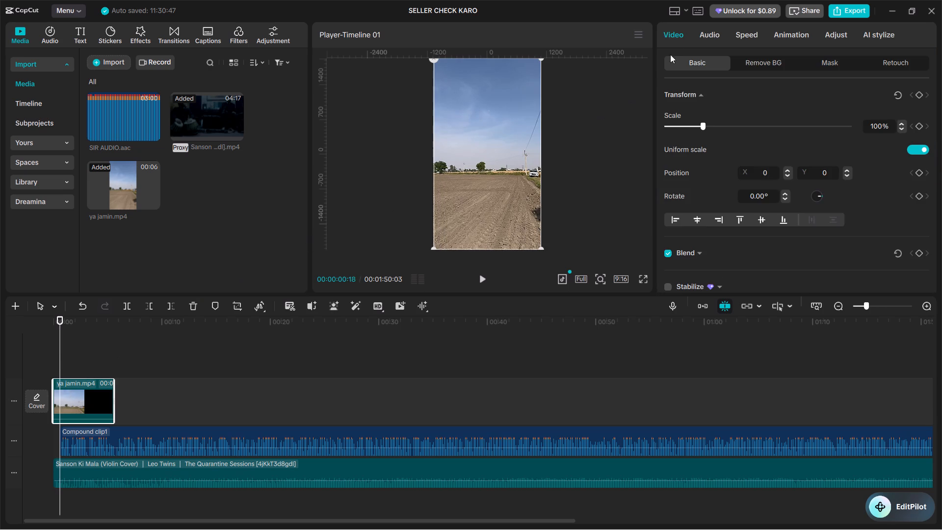
{"action": "left_click", "coordinate": [780, 34]}
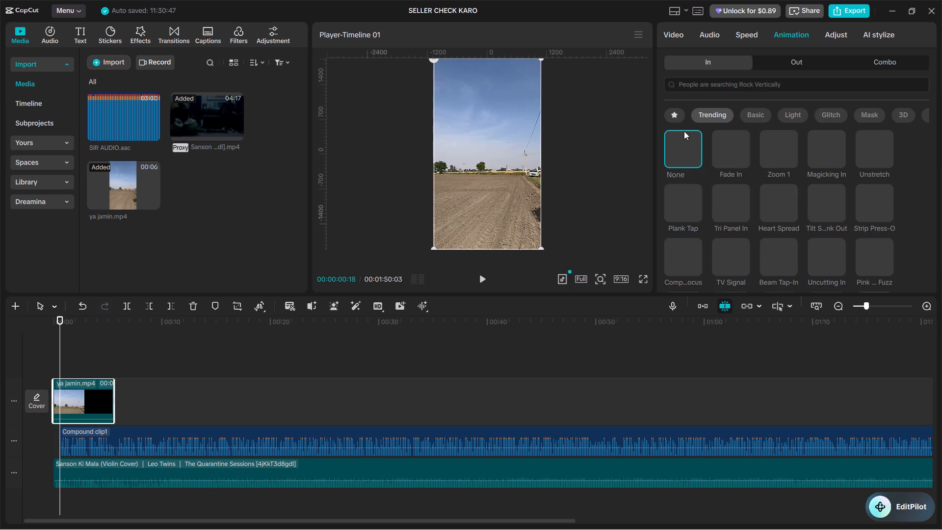
{"action": "left_click", "coordinate": [736, 139]}
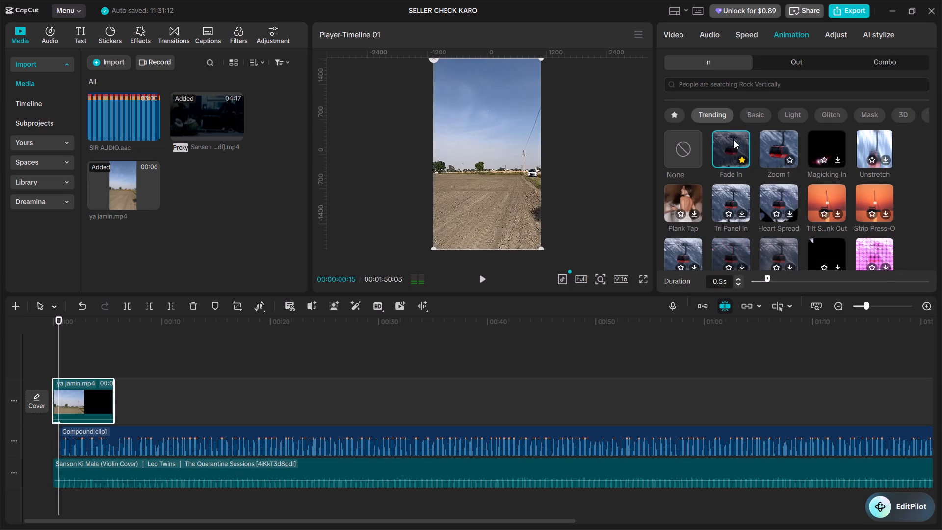
{"action": "double_click", "coordinate": [738, 277]}
{"action": "triple_click", "coordinate": [738, 277]}
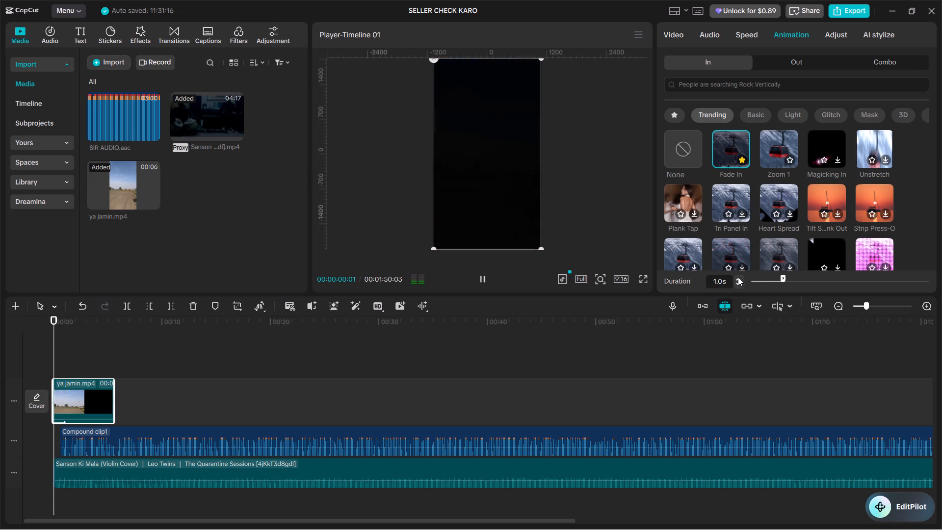
{"action": "left_click", "coordinate": [738, 277]}
{"action": "triple_click", "coordinate": [738, 277]}
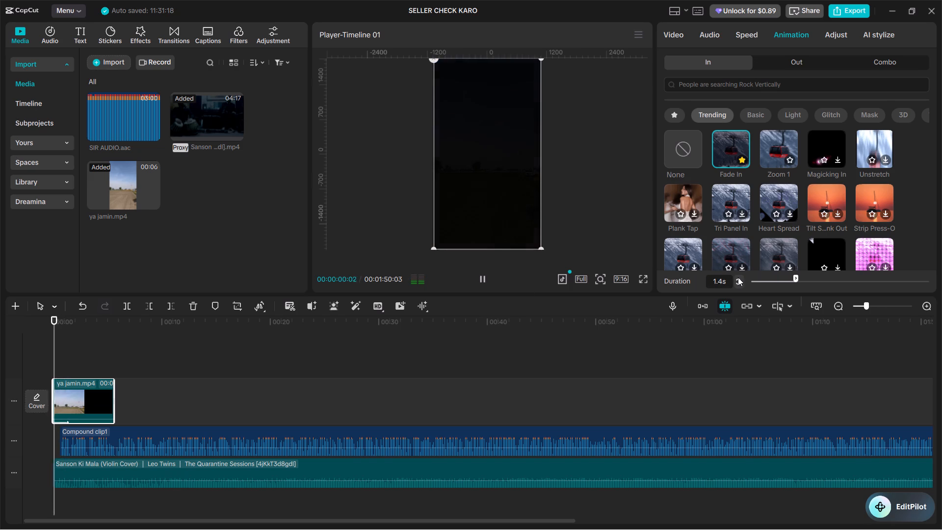
{"action": "left_click", "coordinate": [738, 277]}
{"action": "left_click", "coordinate": [49, 363]}
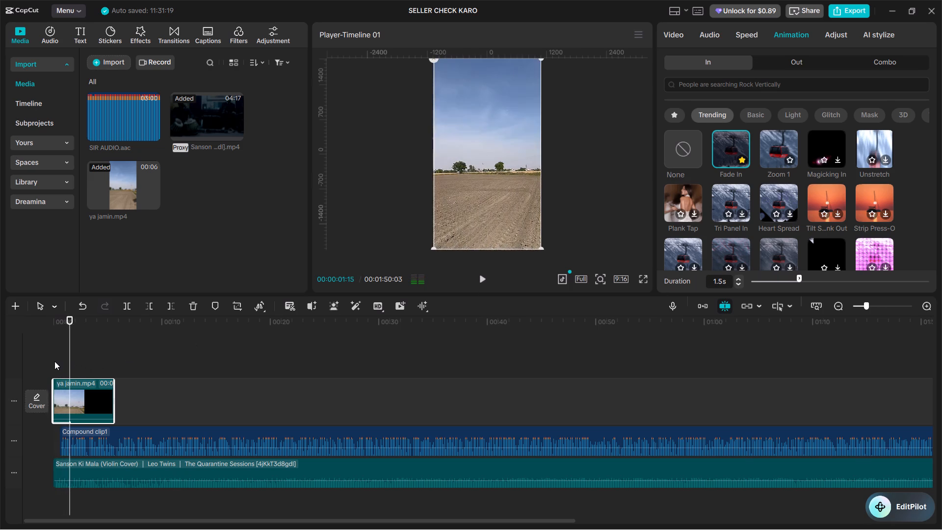
{"action": "left_click", "coordinate": [61, 362]}
{"action": "left_click_drag", "start_coordinate": [61, 362], "coordinate": [32, 366]}
{"action": "key", "text": "space"}
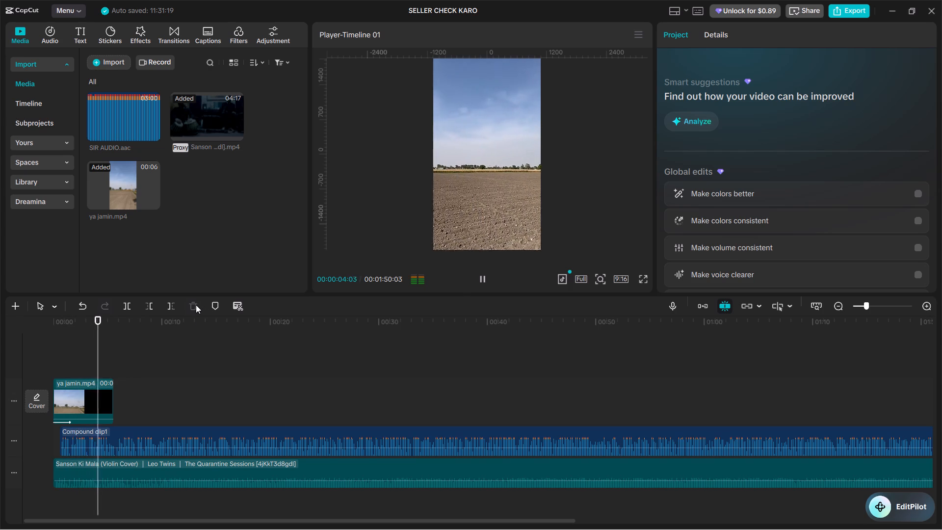
Find the cut point by playback, split the ya jamin.mp4 clip at 00:00:03:03 and delete the part after it.
{"action": "left_click", "coordinate": [84, 360]}
{"action": "left_click_drag", "start_coordinate": [82, 359], "coordinate": [64, 353]}
{"action": "key", "text": "space"}
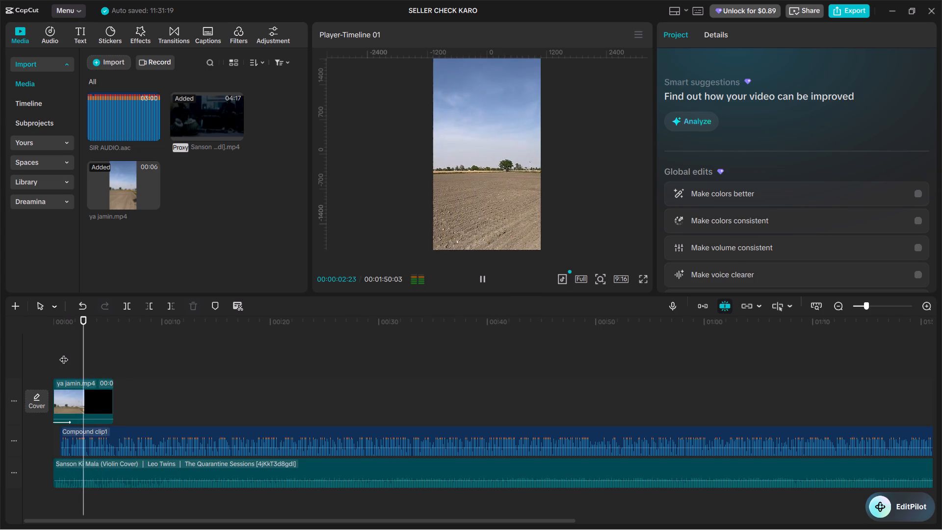
{"action": "key", "text": "space"}
{"action": "scroll", "coordinate": [76, 357], "scroll_direction": "up", "scroll_amount": 20, "text": "ctrl"}
{"action": "scroll", "coordinate": [76, 357], "scroll_direction": "up", "scroll_amount": 2, "text": "ctrl"}
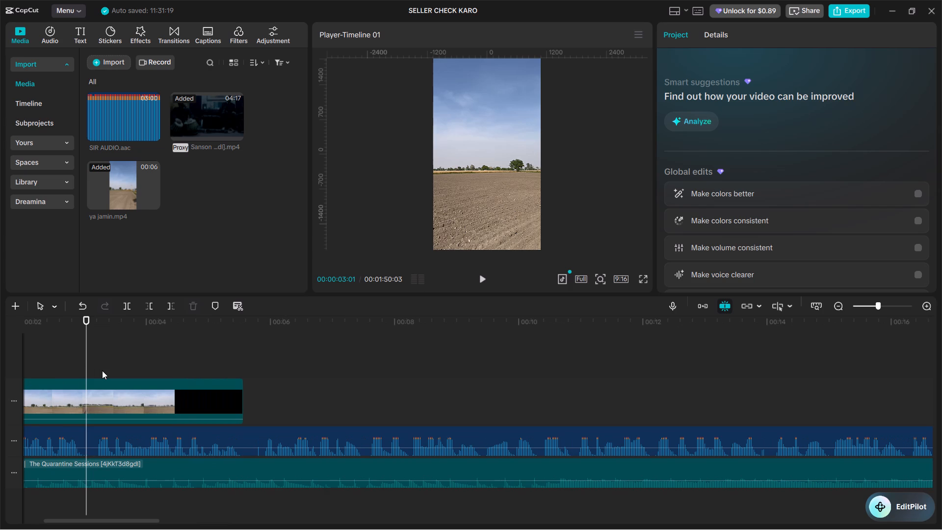
{"action": "left_click_drag", "start_coordinate": [88, 355], "coordinate": [91, 359]}
{"action": "left_click", "coordinate": [115, 387]}
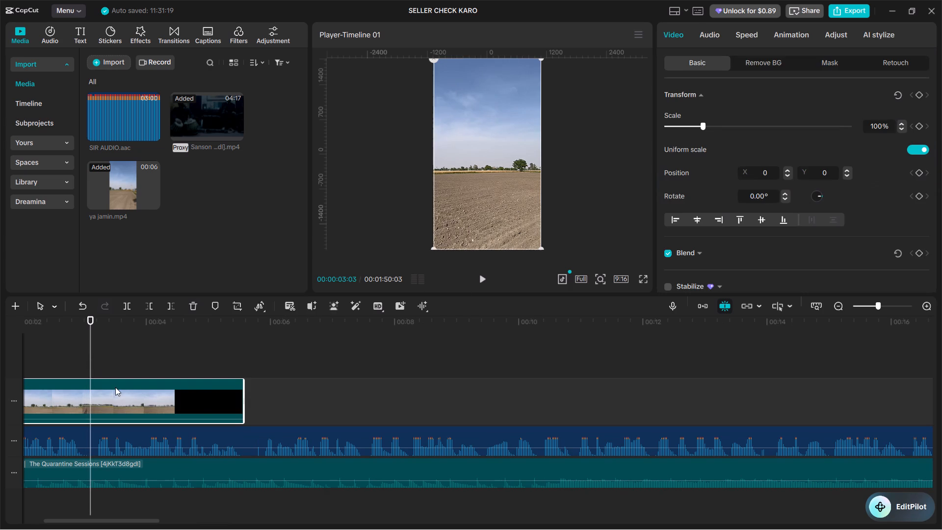
{"action": "key", "text": "ctrl+b"}
{"action": "scroll", "coordinate": [131, 372], "scroll_direction": "down", "scroll_amount": 20, "text": "ctrl"}
{"action": "scroll", "coordinate": [131, 372], "scroll_direction": "down", "scroll_amount": 5, "text": "ctrl"}
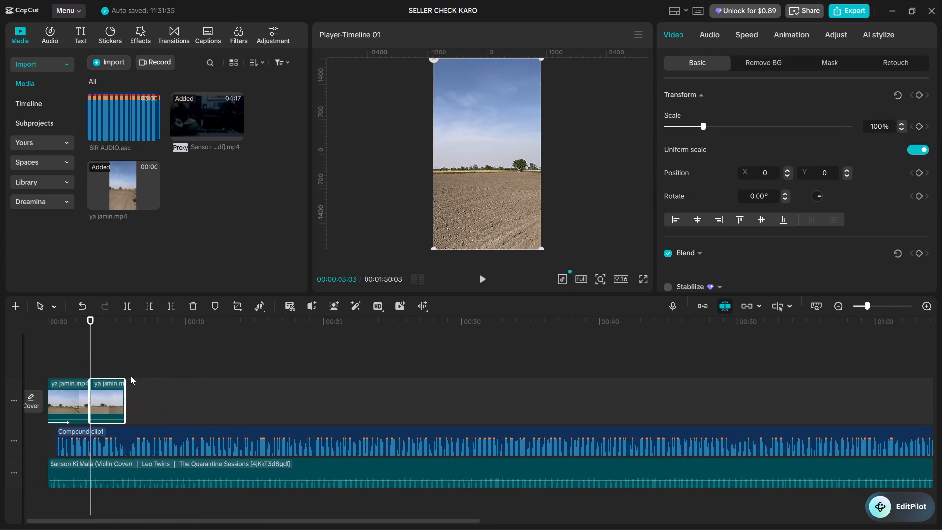
{"action": "key", "text": "BackSpace"}
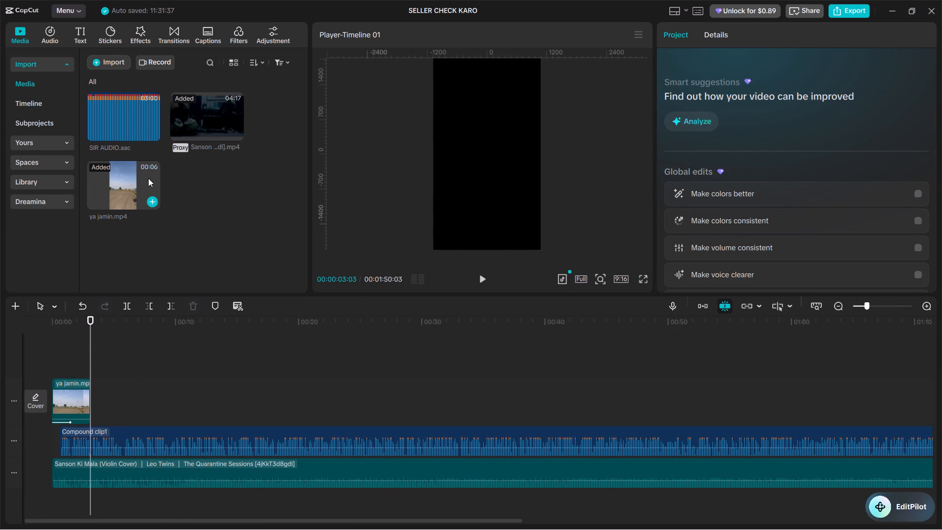
Switch to the Brave browser and close the private window's new tab and Sanson Ki Mala video tab.
{"action": "key", "text": "alt+Tab"}
{"action": "key", "text": "alt+Tab"}
{"action": "left_click", "coordinate": [892, 6]}
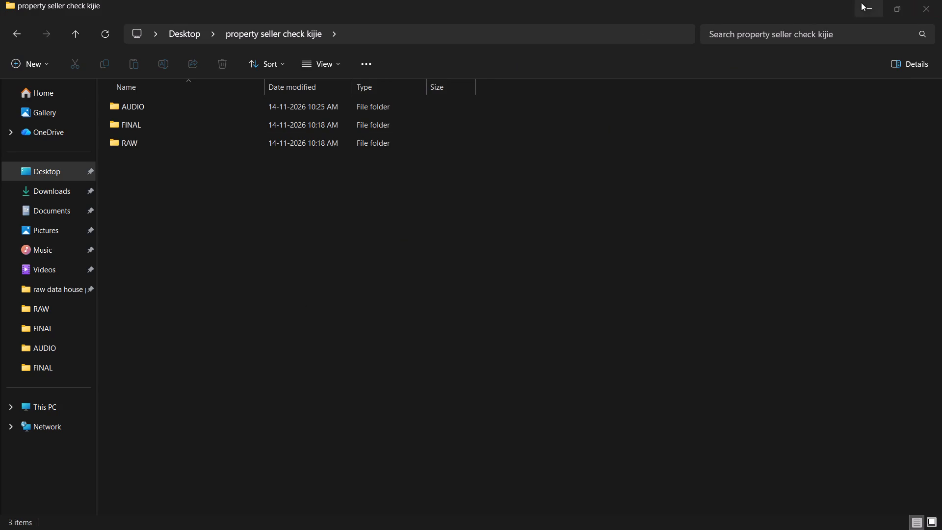
{"action": "left_click", "coordinate": [861, 2]}
{"action": "left_click", "coordinate": [167, 15]}
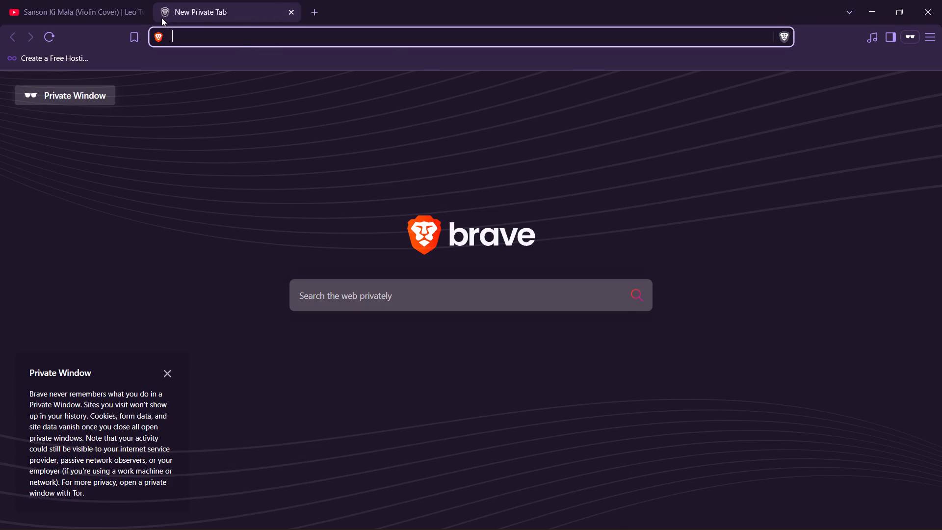
{"action": "left_click", "coordinate": [293, 10]}
{"action": "left_click", "coordinate": [136, 11]}
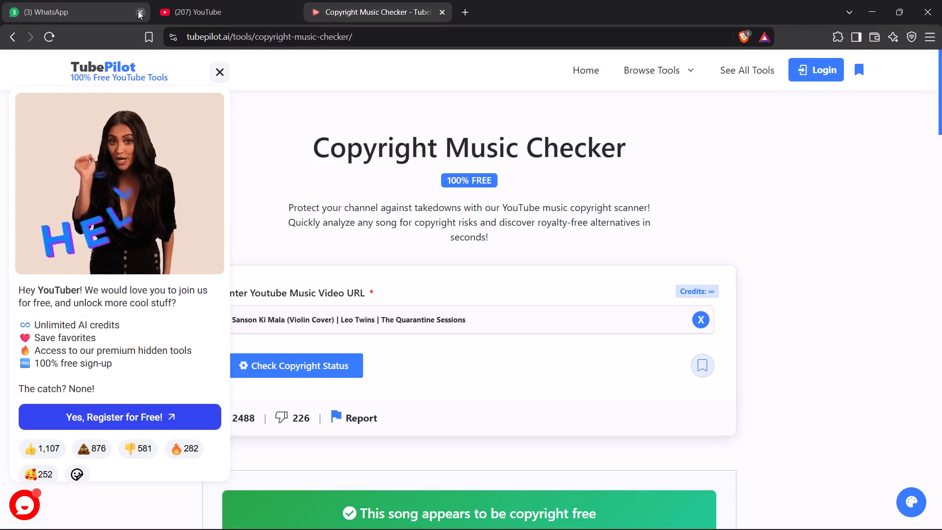
Open a new tab in the regular browser window and close the Copyright Music Checker and YouTube tabs.
{"action": "left_click", "coordinate": [467, 5]}
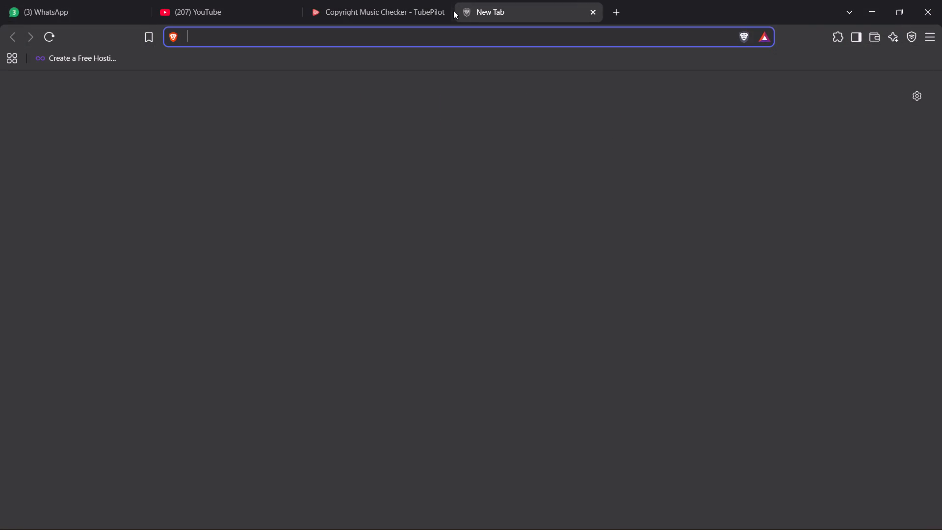
{"action": "left_click", "coordinate": [440, 12]}
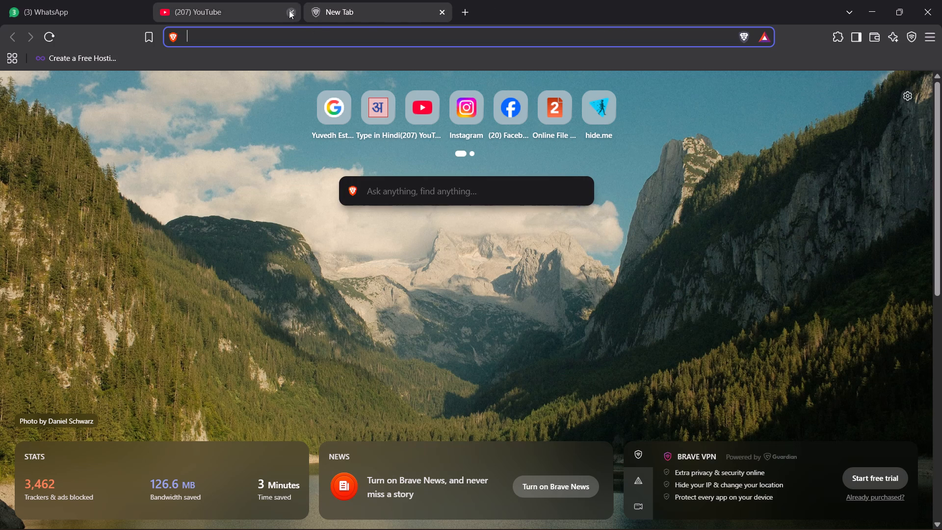
{"action": "left_click", "coordinate": [289, 11]}
{"action": "double_click", "coordinate": [287, 13]}
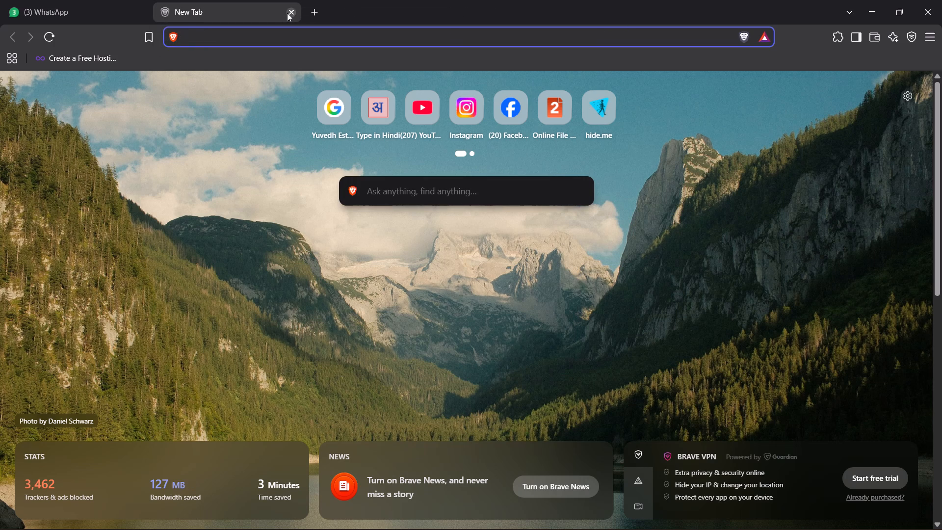
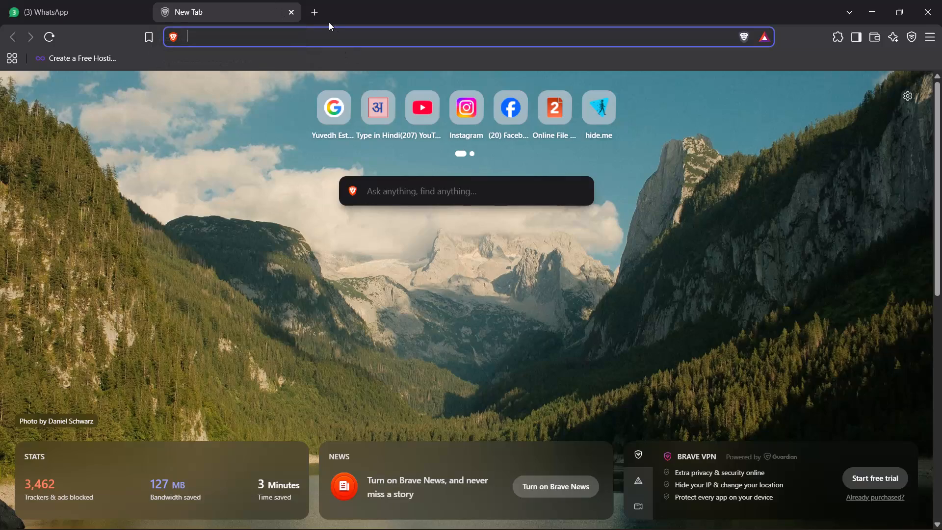
Search the web for "pintrest", open the Pinterest site, and keep a spare new tab open beside it.
{"action": "left_click", "coordinate": [329, 22]}
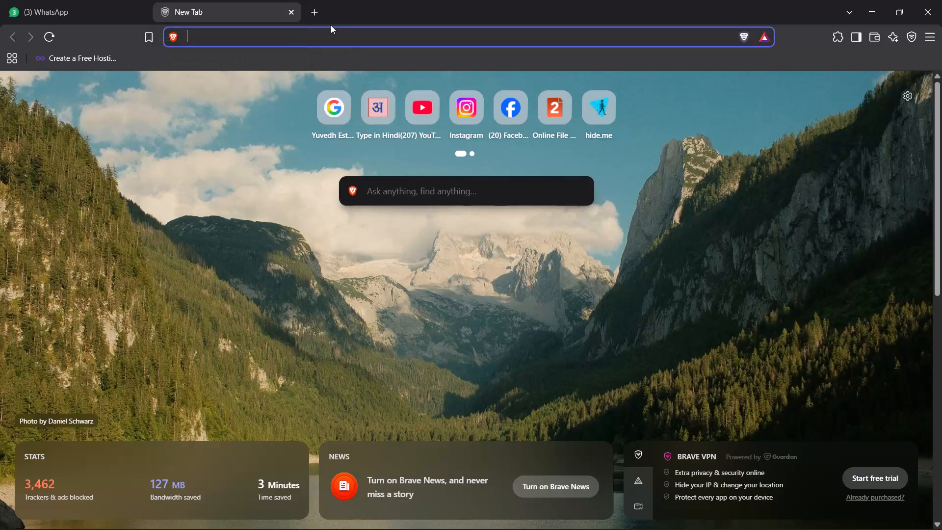
{"action": "left_click", "coordinate": [329, 36]}
{"action": "type", "text": "pin"}
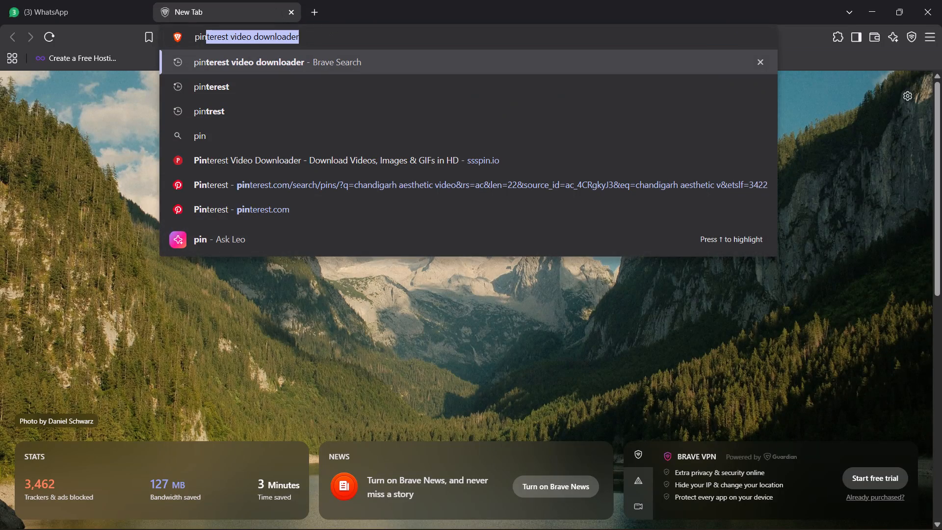
{"action": "type", "text": "tre"}
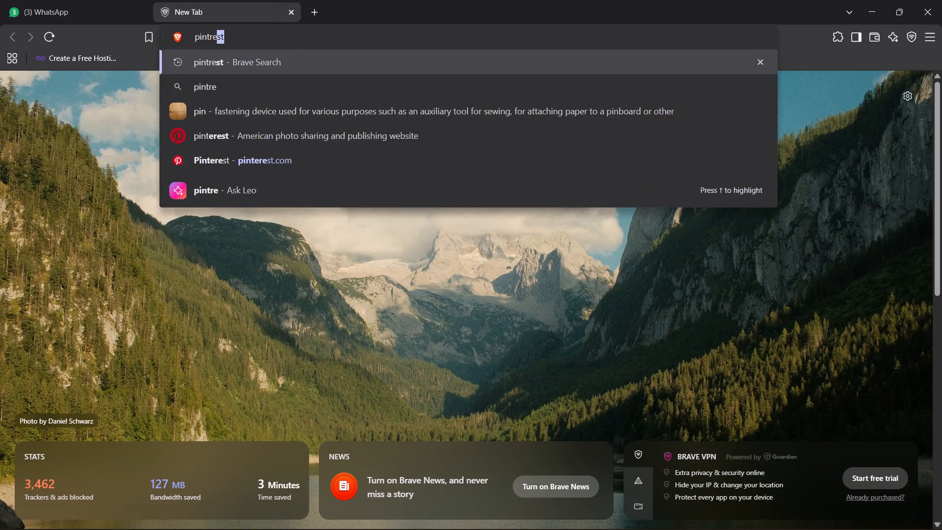
{"action": "key", "text": "Return"}
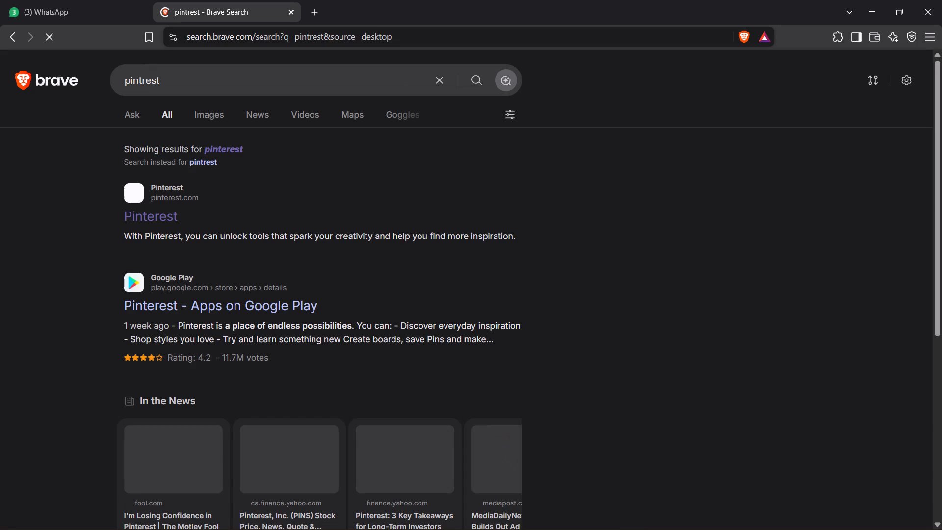
{"action": "left_click", "coordinate": [156, 216]}
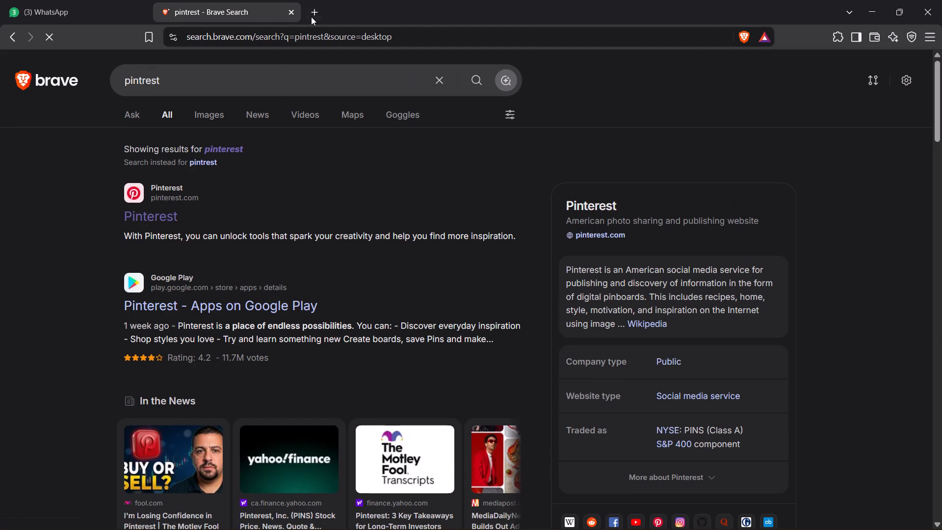
{"action": "left_click", "coordinate": [306, 17]}
{"action": "left_click", "coordinate": [265, 11]}
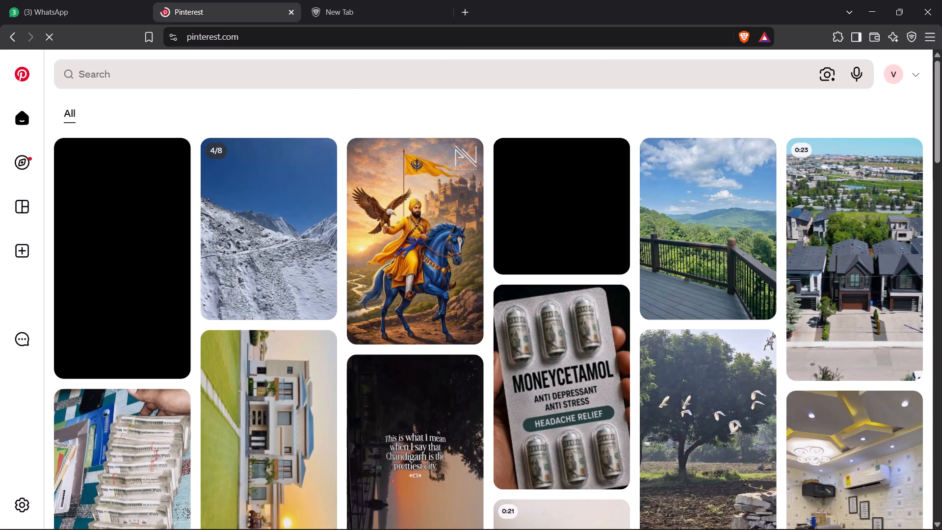
Look through the Pinterest home feed for usable footage, dismissing the profile photo request and blocking the site's notifications.
{"action": "scroll", "coordinate": [688, 181], "scroll_direction": "down", "scroll_amount": 7}
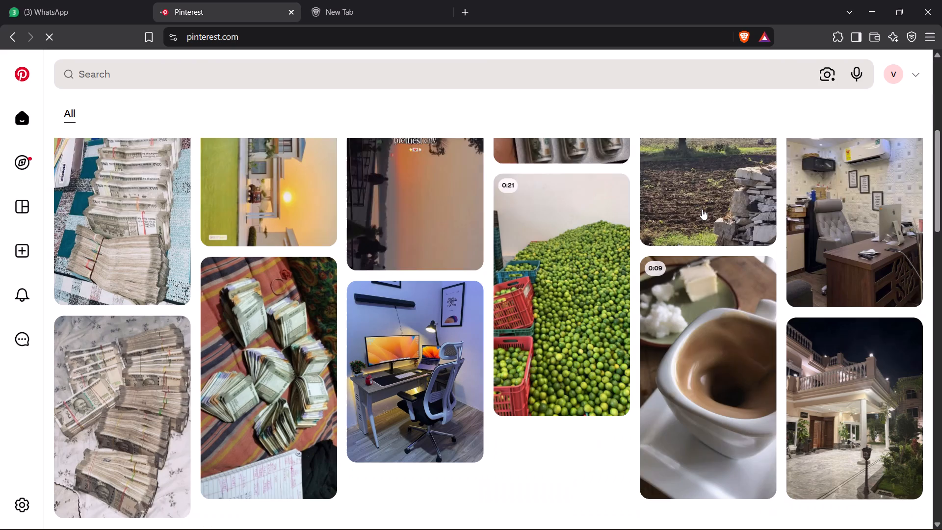
{"action": "scroll", "coordinate": [676, 221], "scroll_direction": "down", "scroll_amount": 2}
{"action": "scroll", "coordinate": [855, 230], "scroll_direction": "down", "scroll_amount": 2}
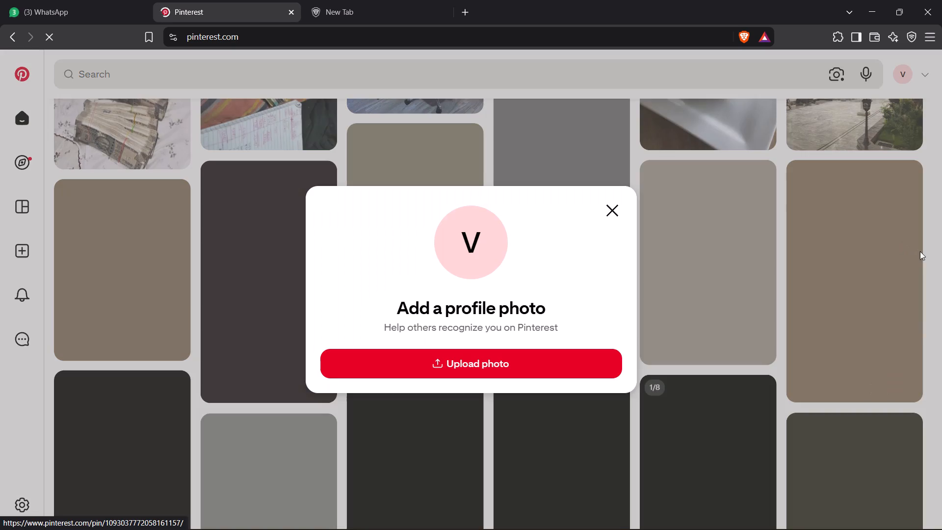
{"action": "left_click", "coordinate": [610, 210]}
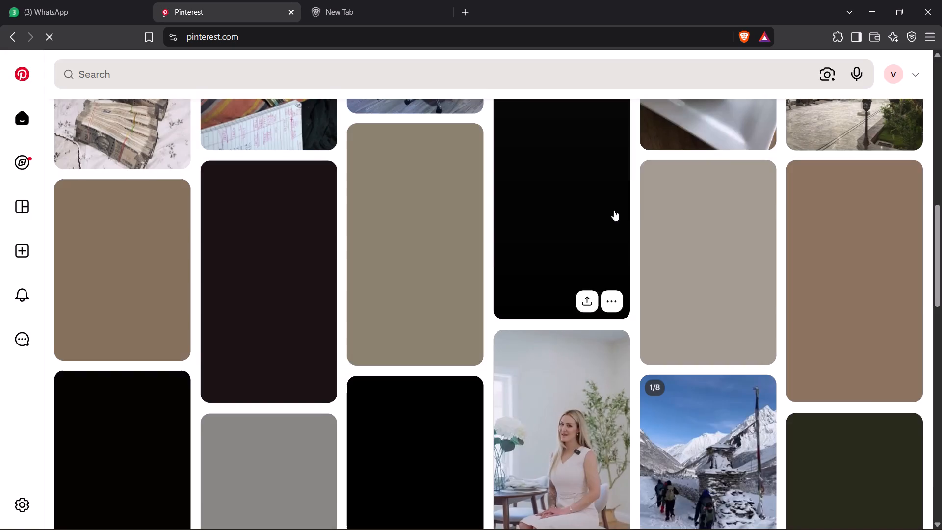
{"action": "scroll", "coordinate": [936, 256], "scroll_direction": "down", "scroll_amount": 6}
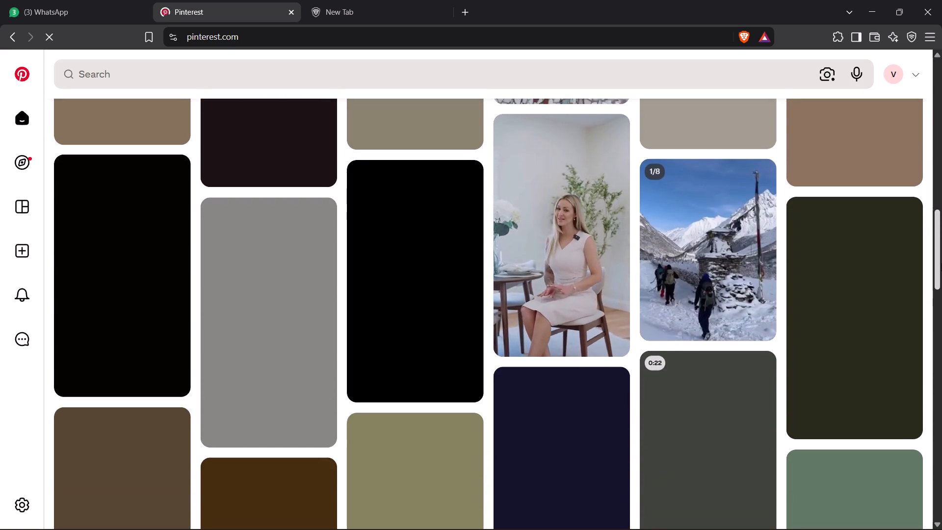
{"action": "scroll", "coordinate": [941, 263], "scroll_direction": "down", "scroll_amount": 3}
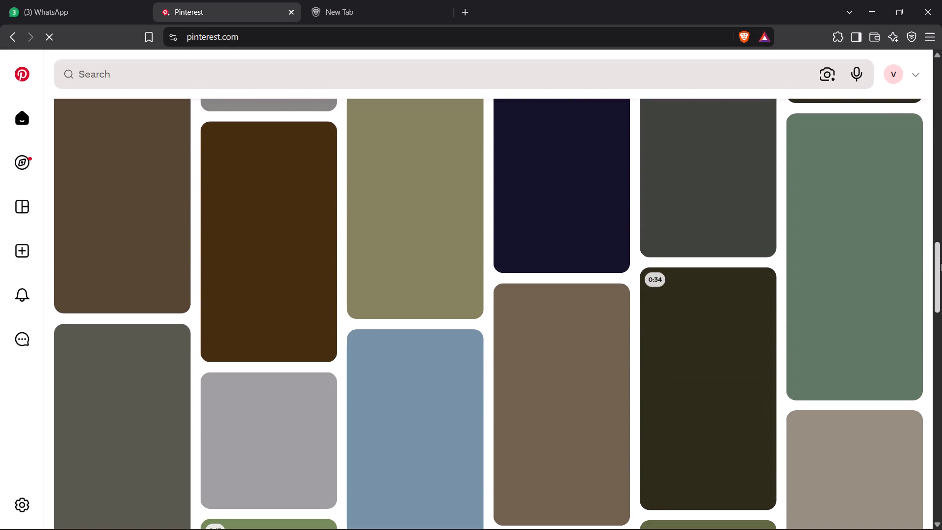
{"action": "scroll", "coordinate": [940, 263], "scroll_direction": "up", "scroll_amount": 6}
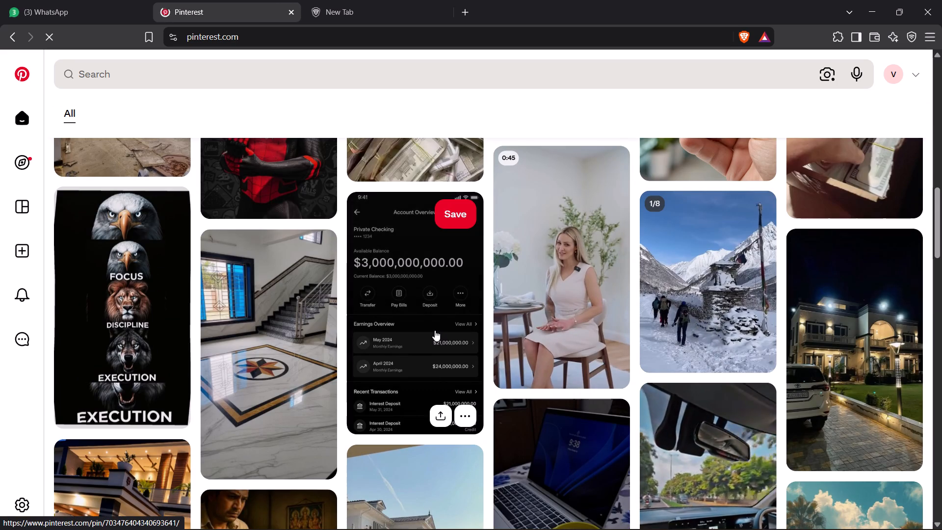
{"action": "scroll", "coordinate": [607, 321], "scroll_direction": "down", "scroll_amount": 4}
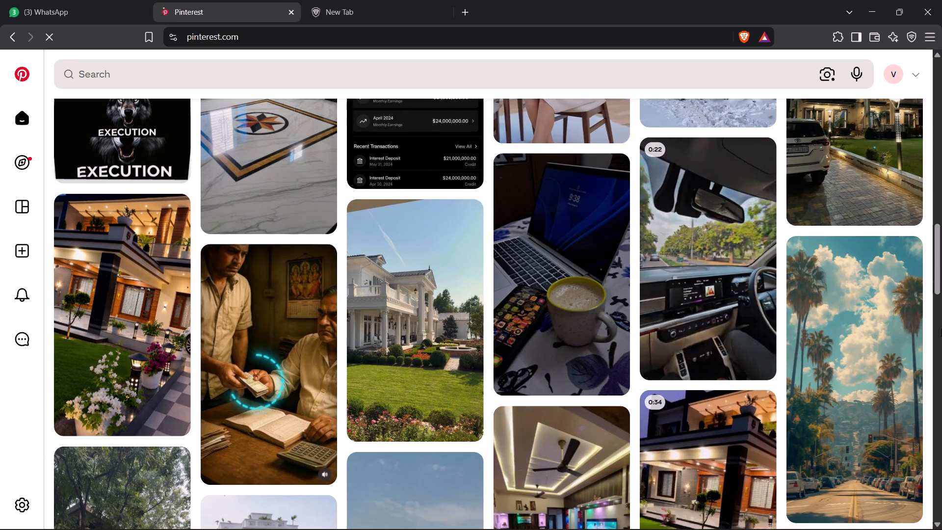
{"action": "scroll", "coordinate": [941, 330], "scroll_direction": "up", "scroll_amount": 10}
{"action": "scroll", "coordinate": [938, 349], "scroll_direction": "down", "scroll_amount": 5}
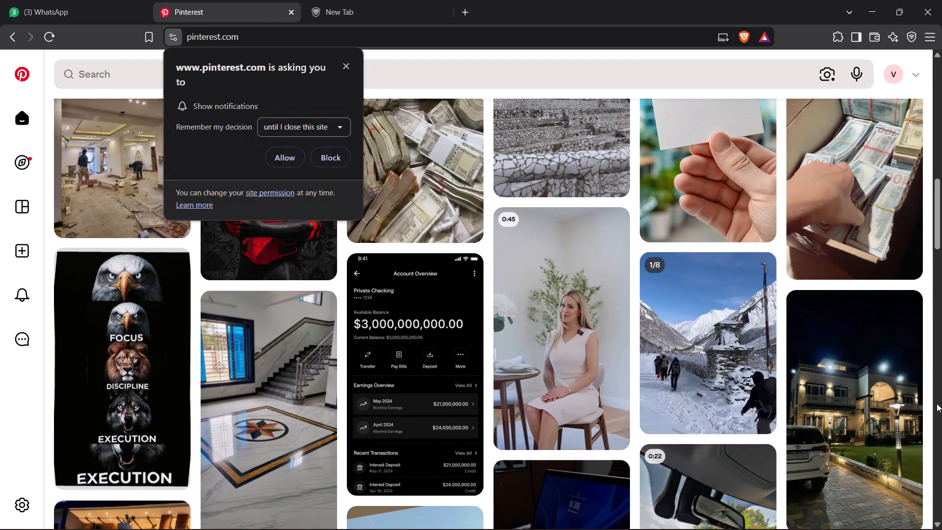
{"action": "scroll", "coordinate": [939, 403], "scroll_direction": "up", "scroll_amount": 14}
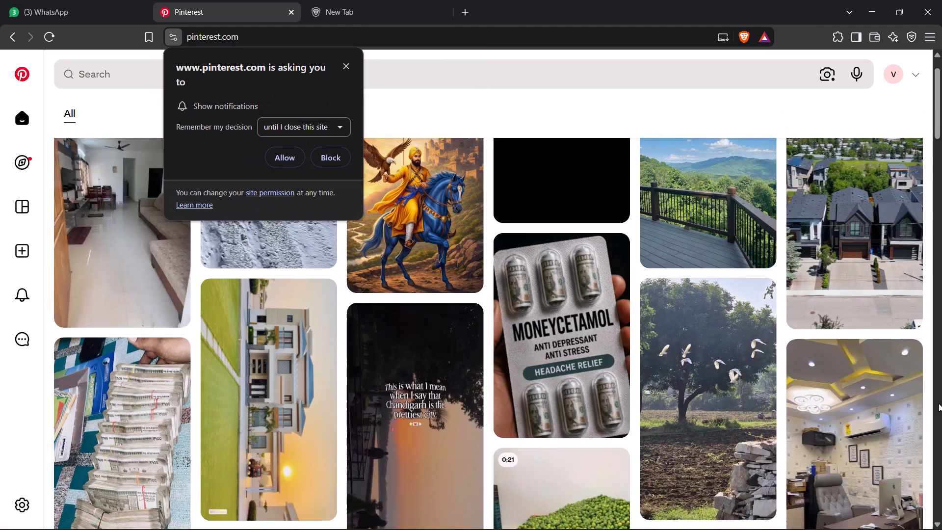
{"action": "scroll", "coordinate": [939, 403], "scroll_direction": "up", "scroll_amount": 10}
{"action": "left_click", "coordinate": [332, 163]}
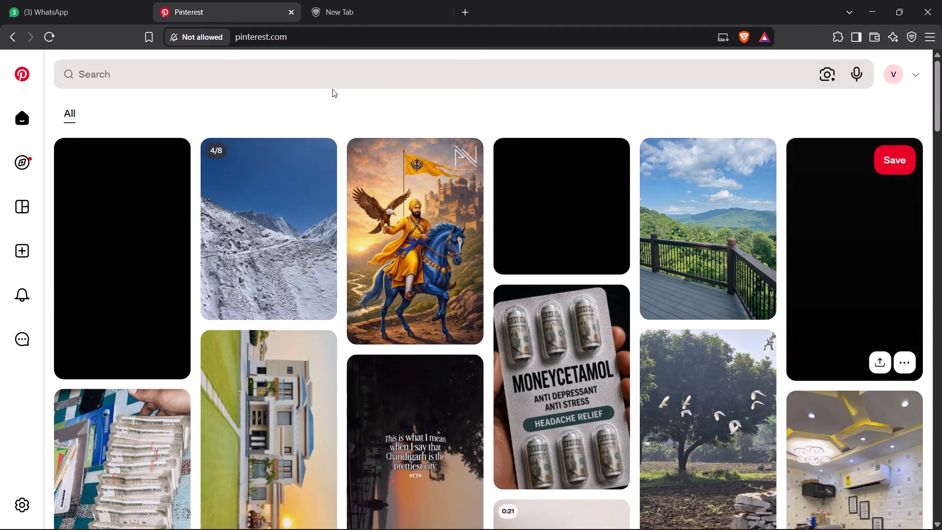
Search Pinterest for "indian property seller".
{"action": "left_click", "coordinate": [338, 79]}
{"action": "type", "text": "indain"}
{"action": "key", "text": "BackSpace"}
{"action": "key", "text": "BackSpace"}
{"action": "key", "text": "BackSpace"}
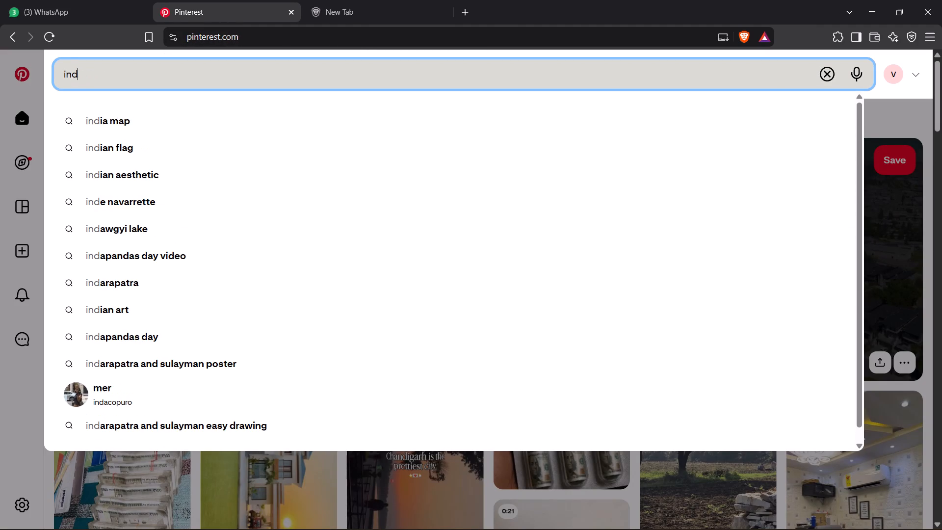
{"action": "type", "text": "ain"}
{"action": "key", "text": "space"}
{"action": "key", "text": "BackSpace"}
{"action": "key", "text": "BackSpace"}
{"action": "key", "text": "BackSpace"}
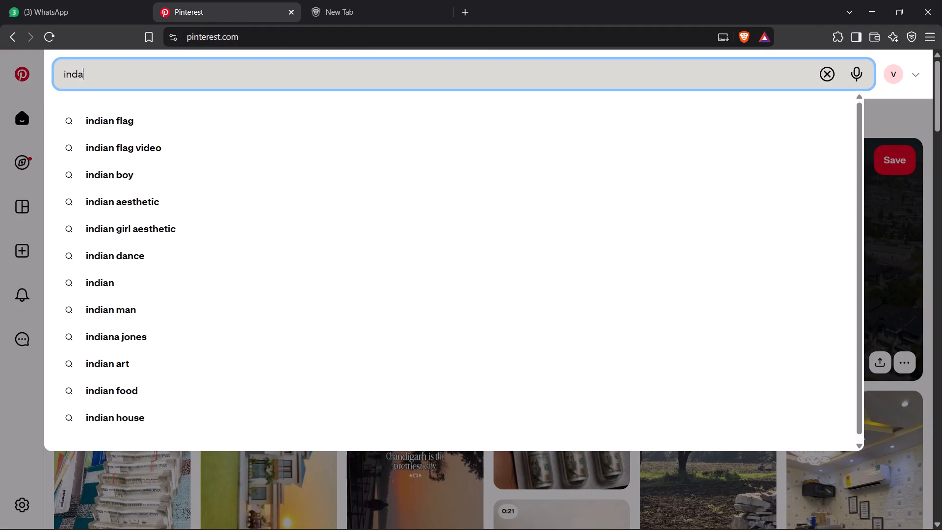
{"action": "key", "text": "BackSpace"}
{"action": "type", "text": "ian property seller"}
{"action": "key", "text": "Return"}
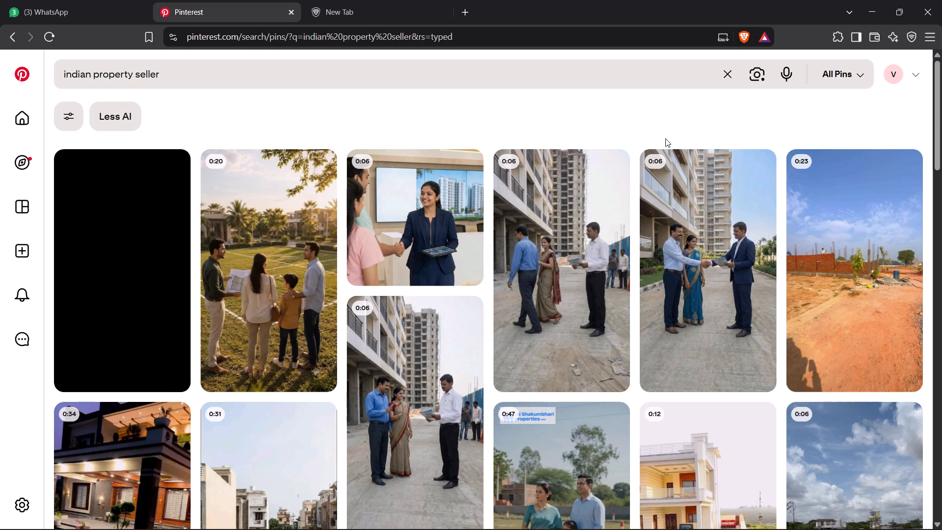
Look through the indian property seller results for a video clip that suits the seller check topic.
{"action": "scroll", "coordinate": [754, 110], "scroll_direction": "down", "scroll_amount": 4}
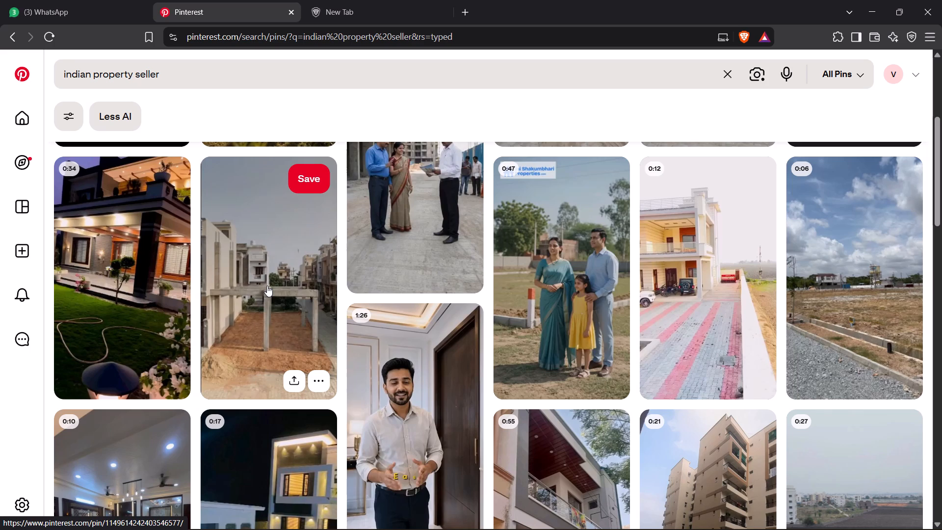
{"action": "scroll", "coordinate": [269, 289], "scroll_direction": "down", "scroll_amount": 1}
{"action": "scroll", "coordinate": [885, 287], "scroll_direction": "down", "scroll_amount": 4}
{"action": "scroll", "coordinate": [941, 310], "scroll_direction": "down", "scroll_amount": 2}
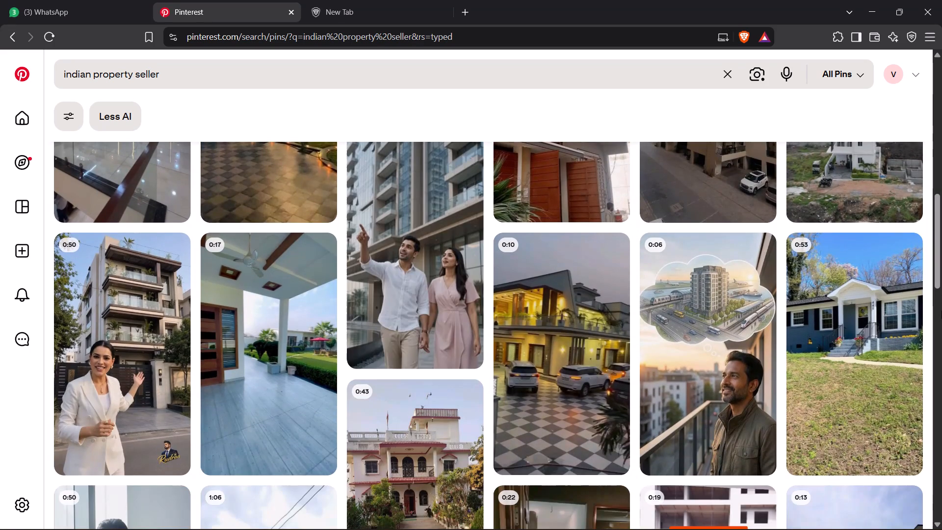
{"action": "scroll", "coordinate": [941, 311], "scroll_direction": "down", "scroll_amount": 5}
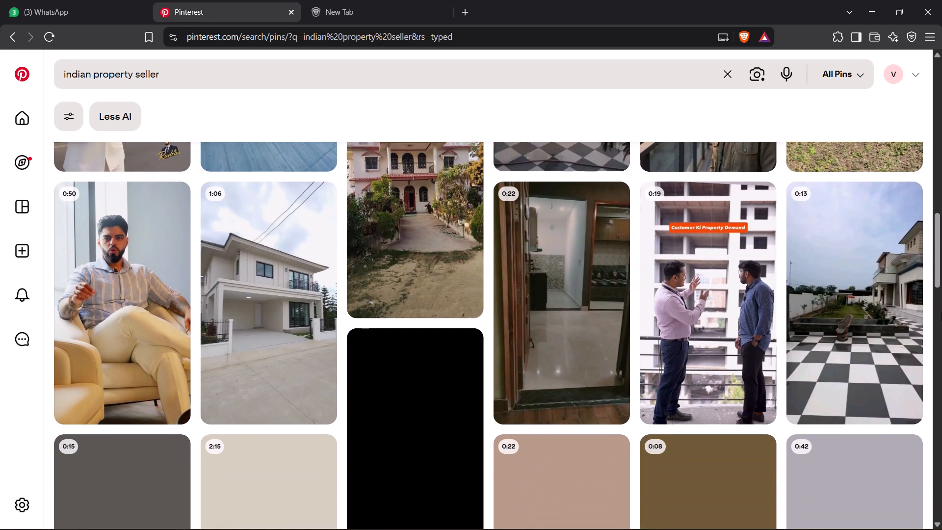
{"action": "scroll", "coordinate": [941, 312], "scroll_direction": "down", "scroll_amount": 4}
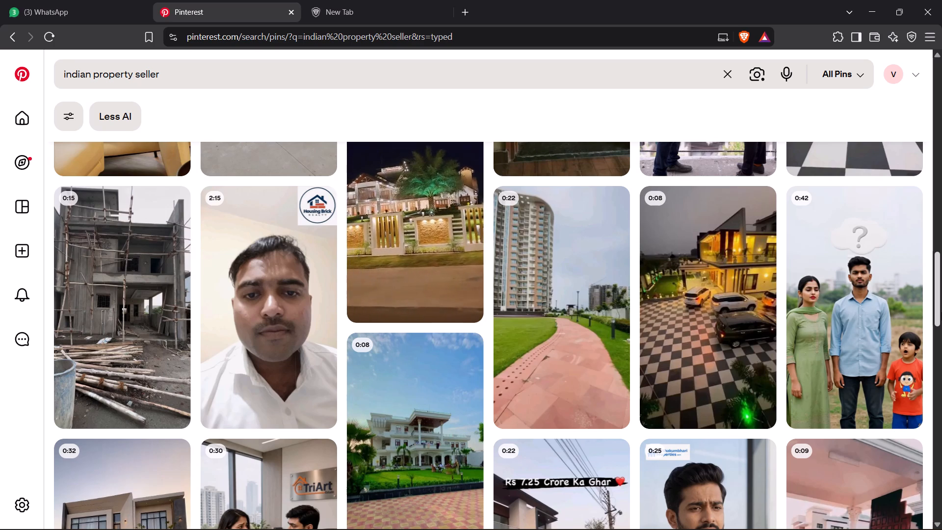
{"action": "scroll", "coordinate": [941, 312], "scroll_direction": "down", "scroll_amount": 4}
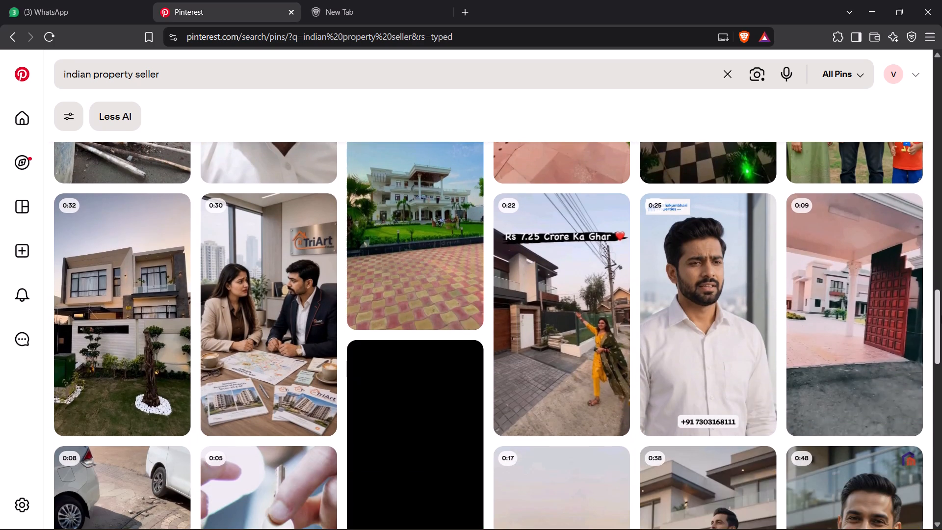
{"action": "scroll", "coordinate": [941, 316], "scroll_direction": "down", "scroll_amount": 9}
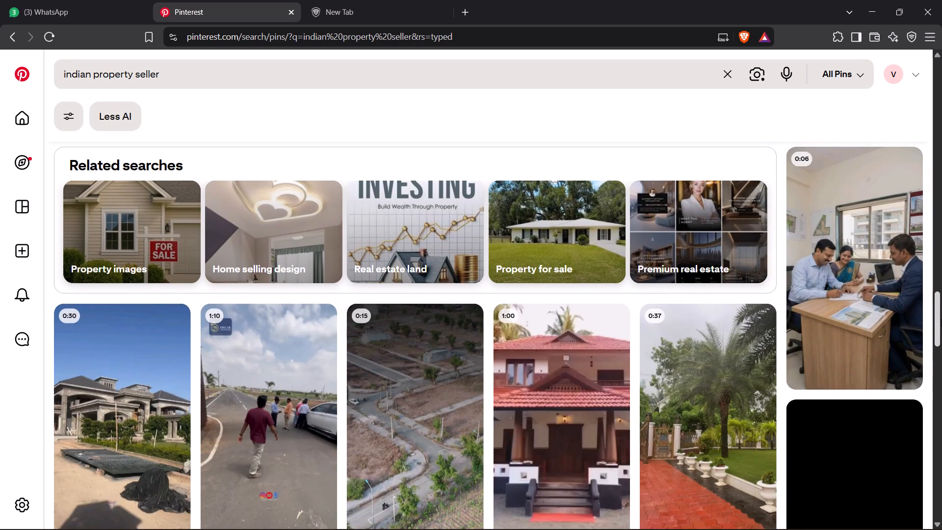
{"action": "scroll", "coordinate": [940, 315], "scroll_direction": "down", "scroll_amount": 4}
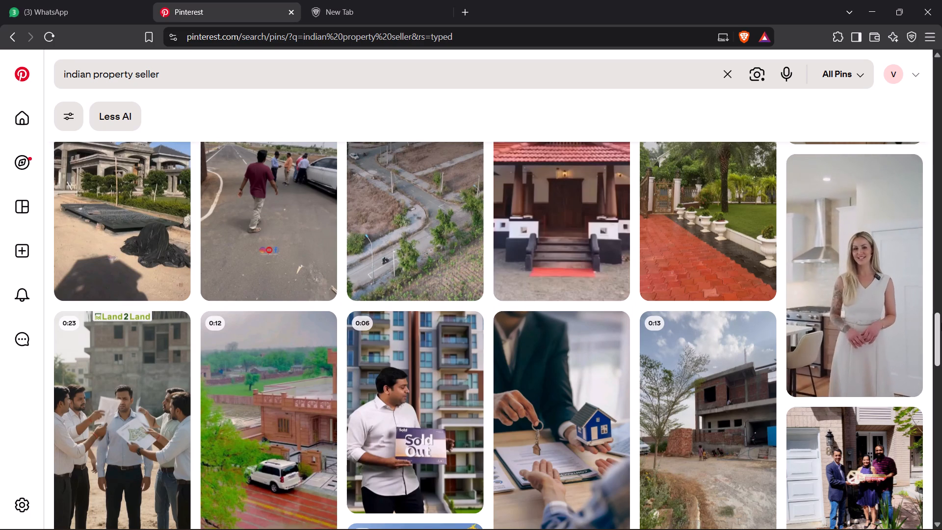
{"action": "scroll", "coordinate": [941, 323], "scroll_direction": "down", "scroll_amount": 3}
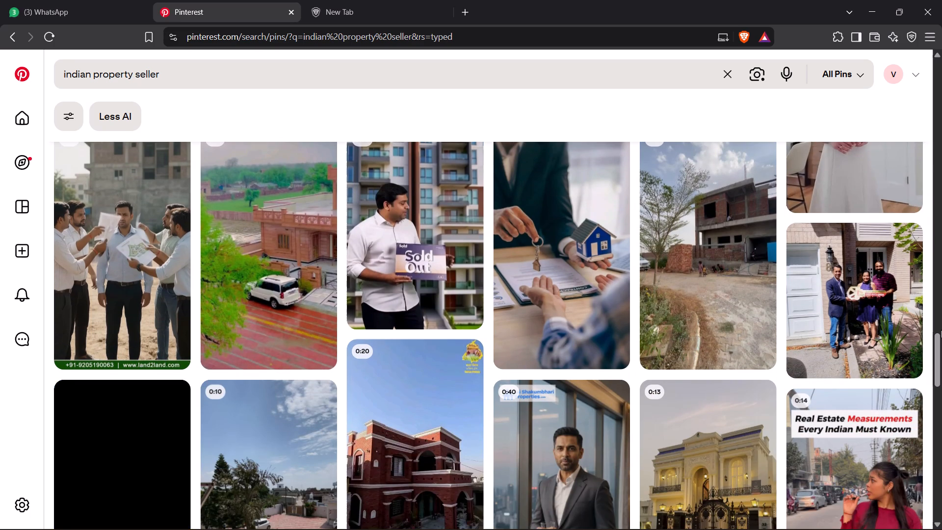
{"action": "scroll", "coordinate": [941, 330], "scroll_direction": "down", "scroll_amount": 4}
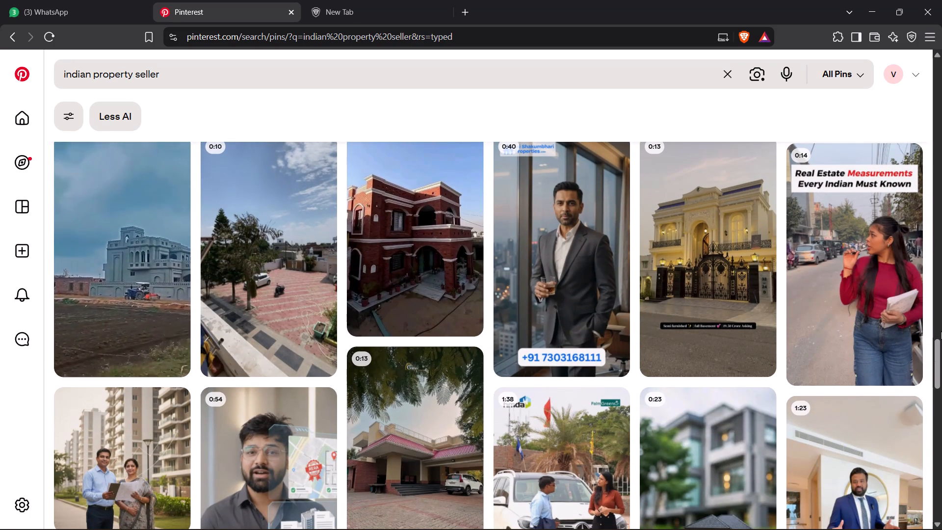
{"action": "scroll", "coordinate": [941, 331], "scroll_direction": "down", "scroll_amount": 4}
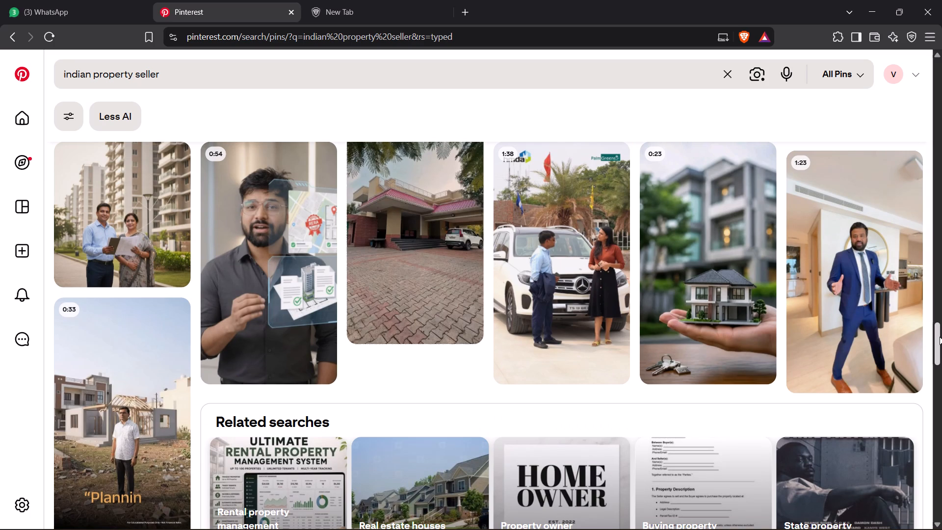
{"action": "scroll", "coordinate": [941, 326], "scroll_direction": "up", "scroll_amount": 4}
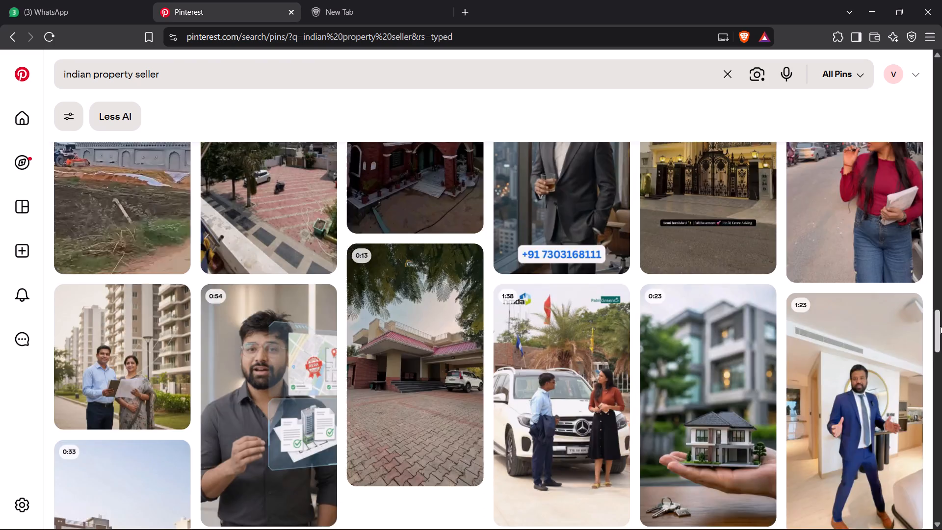
{"action": "scroll", "coordinate": [940, 326], "scroll_direction": "up", "scroll_amount": 20}
{"action": "scroll", "coordinate": [940, 326], "scroll_direction": "up", "scroll_amount": 20}
{"action": "scroll", "coordinate": [940, 326], "scroll_direction": "up", "scroll_amount": 9}
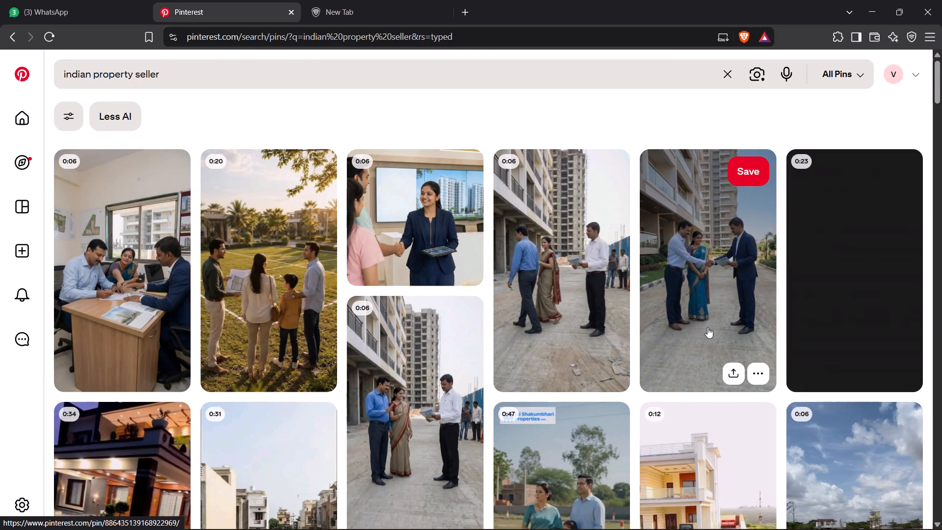
Copy the link of the 0:06 video pin showing a couple shaking hands with a man in a suit.
{"action": "left_click", "coordinate": [735, 371]}
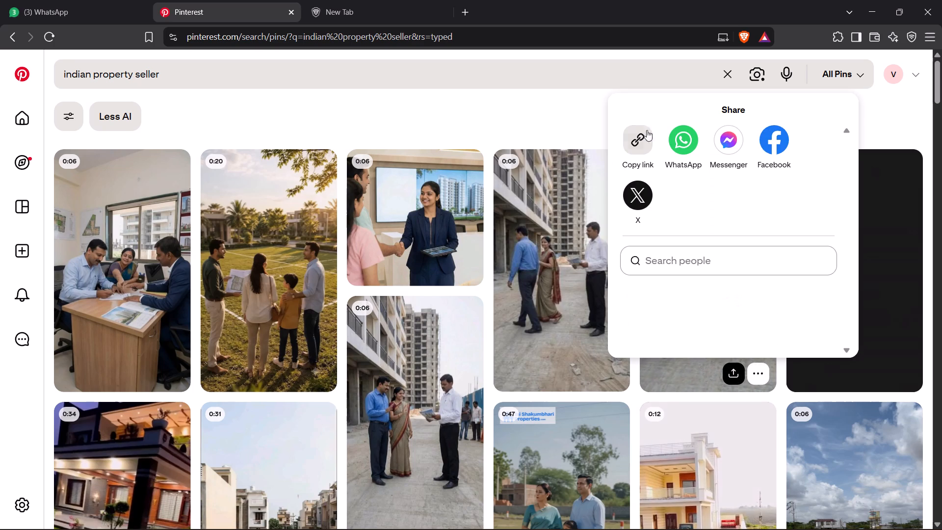
{"action": "left_click", "coordinate": [639, 140]}
Search the web for "pinterest video downloader" in the spare new tab.
{"action": "left_click", "coordinate": [384, 0]}
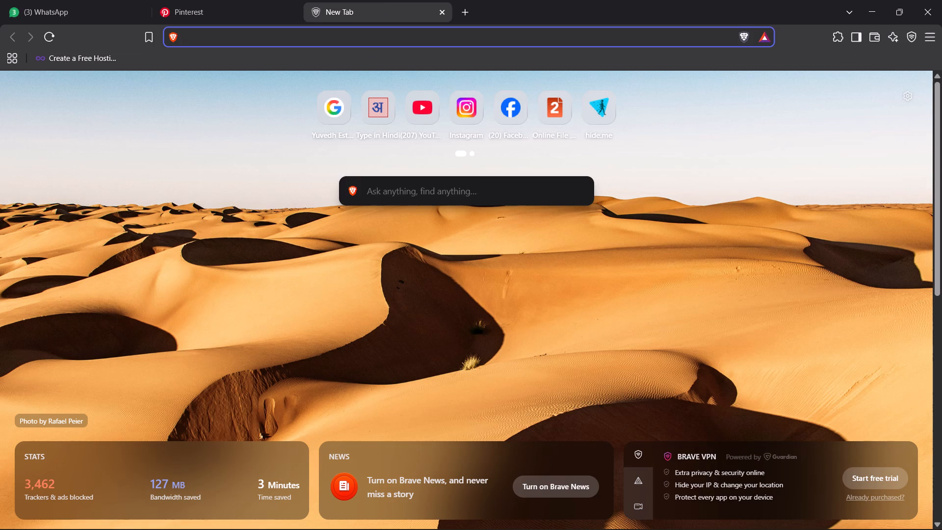
{"action": "key", "text": "p"}
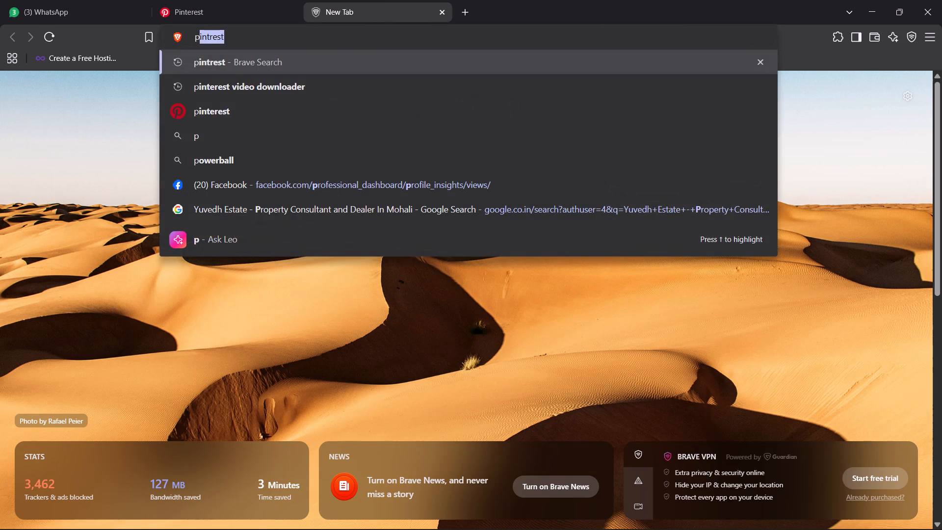
{"action": "key", "text": "Down"}
{"action": "key", "text": "Return"}
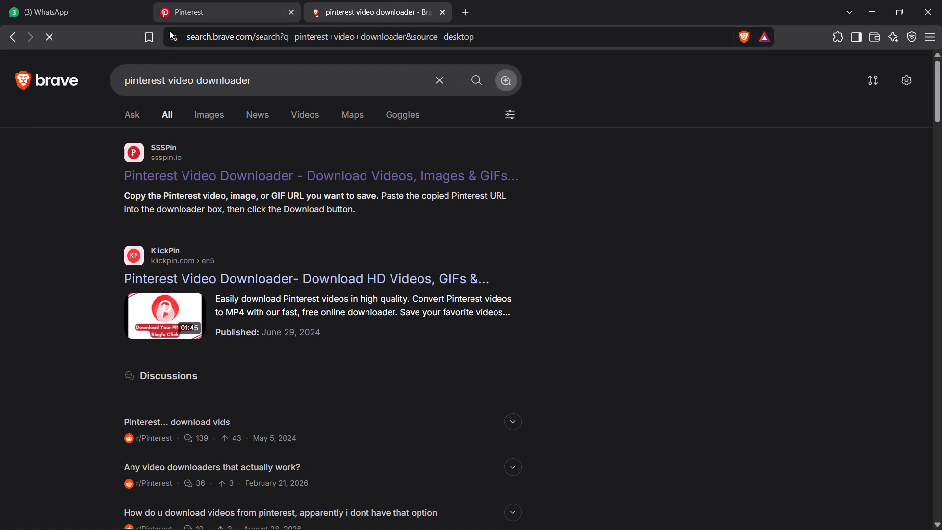
Open the SSSPin downloader and fetch the video from the copied Pinterest pin link.
{"action": "left_click", "coordinate": [163, 178]}
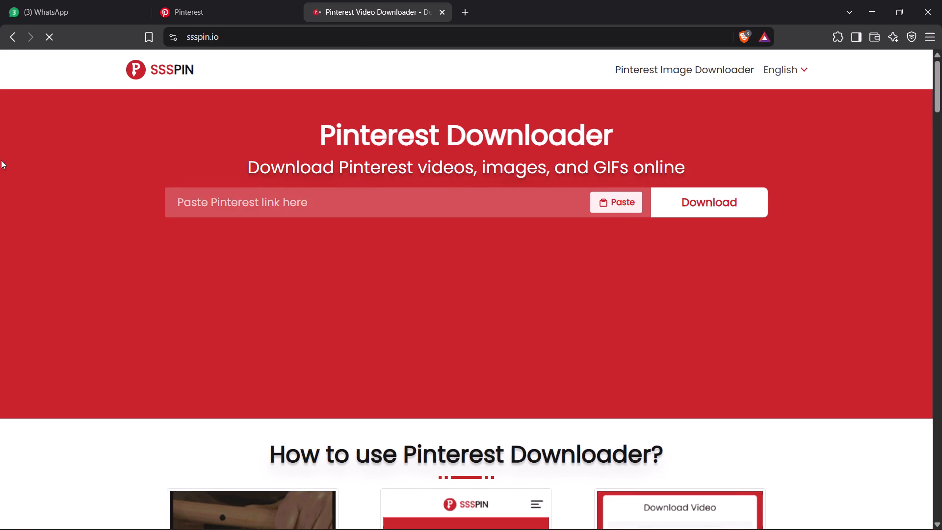
{"action": "left_click", "coordinate": [197, 204]}
{"action": "key", "text": "ctrl+v"}
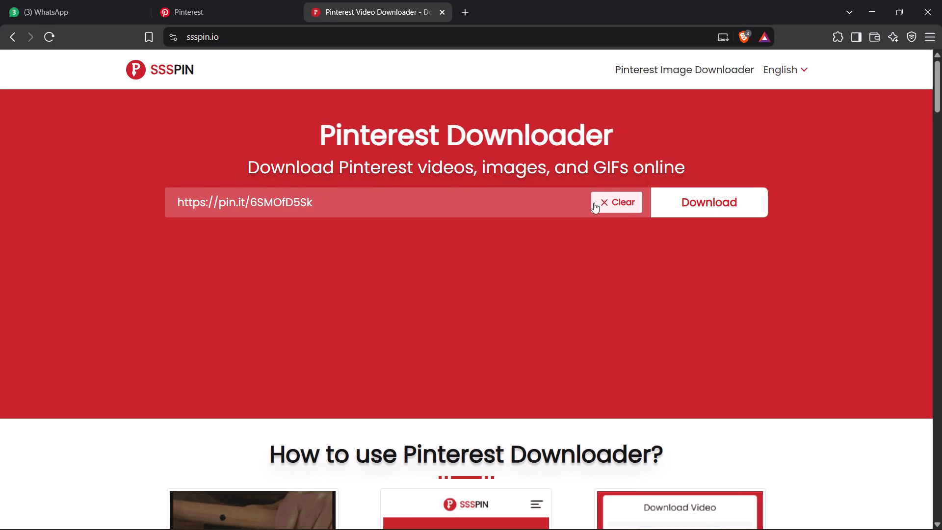
{"action": "left_click", "coordinate": [687, 198]}
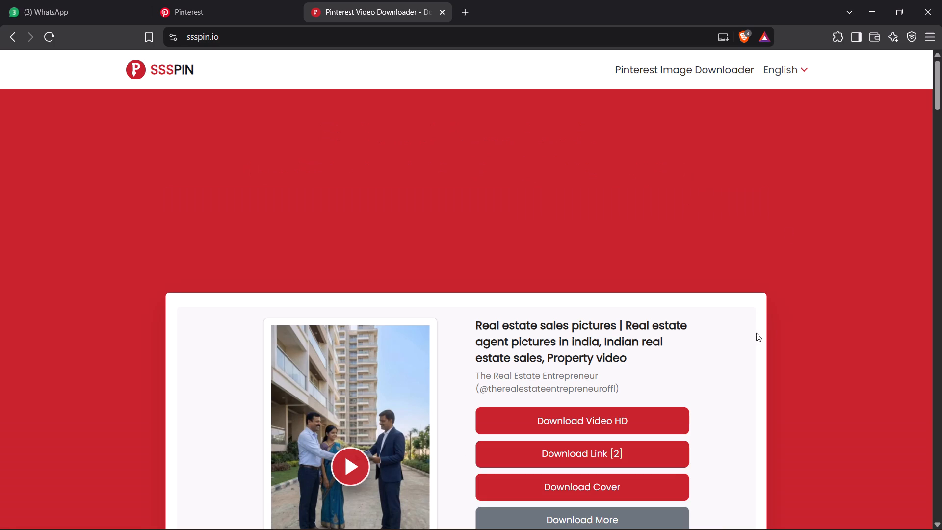
Download the HD video into the RAW folder of "property seller check kijie" on the Desktop as "property dealer".
{"action": "left_click", "coordinate": [628, 416]}
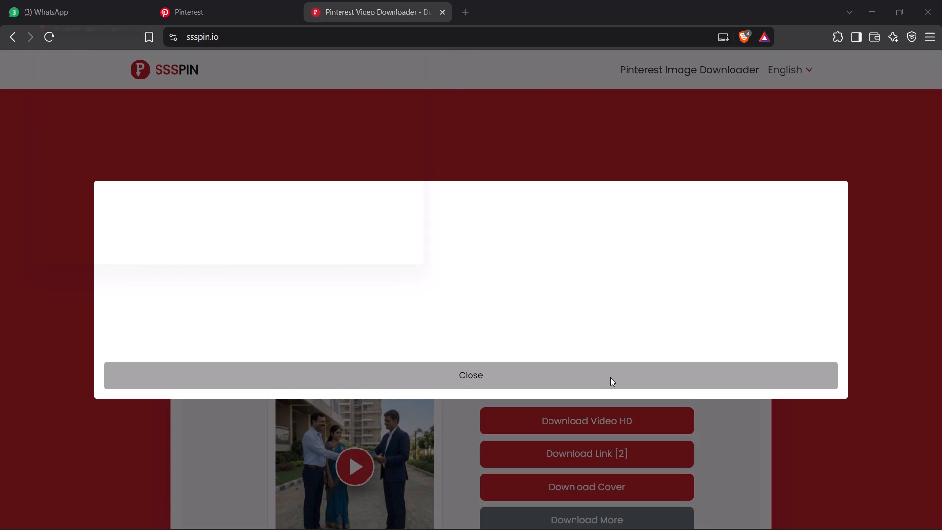
{"action": "left_click", "coordinate": [59, 165]}
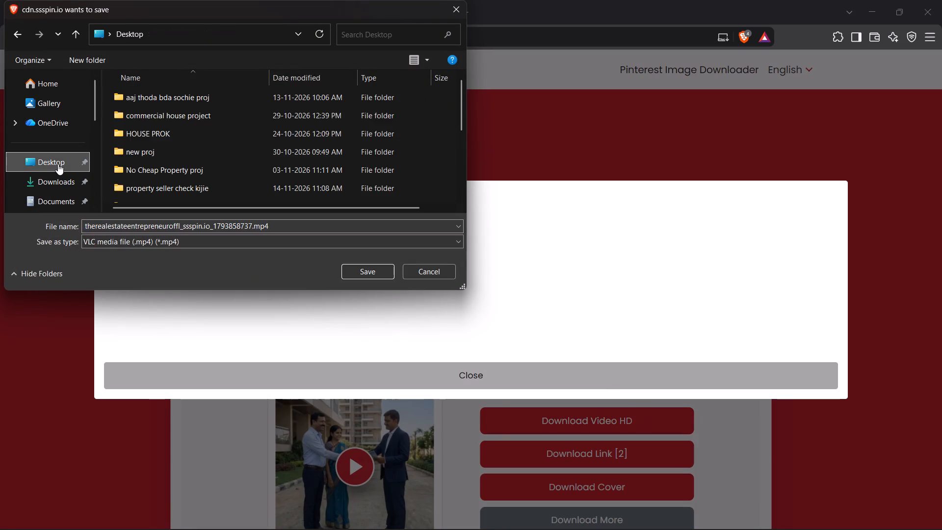
{"action": "double_click", "coordinate": [226, 189]}
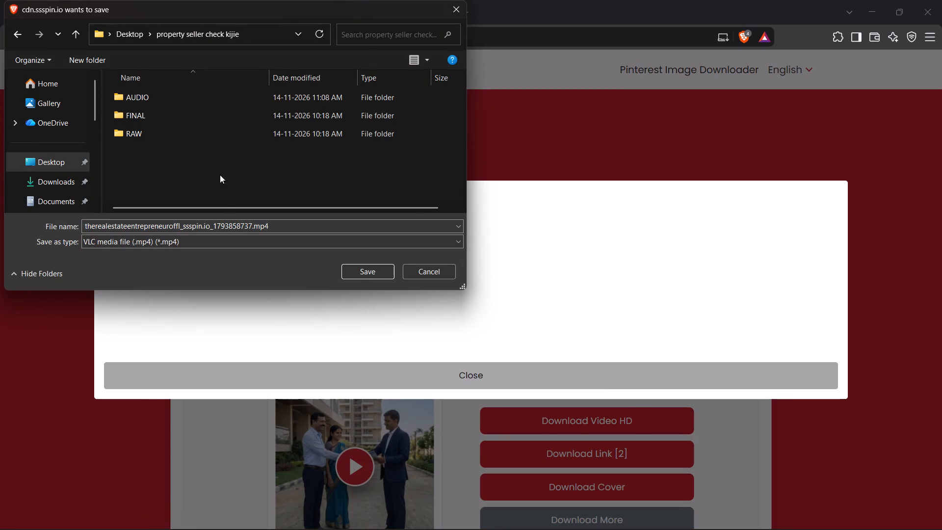
{"action": "left_click", "coordinate": [212, 132]}
{"action": "left_click", "coordinate": [212, 132]}
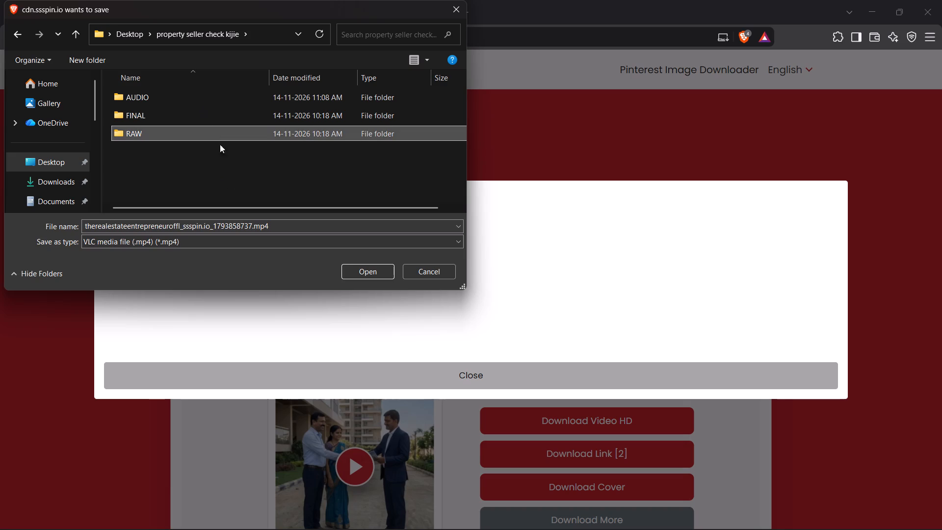
{"action": "left_click", "coordinate": [295, 224]}
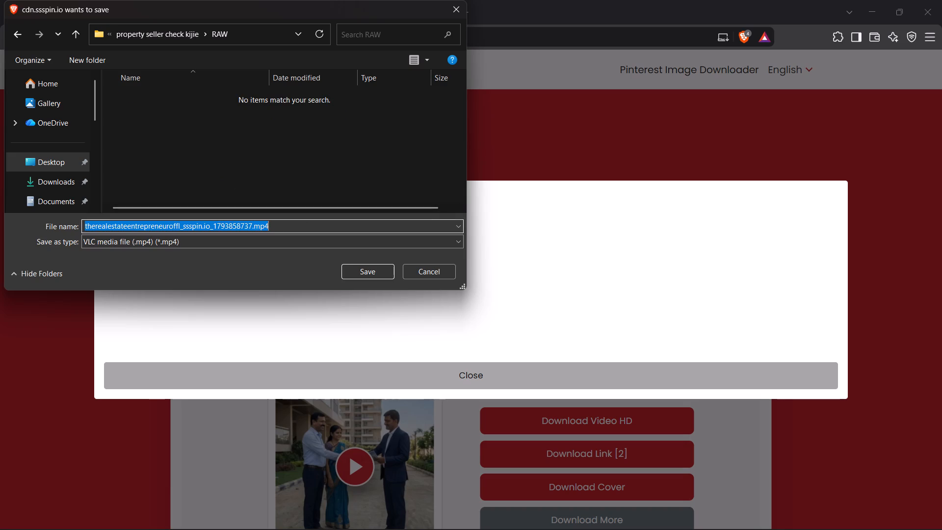
{"action": "type", "text": "pero"}
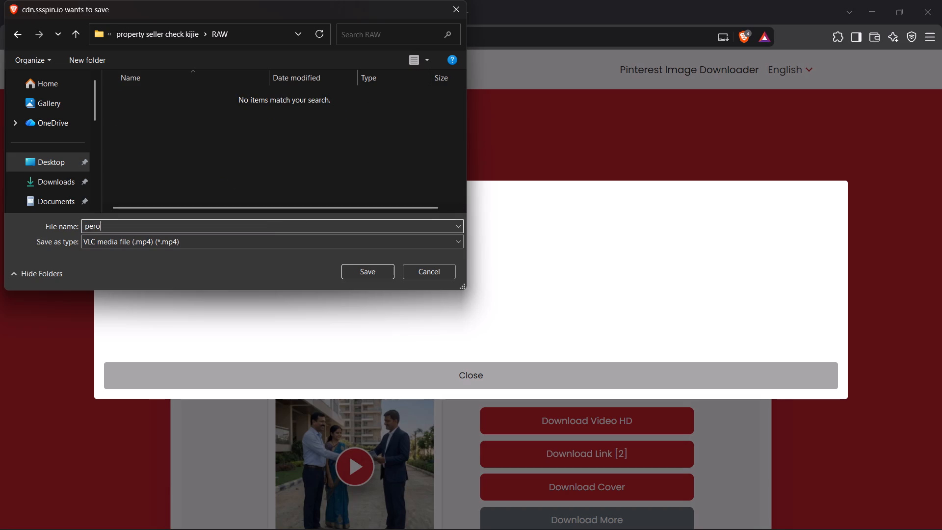
{"action": "key", "text": "Insert"}
{"action": "key", "text": "Insert"}
{"action": "key", "text": "BackSpace"}
{"action": "key", "text": "BackSpace"}
{"action": "key", "text": "BackSpace"}
{"action": "type", "text": "roperty dealer"}
{"action": "key", "text": "Return"}
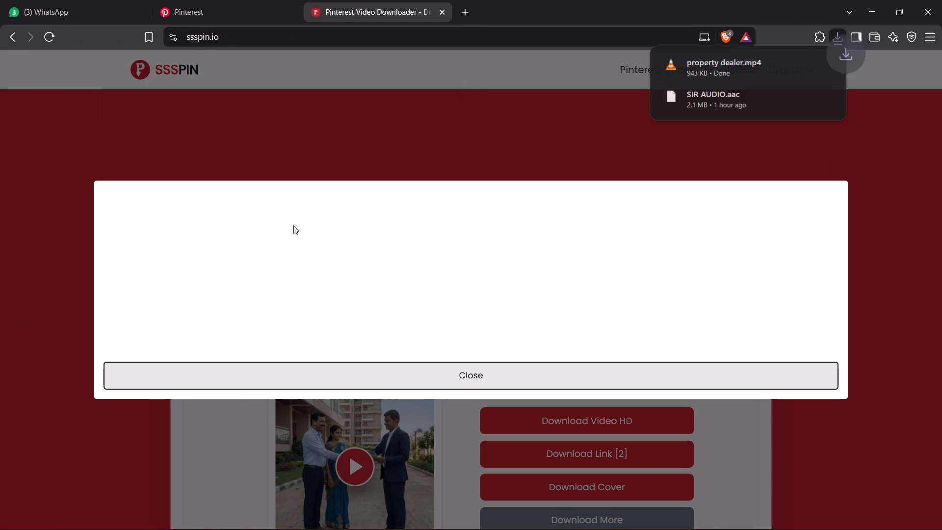
Switch to CapCut and import property dealer.mp4 from the RAW folder of "property seller check kijie".
{"action": "left_click", "coordinate": [873, 0]}
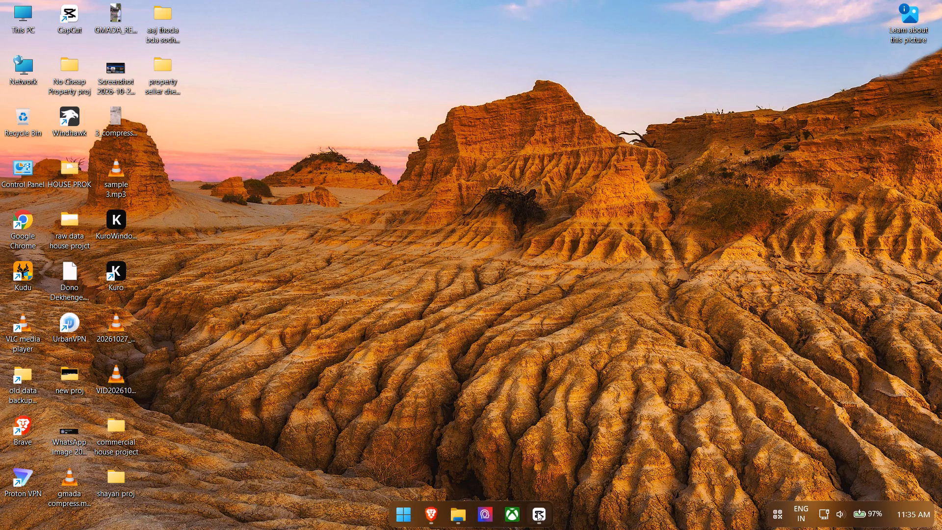
{"action": "left_click", "coordinate": [537, 511]}
{"action": "left_click", "coordinate": [97, 63]}
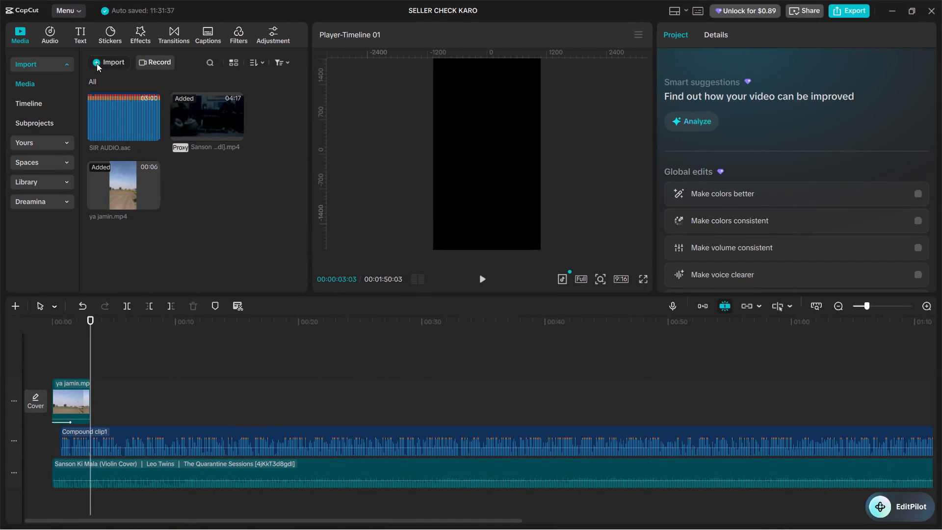
{"action": "left_click", "coordinate": [109, 85]}
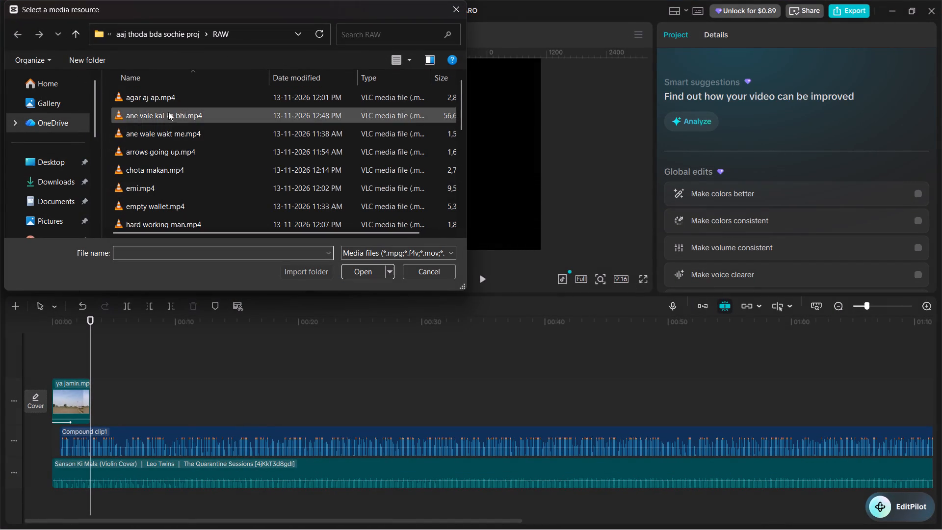
{"action": "left_click", "coordinate": [56, 167]}
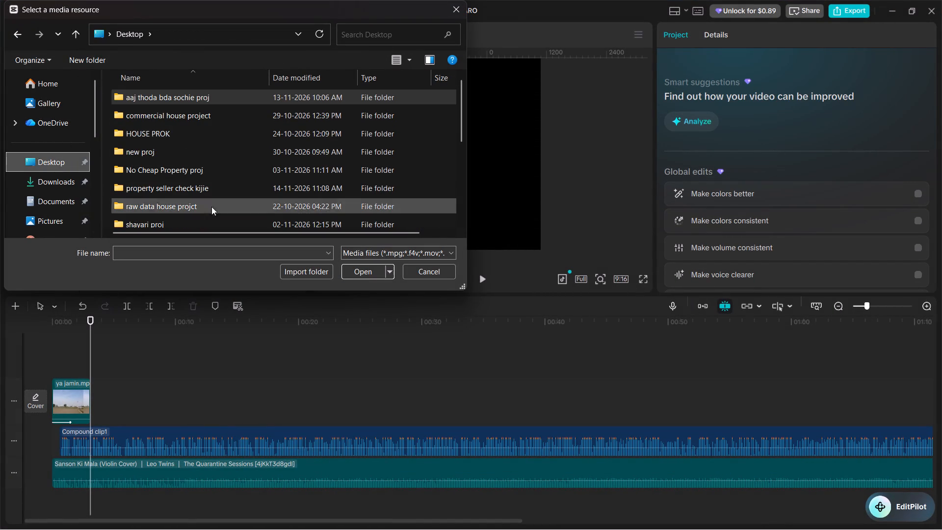
{"action": "double_click", "coordinate": [237, 188]}
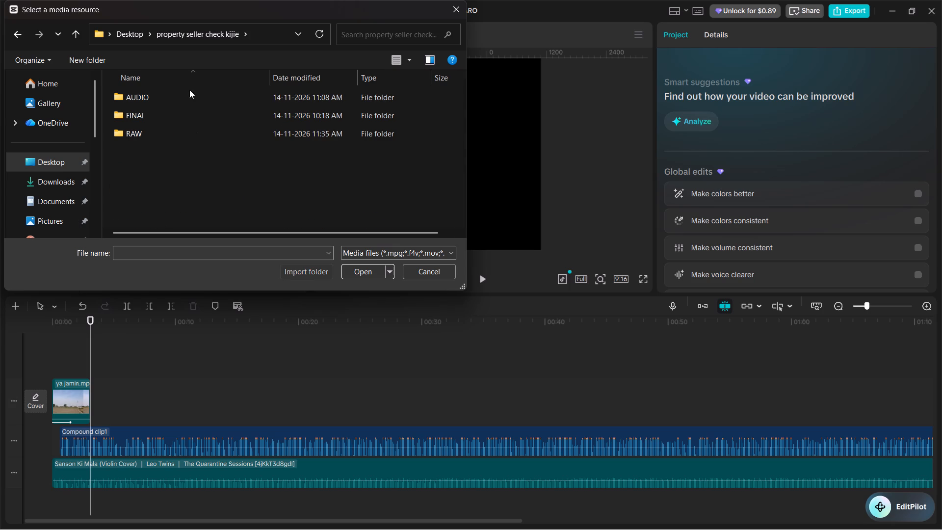
{"action": "double_click", "coordinate": [199, 131]}
{"action": "double_click", "coordinate": [224, 99]}
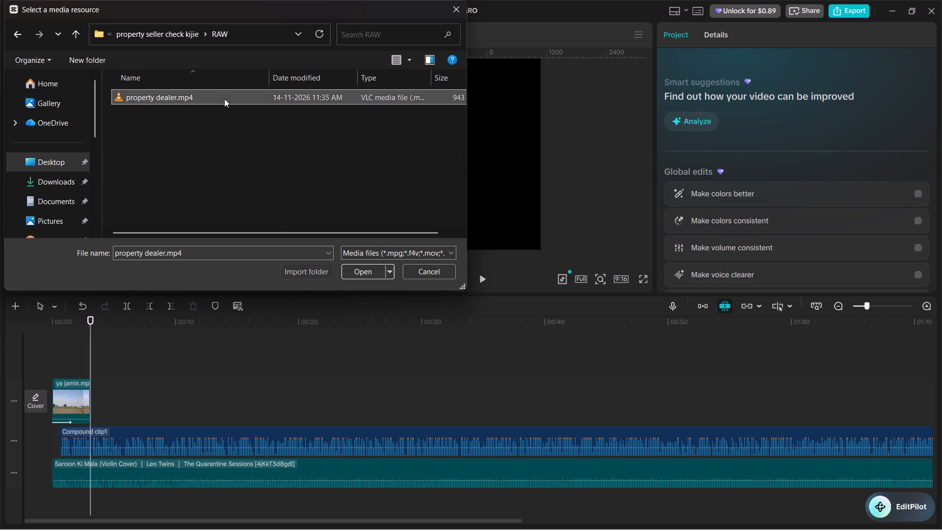
Place property dealer.mp4 on the main track directly after the ya jamin clip, without a gap, and play the join.
{"action": "left_click_drag", "start_coordinate": [200, 187], "coordinate": [121, 396]}
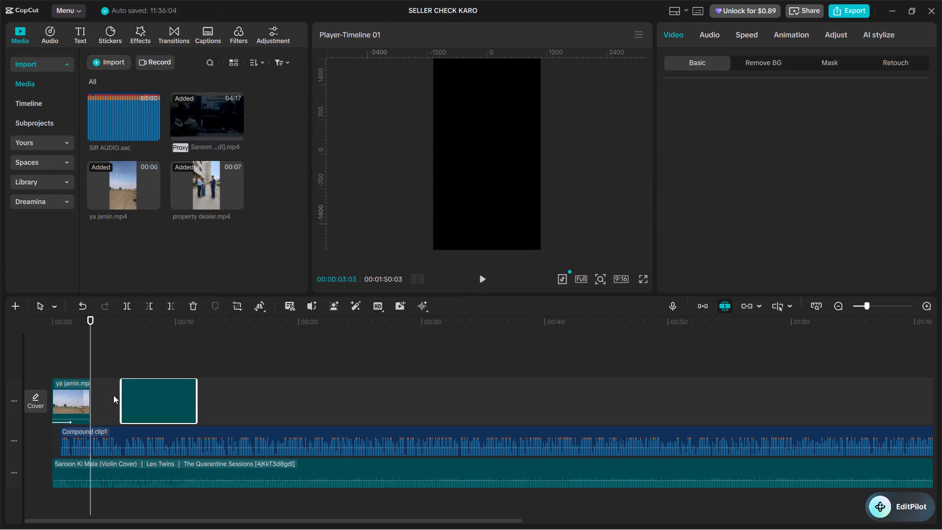
{"action": "right_click", "coordinate": [113, 395]}
{"action": "left_click", "coordinate": [135, 400]}
{"action": "left_click", "coordinate": [93, 359]}
{"action": "left_click", "coordinate": [86, 355]}
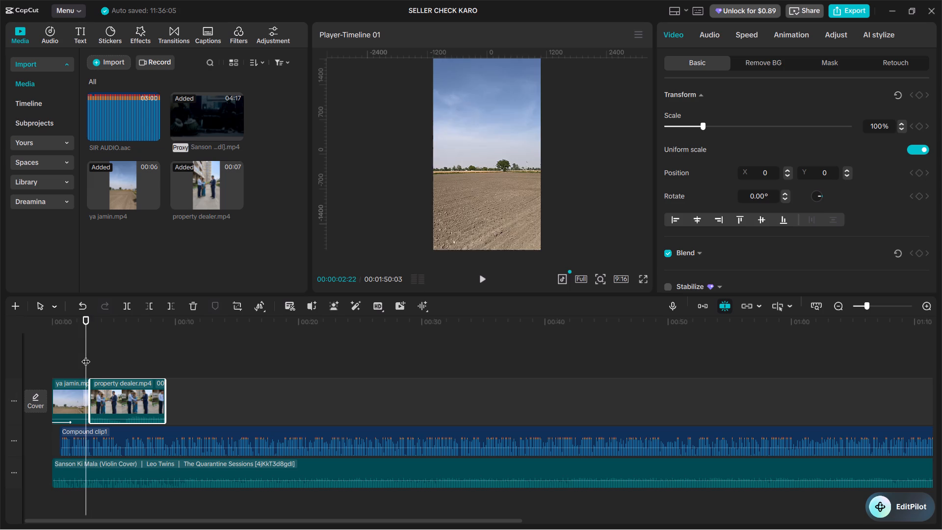
{"action": "key", "text": "space"}
{"action": "left_click", "coordinate": [85, 355]}
{"action": "key", "text": "space"}
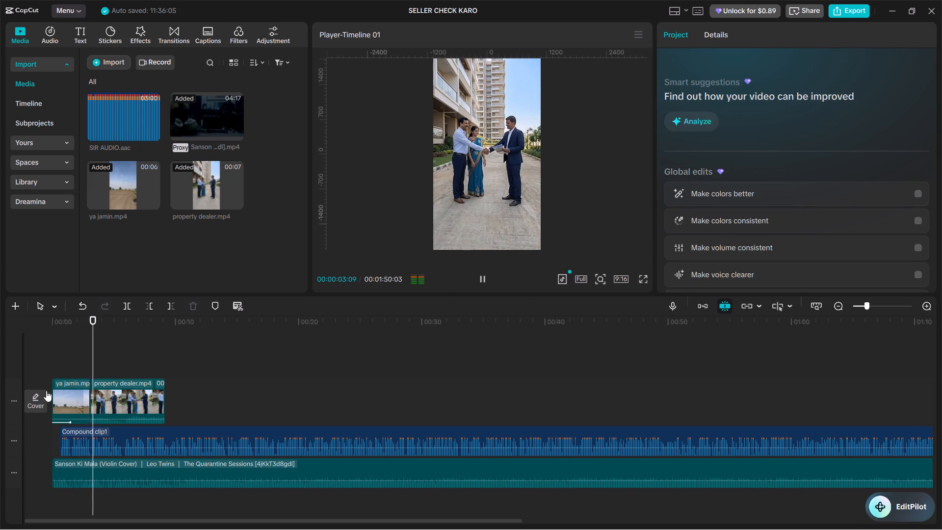
{"action": "key", "text": "space"}
Mute the original sound of the main video track.
{"action": "left_click_drag", "start_coordinate": [22, 377], "coordinate": [32, 384]}
{"action": "left_click", "coordinate": [54, 403]}
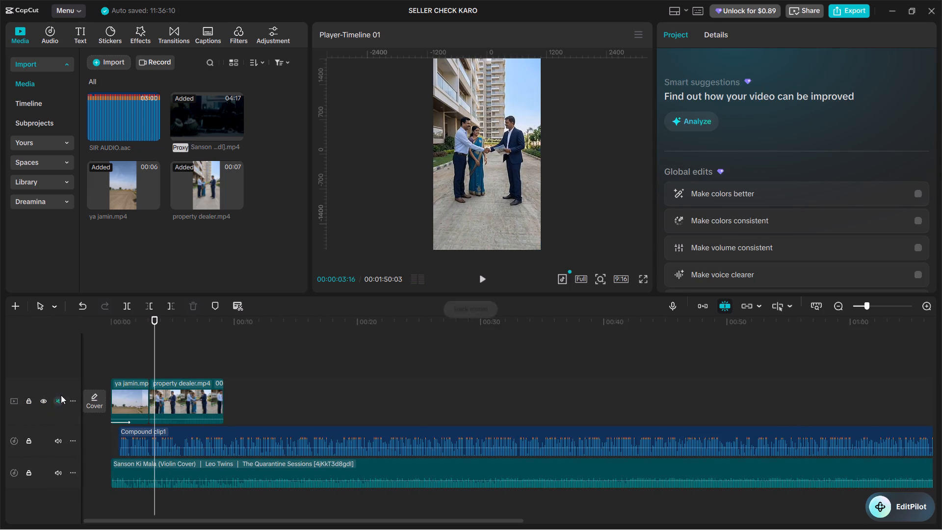
{"action": "left_click_drag", "start_coordinate": [80, 357], "coordinate": [30, 362]}
Split the property dealer clip at 00:00:05:19 against the audio and delete the part after the cut.
{"action": "left_click", "coordinate": [75, 356]}
{"action": "key", "text": "space"}
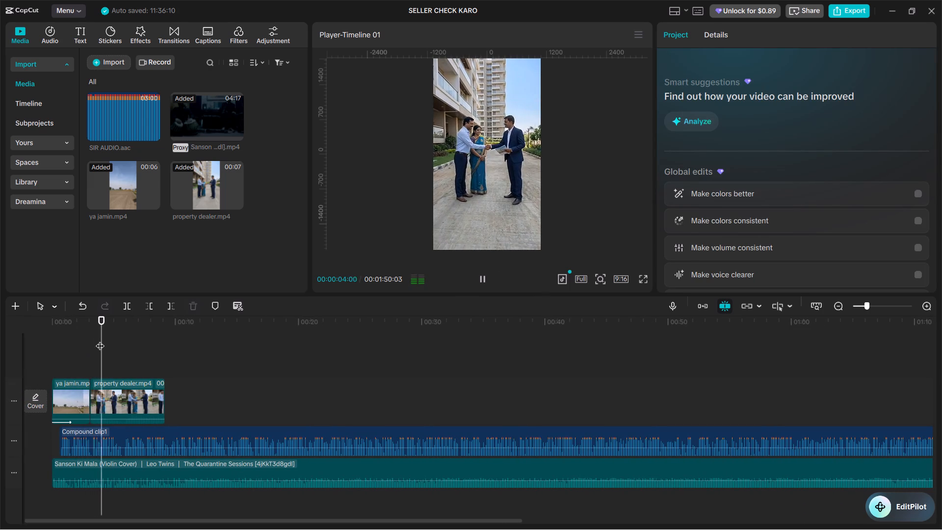
{"action": "key", "text": "space"}
{"action": "key", "text": "space"}
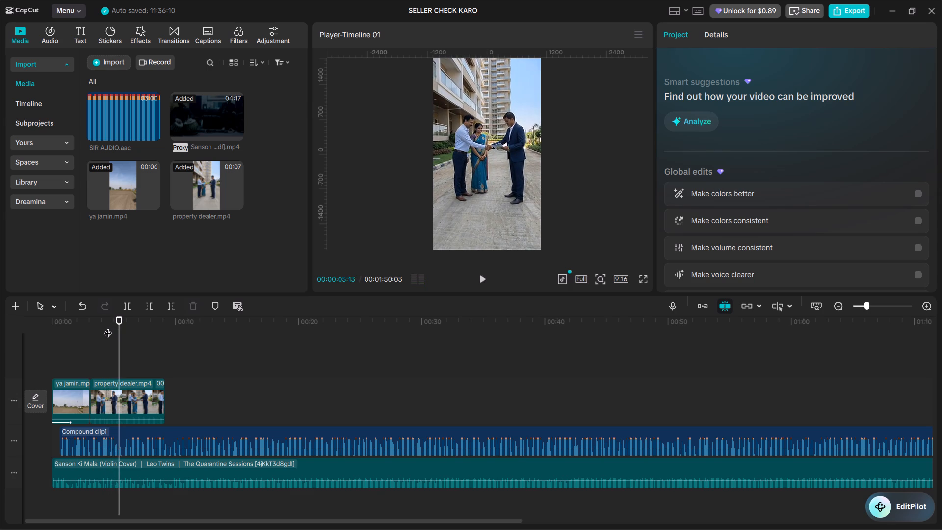
{"action": "double_click", "coordinate": [122, 357]}
{"action": "scroll", "coordinate": [117, 361], "scroll_direction": "up", "scroll_amount": 16, "text": "ctrl"}
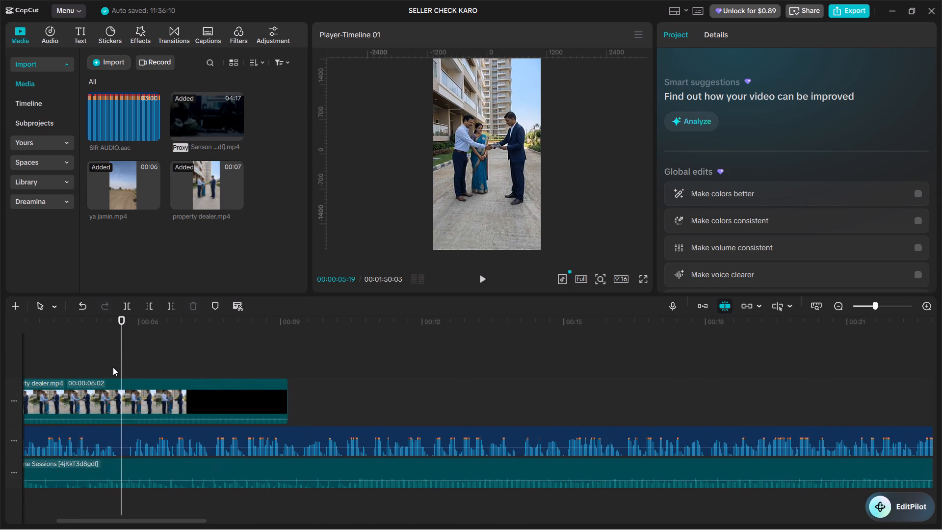
{"action": "left_click", "coordinate": [124, 411]}
{"action": "key", "text": "ctrl+b"}
{"action": "scroll", "coordinate": [140, 405], "scroll_direction": "down", "scroll_amount": 10, "text": "ctrl"}
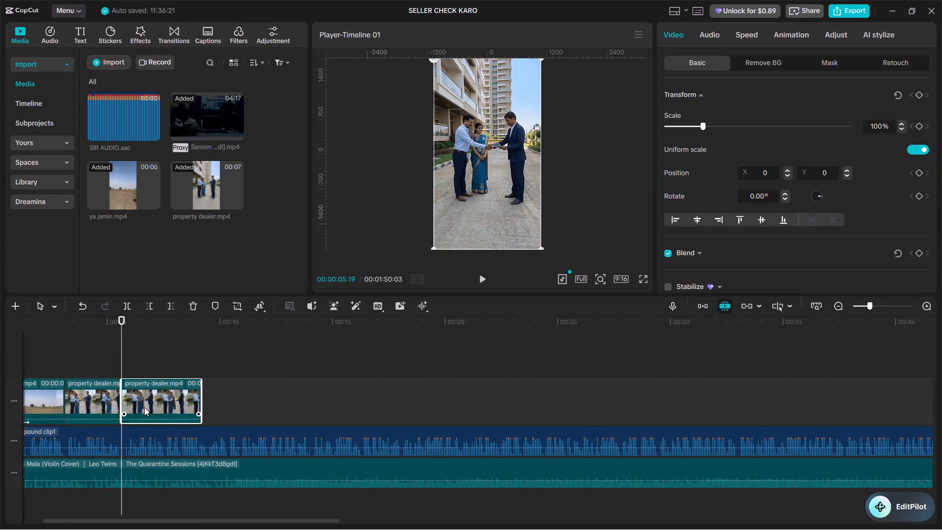
{"action": "scroll", "coordinate": [144, 407], "scroll_direction": "up", "scroll_amount": 1, "text": "ctrl"}
{"action": "scroll", "coordinate": [144, 407], "scroll_direction": "down", "scroll_amount": 6, "text": "ctrl"}
{"action": "key", "text": "BackSpace"}
Play the timeline around and beyond the end of the property dealer clip, listening to what the compound audio says there.
{"action": "key", "text": "space"}
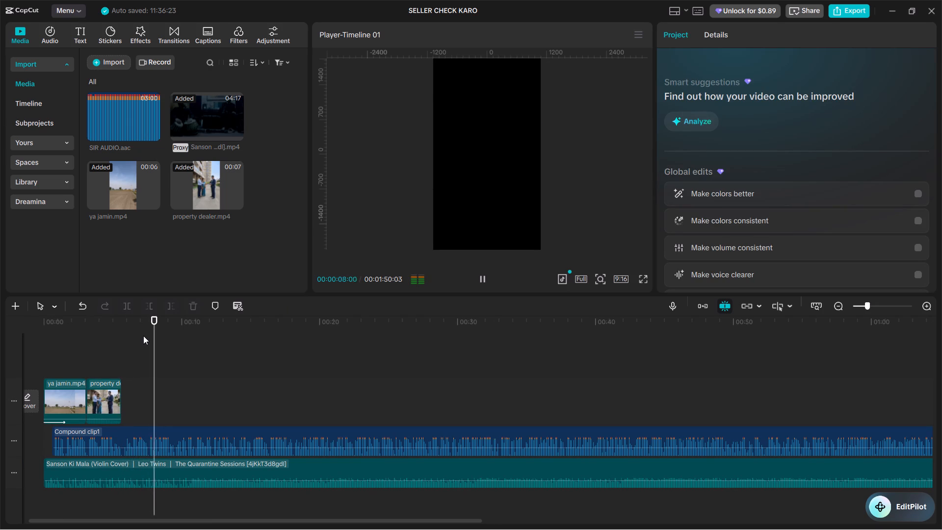
{"action": "left_click", "coordinate": [92, 351]}
{"action": "key", "text": "space"}
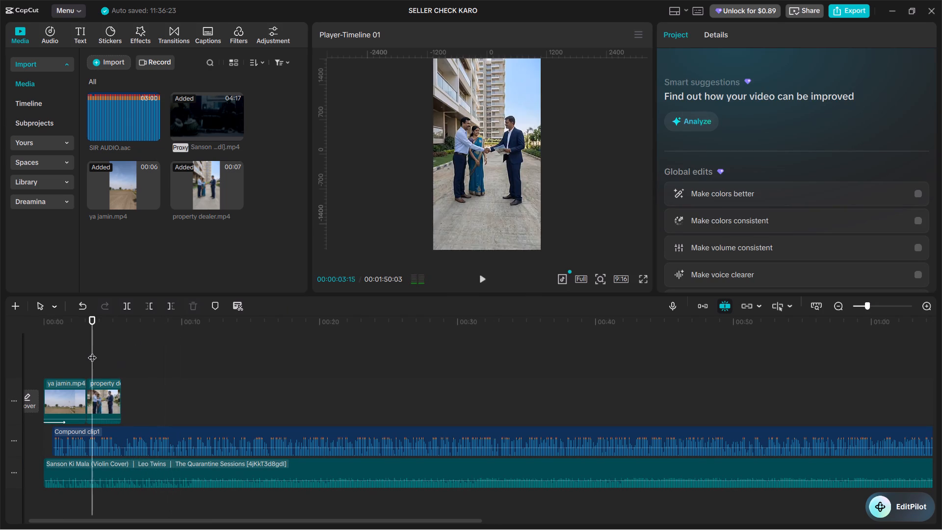
{"action": "left_click", "coordinate": [72, 349]}
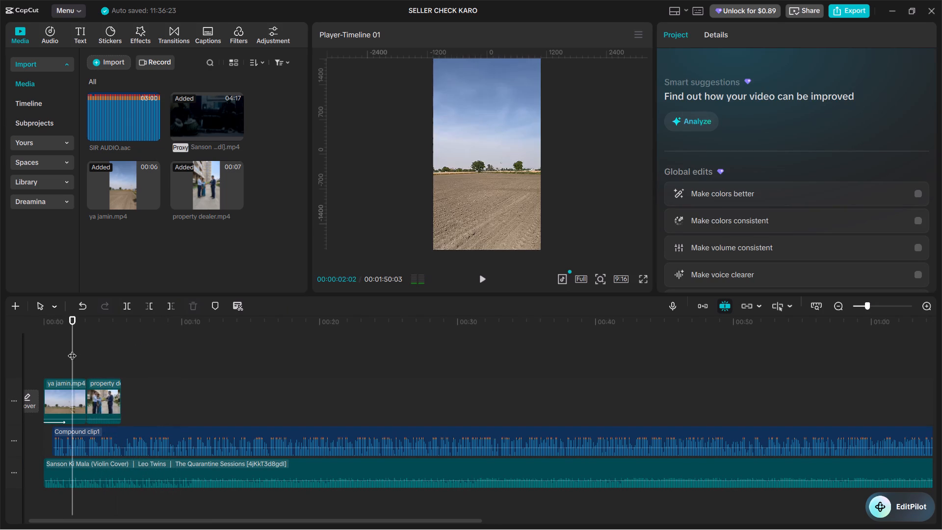
{"action": "left_click_drag", "start_coordinate": [72, 349], "coordinate": [89, 360]}
{"action": "key", "text": "space"}
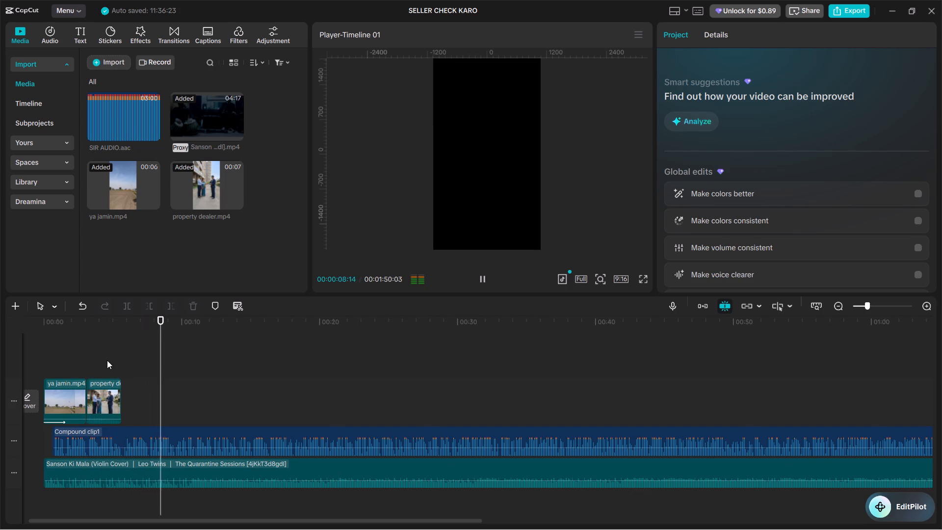
{"action": "key", "text": "space"}
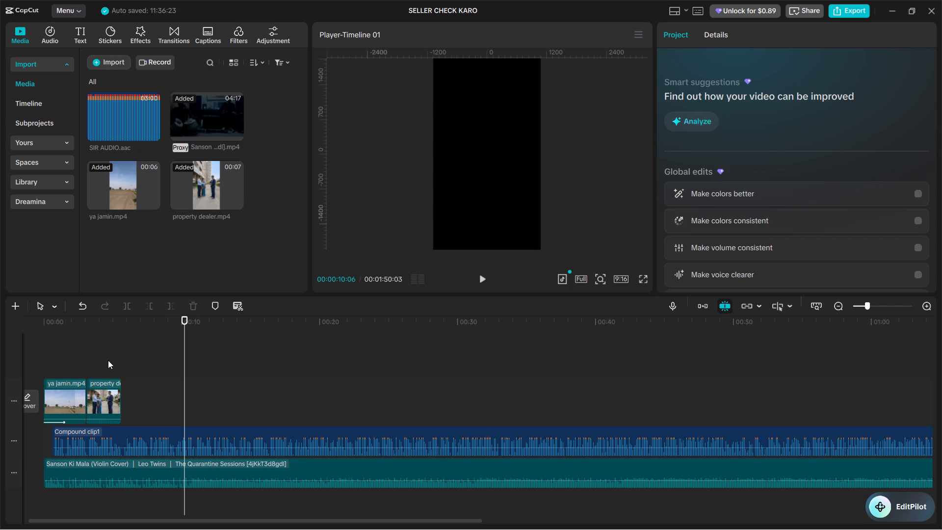
{"action": "key", "text": "space"}
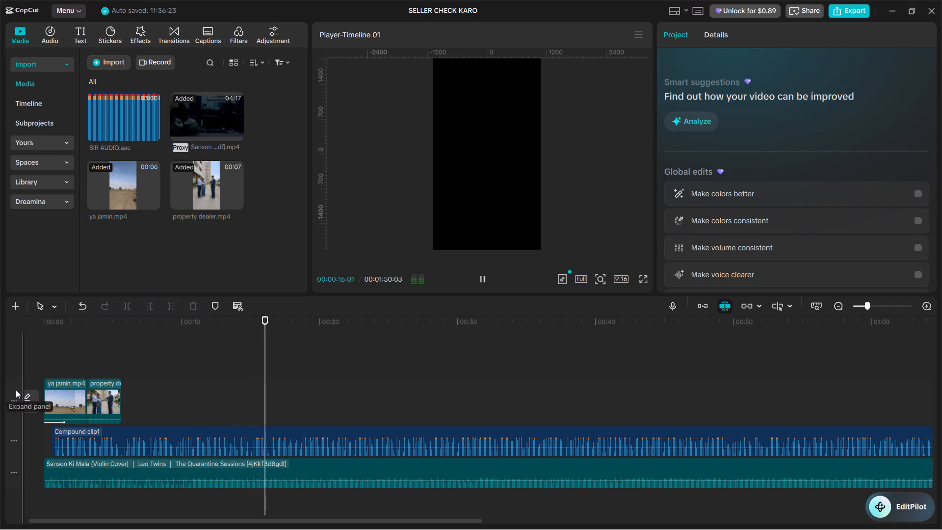
{"action": "key", "text": "space"}
{"action": "left_click", "coordinate": [119, 360]}
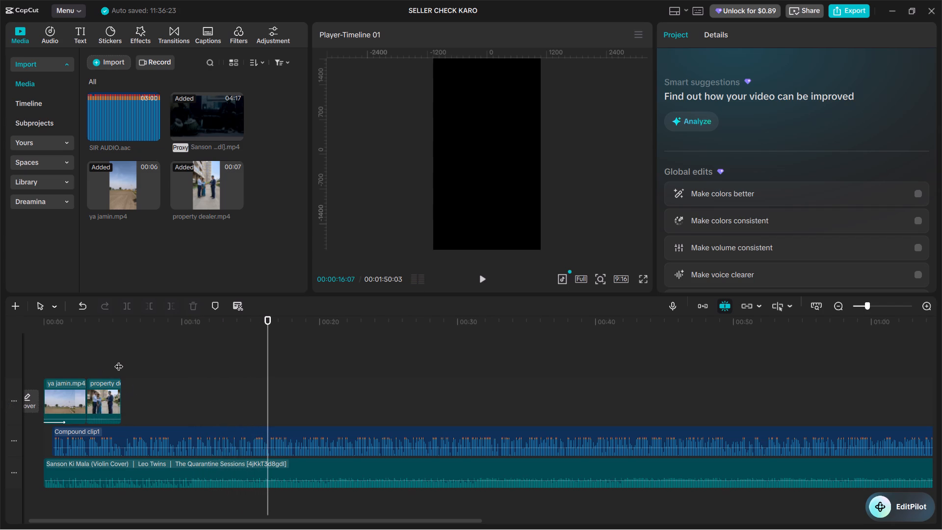
{"action": "scroll", "coordinate": [537, 398], "scroll_direction": "down", "scroll_amount": 10}
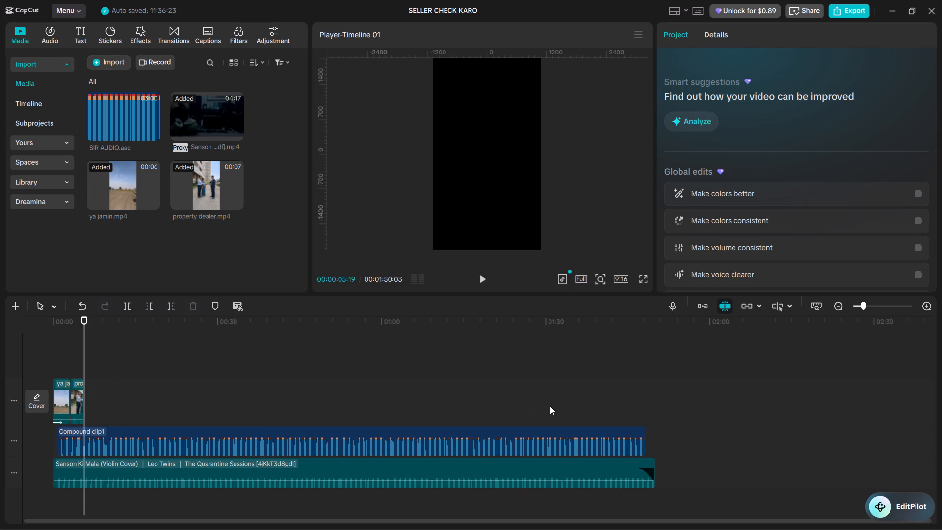
{"action": "scroll", "coordinate": [550, 406], "scroll_direction": "up", "scroll_amount": 7, "text": "ctrl"}
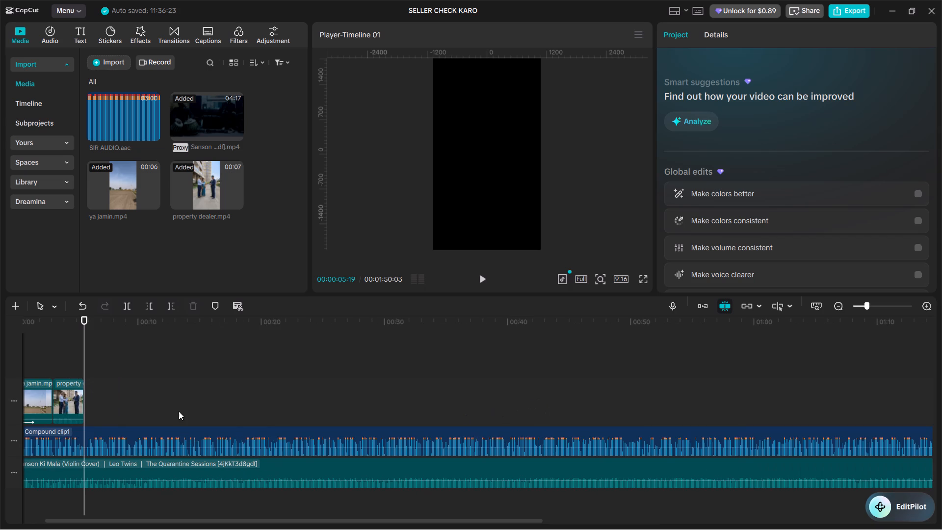
{"action": "scroll", "coordinate": [176, 408], "scroll_direction": "up", "scroll_amount": 4, "text": "ctrl"}
{"action": "scroll", "coordinate": [177, 406], "scroll_direction": "up", "scroll_amount": 3, "text": "alt"}
{"action": "key", "text": "space"}
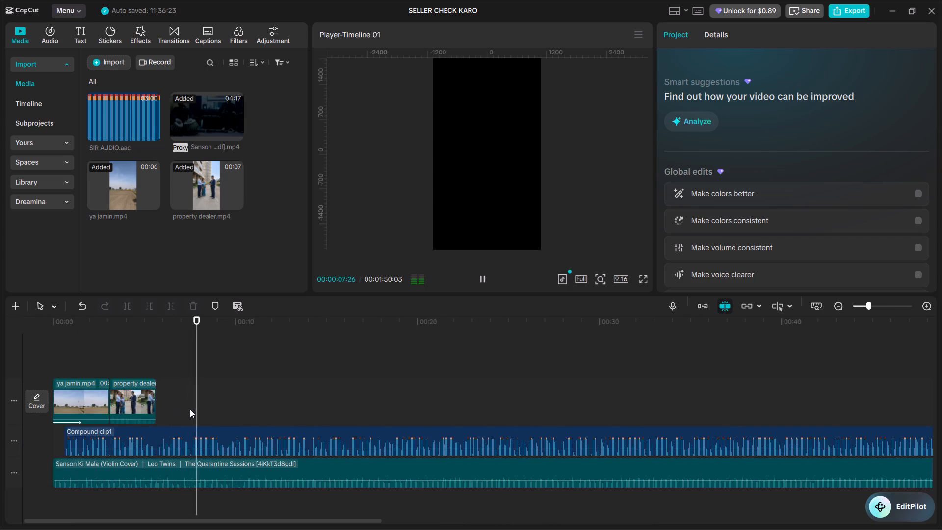
{"action": "key", "text": "space"}
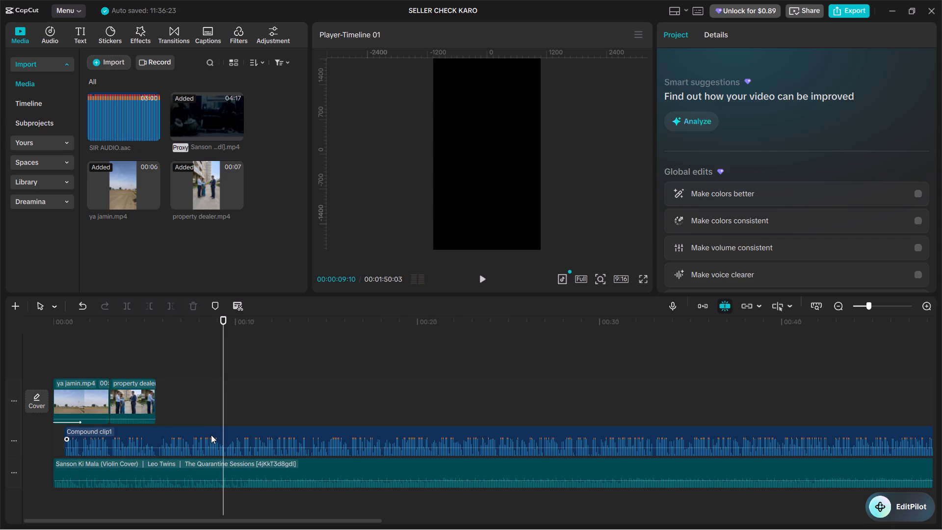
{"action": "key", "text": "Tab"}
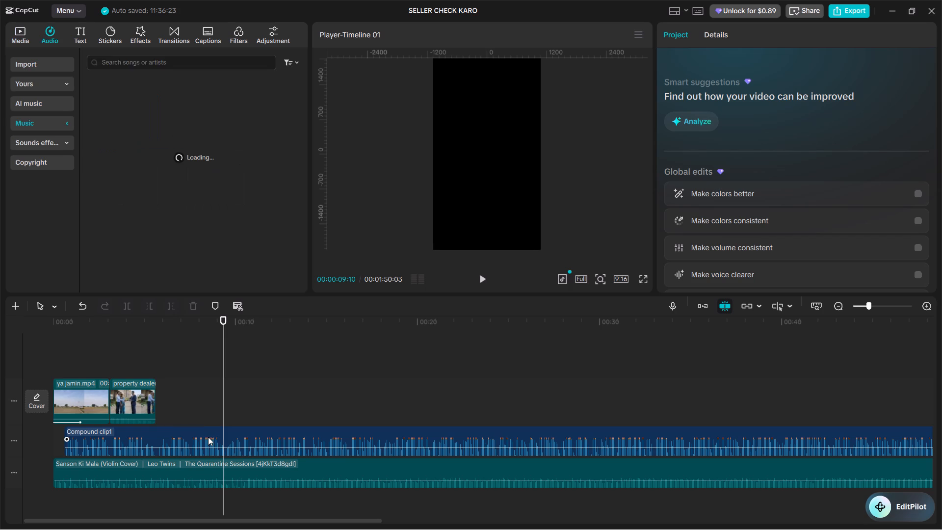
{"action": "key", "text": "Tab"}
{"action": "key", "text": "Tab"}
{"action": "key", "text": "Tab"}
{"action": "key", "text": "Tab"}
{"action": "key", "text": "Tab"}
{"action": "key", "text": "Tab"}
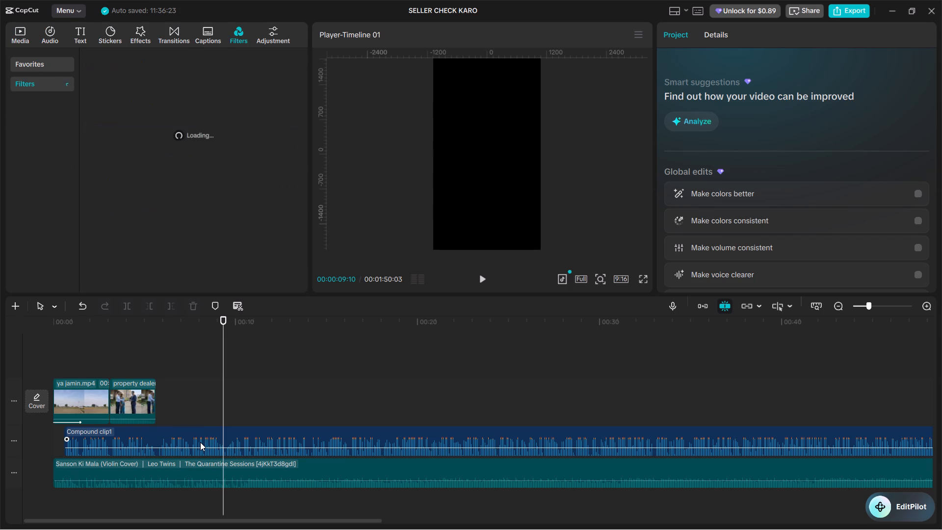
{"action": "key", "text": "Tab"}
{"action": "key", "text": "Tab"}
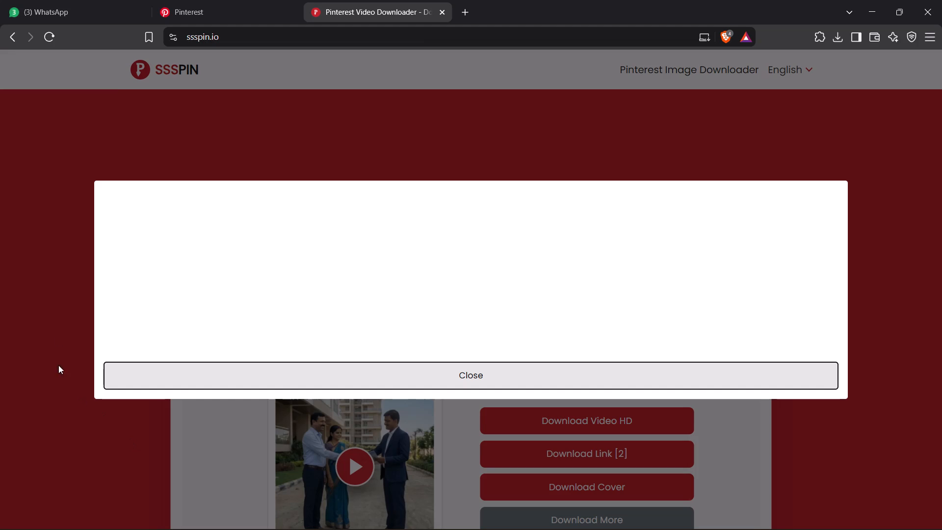
In the Brave browser, search Pinterest for OLD HOUSE using the suggestion "old house video".
{"action": "left_click", "coordinate": [225, 0]}
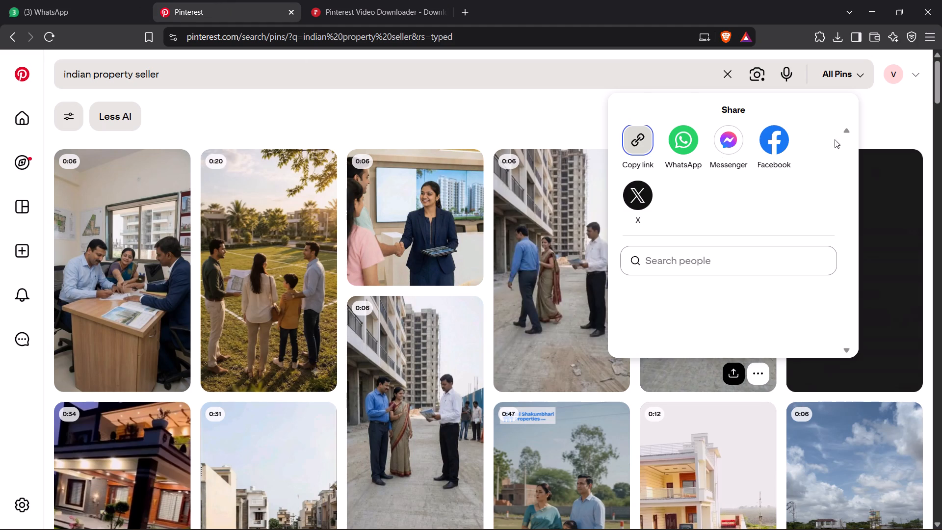
{"action": "left_click", "coordinate": [545, 79]}
{"action": "key", "text": "ctrl+a"}
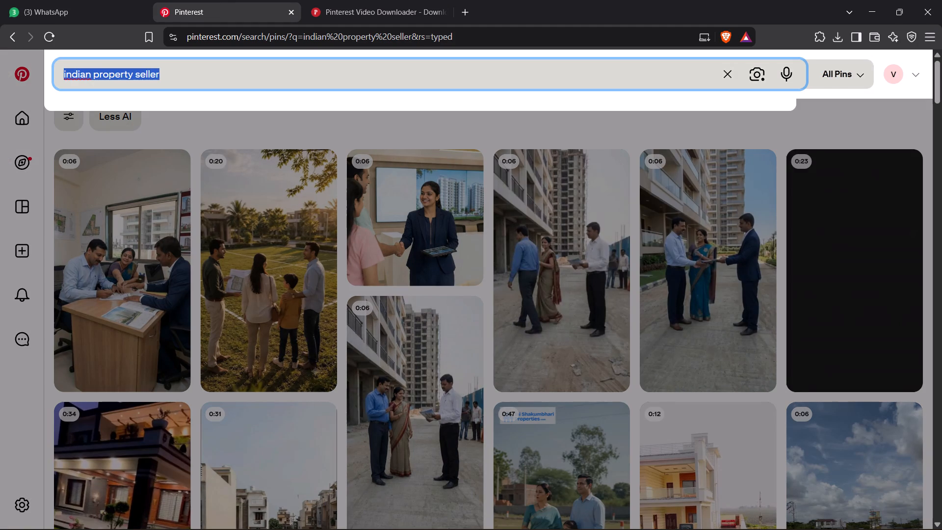
{"action": "type", "text": "OLD HOUSE"}
{"action": "key", "text": "space"}
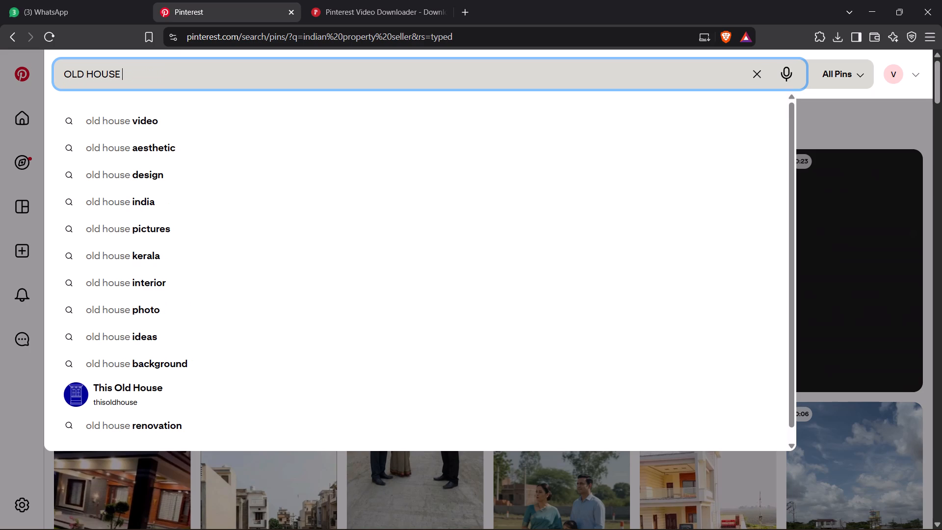
{"action": "key", "text": "Down"}
{"action": "key", "text": "Return"}
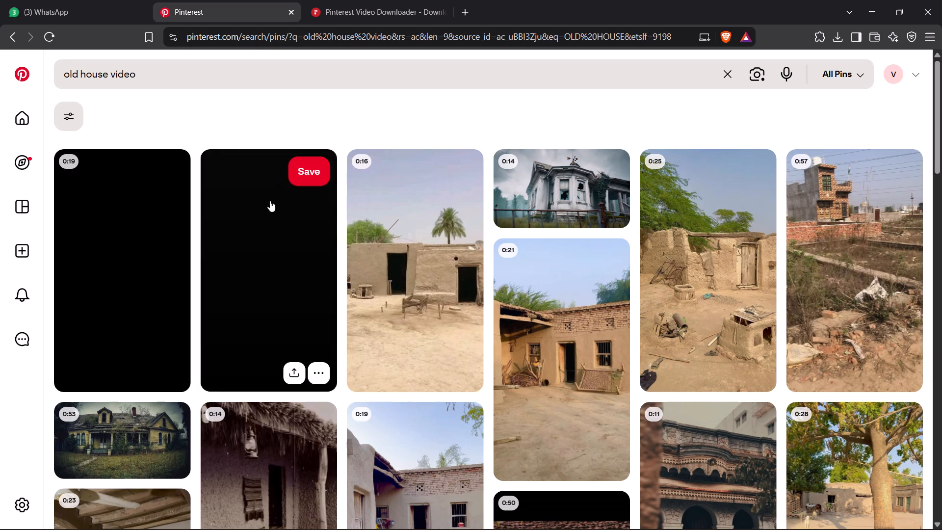
Copy the link of the second video in the first row of results and fetch it in the SSSPIN Pinterest downloader.
{"action": "left_click", "coordinate": [290, 365]}
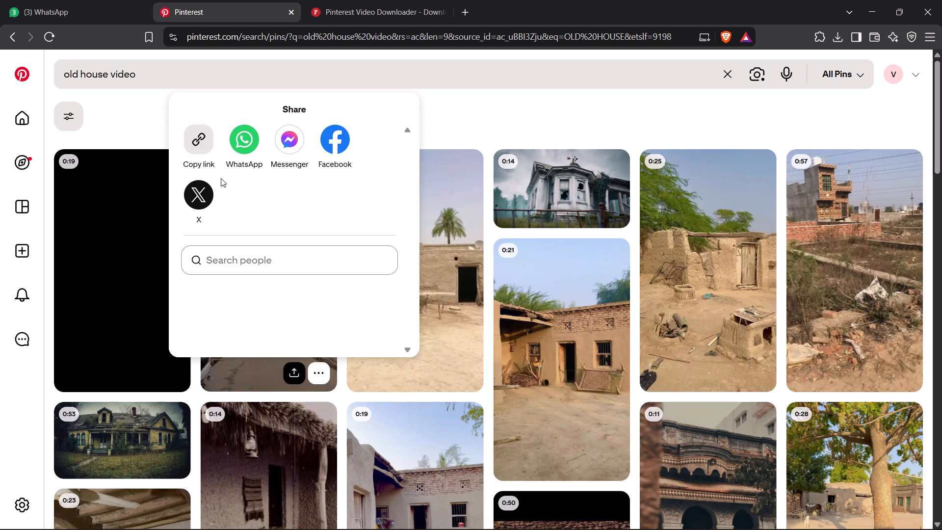
{"action": "left_click", "coordinate": [177, 136]}
{"action": "left_click", "coordinate": [194, 141]}
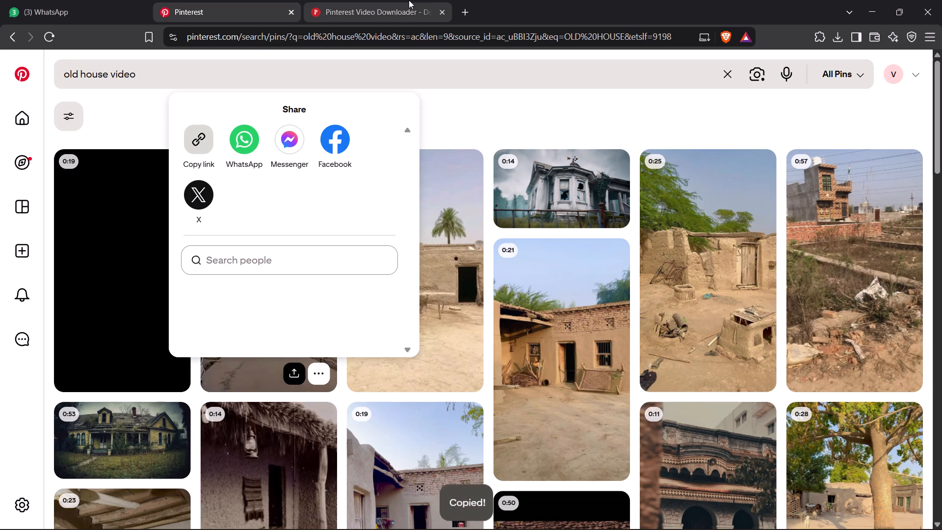
{"action": "left_click", "coordinate": [409, 0]}
{"action": "left_click", "coordinate": [475, 380]}
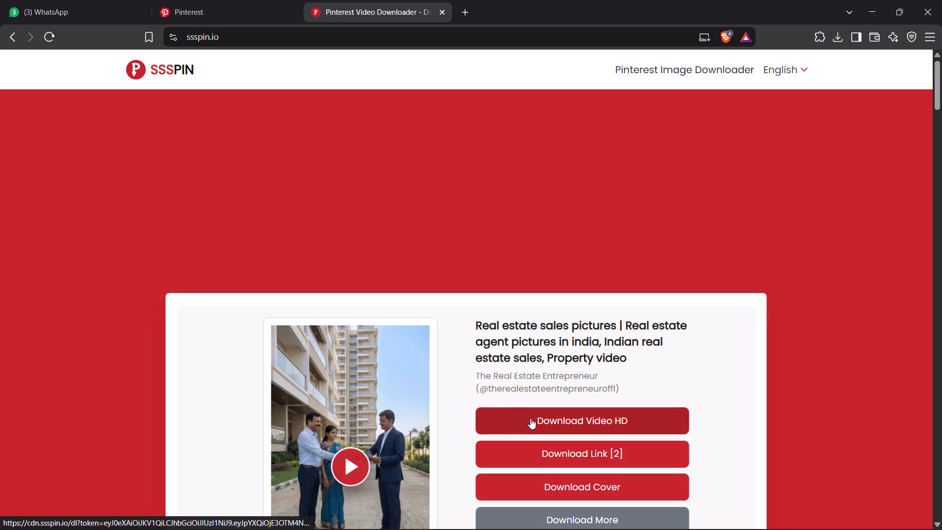
{"action": "left_click", "coordinate": [573, 515]}
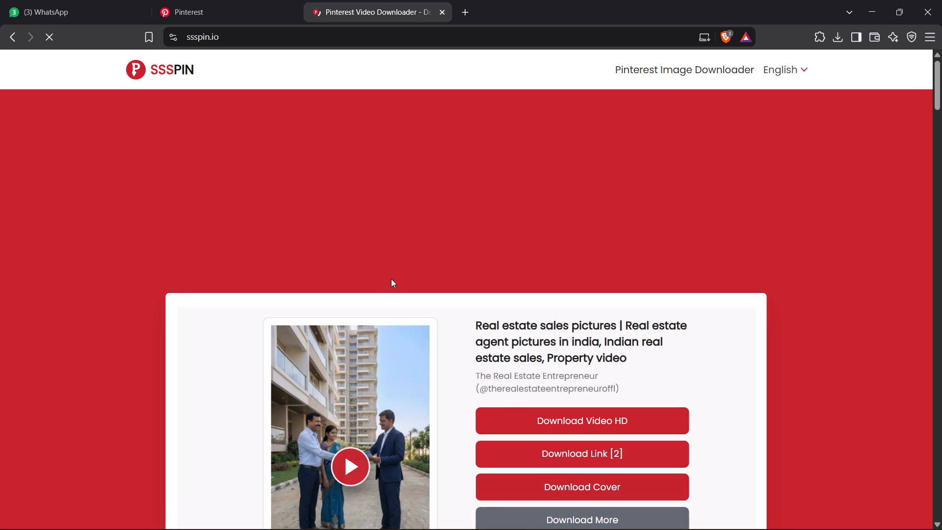
{"action": "left_click", "coordinate": [453, 191]}
{"action": "key", "text": "ctrl+v"}
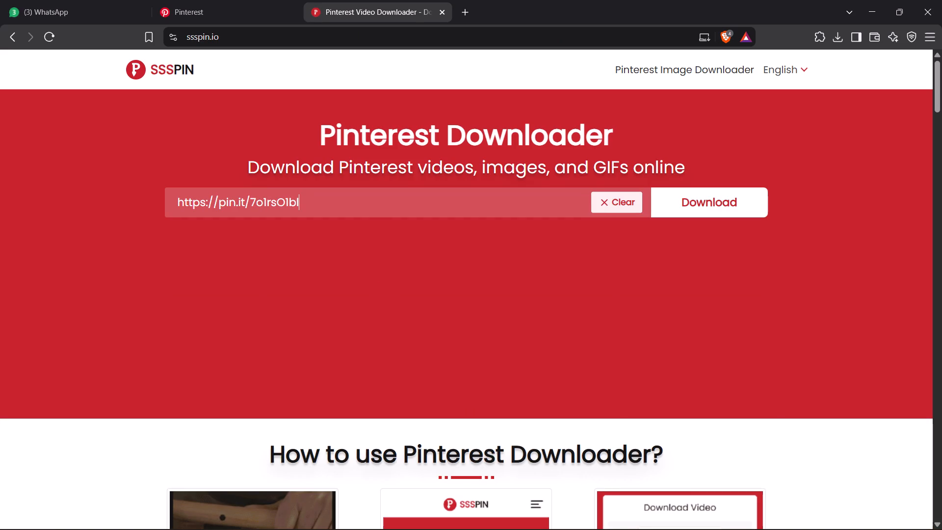
{"action": "left_click", "coordinate": [707, 212]}
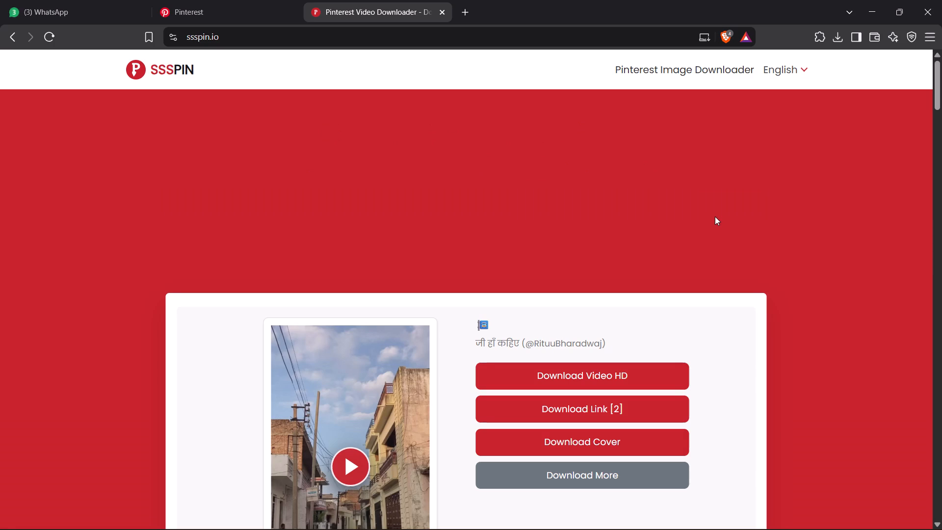
Download the fetched video in HD and save it as GALAT PROPERTY in the RAW folder of "property seller check kijie".
{"action": "left_click", "coordinate": [614, 363]}
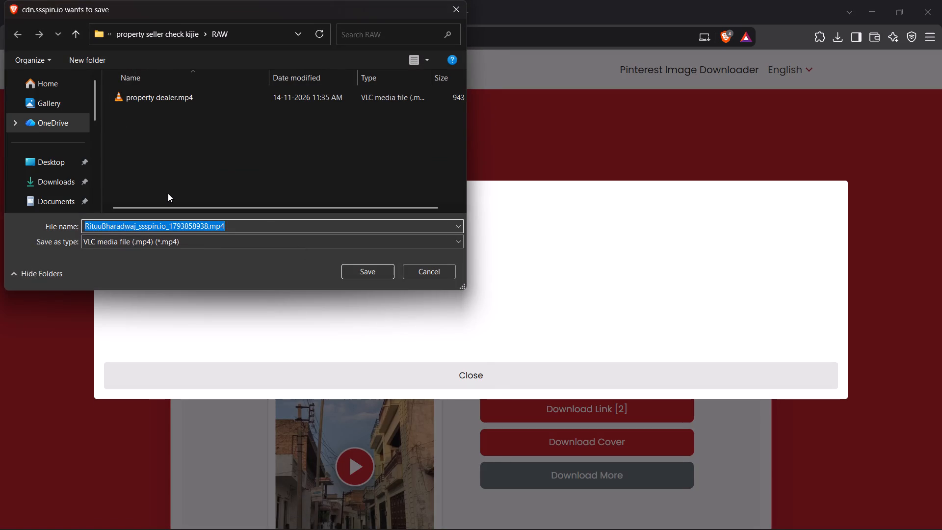
{"action": "type", "text": "GALAT PROPERTY"}
{"action": "key", "text": "Return"}
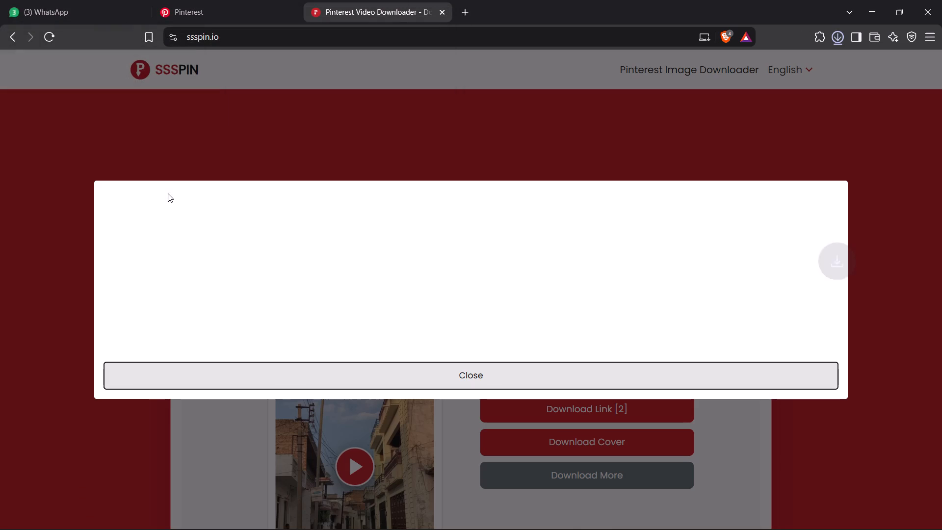
Switch to CapCut and import GALAT PROPERTY.mp4 from the RAW folder.
{"action": "key", "text": "alt+Tab"}
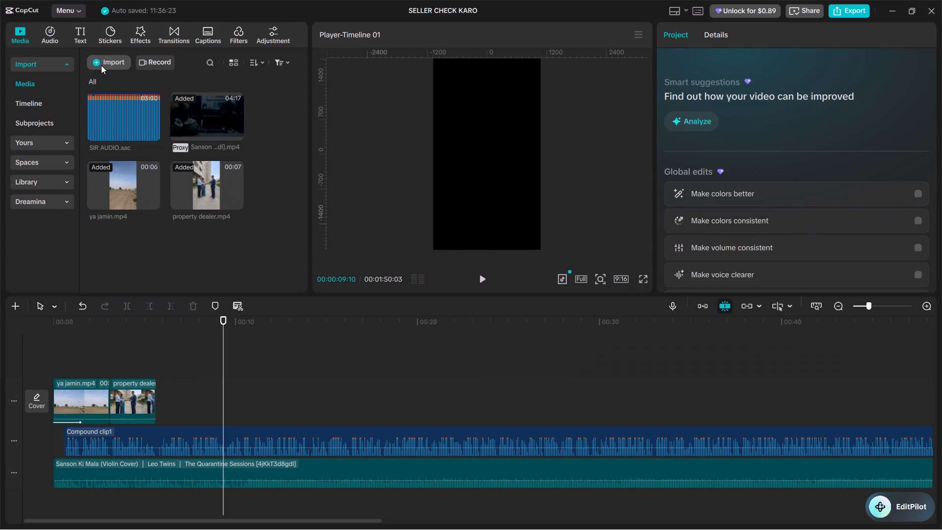
{"action": "left_click", "coordinate": [101, 65]}
{"action": "left_click", "coordinate": [110, 83]}
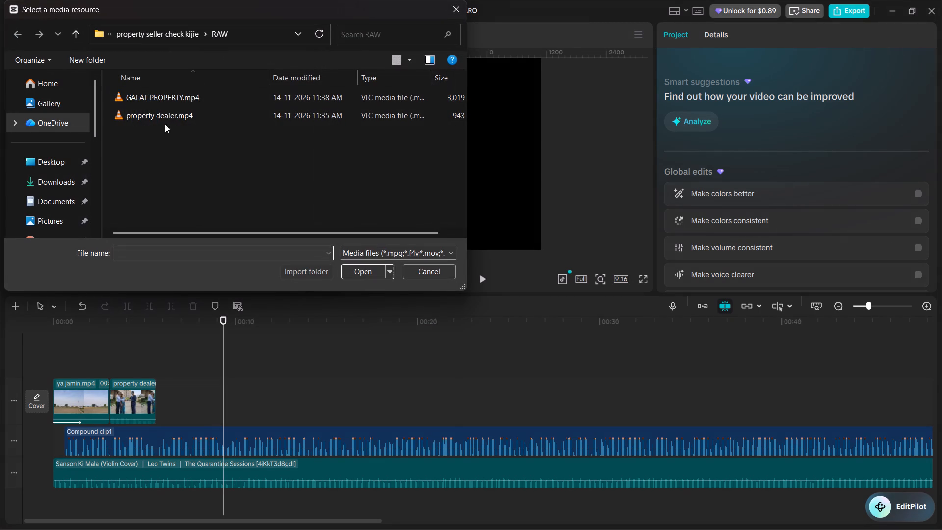
{"action": "double_click", "coordinate": [220, 98]}
Place GALAT PROPERTY.mp4 on the main track directly after the property dealer clip, without a gap.
{"action": "left_click_drag", "start_coordinate": [124, 249], "coordinate": [186, 340]}
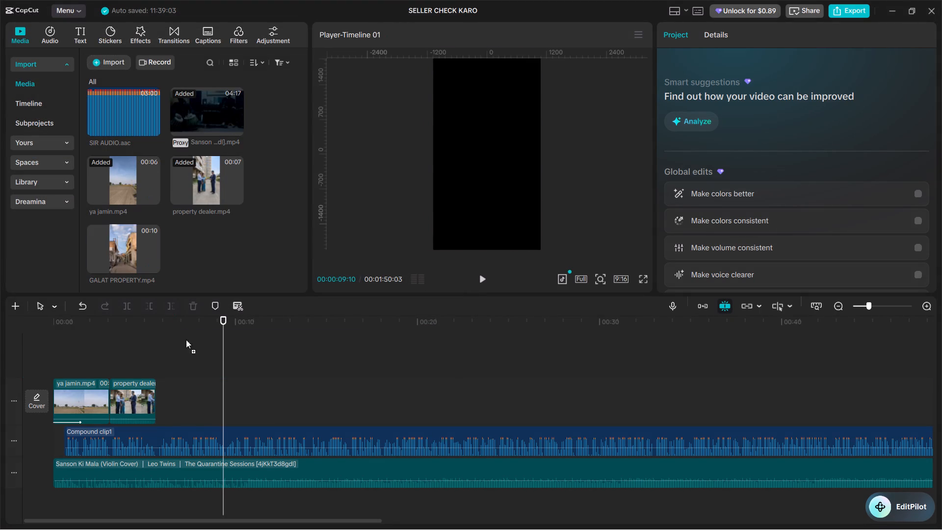
{"action": "left_click_drag", "start_coordinate": [186, 340], "coordinate": [206, 411]}
{"action": "right_click", "coordinate": [190, 402]}
{"action": "left_click", "coordinate": [249, 410]}
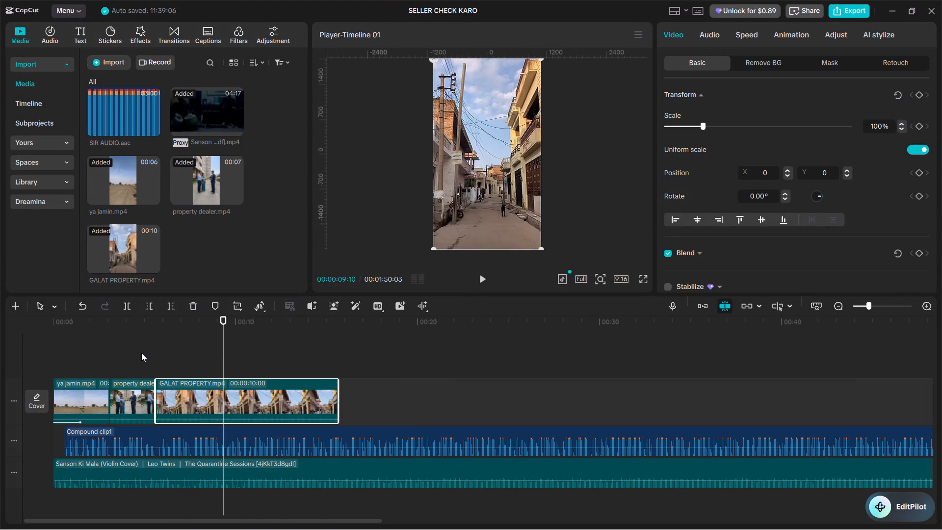
Play the GALAT PROPERTY clip against the audio, split it at 00:00:09:12 and delete the part after the cut.
{"action": "left_click", "coordinate": [141, 353]}
{"action": "key", "text": "space"}
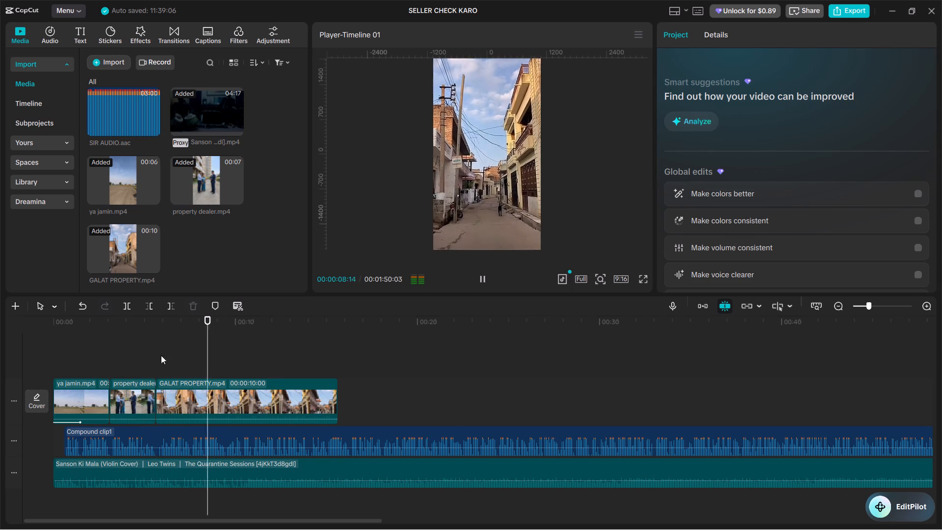
{"action": "key", "text": "space"}
{"action": "scroll", "coordinate": [204, 364], "scroll_direction": "up", "scroll_amount": 20}
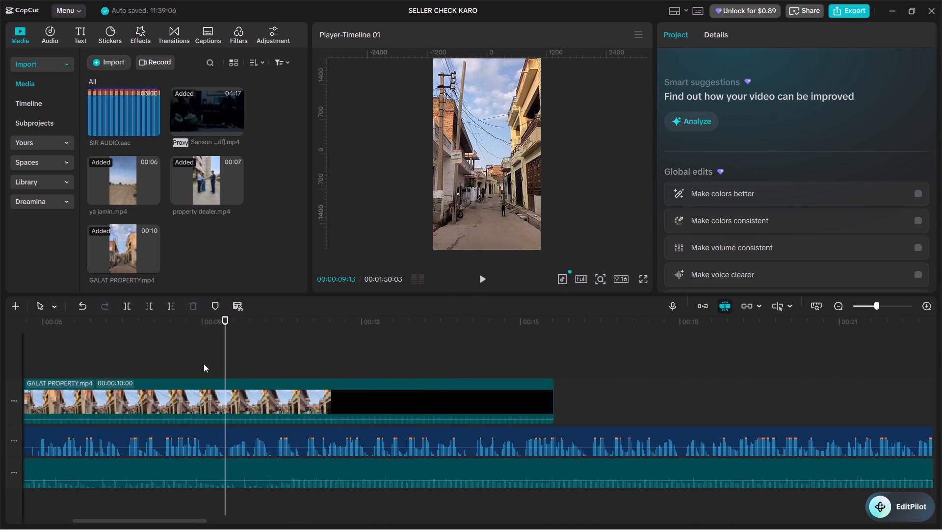
{"action": "scroll", "coordinate": [204, 364], "scroll_direction": "up", "scroll_amount": 5}
{"action": "key", "text": "space"}
{"action": "left_click", "coordinate": [223, 357]}
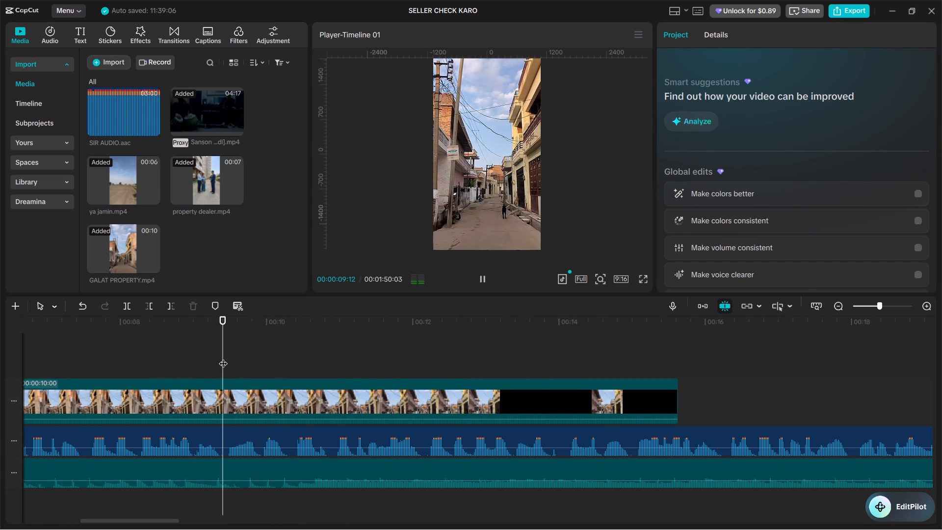
{"action": "key", "text": "space"}
{"action": "left_click", "coordinate": [223, 357]}
{"action": "left_click", "coordinate": [239, 398], "text": "ctrl"}
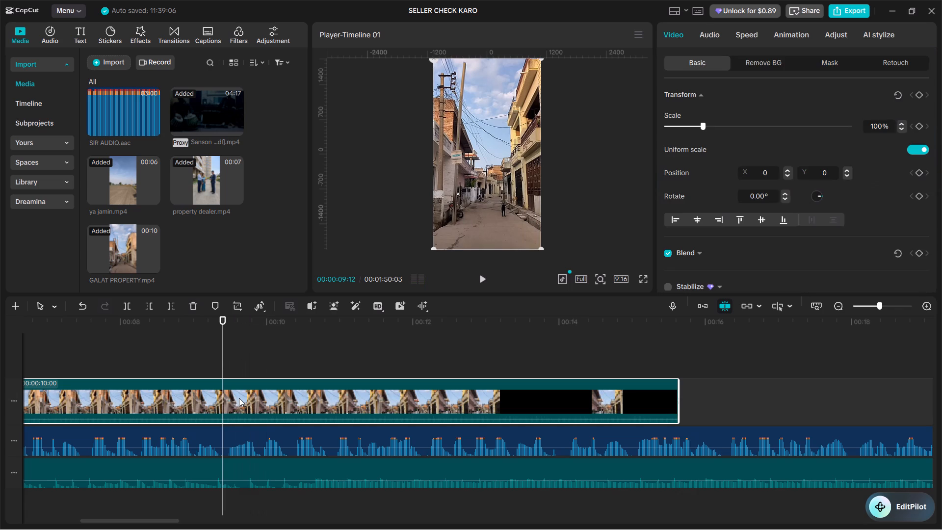
{"action": "key", "text": "ctrl+b"}
{"action": "key", "text": "BackSpace"}
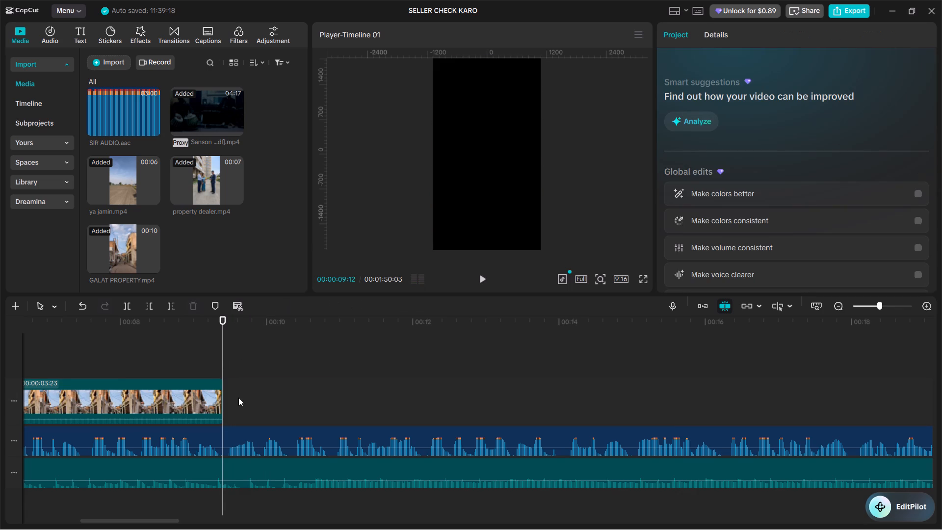
Listen to the audio following 00:00:09:12 and add property dealer.mp4 again on the main track directly after the GALAT PROPERTY clip.
{"action": "scroll", "coordinate": [231, 398], "scroll_direction": "down", "scroll_amount": 10, "text": "ctrl"}
{"action": "scroll", "coordinate": [227, 391], "scroll_direction": "up", "scroll_amount": 1, "text": "ctrl"}
{"action": "scroll", "coordinate": [226, 391], "scroll_direction": "down", "scroll_amount": 8, "text": "ctrl"}
{"action": "scroll", "coordinate": [218, 390], "scroll_direction": "up", "scroll_amount": 1, "text": "ctrl"}
{"action": "key", "text": "ctrl+space"}
{"action": "key", "text": "space"}
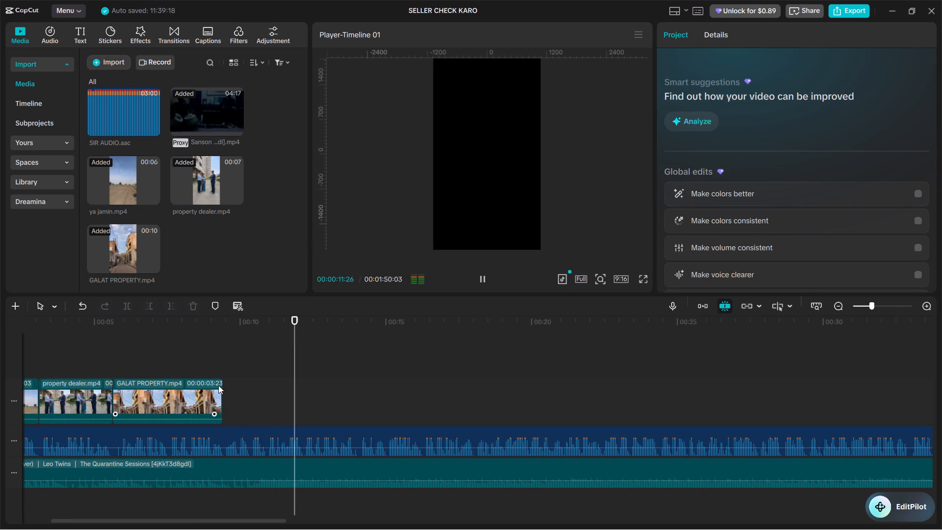
{"action": "key", "text": "space"}
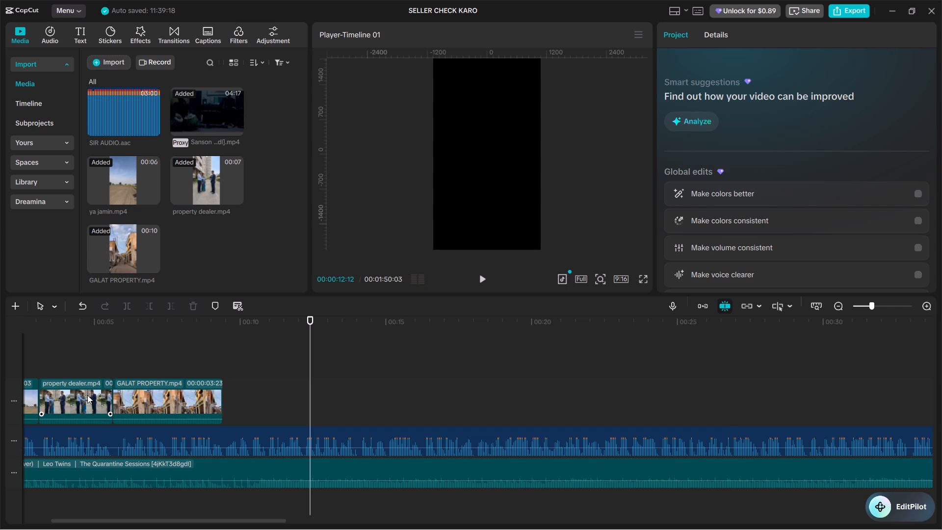
{"action": "key", "text": "space"}
{"action": "left_click", "coordinate": [224, 356]}
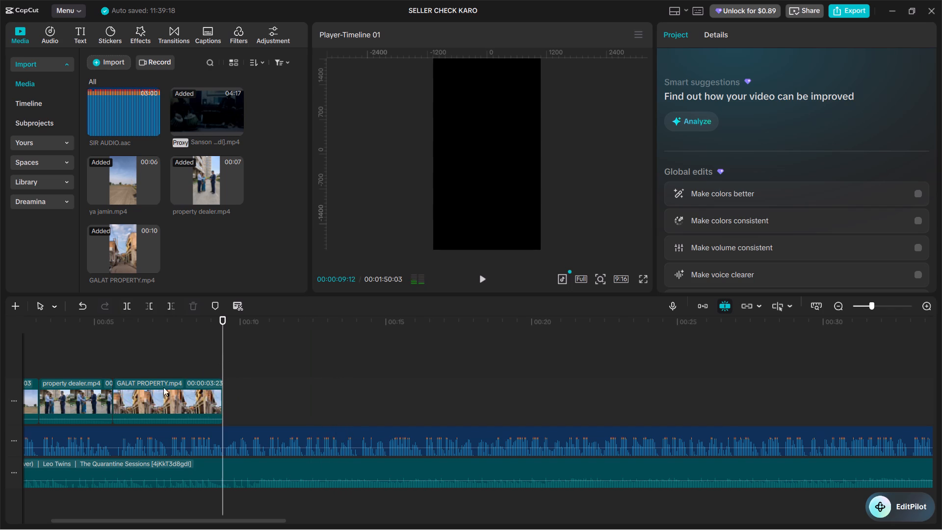
{"action": "left_click", "coordinate": [67, 400]}
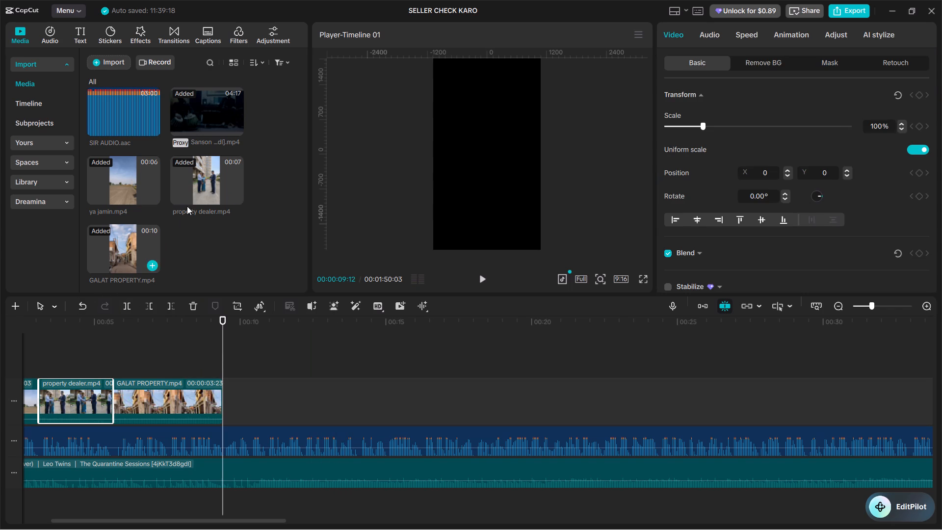
{"action": "left_click_drag", "start_coordinate": [203, 179], "coordinate": [220, 405]}
Play back the join between the GALAT PROPERTY clip and the second property dealer clip against the audio.
{"action": "left_click", "coordinate": [211, 359]}
{"action": "key", "text": "space"}
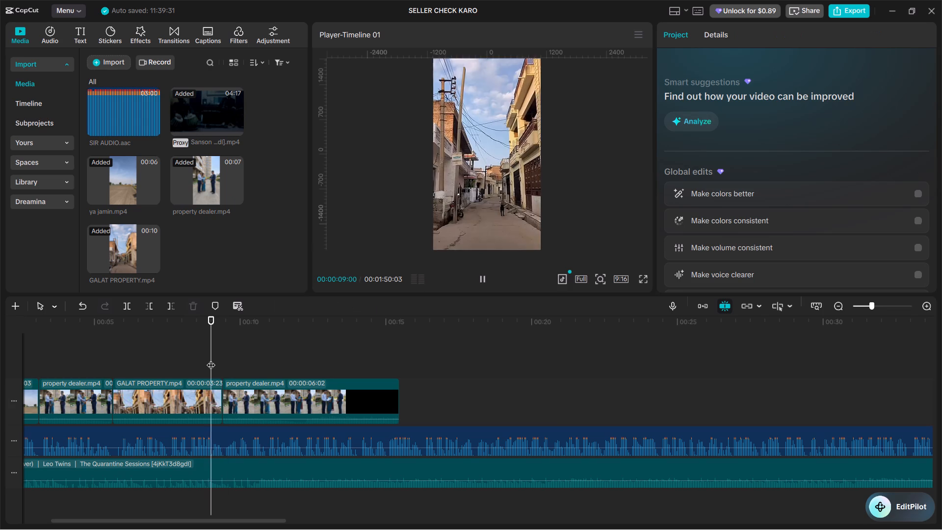
{"action": "left_click", "coordinate": [211, 359]}
{"action": "left_click_drag", "start_coordinate": [211, 359], "coordinate": [216, 364]}
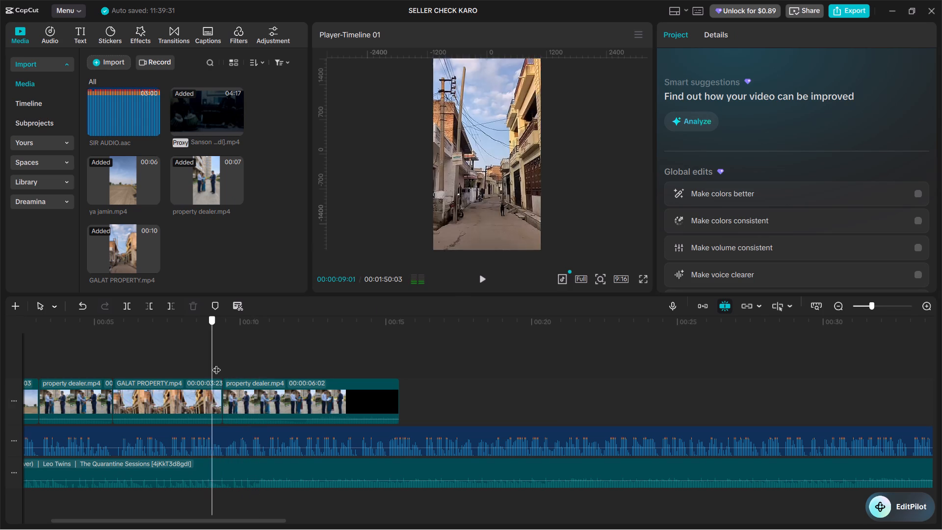
{"action": "left_click_drag", "start_coordinate": [216, 364], "coordinate": [223, 371]}
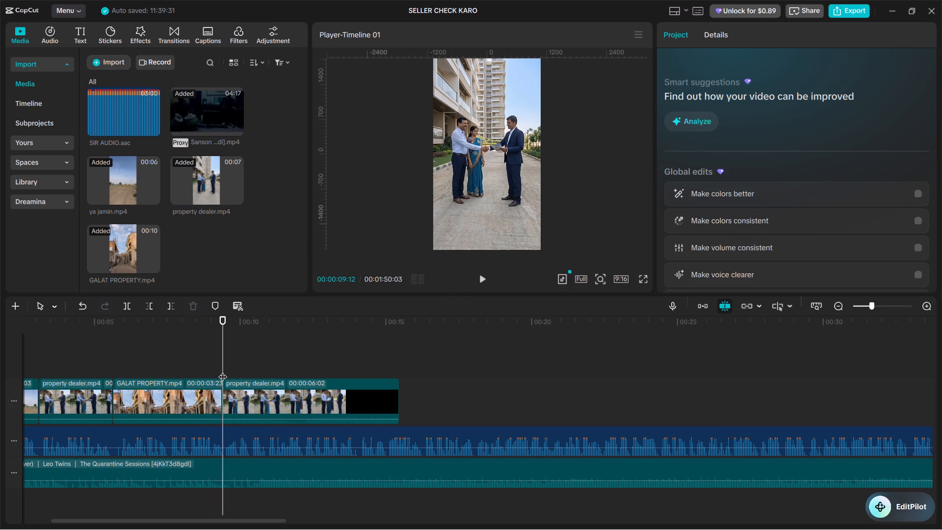
{"action": "key", "text": "space"}
{"action": "left_click", "coordinate": [222, 361]}
{"action": "key", "text": "space"}
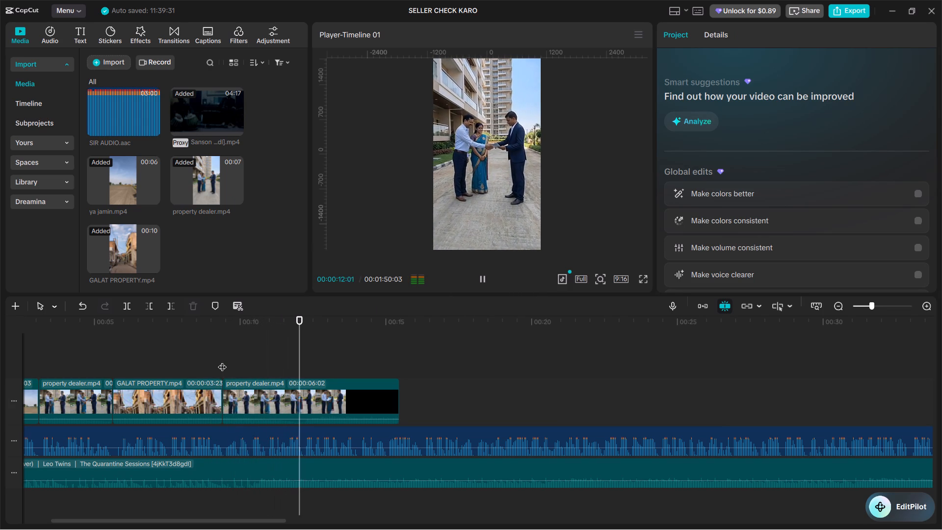
Find the cut point by ear, split the second property dealer clip at 00:00:12:23 and delete the part after the cut.
{"action": "key", "text": "space"}
{"action": "left_click", "coordinate": [304, 391]}
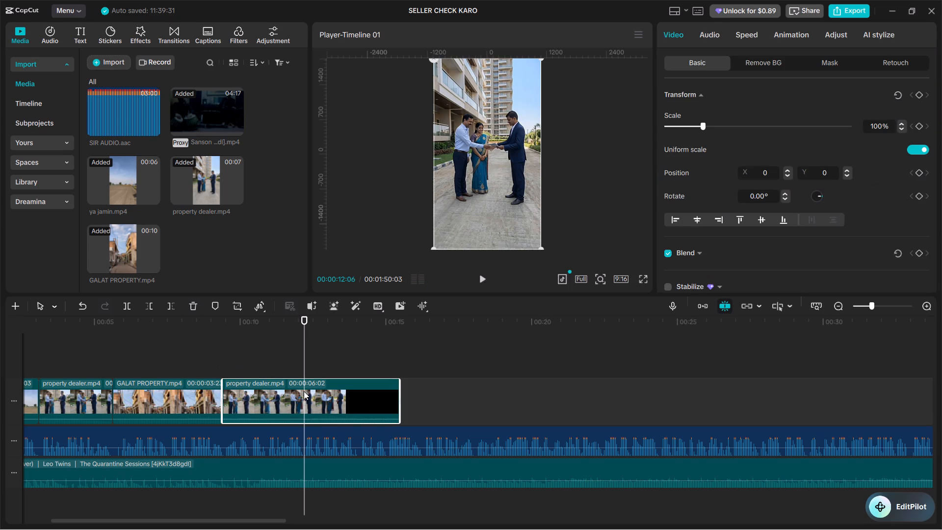
{"action": "key", "text": "space"}
{"action": "key", "text": "space"}
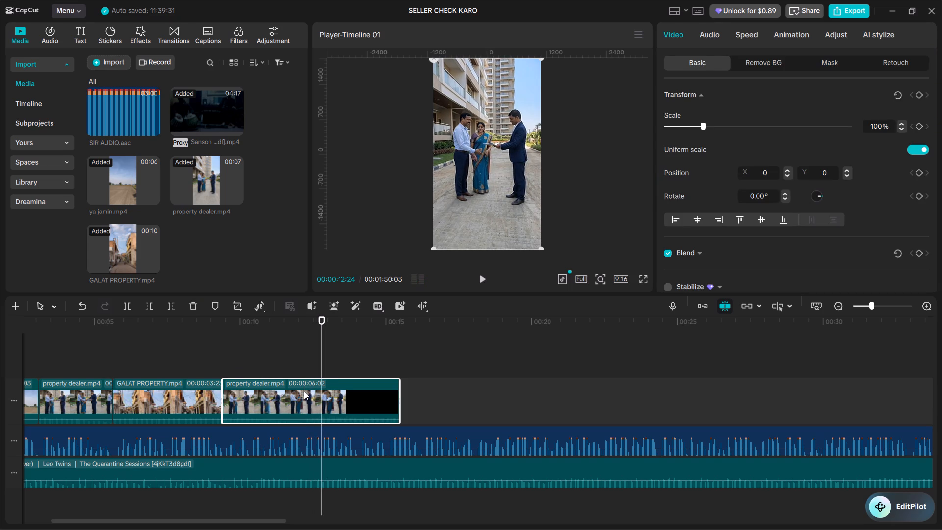
{"action": "key", "text": "space"}
{"action": "left_click", "coordinate": [318, 357]}
{"action": "left_click_drag", "start_coordinate": [318, 357], "coordinate": [322, 363]}
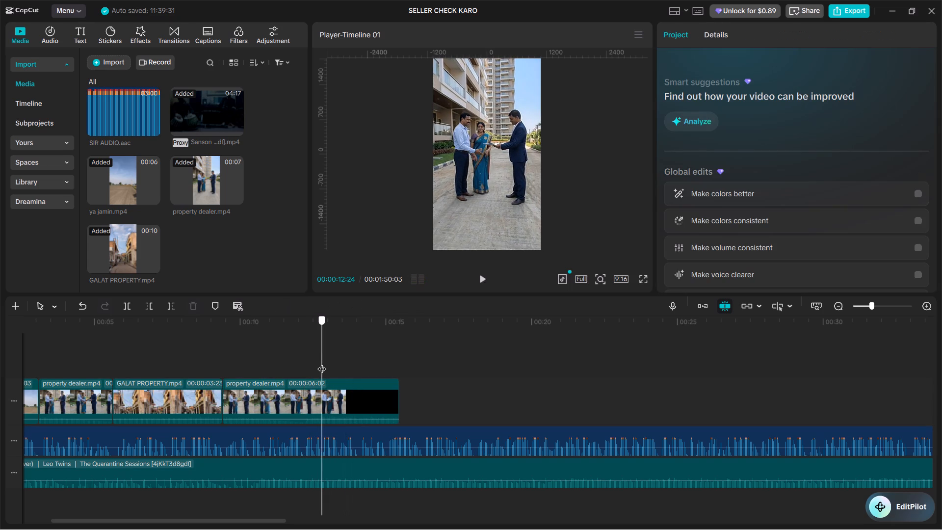
{"action": "left_click_drag", "start_coordinate": [322, 363], "coordinate": [322, 363]}
{"action": "key", "text": "space"}
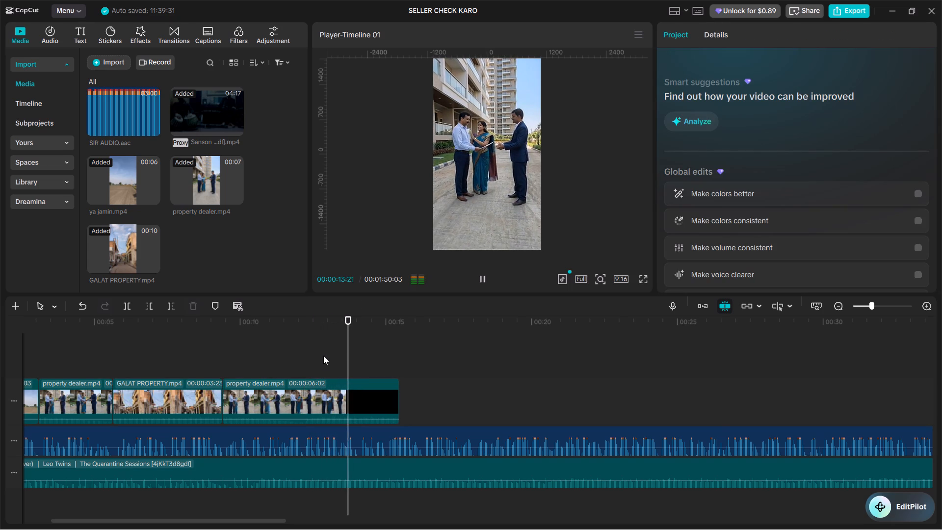
{"action": "left_click", "coordinate": [319, 356]}
{"action": "left_click_drag", "start_coordinate": [319, 356], "coordinate": [319, 363]}
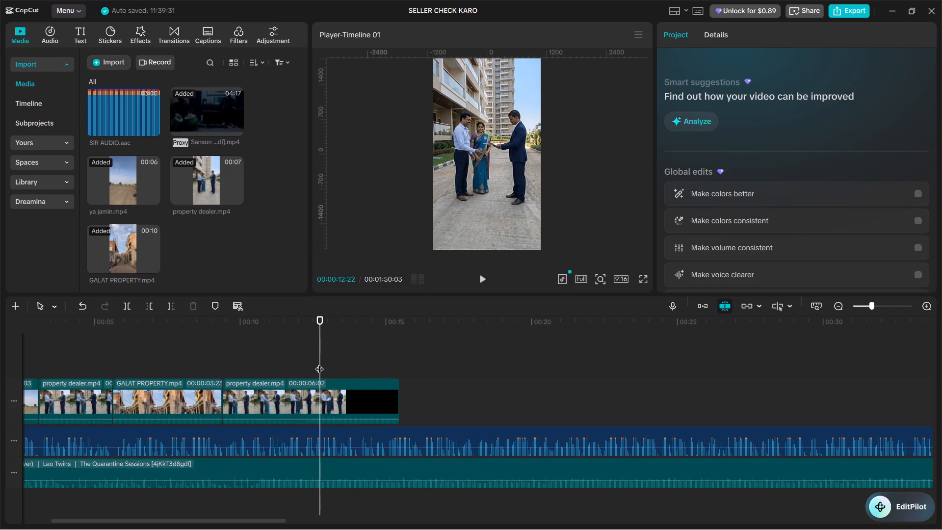
{"action": "left_click_drag", "start_coordinate": [319, 363], "coordinate": [322, 374]}
{"action": "scroll", "coordinate": [322, 374], "scroll_direction": "up", "scroll_amount": 8, "text": "ctrl"}
{"action": "scroll", "coordinate": [273, 394], "scroll_direction": "up", "scroll_amount": 7, "text": "ctrl"}
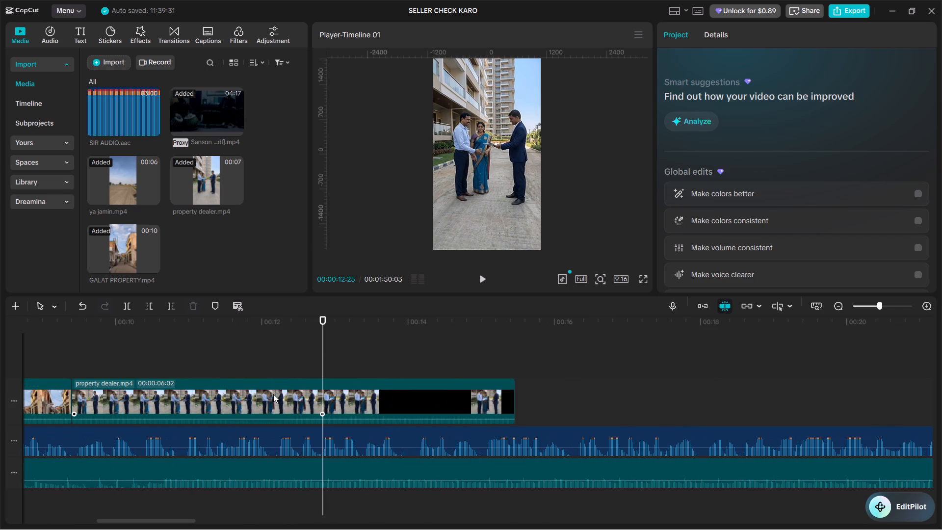
{"action": "left_click", "coordinate": [321, 354]}
{"action": "left_click", "coordinate": [318, 354]}
{"action": "key", "text": "space"}
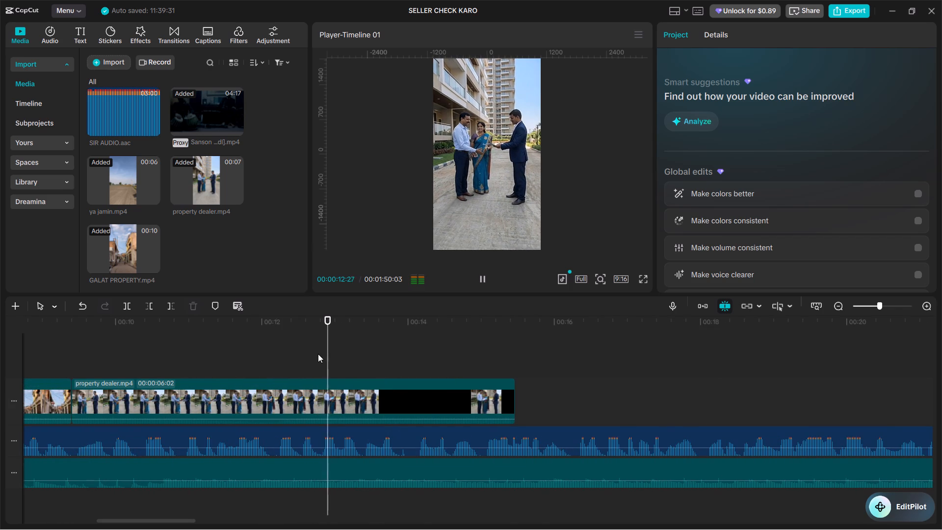
{"action": "left_click", "coordinate": [318, 354]}
{"action": "left_click", "coordinate": [329, 398]}
{"action": "key", "text": "ctrl+b"}
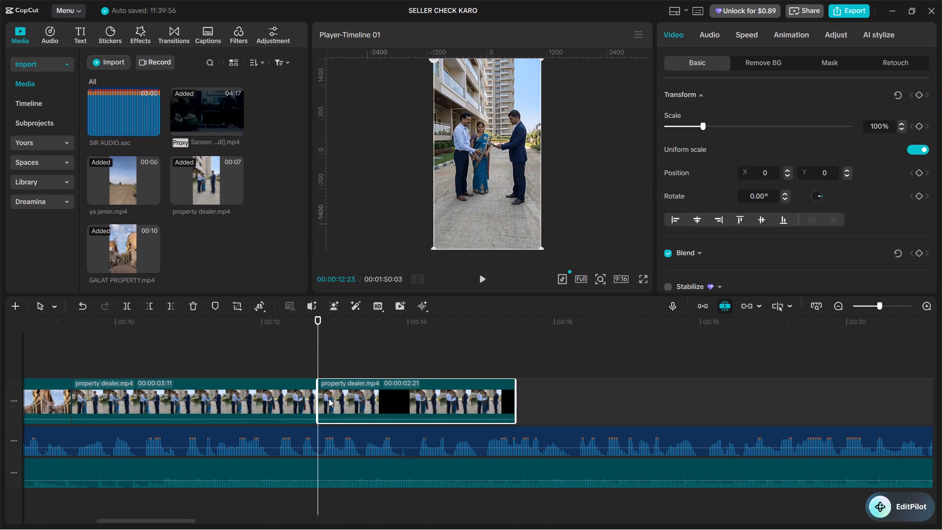
{"action": "key", "text": "BackSpace"}
{"action": "scroll", "coordinate": [326, 397], "scroll_direction": "down", "scroll_amount": 8}
{"action": "scroll", "coordinate": [324, 394], "scroll_direction": "down", "scroll_amount": 8, "text": "ctrl"}
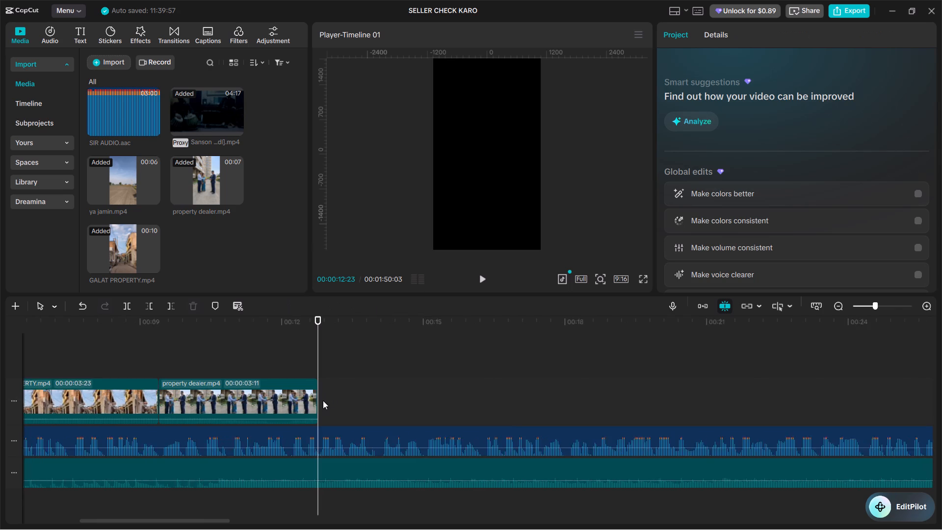
{"action": "scroll", "coordinate": [323, 400], "scroll_direction": "up", "scroll_amount": 1, "text": "ctrl"}
{"action": "scroll", "coordinate": [323, 400], "scroll_direction": "down", "scroll_amount": 14, "text": "ctrl"}
Switch to the Brave browser and search Pinterest for "POOR GUY COUNTING MONEY".
{"action": "key", "text": "alt+Tab"}
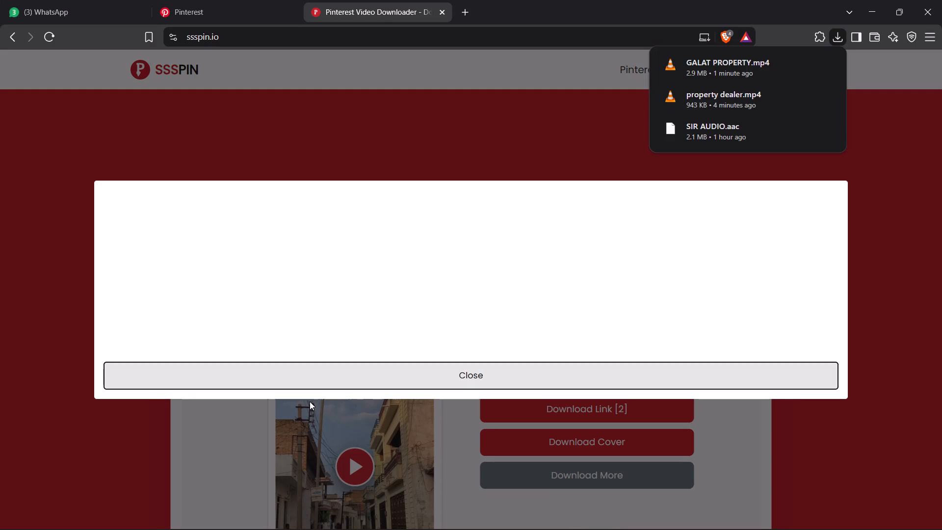
{"action": "left_click", "coordinate": [233, 0]}
{"action": "left_click", "coordinate": [351, 78]}
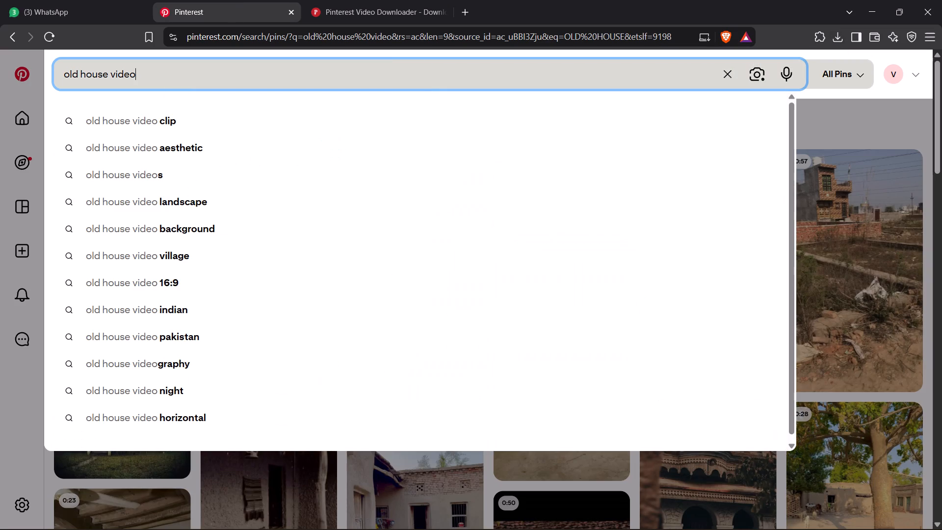
{"action": "key", "text": "ctrl+a"}
{"action": "type", "text": "POOR GUY"}
{"action": "key", "text": "space"}
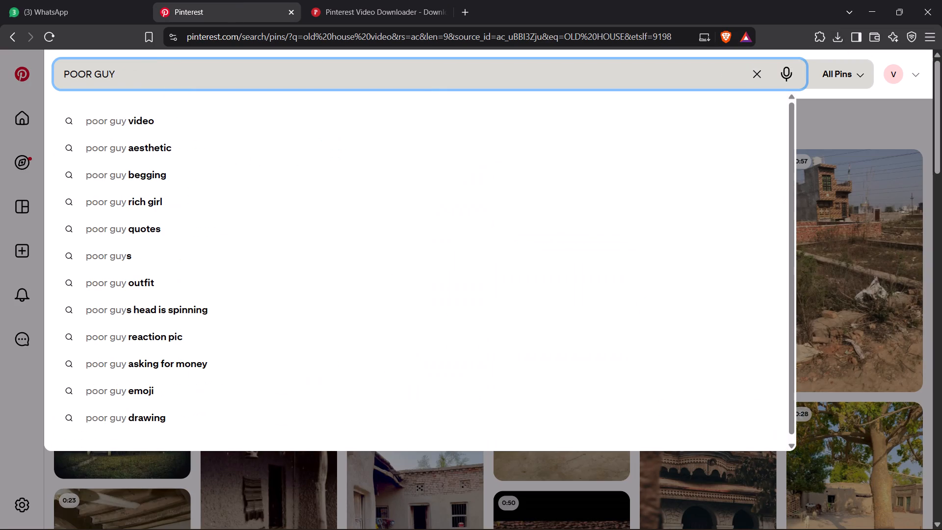
{"action": "type", "text": "COUNTING MONEY"}
{"action": "key", "text": "Return"}
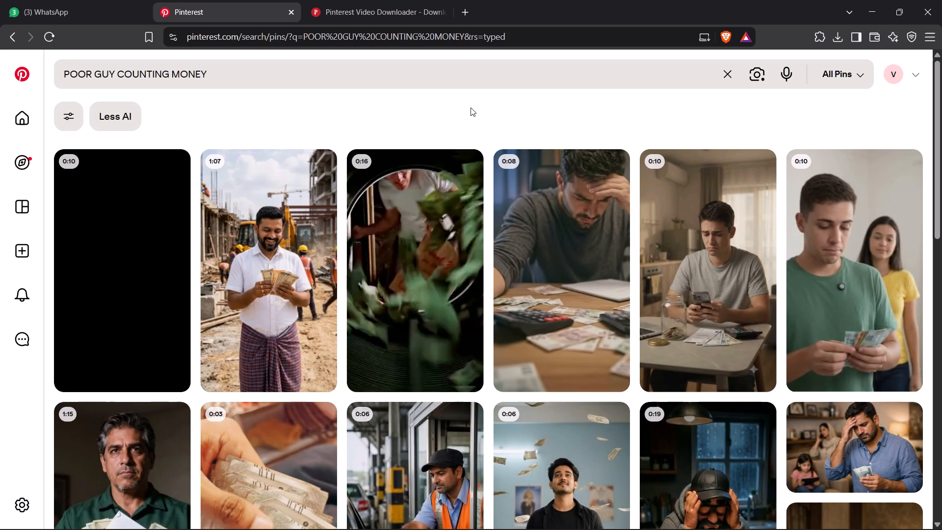
Find the close-up video pin of hands counting 500-rupee notes in the Pinterest results and copy its link.
{"action": "scroll", "coordinate": [469, 126], "scroll_direction": "down", "scroll_amount": 3}
{"action": "scroll", "coordinate": [437, 182], "scroll_direction": "down", "scroll_amount": 1}
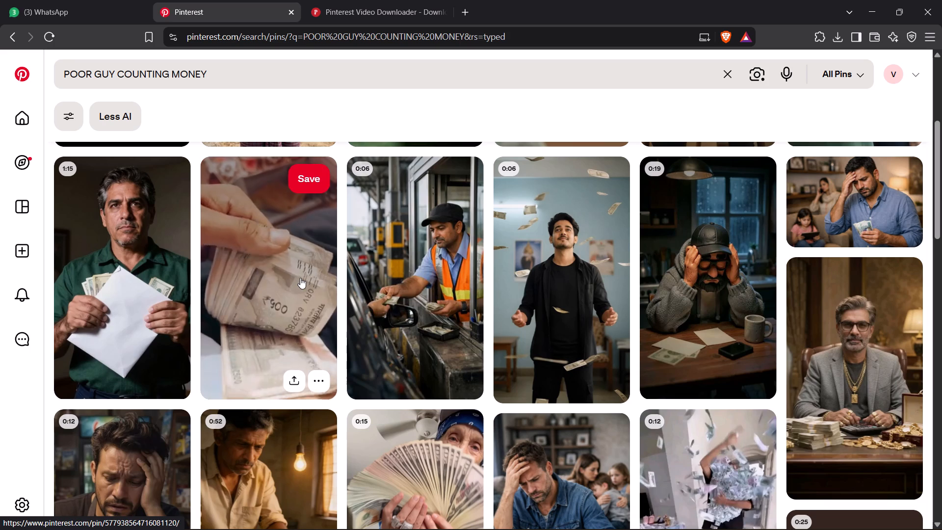
{"action": "left_click", "coordinate": [298, 374]}
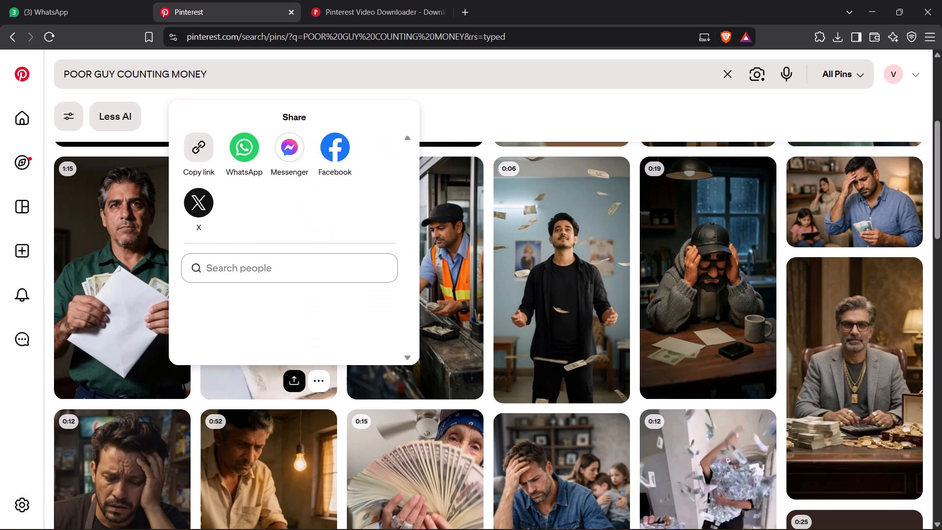
{"action": "left_click", "coordinate": [197, 152]}
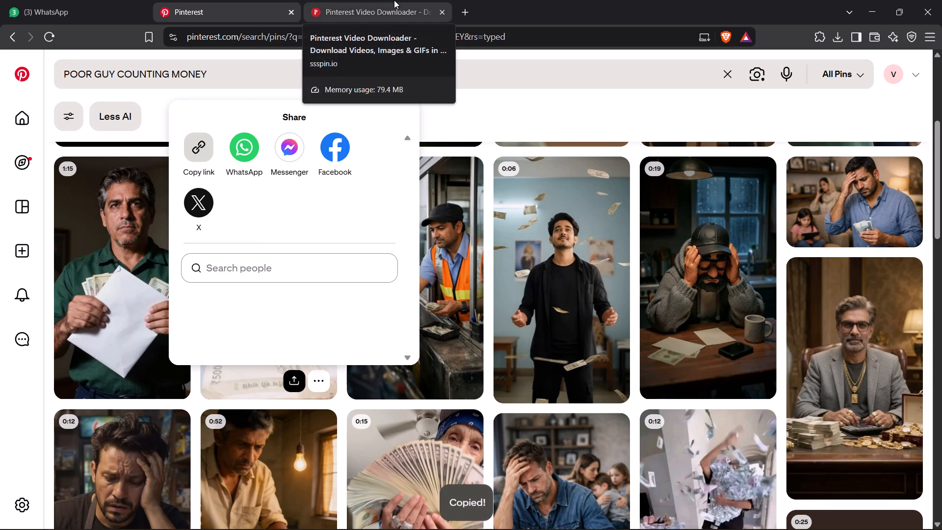
Load the copied pin link in the SSSPIN Pinterest downloader and start downloading the money counting video in HD.
{"action": "left_click", "coordinate": [394, 0]}
{"action": "left_click", "coordinate": [313, 383]}
{"action": "left_click", "coordinate": [497, 471]}
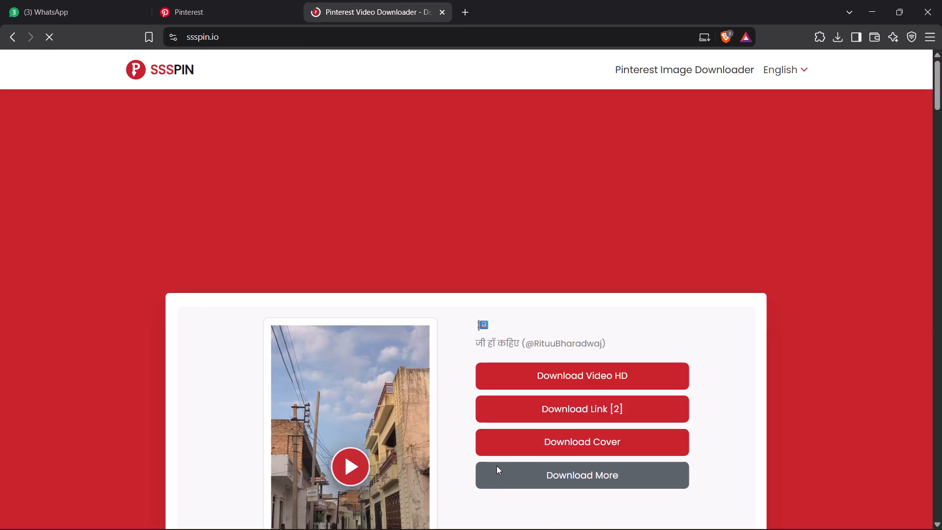
{"action": "left_click", "coordinate": [344, 203]}
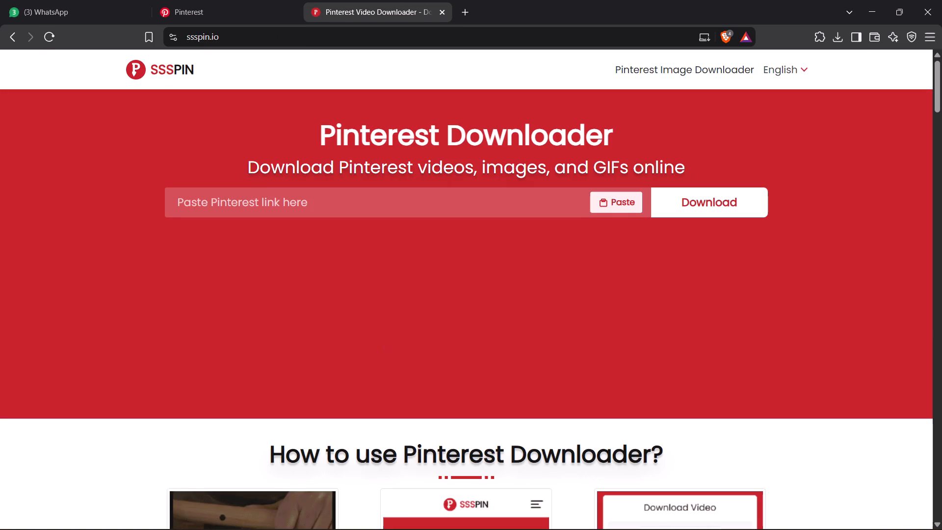
{"action": "key", "text": "ctrl+v"}
{"action": "left_click", "coordinate": [674, 198]}
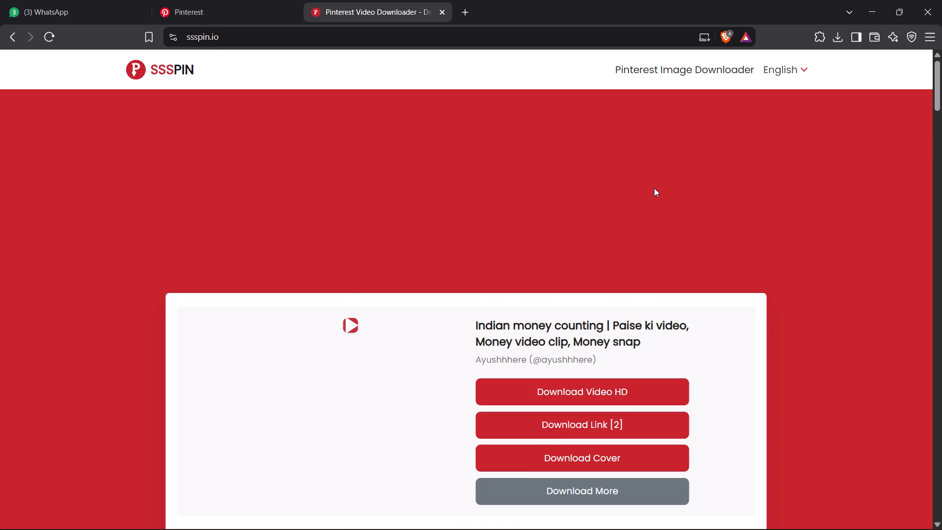
{"action": "left_click", "coordinate": [572, 385]}
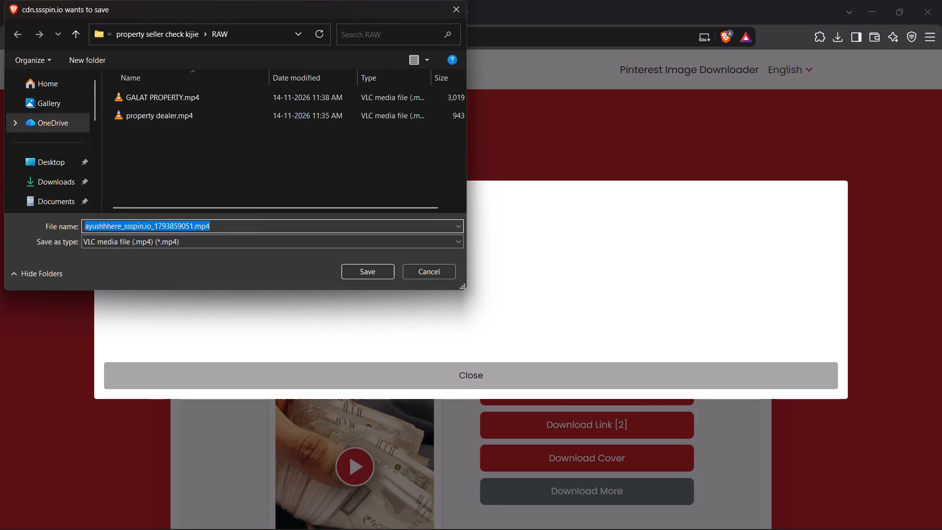
Save the fetched money-counting video as PESA in the RAW folder of "property seller check kijie".
{"action": "type", "text": "PESA"}
{"action": "key", "text": "Return"}
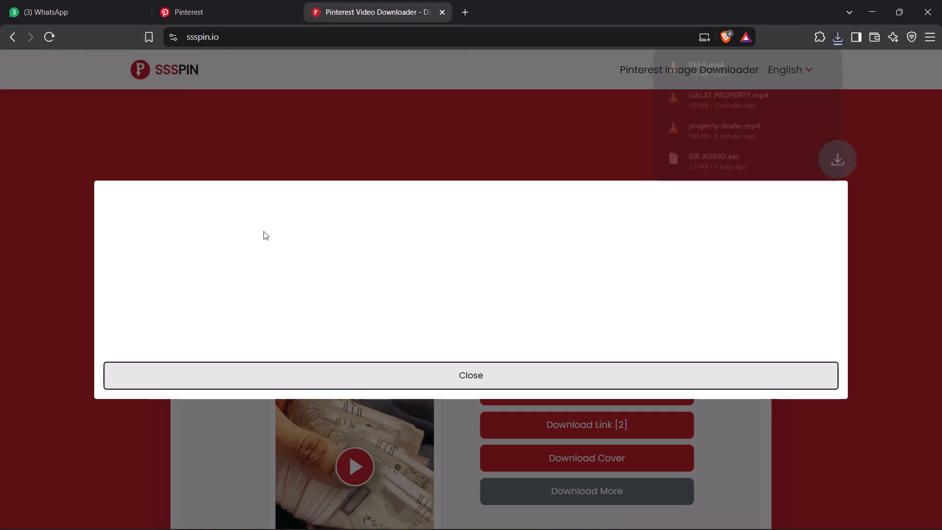
Switch to CapCut and import PESA.mp4 from the RAW folder.
{"action": "key", "text": "alt+Tab"}
{"action": "left_click", "coordinate": [100, 60]}
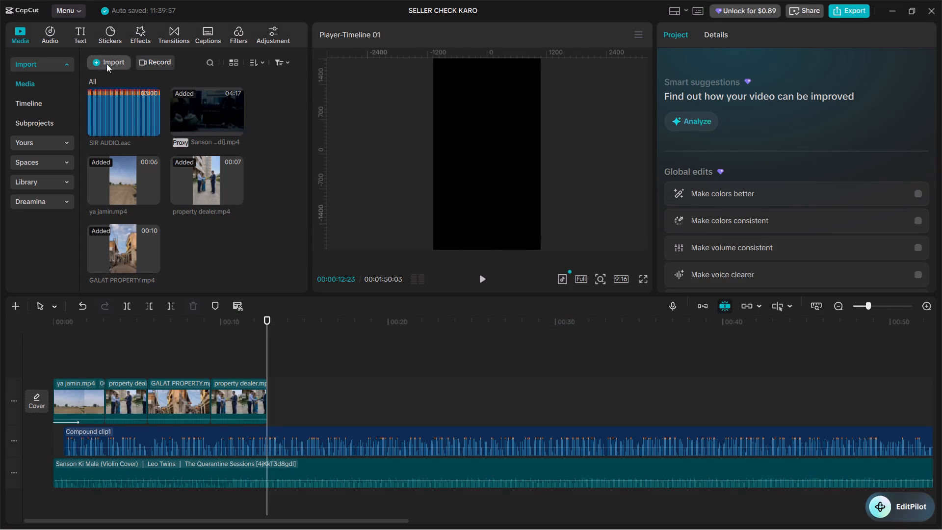
{"action": "left_click", "coordinate": [123, 81]}
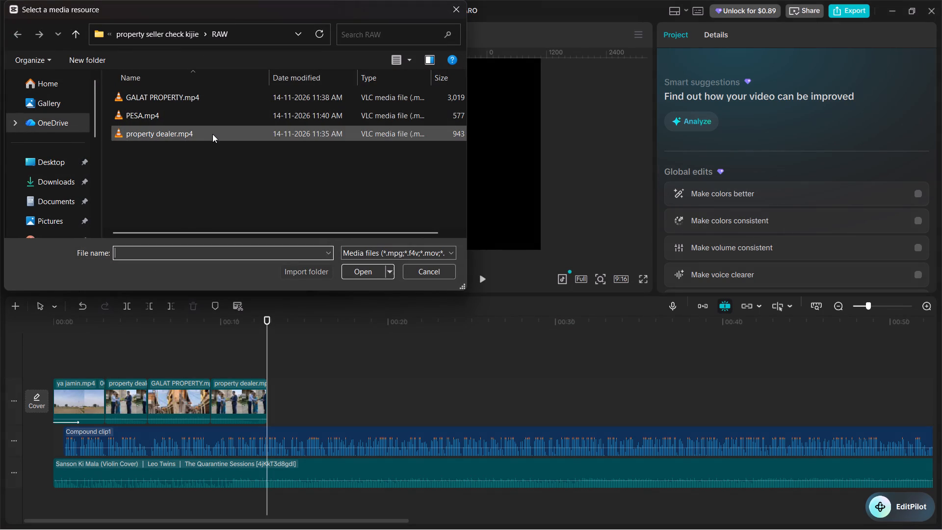
{"action": "double_click", "coordinate": [215, 113]}
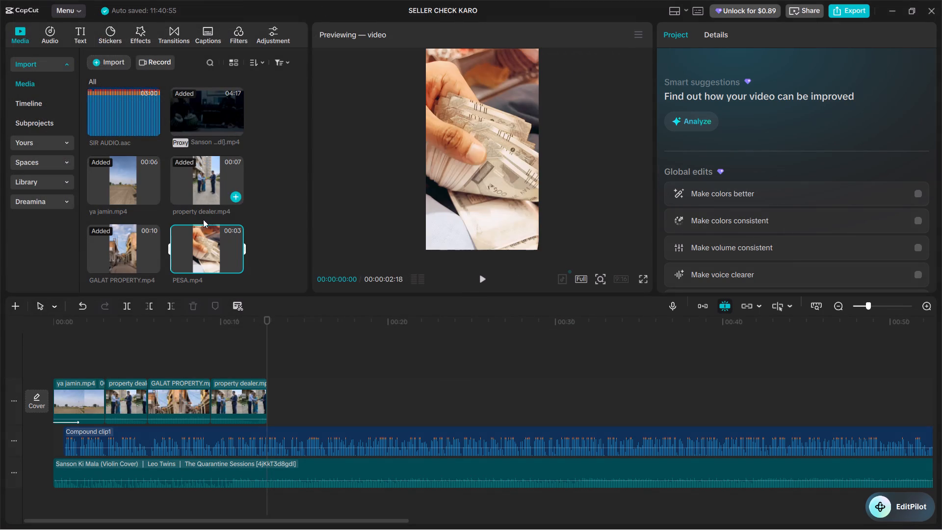
Place PESA.mp4 on the main track after the second property dealer clip and close the gap between them.
{"action": "left_click_drag", "start_coordinate": [200, 246], "coordinate": [329, 390]}
{"action": "right_click", "coordinate": [304, 390]}
{"action": "left_click", "coordinate": [351, 397]}
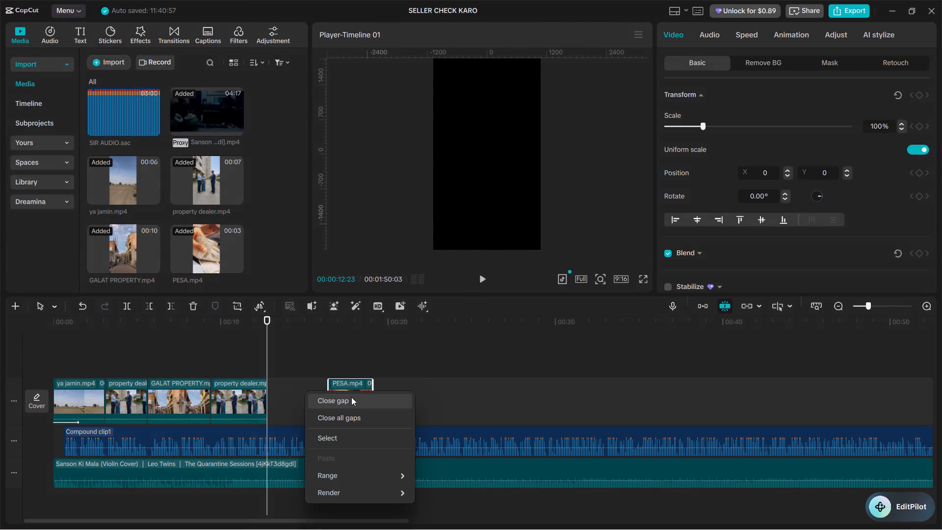
Play the PESA clip against the audio, split it at 00:00:13:12 and delete the part after the cut.
{"action": "left_click", "coordinate": [264, 358]}
{"action": "left_click_drag", "start_coordinate": [264, 357], "coordinate": [258, 358]}
{"action": "left_click", "coordinate": [257, 358]}
{"action": "key", "text": "space"}
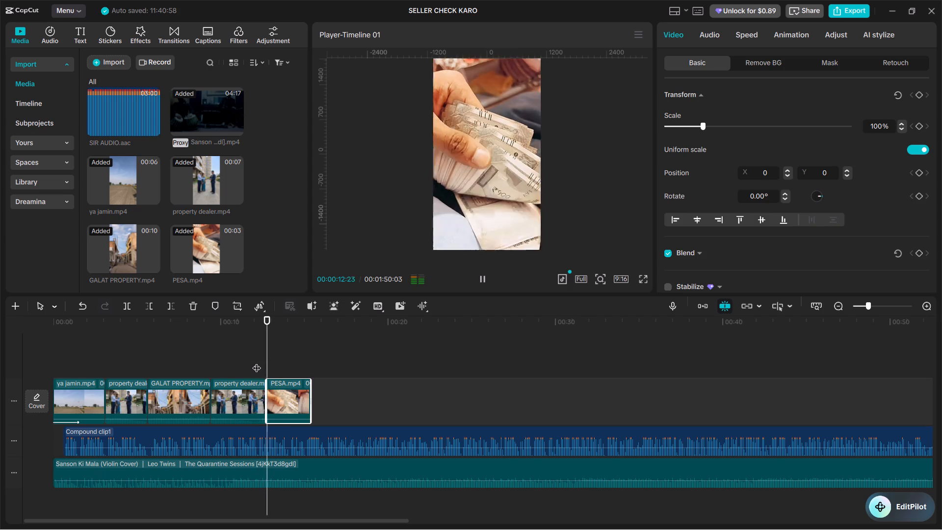
{"action": "key", "text": "space"}
{"action": "left_click", "coordinate": [284, 362]}
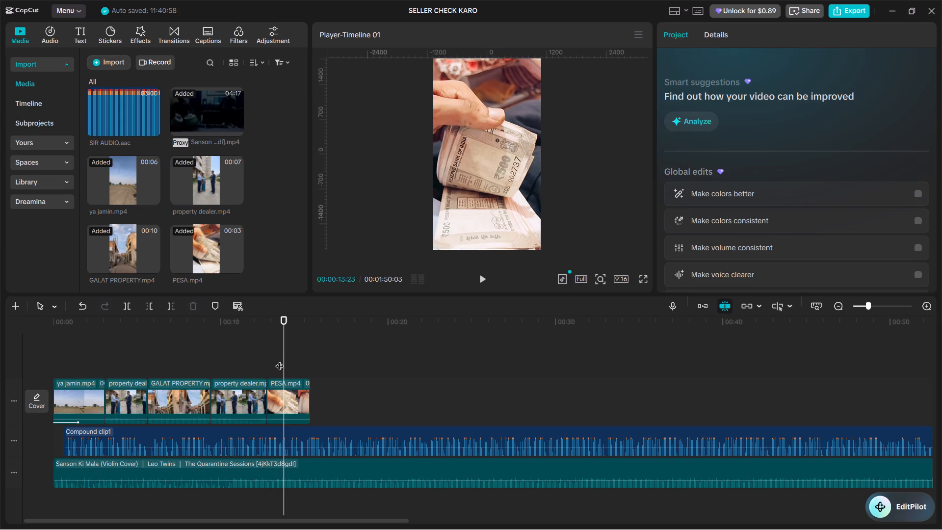
{"action": "scroll", "coordinate": [279, 362], "scroll_direction": "up", "scroll_amount": 20, "text": "ctrl"}
{"action": "scroll", "coordinate": [279, 362], "scroll_direction": "up", "scroll_amount": 3, "text": "ctrl"}
{"action": "double_click", "coordinate": [251, 358]}
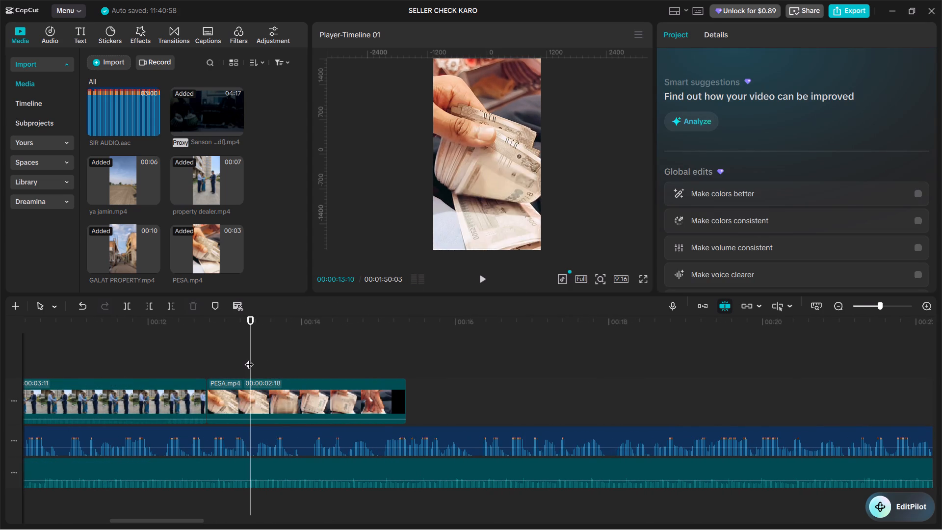
{"action": "key", "text": "space"}
{"action": "left_click", "coordinate": [255, 359]}
{"action": "left_click", "coordinate": [269, 398]}
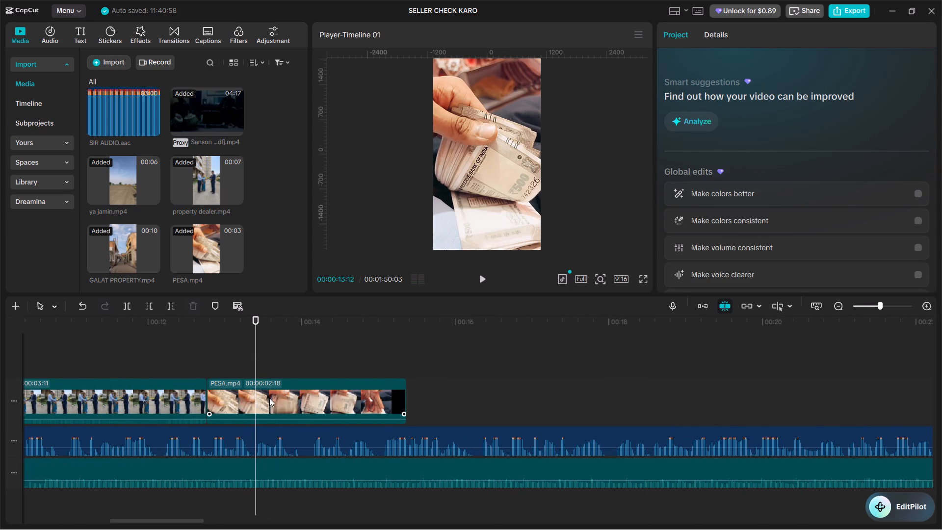
{"action": "key", "text": "ctrl+b"}
{"action": "key", "text": "BackSpace"}
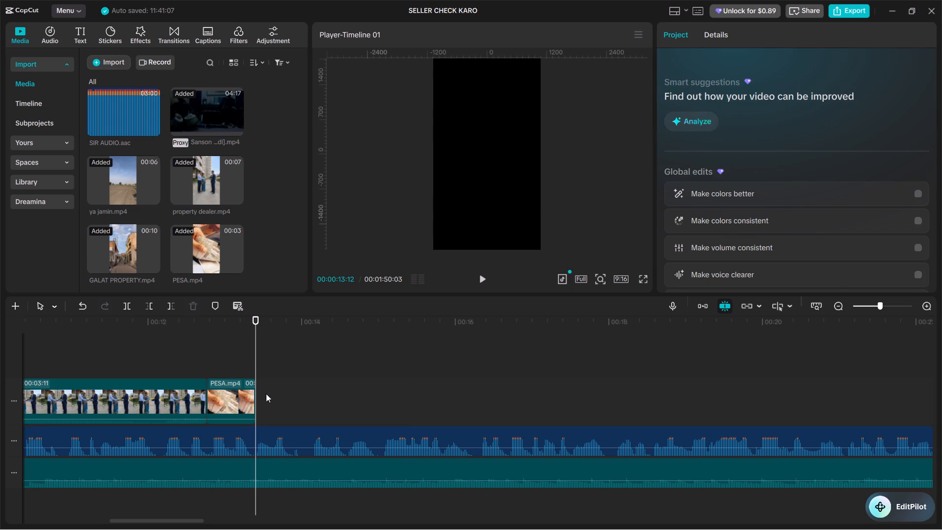
Switch to the Brave browser and search Pinterest for "PEOPLE LAUGHING TO SOMEONE".
{"action": "key", "text": "alt+Tab"}
{"action": "left_click", "coordinate": [241, 0]}
{"action": "left_click", "coordinate": [239, 78]}
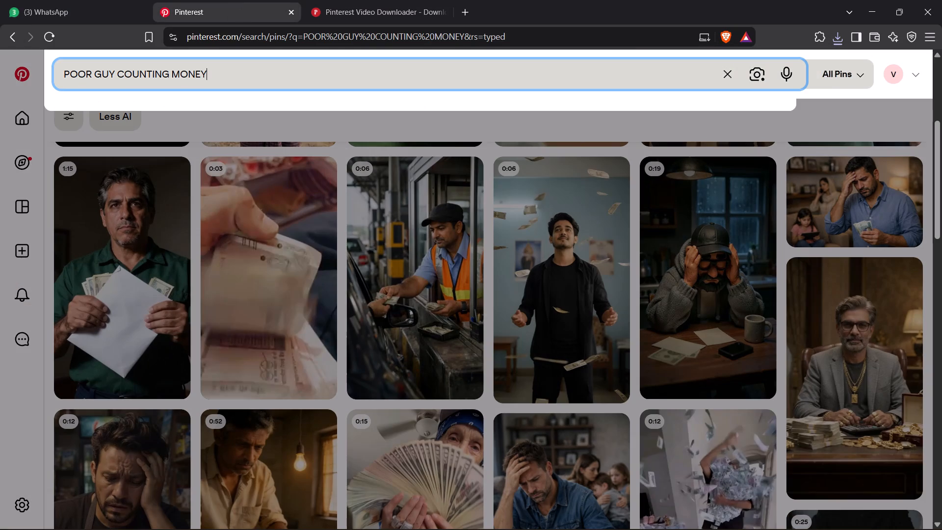
{"action": "key", "text": "ctrl+a"}
{"action": "type", "text": "PEOPLE"}
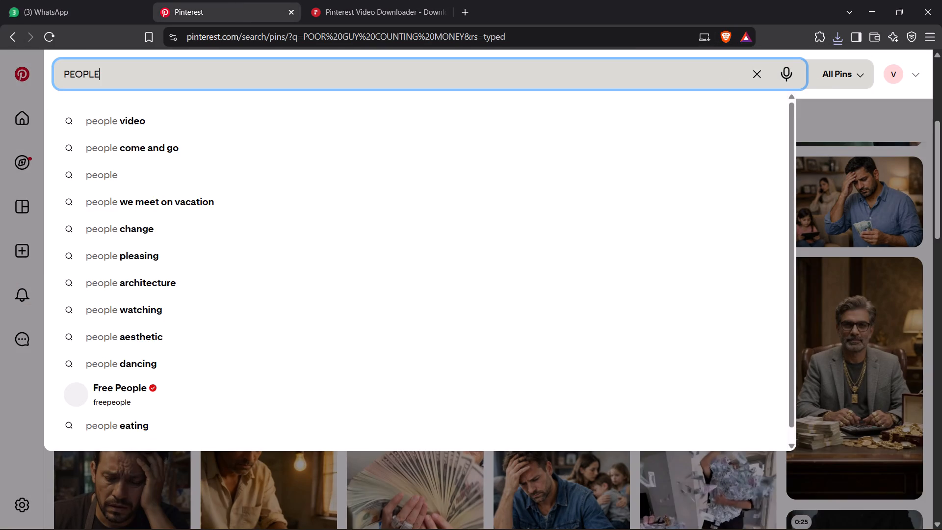
{"action": "key", "text": "space"}
{"action": "type", "text": "LAUGHING"}
{"action": "key", "text": "space"}
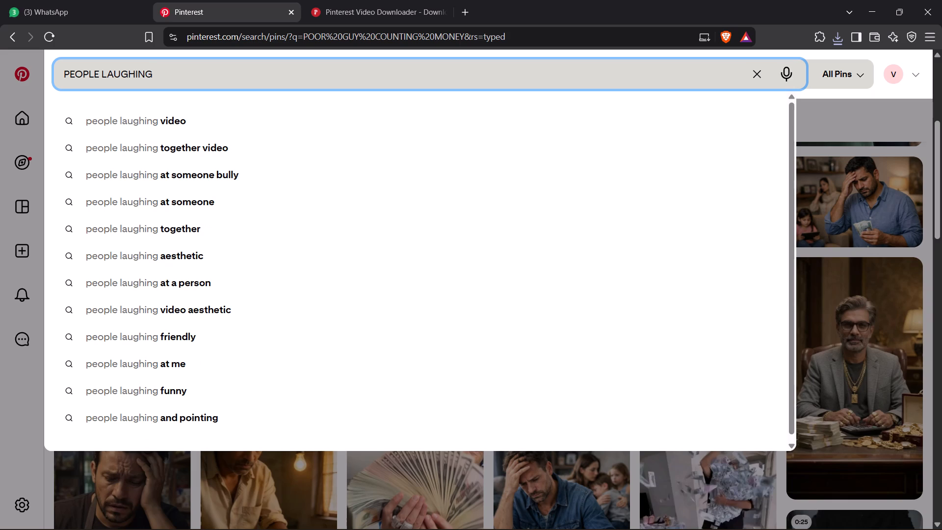
{"action": "type", "text": "TO SOMEONE"}
{"action": "key", "text": "Return"}
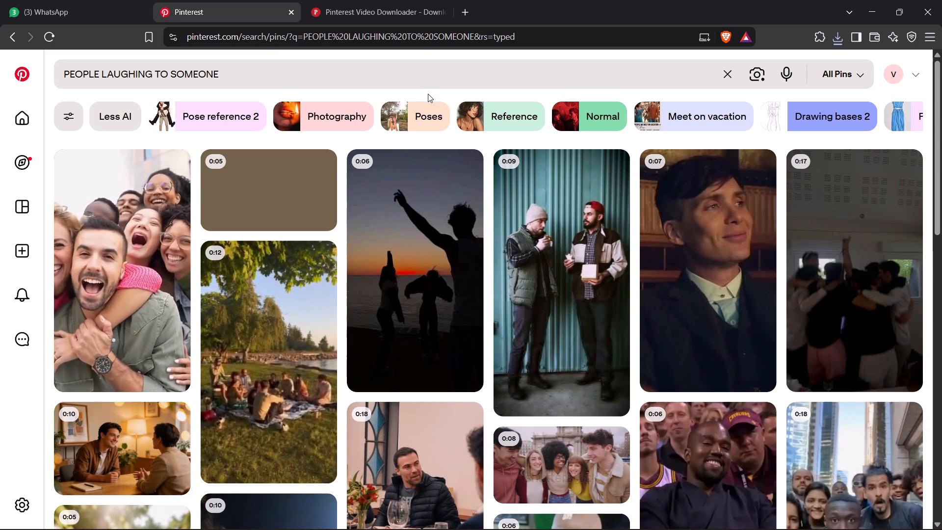
Search Pinterest for "PEOPLE MAKING FUN OF SOMEONE" and look through the pins for a suitable clip.
{"action": "scroll", "coordinate": [429, 97], "scroll_direction": "down", "scroll_amount": 6}
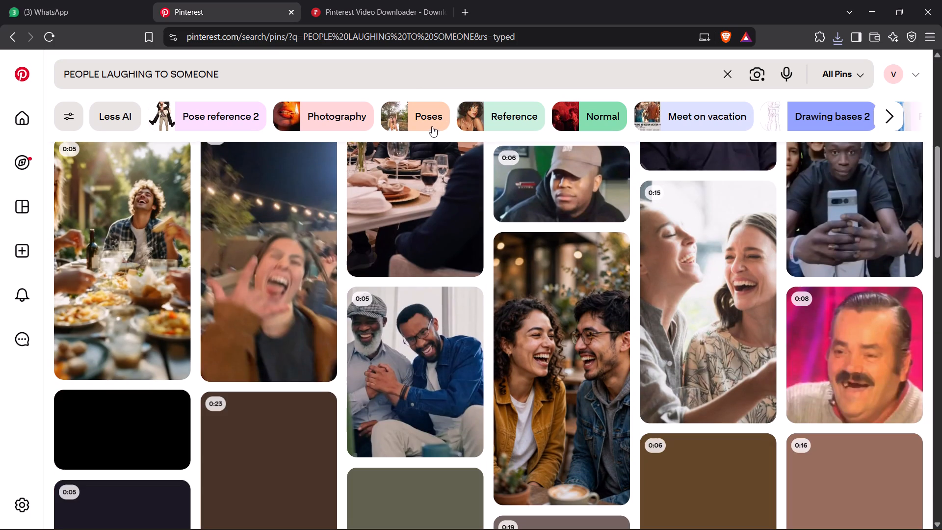
{"action": "scroll", "coordinate": [435, 149], "scroll_direction": "up", "scroll_amount": 17}
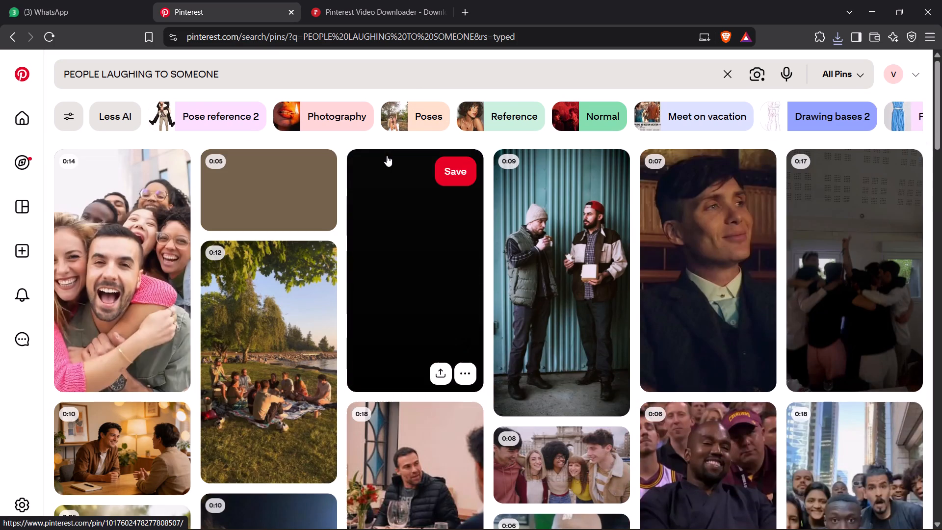
{"action": "left_click", "coordinate": [300, 70]}
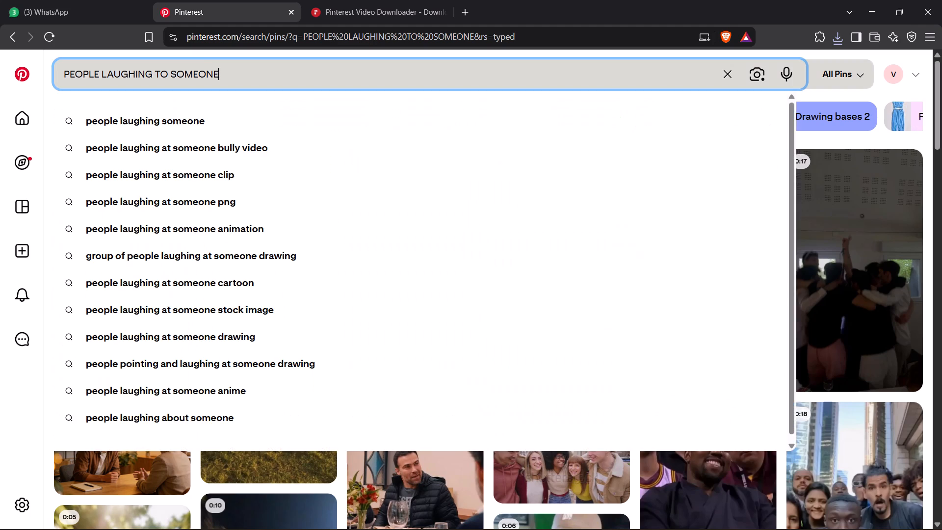
{"action": "key", "text": "ctrl+a"}
{"action": "type", "text": "PEOPLE MAKING FUN OF SOMEONE"}
{"action": "key", "text": "Return"}
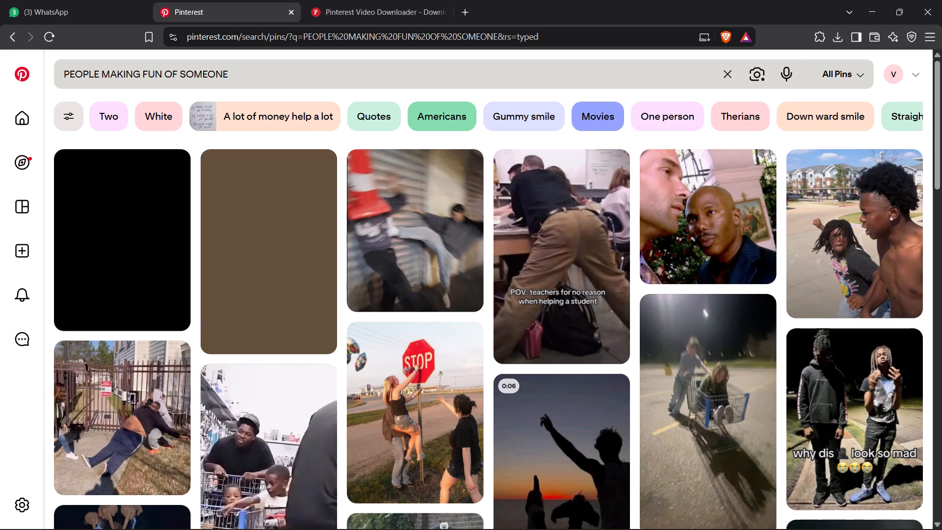
{"action": "scroll", "coordinate": [498, 74], "scroll_direction": "down", "scroll_amount": 2}
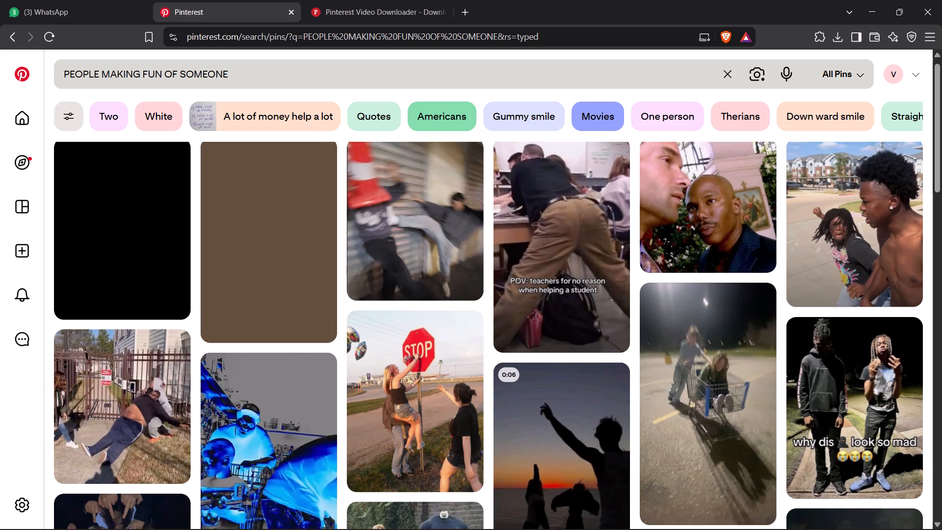
{"action": "scroll", "coordinate": [941, 142], "scroll_direction": "down", "scroll_amount": 5}
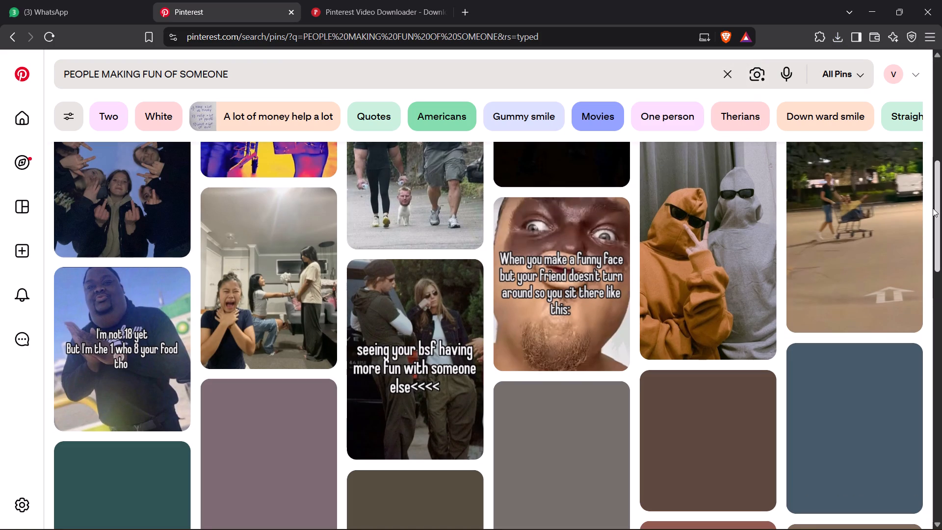
{"action": "scroll", "coordinate": [930, 209], "scroll_direction": "down", "scroll_amount": 3}
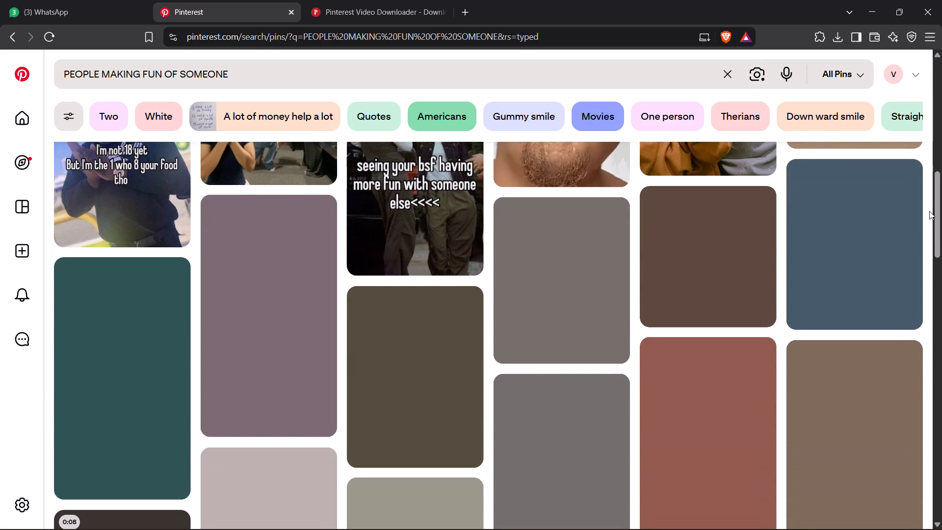
{"action": "scroll", "coordinate": [929, 211], "scroll_direction": "up", "scroll_amount": 6}
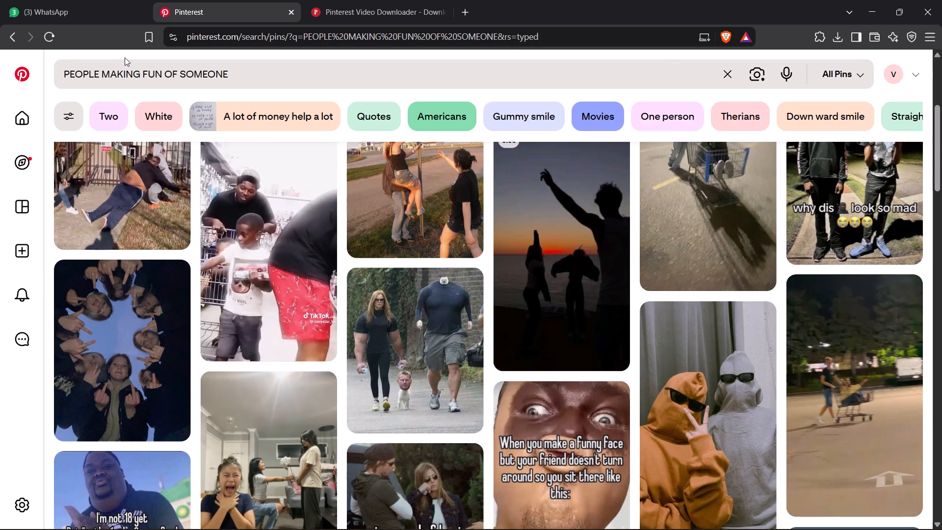
{"action": "scroll", "coordinate": [239, 168], "scroll_direction": "up", "scroll_amount": 6}
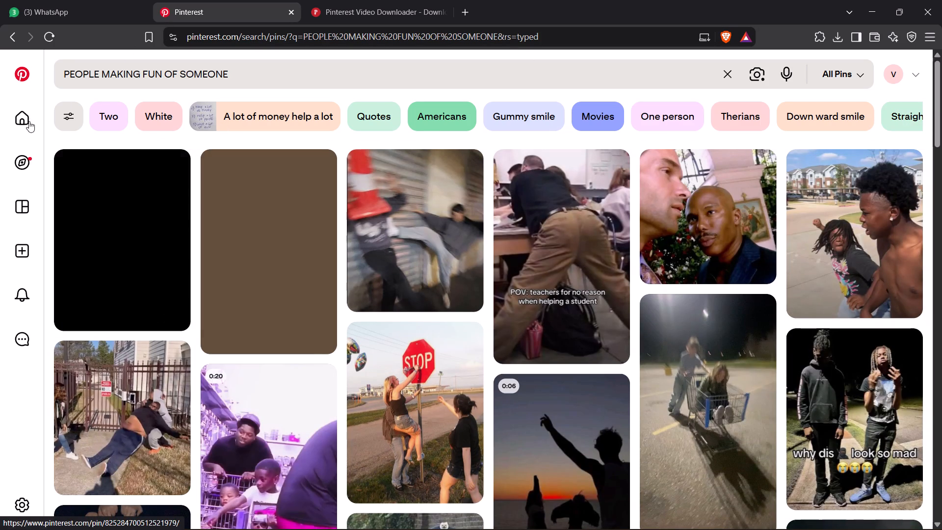
{"action": "left_click", "coordinate": [8, 35]}
Search the web in a new tab for "people making fun of someone walk by stock video", using the corrected spelling.
{"action": "left_click", "coordinate": [471, 9]}
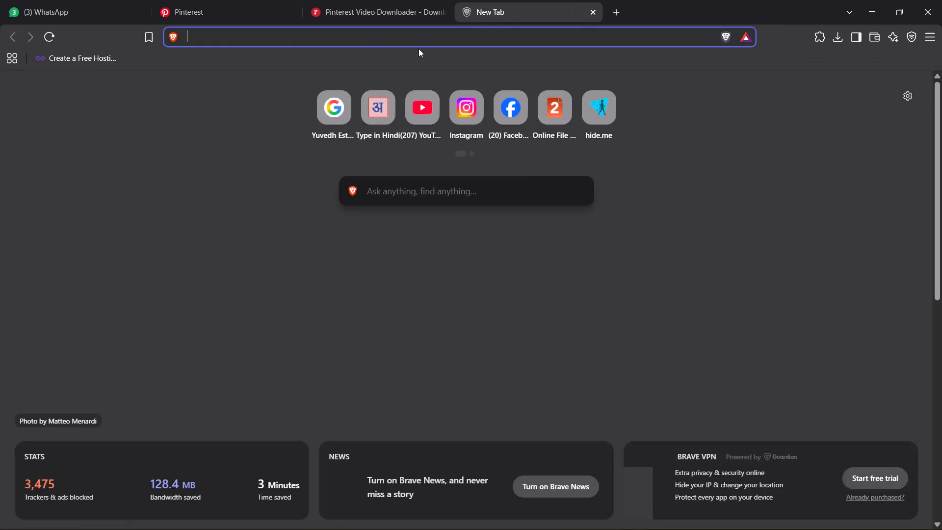
{"action": "left_click", "coordinate": [419, 49]}
{"action": "type", "text": "PEOPLE MAKI"}
{"action": "key", "text": "BackSpace"}
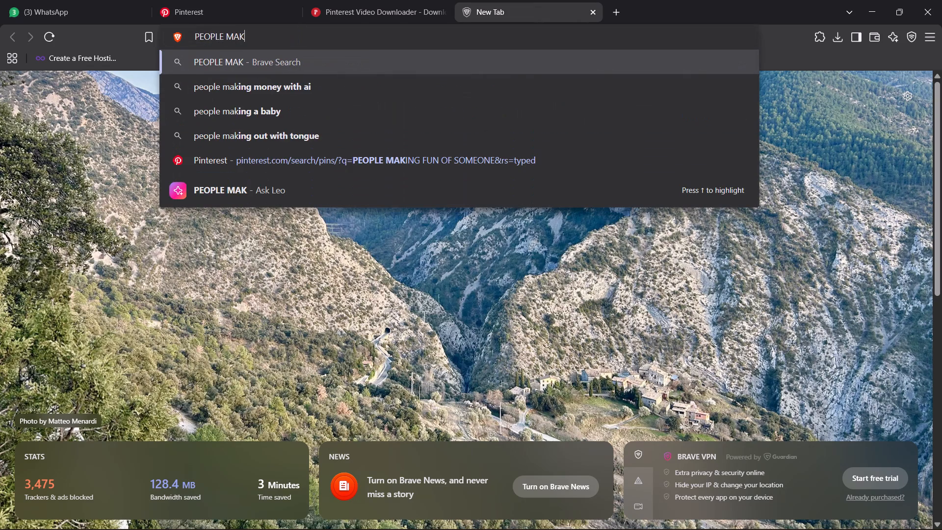
{"action": "type", "text": "ING FUNOF SOMEONE WALK BY"}
{"action": "key", "text": "space"}
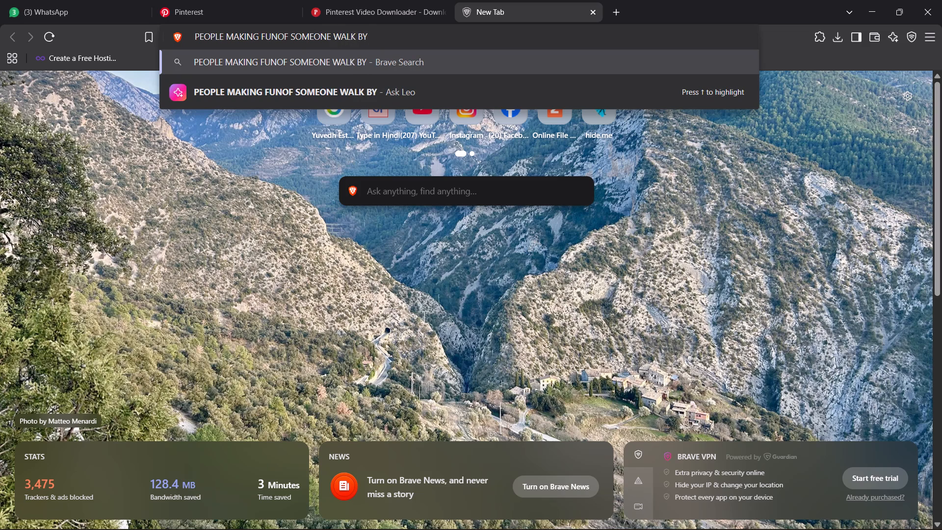
{"action": "type", "text": "STOCK VIDEO"}
{"action": "key", "text": "Return"}
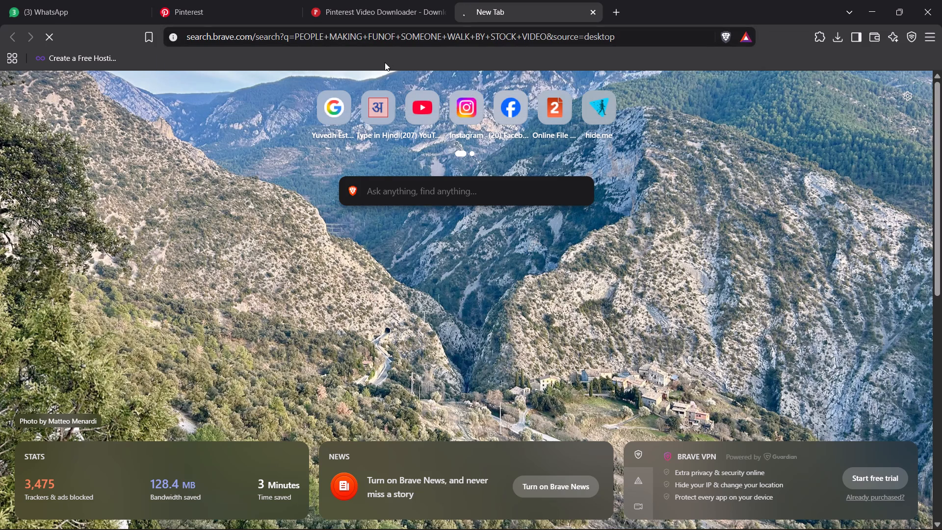
{"action": "left_click", "coordinate": [272, 150]}
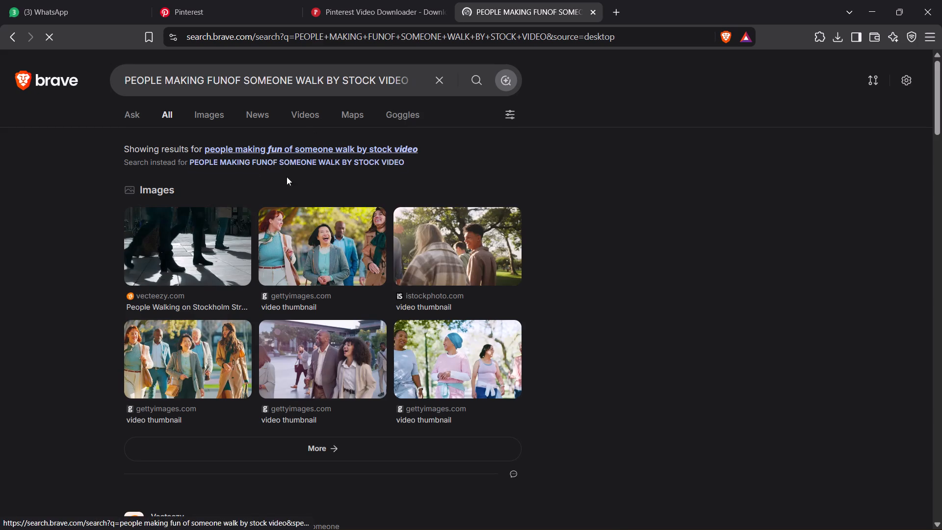
Look through the web results for a free stock footage site and open Pixabay's walking people videos.
{"action": "scroll", "coordinate": [330, 166], "scroll_direction": "down", "scroll_amount": 3}
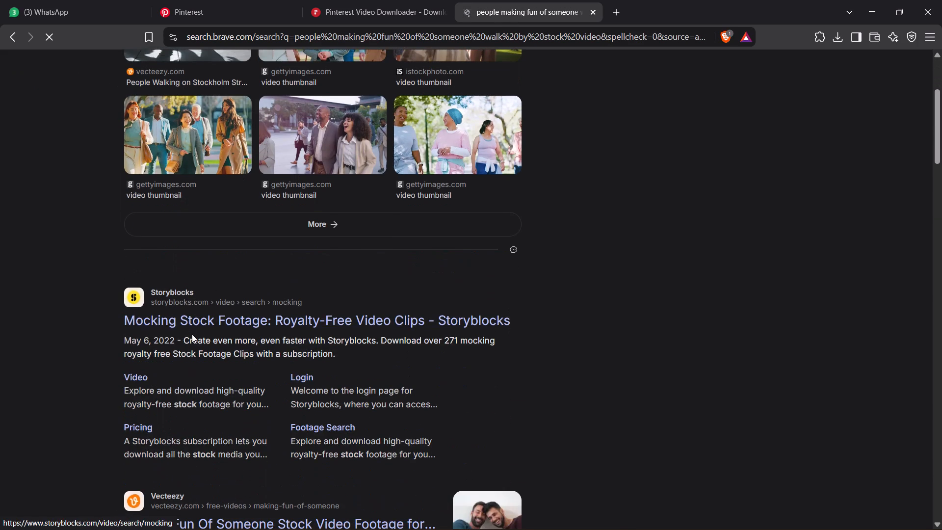
{"action": "scroll", "coordinate": [189, 320], "scroll_direction": "down", "scroll_amount": 6}
{"action": "scroll", "coordinate": [200, 179], "scroll_direction": "down", "scroll_amount": 4}
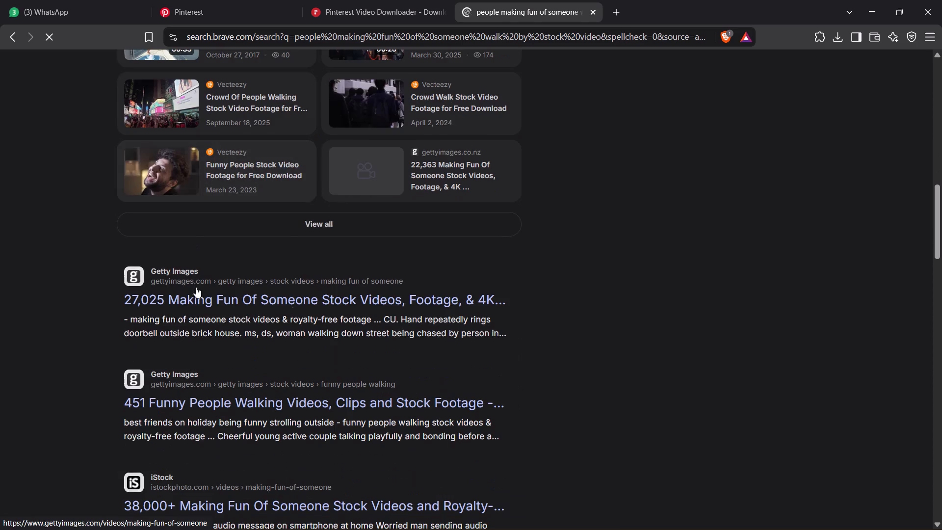
{"action": "scroll", "coordinate": [190, 352], "scroll_direction": "down", "scroll_amount": 2}
{"action": "scroll", "coordinate": [206, 441], "scroll_direction": "down", "scroll_amount": 3}
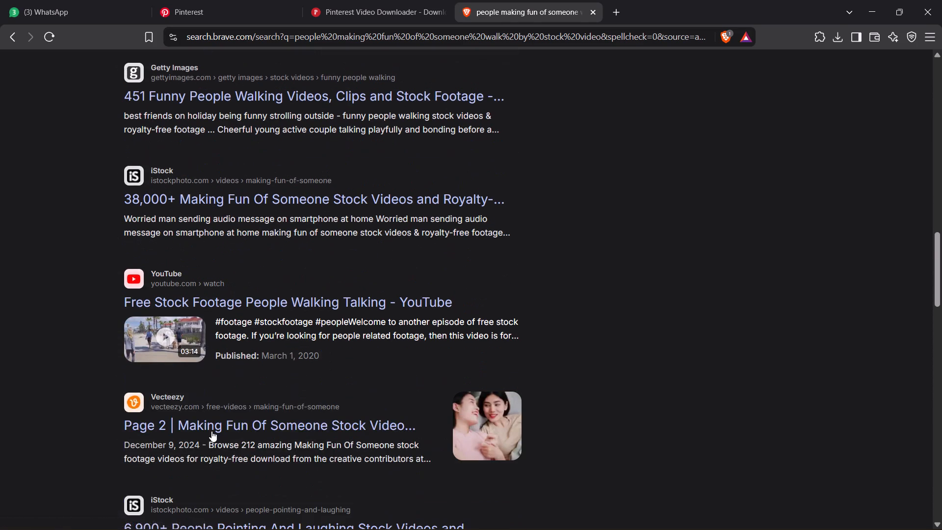
{"action": "scroll", "coordinate": [211, 431], "scroll_direction": "down", "scroll_amount": 9}
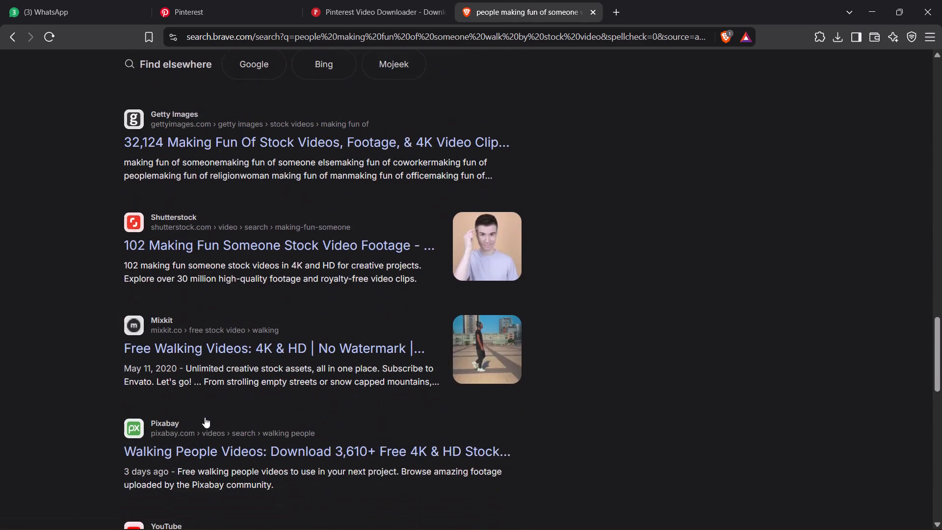
{"action": "left_click", "coordinate": [193, 445]}
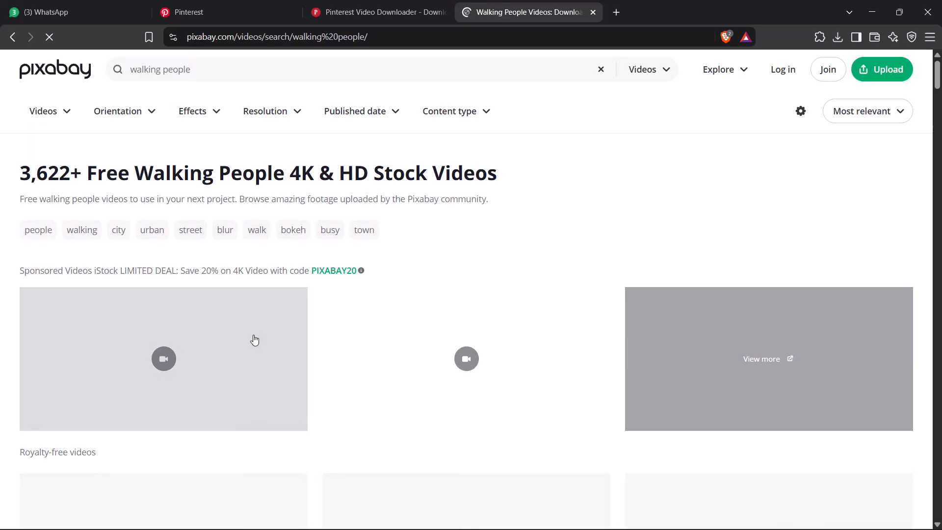
Search Pixabay's videos for "MAKING FUN" and look over the clips.
{"action": "scroll", "coordinate": [608, 300], "scroll_direction": "down", "scroll_amount": 6}
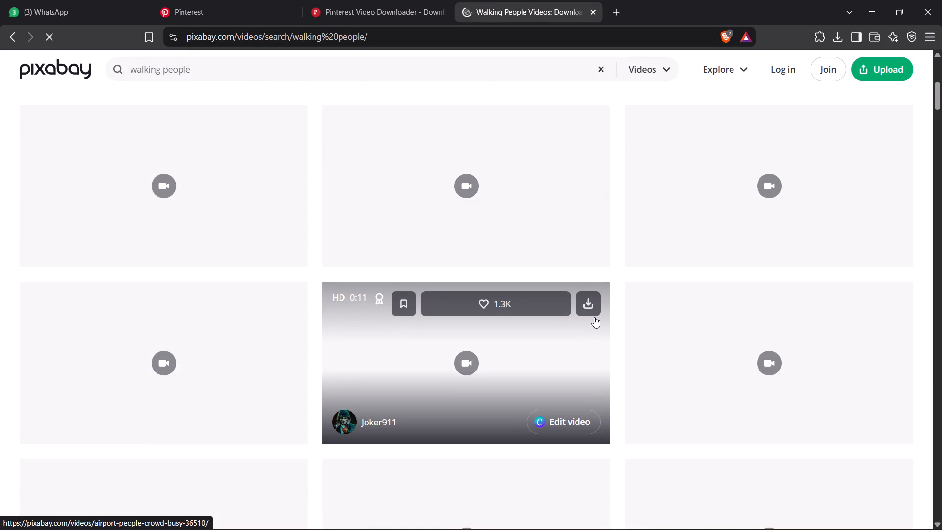
{"action": "scroll", "coordinate": [581, 314], "scroll_direction": "up", "scroll_amount": 18}
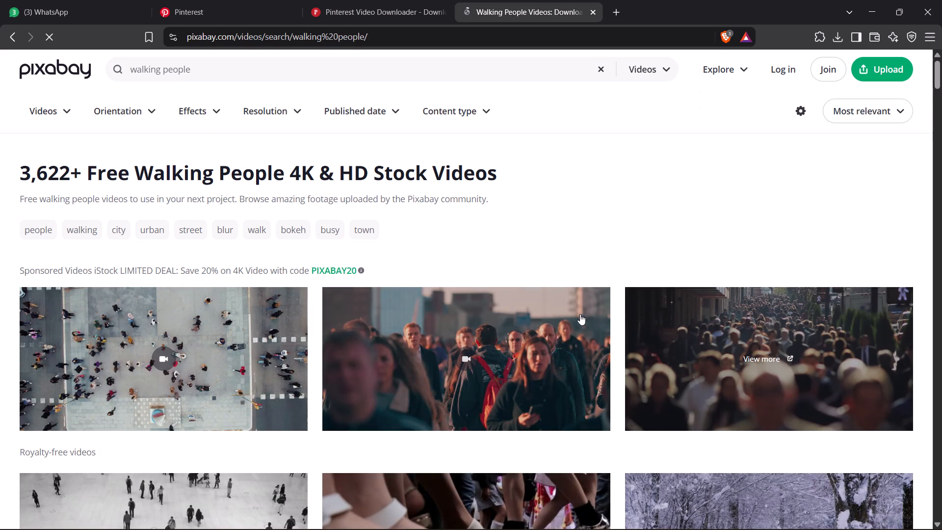
{"action": "scroll", "coordinate": [580, 314], "scroll_direction": "up", "scroll_amount": 11}
{"action": "left_click", "coordinate": [206, 78]}
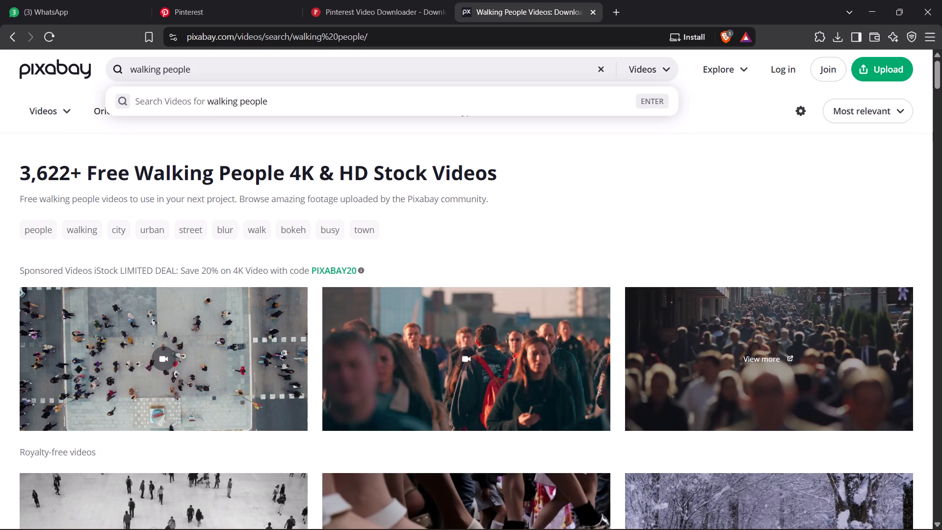
{"action": "key", "text": "ctrl+a"}
{"action": "type", "text": "MAKING FUN"}
{"action": "key", "text": "space"}
{"action": "key", "text": "Return"}
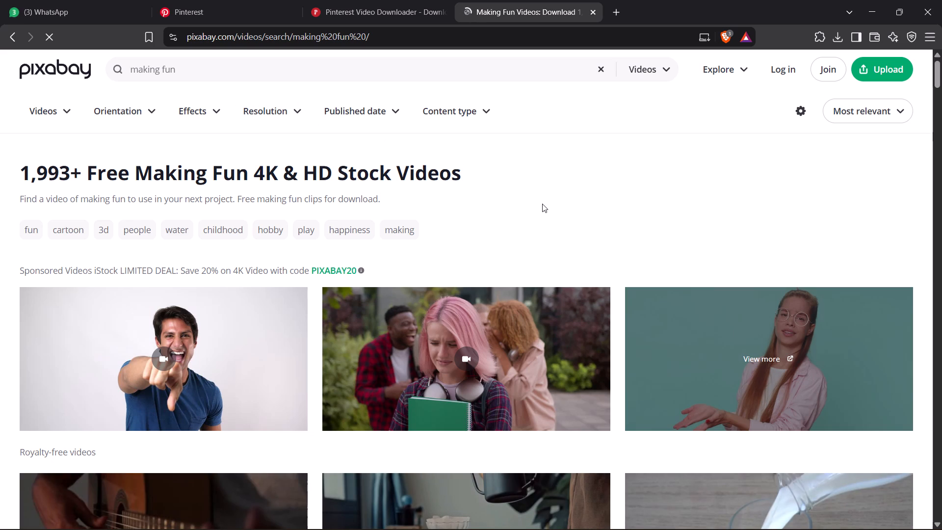
{"action": "scroll", "coordinate": [543, 210], "scroll_direction": "down", "scroll_amount": 4}
{"action": "scroll", "coordinate": [465, 209], "scroll_direction": "up", "scroll_amount": 6}
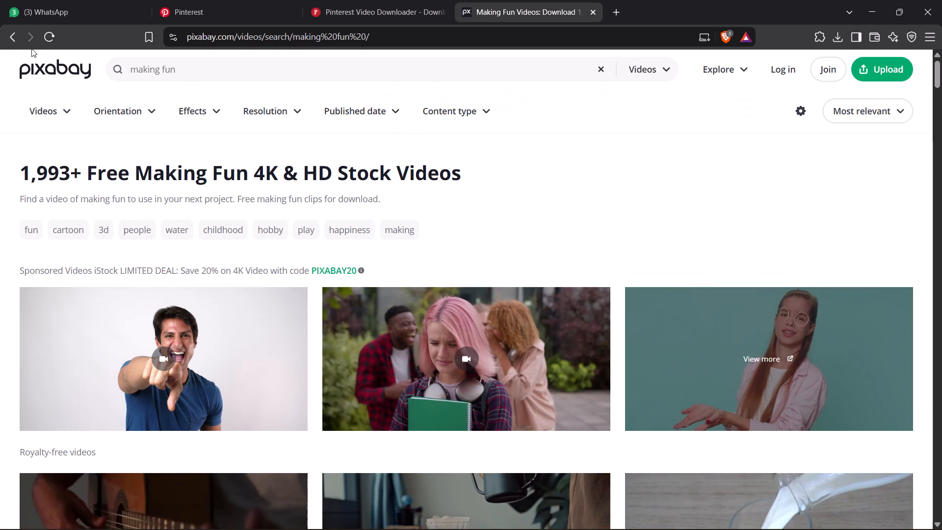
Return to the web search results and open the Pexels page of people passing by videos.
{"action": "left_click", "coordinate": [6, 34]}
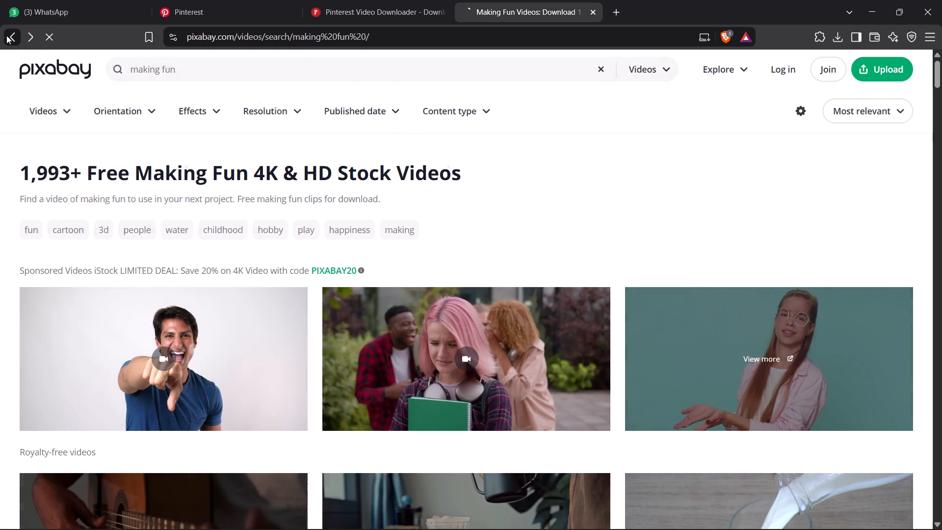
{"action": "left_click", "coordinate": [6, 39]}
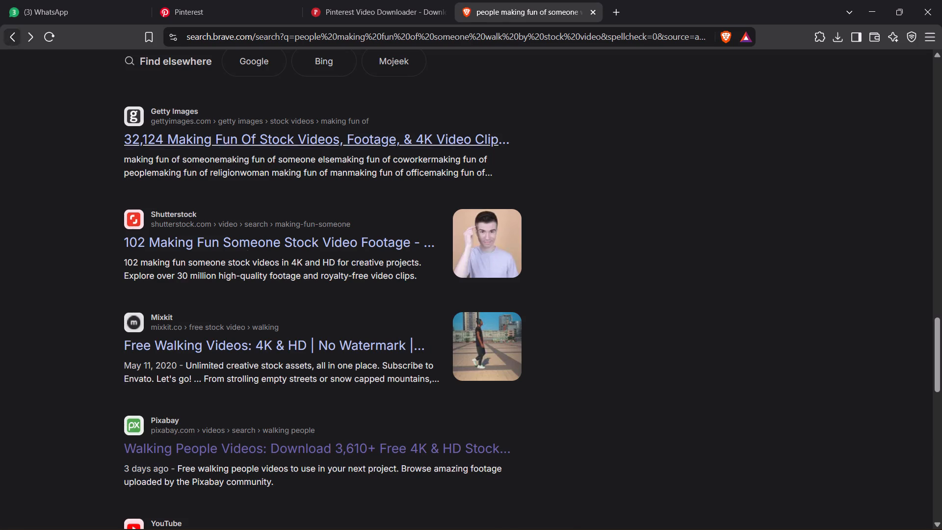
{"action": "scroll", "coordinate": [215, 207], "scroll_direction": "down", "scroll_amount": 6}
{"action": "scroll", "coordinate": [301, 282], "scroll_direction": "up", "scroll_amount": 5}
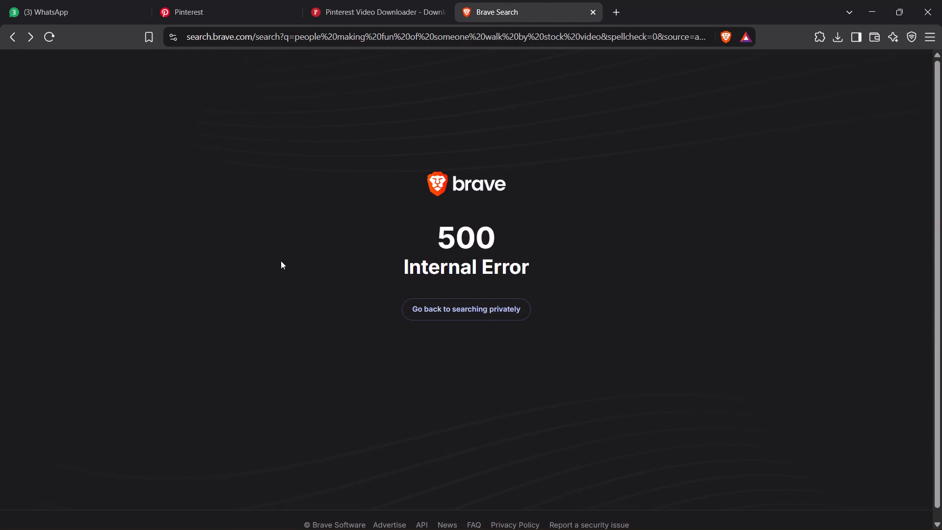
{"action": "scroll", "coordinate": [47, 21], "scroll_direction": "up", "scroll_amount": 1}
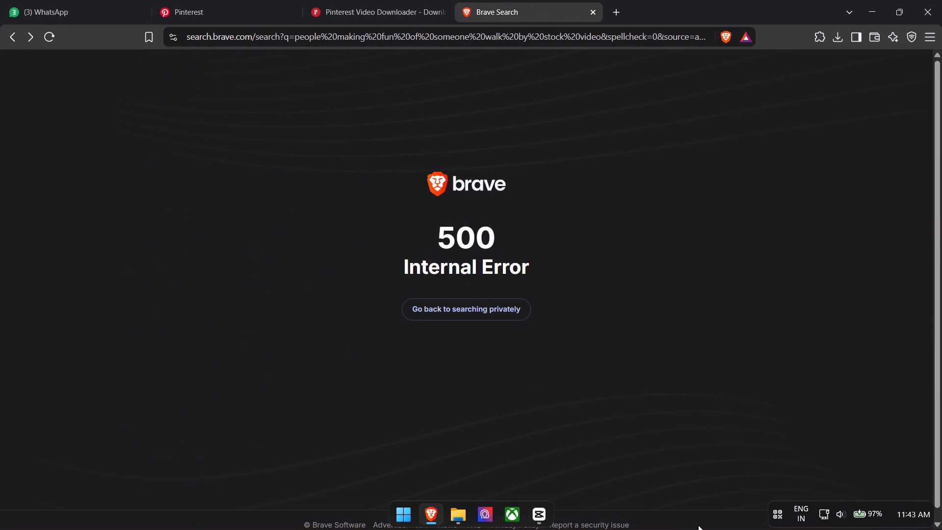
{"action": "left_click", "coordinate": [8, 37]}
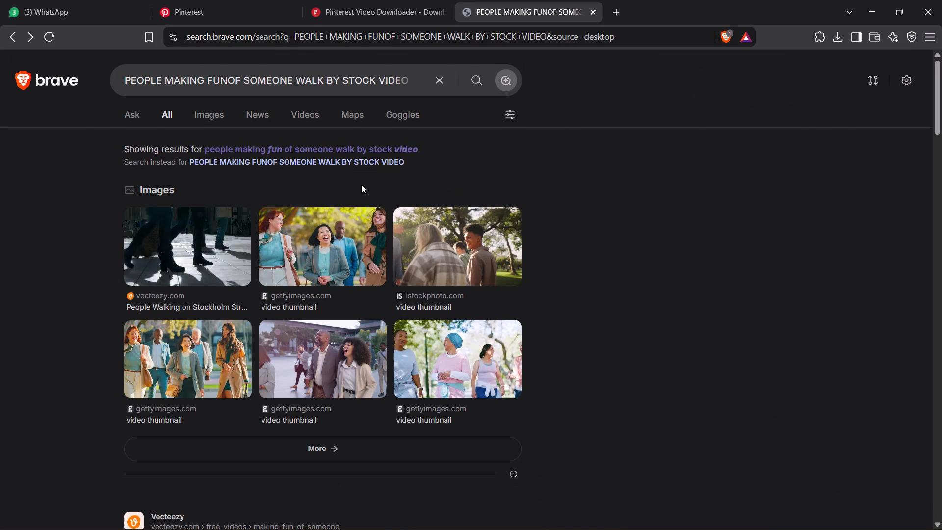
{"action": "scroll", "coordinate": [353, 196], "scroll_direction": "down", "scroll_amount": 20}
{"action": "scroll", "coordinate": [353, 196], "scroll_direction": "down", "scroll_amount": 5}
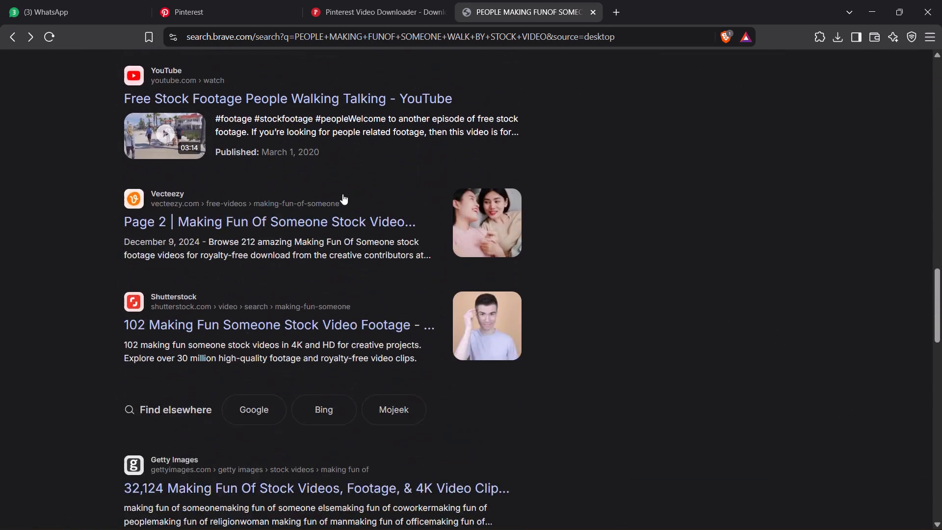
{"action": "scroll", "coordinate": [342, 194], "scroll_direction": "down", "scroll_amount": 13}
{"action": "scroll", "coordinate": [342, 190], "scroll_direction": "up", "scroll_amount": 3}
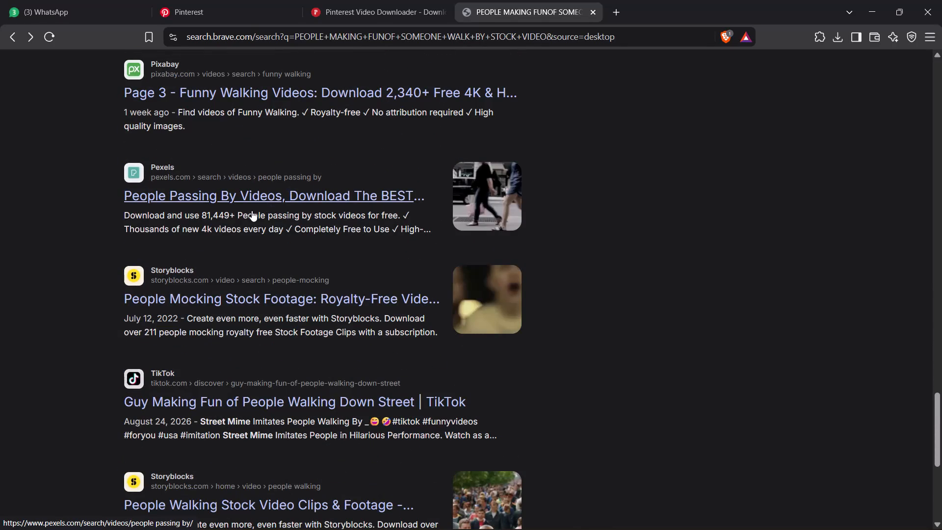
{"action": "left_click", "coordinate": [252, 211]}
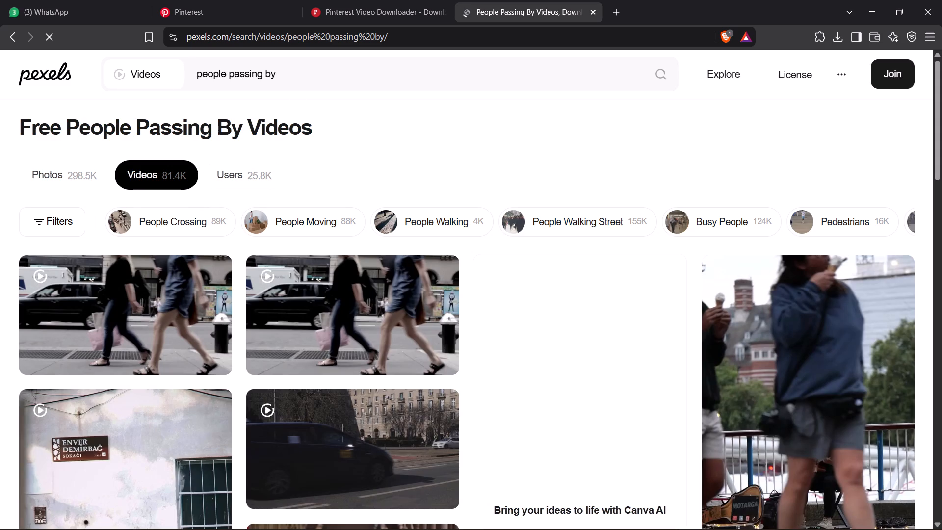
Search Pexels' videos for "MAKING FUN".
{"action": "left_click", "coordinate": [308, 84]}
{"action": "key", "text": "ctrl+a"}
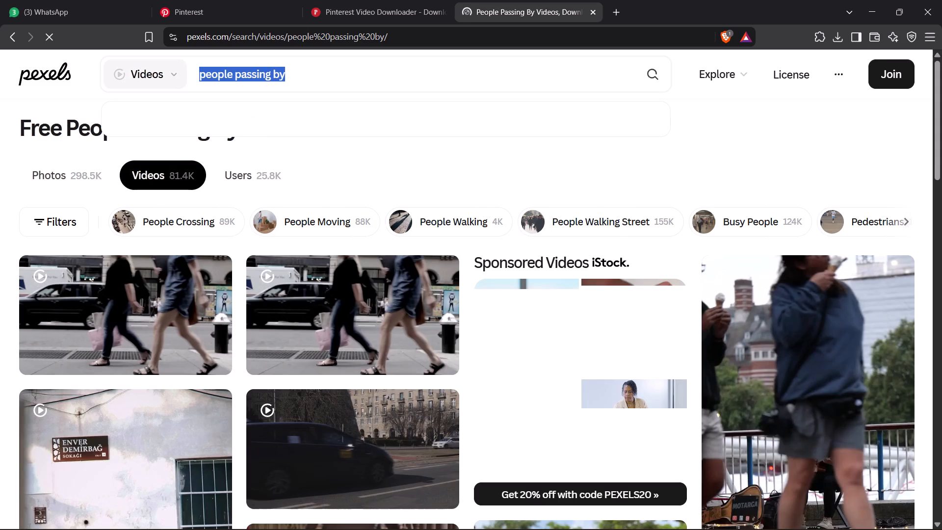
{"action": "type", "text": "MAKING FUN"}
{"action": "key", "text": "space"}
{"action": "key", "text": "Return"}
{"action": "scroll", "coordinate": [308, 84], "scroll_direction": "up", "scroll_amount": 1}
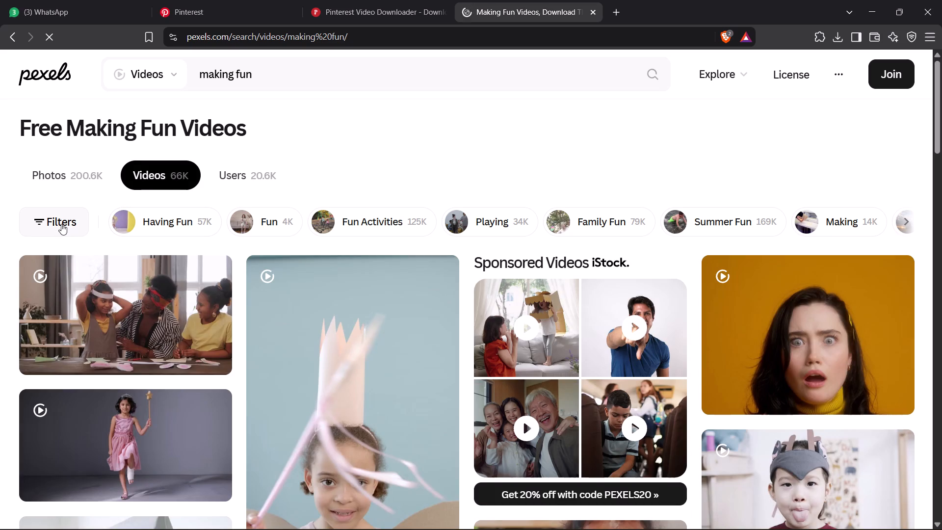
Filter the Pexels video results to vertical orientation and collapse the filter options.
{"action": "left_click", "coordinate": [61, 224]}
{"action": "left_click", "coordinate": [181, 164]}
{"action": "left_click", "coordinate": [270, 221]}
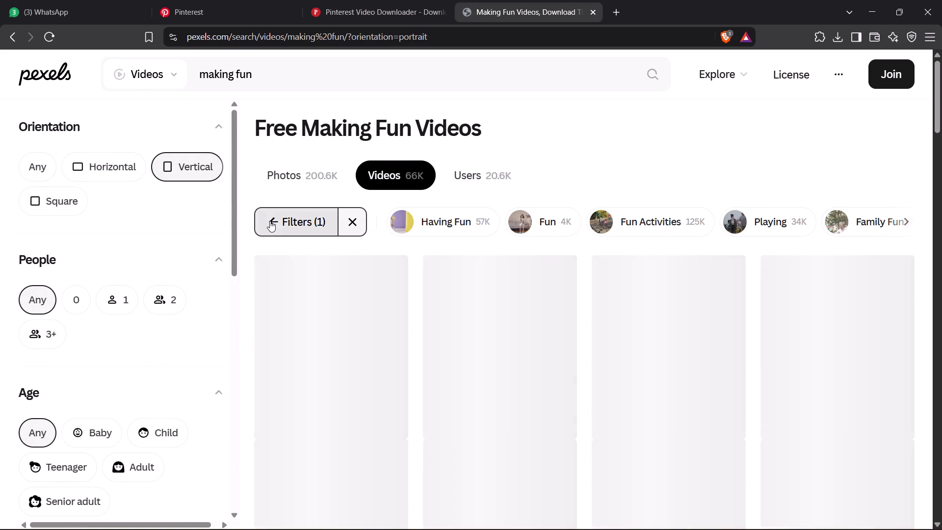
Look over the vertical "making fun" clips on Pexels for one showing people mocking someone.
{"action": "scroll", "coordinate": [261, 253], "scroll_direction": "down", "scroll_amount": 3}
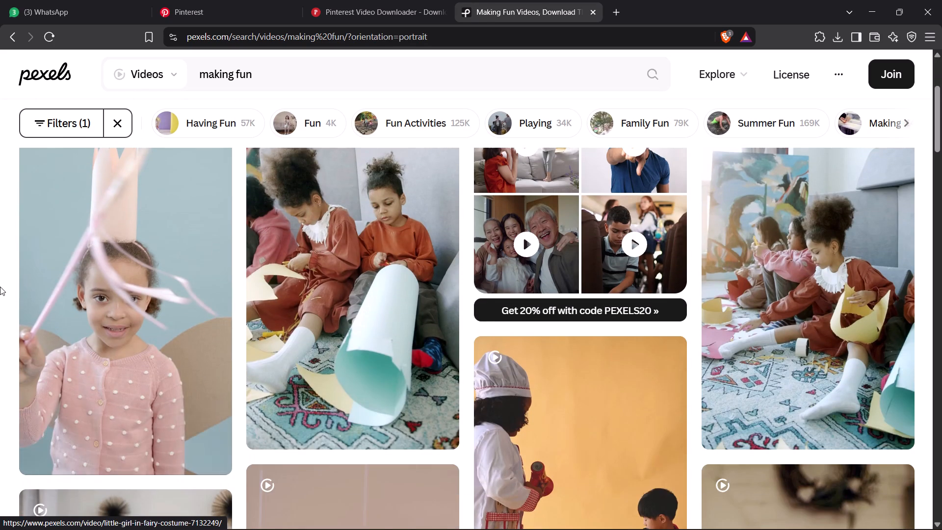
{"action": "scroll", "coordinate": [0, 287], "scroll_direction": "down", "scroll_amount": 6}
{"action": "scroll", "coordinate": [0, 285], "scroll_direction": "up", "scroll_amount": 1}
{"action": "scroll", "coordinate": [0, 284], "scroll_direction": "down", "scroll_amount": 4}
{"action": "scroll", "coordinate": [0, 284], "scroll_direction": "up", "scroll_amount": 1}
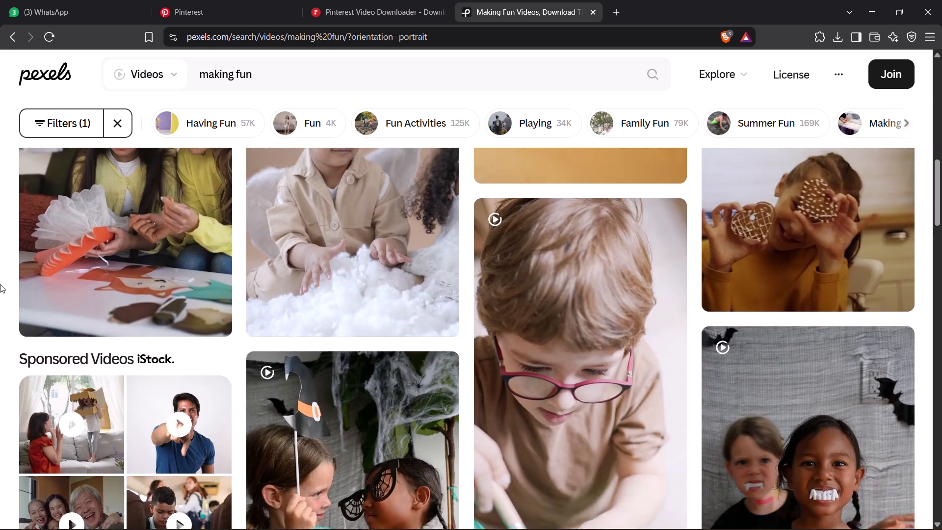
{"action": "scroll", "coordinate": [0, 290], "scroll_direction": "down", "scroll_amount": 9}
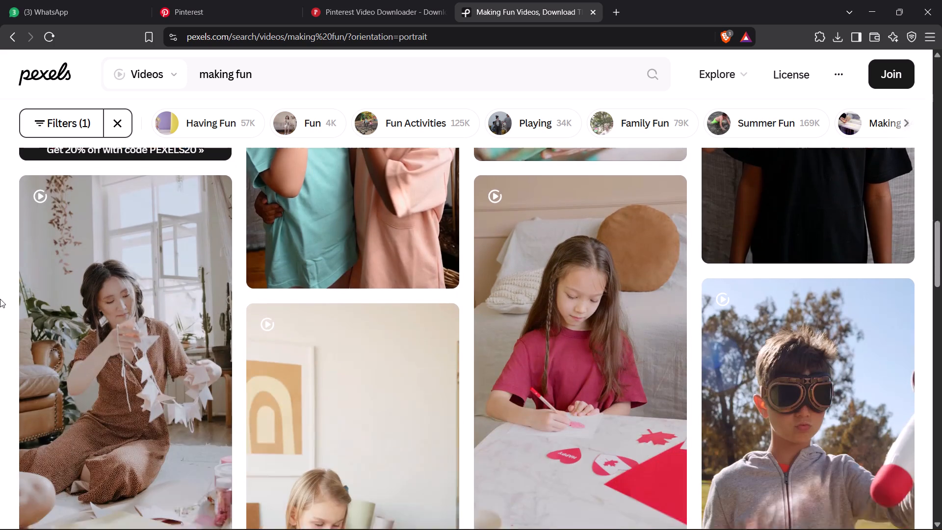
{"action": "scroll", "coordinate": [0, 292], "scroll_direction": "down", "scroll_amount": 7}
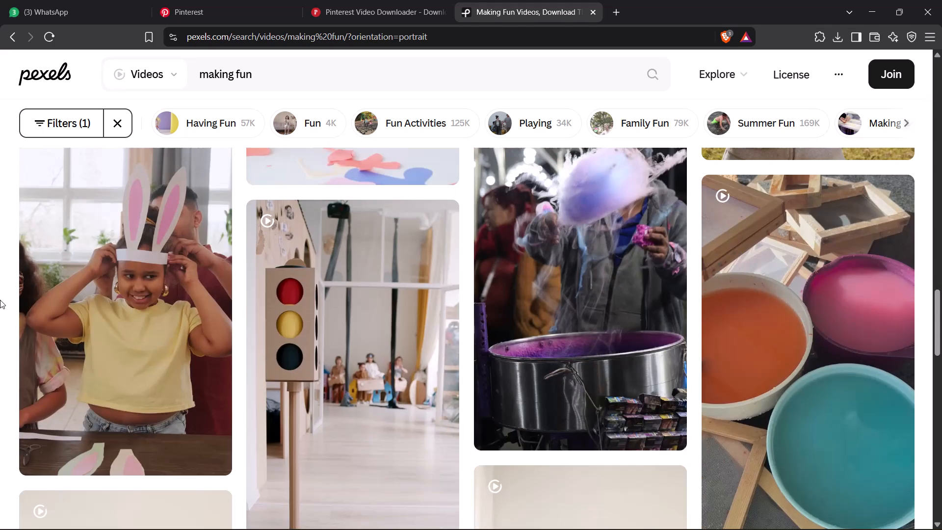
Extend the Pexels video search to "making fun OF SOMEONE".
{"action": "scroll", "coordinate": [0, 300], "scroll_direction": "up", "scroll_amount": 17}
{"action": "left_click", "coordinate": [313, 84]}
{"action": "key", "text": "space"}
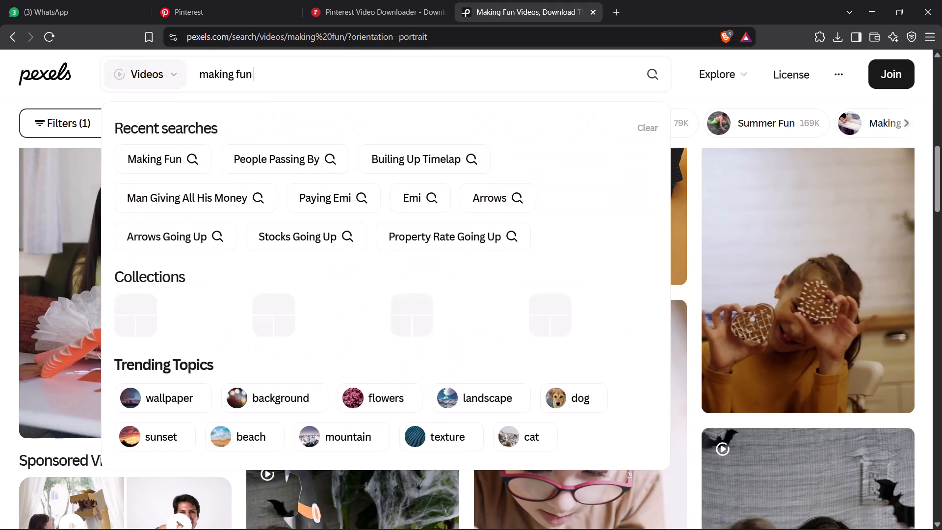
{"action": "type", "text": "OF SOMEONE"}
{"action": "key", "text": "Return"}
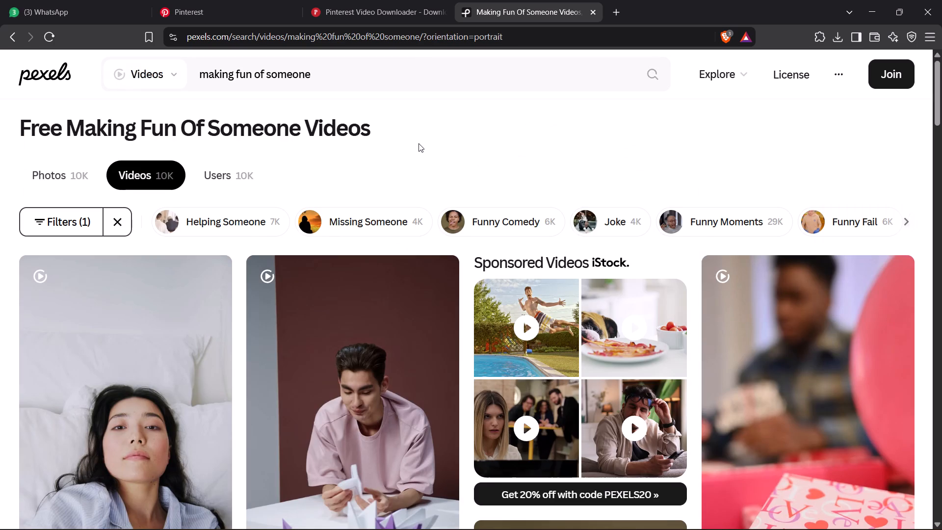
Look over the vertical "making fun of someone" clips for one that shows people mocking a person.
{"action": "scroll", "coordinate": [418, 143], "scroll_direction": "down", "scroll_amount": 7}
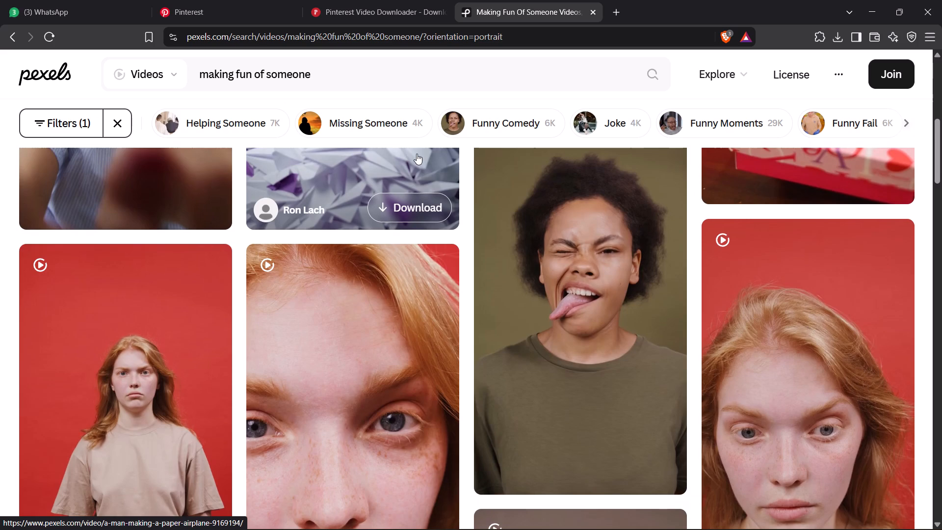
{"action": "scroll", "coordinate": [420, 160], "scroll_direction": "down", "scroll_amount": 6}
{"action": "scroll", "coordinate": [420, 160], "scroll_direction": "up", "scroll_amount": 4}
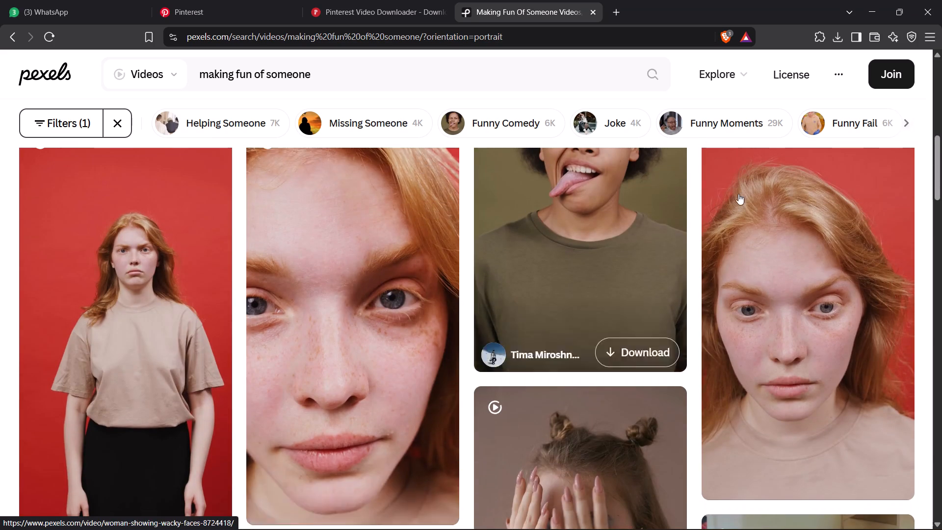
{"action": "scroll", "coordinate": [751, 200], "scroll_direction": "down", "scroll_amount": 5}
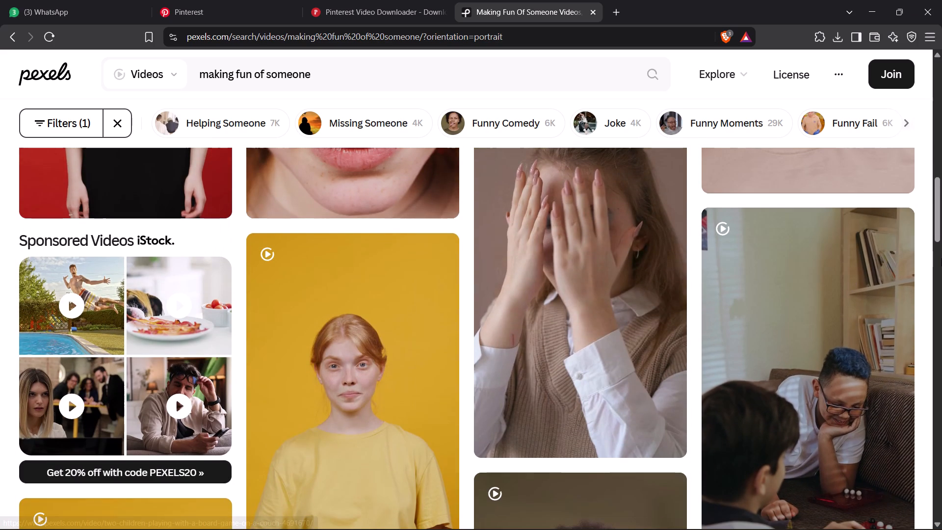
{"action": "scroll", "coordinate": [941, 266], "scroll_direction": "down", "scroll_amount": 7}
{"action": "scroll", "coordinate": [941, 315], "scroll_direction": "up", "scroll_amount": 1}
{"action": "scroll", "coordinate": [941, 314], "scroll_direction": "down", "scroll_amount": 10}
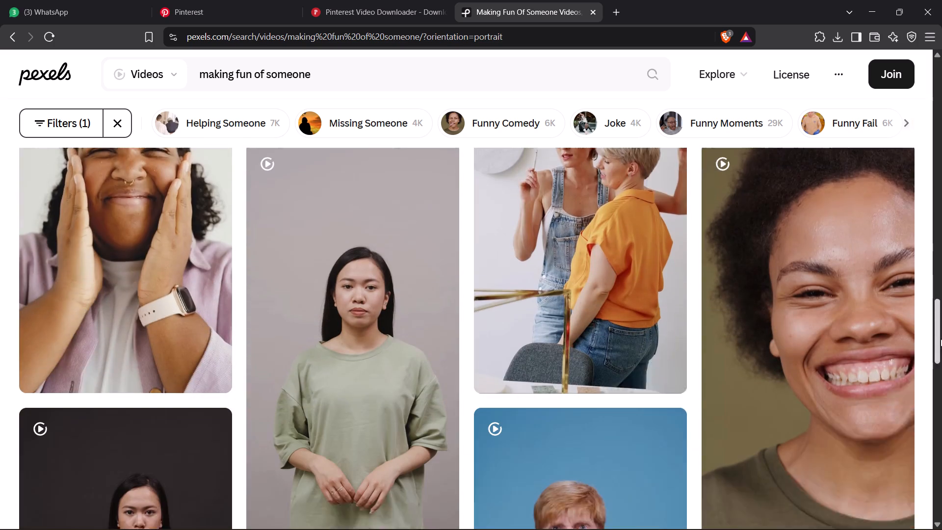
{"action": "scroll", "coordinate": [935, 331], "scroll_direction": "up", "scroll_amount": 1}
{"action": "scroll", "coordinate": [932, 330], "scroll_direction": "down", "scroll_amount": 11}
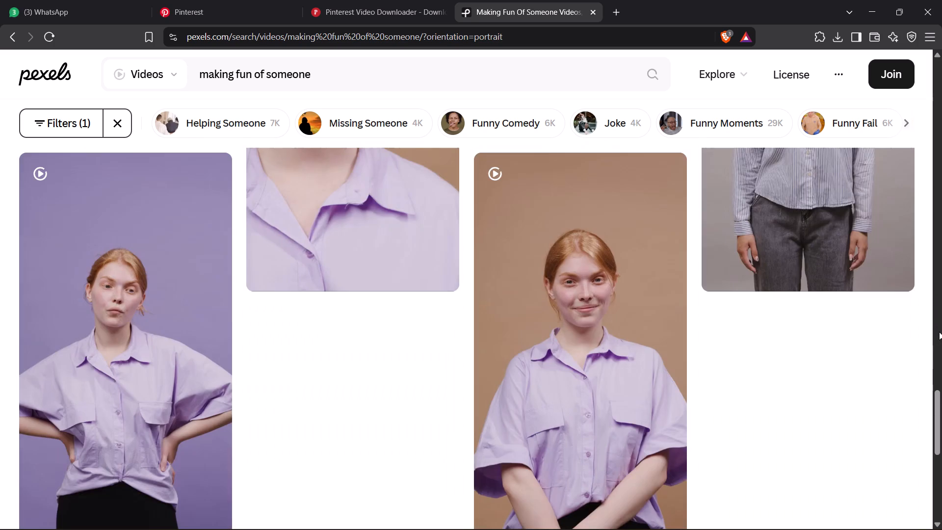
{"action": "scroll", "coordinate": [938, 330], "scroll_direction": "down", "scroll_amount": 10}
{"action": "scroll", "coordinate": [932, 325], "scroll_direction": "up", "scroll_amount": 9}
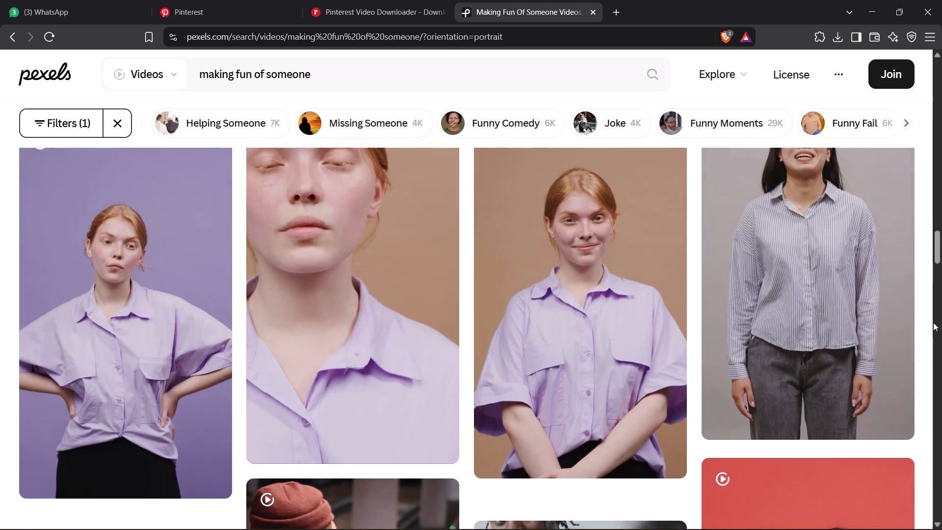
{"action": "scroll", "coordinate": [934, 322], "scroll_direction": "up", "scroll_amount": 20}
{"action": "scroll", "coordinate": [934, 322], "scroll_direction": "up", "scroll_amount": 15}
{"action": "scroll", "coordinate": [930, 318], "scroll_direction": "down", "scroll_amount": 1}
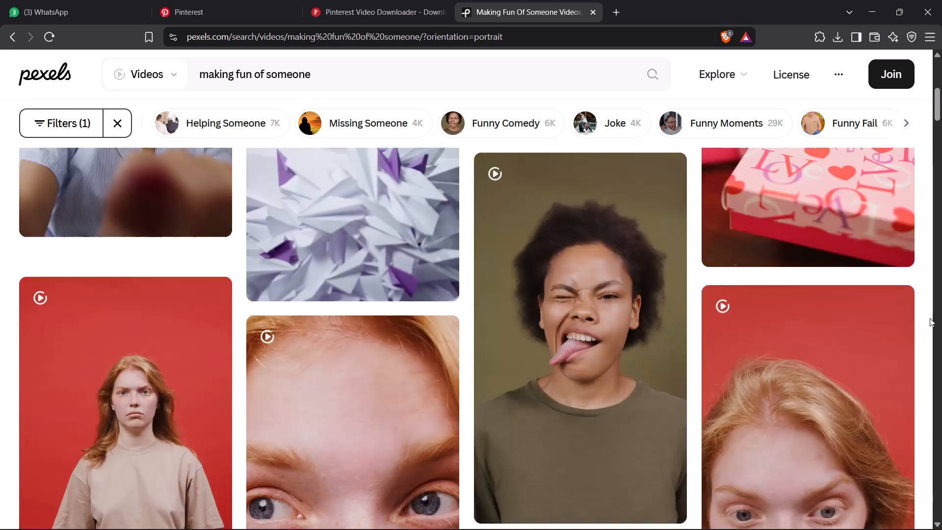
{"action": "scroll", "coordinate": [930, 318], "scroll_direction": "up", "scroll_amount": 17}
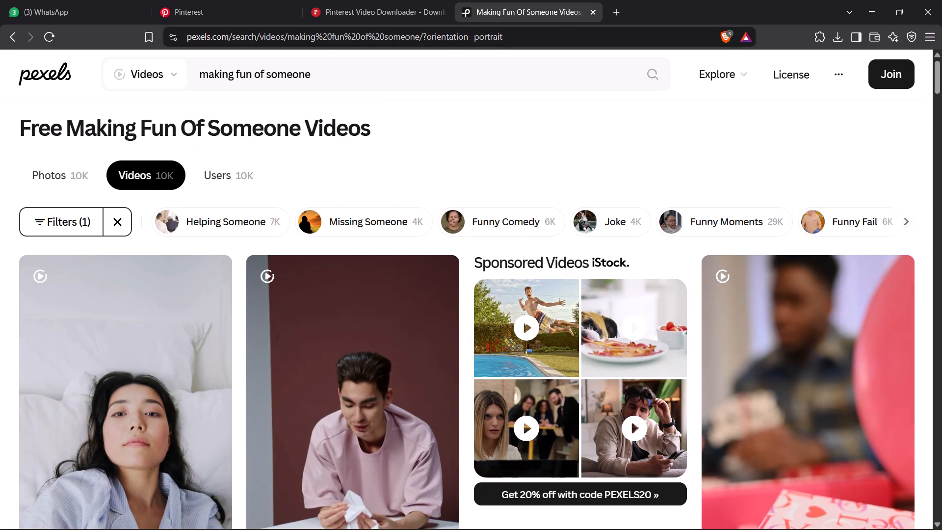
Go back to the previous "making fun" results and open a new blank browser tab.
{"action": "left_click", "coordinate": [534, 12]}
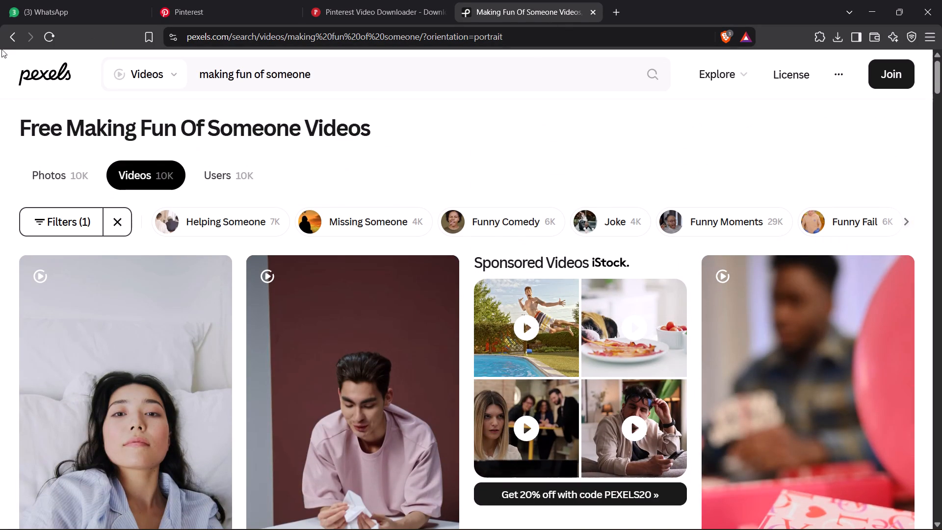
{"action": "left_click", "coordinate": [19, 39]}
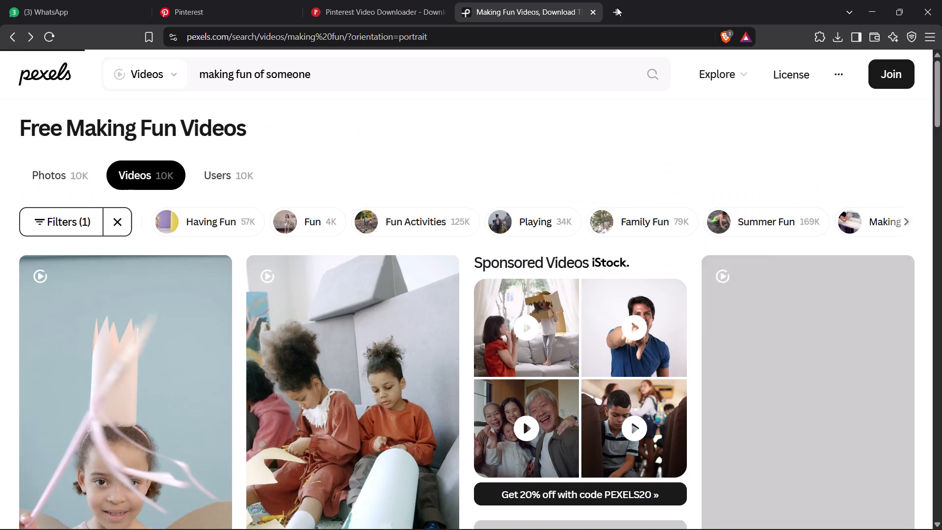
{"action": "left_click", "coordinate": [628, 7]}
{"action": "left_click", "coordinate": [626, 9]}
{"action": "left_click", "coordinate": [616, 9]}
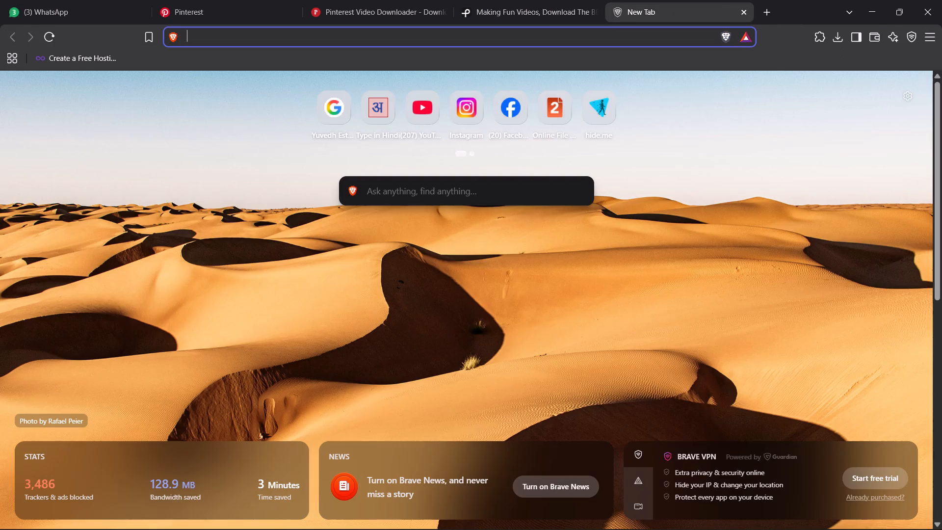
{"action": "left_click", "coordinate": [586, 37]}
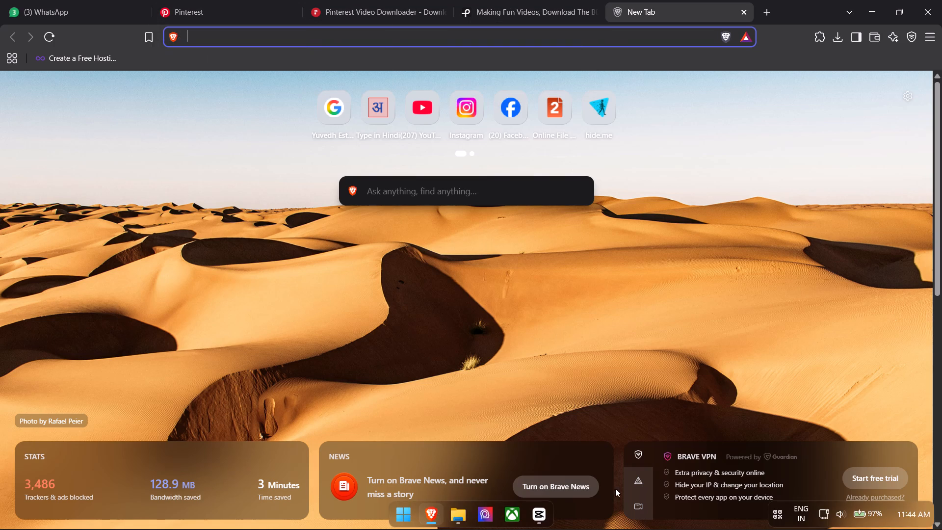
Switch to CapCut, replay the narration after the PESA.mp4 clip, and return the playhead to that clip's end at 00:00:13:12.
{"action": "key", "text": "alt+Tab"}
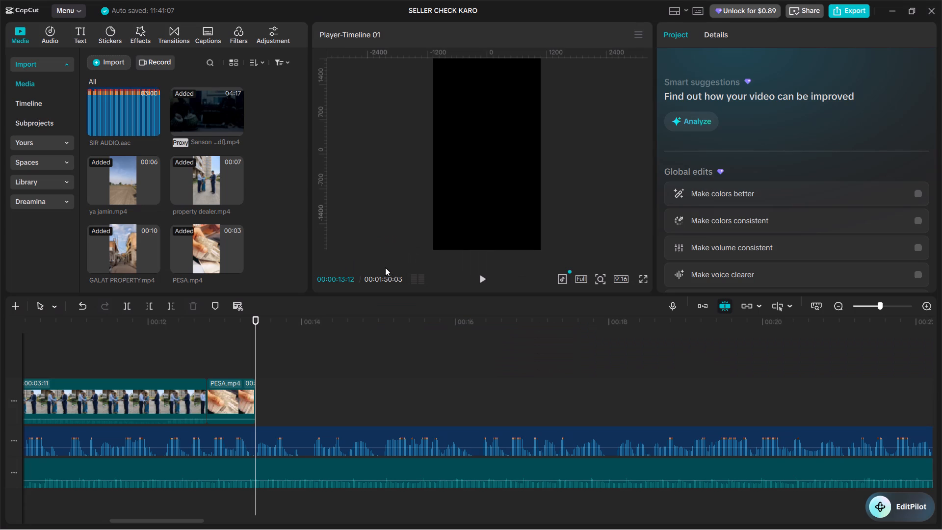
{"action": "key", "text": "space"}
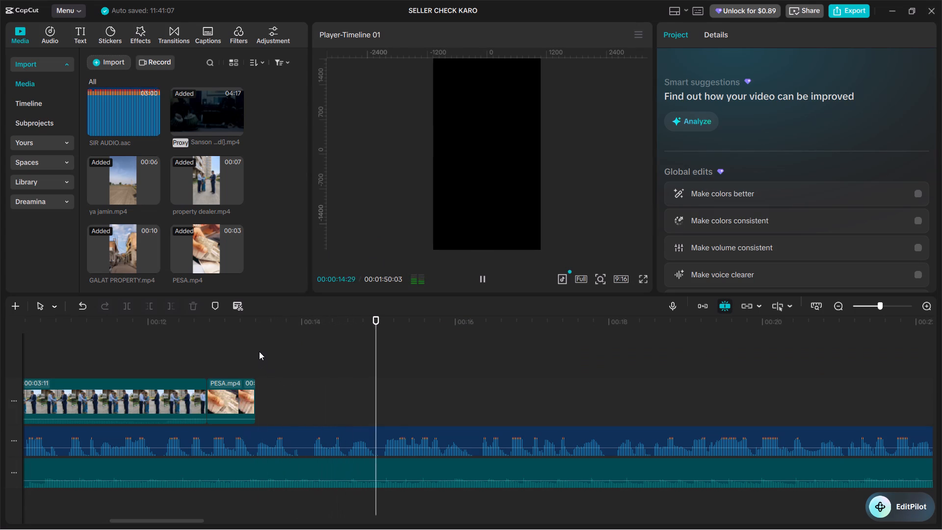
{"action": "double_click", "coordinate": [259, 351]}
{"action": "key", "text": "space"}
{"action": "key", "text": "space"}
{"action": "key", "text": "space"}
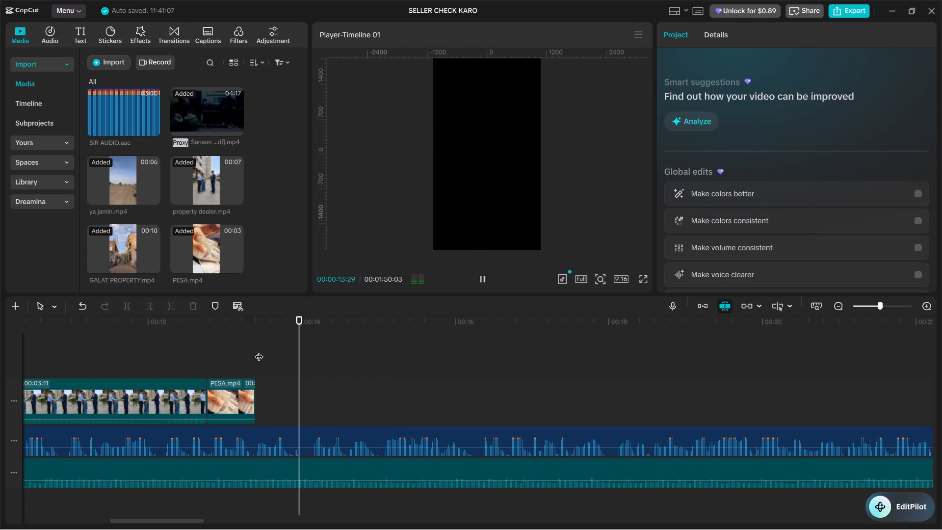
{"action": "key", "text": "space"}
{"action": "key", "text": "space"}
{"action": "left_click", "coordinate": [308, 350]}
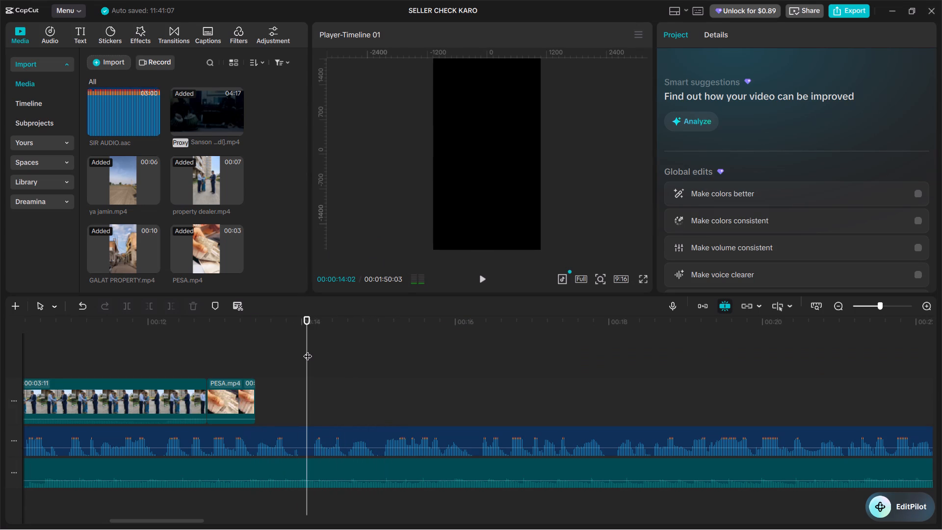
{"action": "key", "text": "space"}
{"action": "left_click", "coordinate": [265, 355]}
{"action": "left_click_drag", "start_coordinate": [264, 353], "coordinate": [255, 353]}
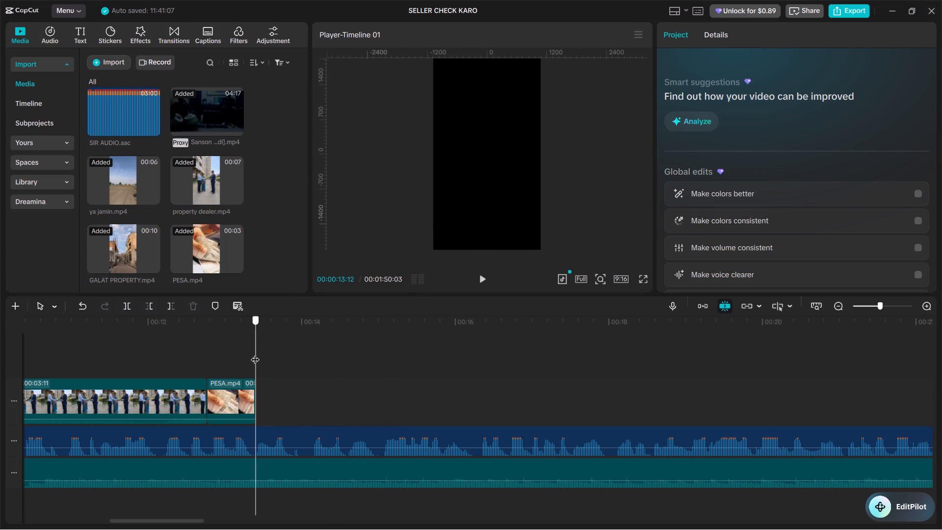
{"action": "left_click_drag", "start_coordinate": [255, 353], "coordinate": [252, 353]}
{"action": "left_click", "coordinate": [251, 353]}
Switch to the browser and go back from the Pexels page to the web search results.
{"action": "key", "text": "alt+Tab"}
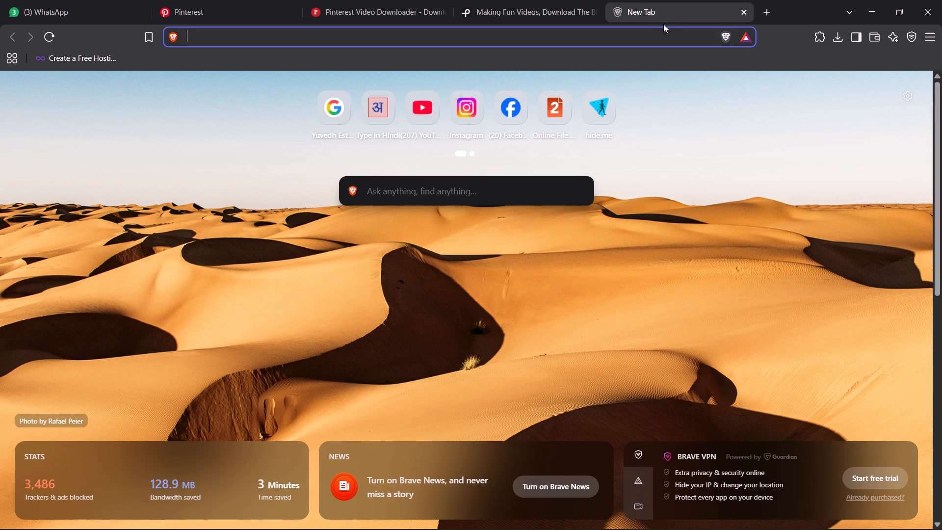
{"action": "left_click", "coordinate": [558, 6]}
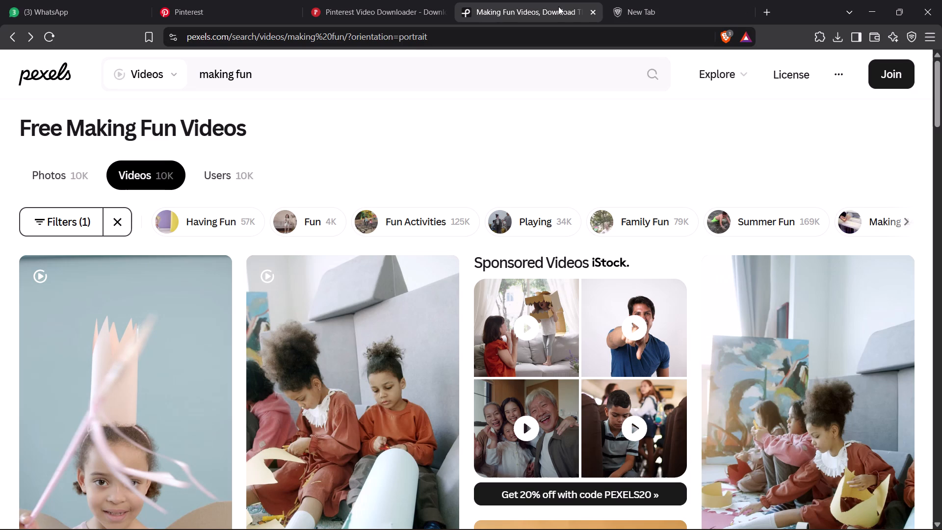
{"action": "left_click", "coordinate": [18, 35]}
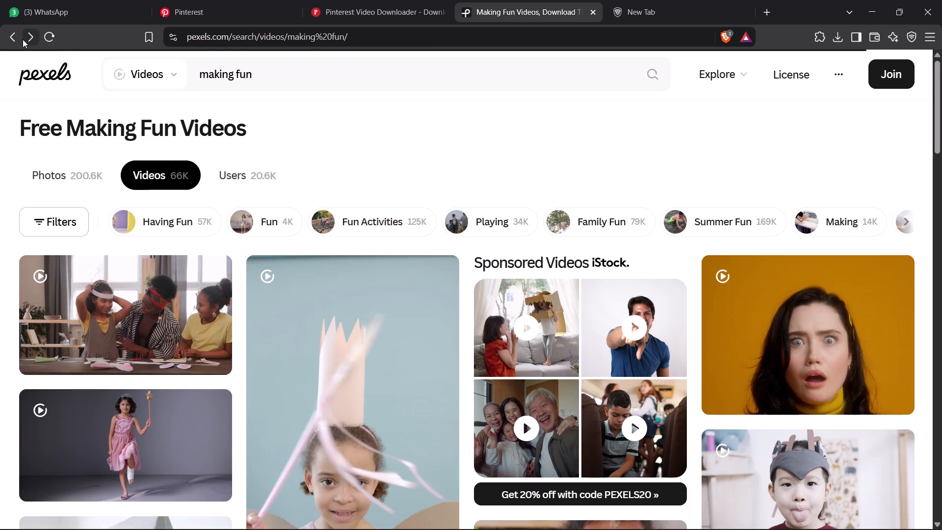
{"action": "left_click", "coordinate": [23, 39]}
{"action": "triple_click", "coordinate": [10, 39]}
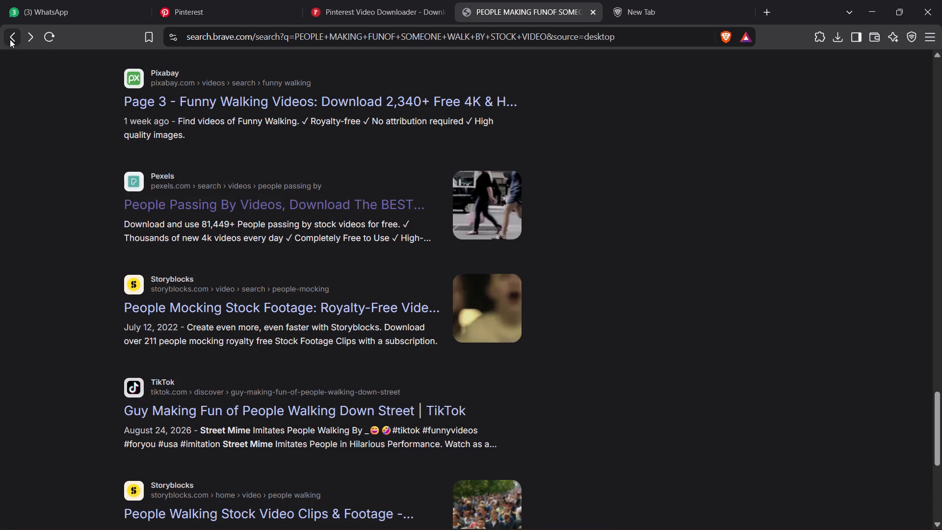
Search the web for "BULLING STROCK VIODE" and open the results for the corrected query "bullying stock video".
{"action": "scroll", "coordinate": [330, 191], "scroll_direction": "up", "scroll_amount": 20}
{"action": "scroll", "coordinate": [330, 191], "scroll_direction": "up", "scroll_amount": 20}
{"action": "scroll", "coordinate": [330, 191], "scroll_direction": "up", "scroll_amount": 6}
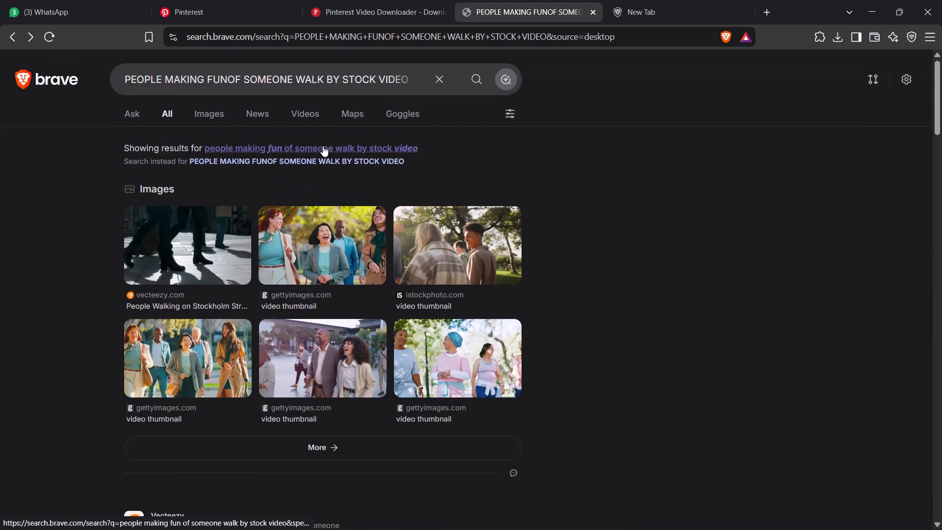
{"action": "scroll", "coordinate": [323, 146], "scroll_direction": "up", "scroll_amount": 3}
{"action": "left_click", "coordinate": [437, 84]}
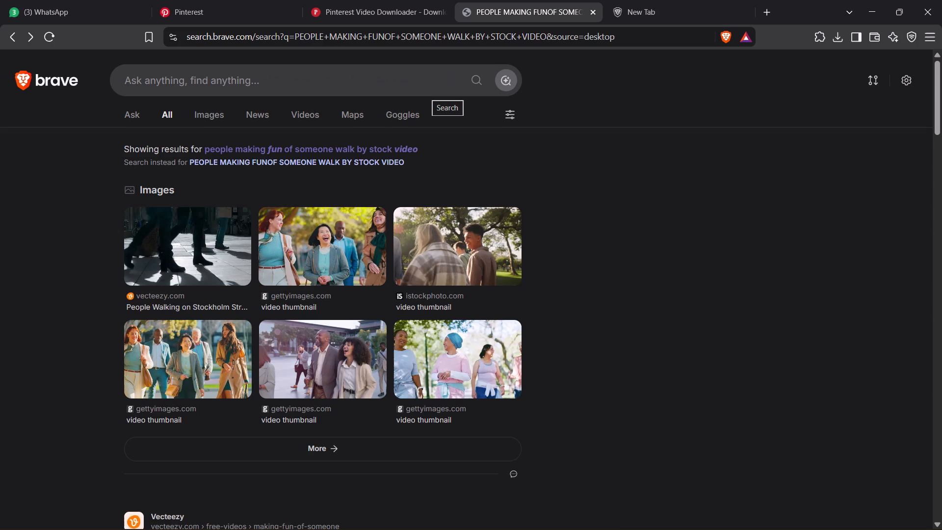
{"action": "type", "text": "BULLING"}
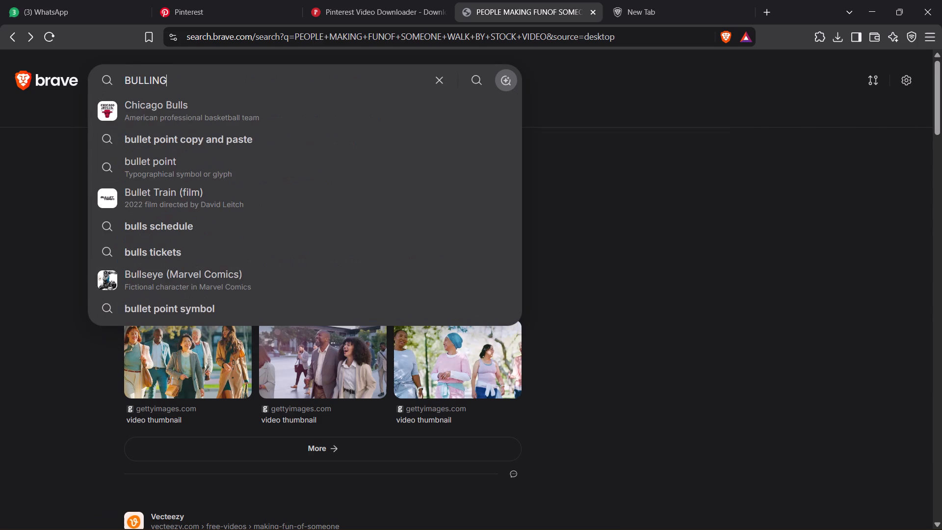
{"action": "key", "text": "space"}
{"action": "type", "text": "STROCK"}
{"action": "key", "text": "space"}
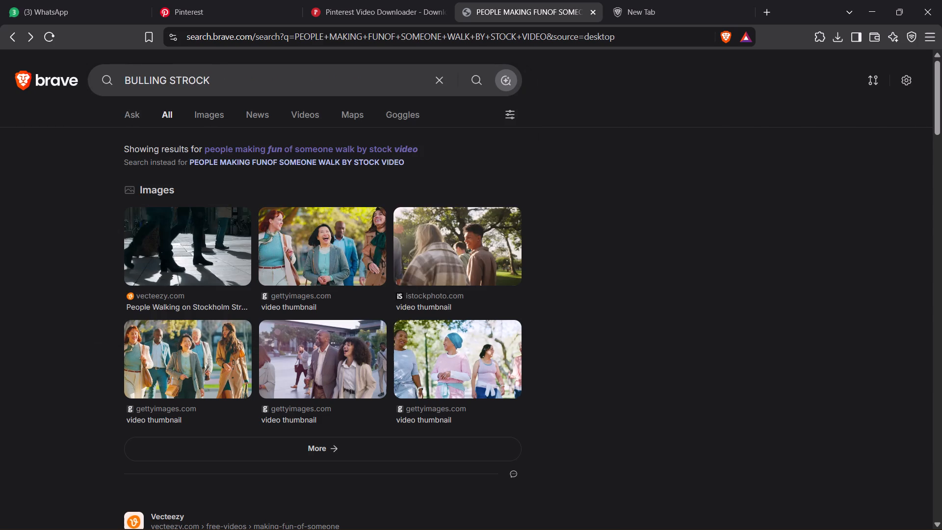
{"action": "type", "text": "VIODE"}
{"action": "key", "text": "Return"}
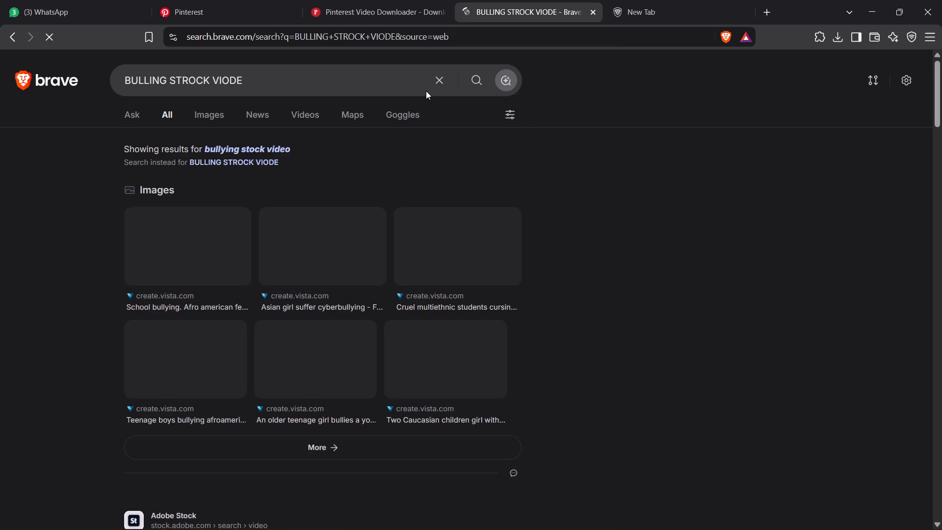
{"action": "left_click", "coordinate": [247, 147]}
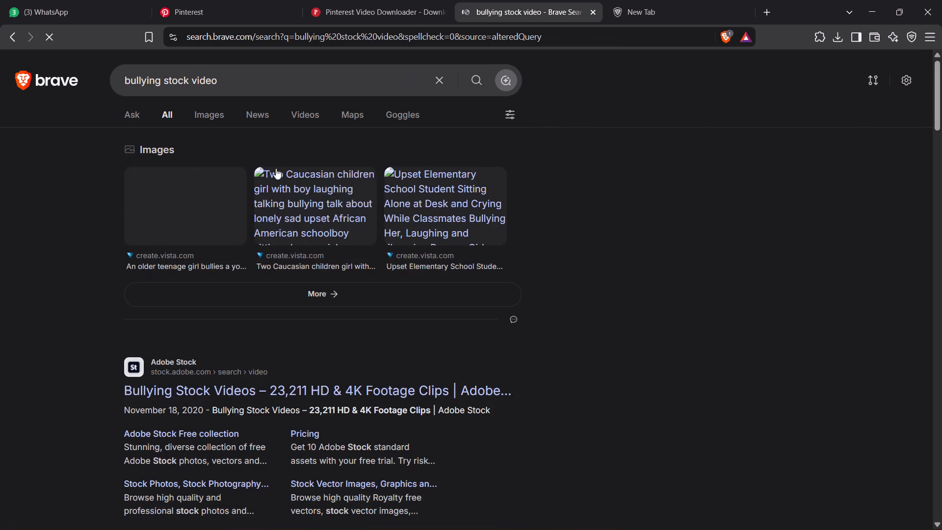
{"action": "scroll", "coordinate": [81, 259], "scroll_direction": "down", "scroll_amount": 1}
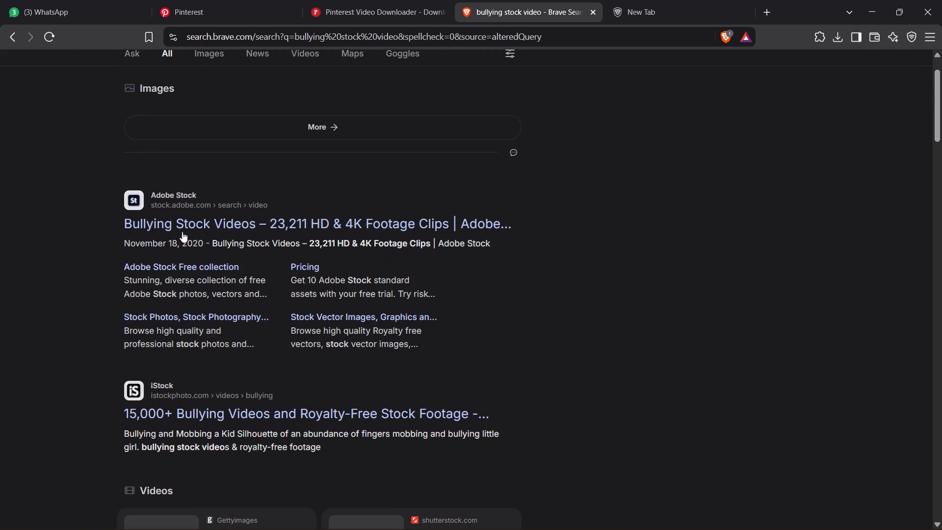
Find the Pexels result among the bullying stock video search results and open its bullying videos page.
{"action": "scroll", "coordinate": [183, 231], "scroll_direction": "down", "scroll_amount": 12}
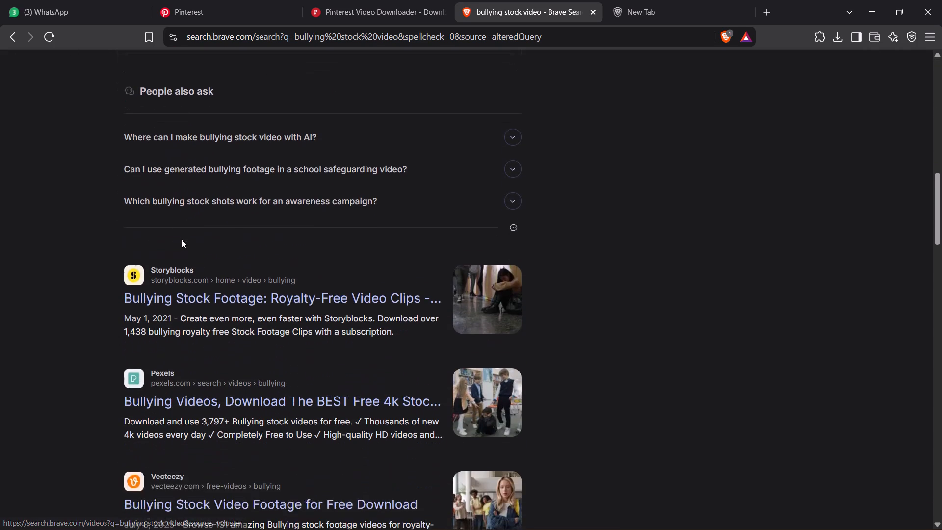
{"action": "scroll", "coordinate": [182, 239], "scroll_direction": "down", "scroll_amount": 4}
{"action": "left_click", "coordinate": [189, 102]}
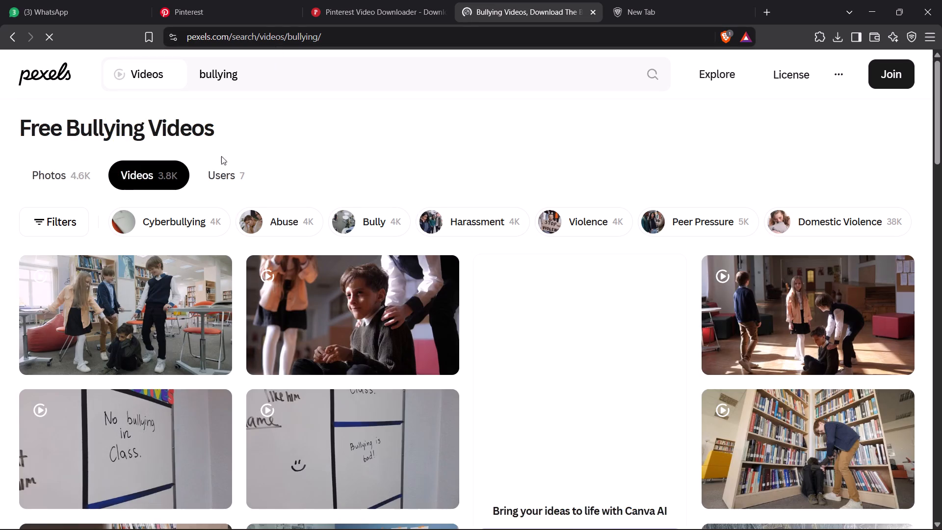
Filter the Pexels bullying videos to vertical orientation and close the filter options.
{"action": "left_click", "coordinate": [58, 215]}
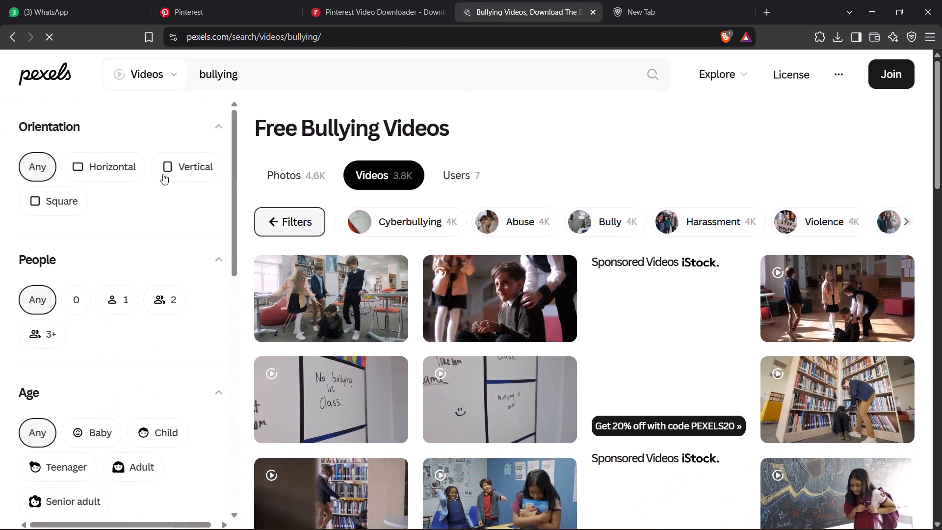
{"action": "left_click", "coordinate": [168, 175]}
{"action": "left_click", "coordinate": [294, 222]}
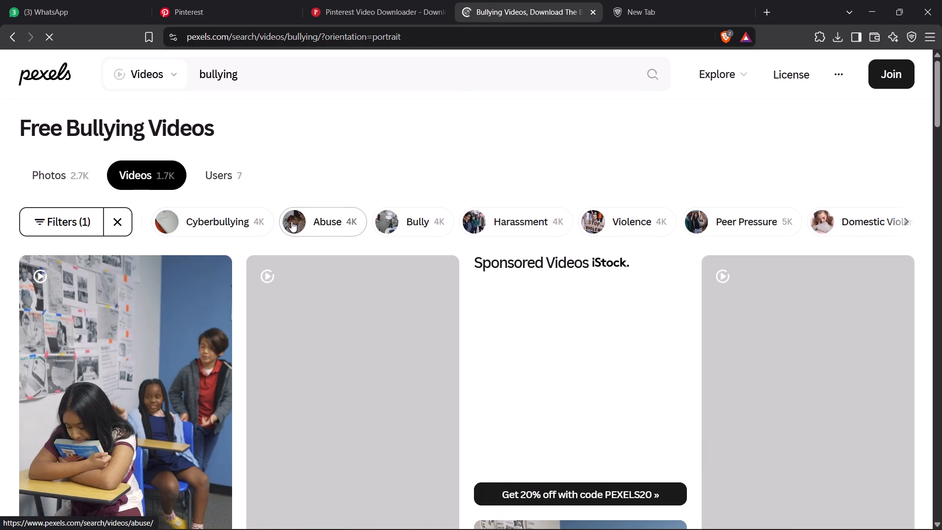
Browse the vertical bullying videos for a clip that shows someone being bullied or mocked.
{"action": "scroll", "coordinate": [508, 142], "scroll_direction": "down", "scroll_amount": 3}
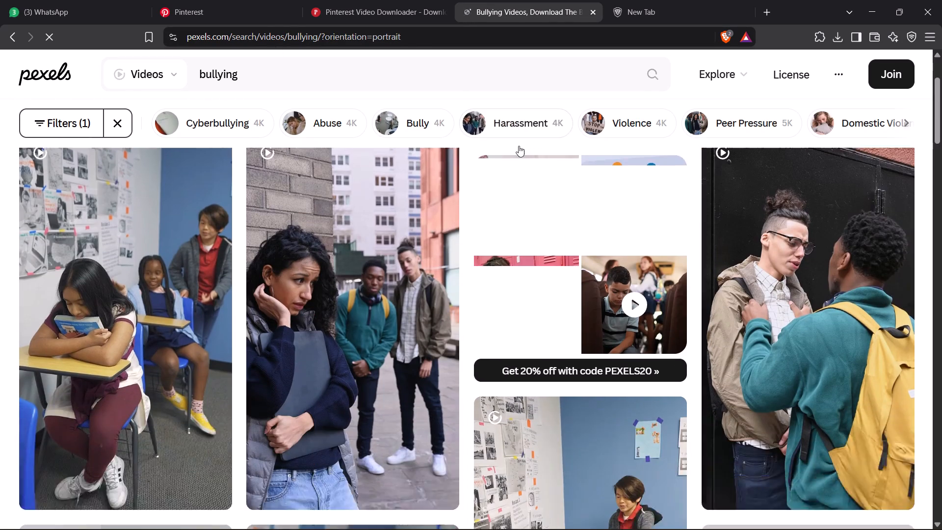
{"action": "scroll", "coordinate": [556, 144], "scroll_direction": "down", "scroll_amount": 4}
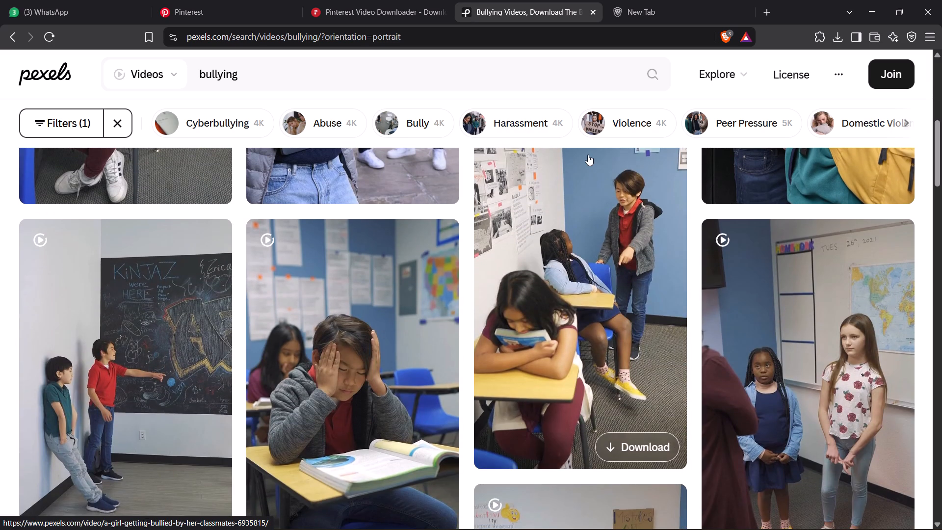
{"action": "scroll", "coordinate": [587, 152], "scroll_direction": "down", "scroll_amount": 2}
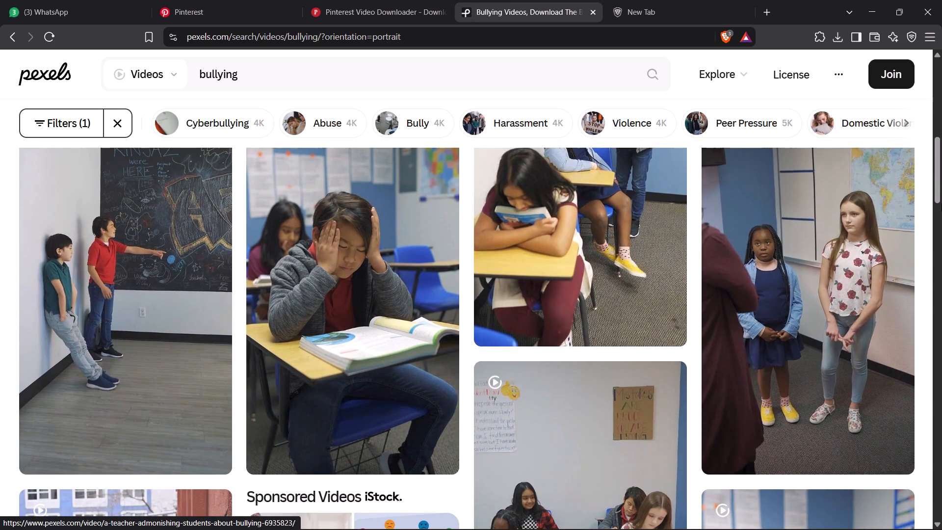
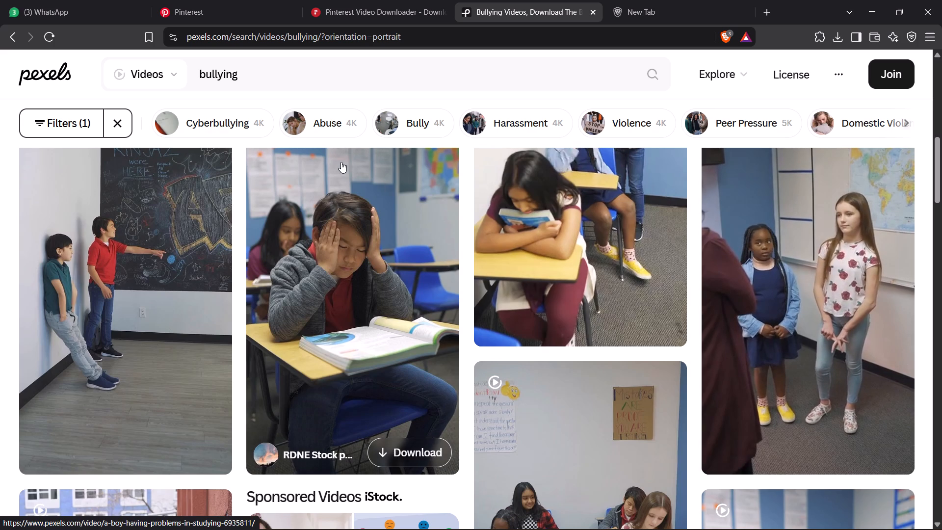
Download the vertical Pexels clip of a man with a yellow backpack grabbing another man's jacket, saving it in RAW as IZZAT.
{"action": "scroll", "coordinate": [427, 218], "scroll_direction": "down", "scroll_amount": 4}
{"action": "scroll", "coordinate": [658, 231], "scroll_direction": "down", "scroll_amount": 4}
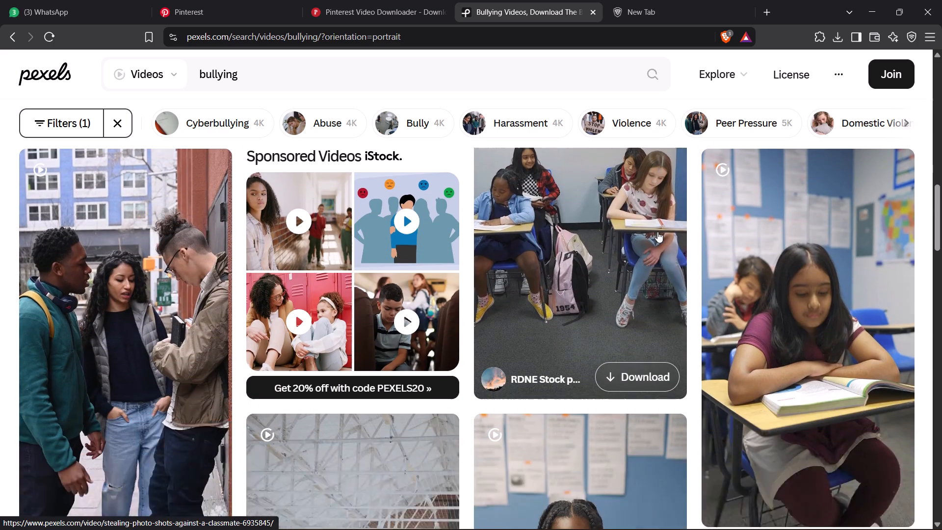
{"action": "scroll", "coordinate": [657, 232], "scroll_direction": "down", "scroll_amount": 2}
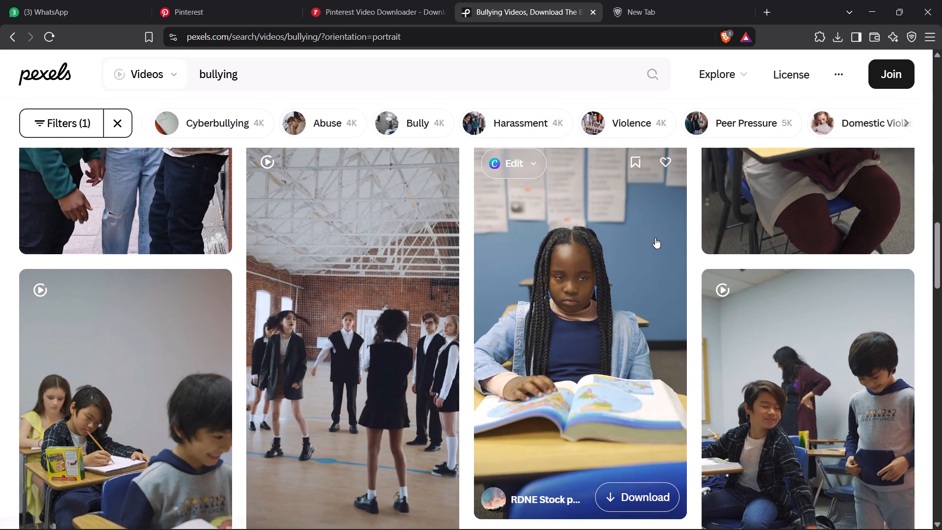
{"action": "scroll", "coordinate": [655, 238], "scroll_direction": "up", "scroll_amount": 19}
{"action": "scroll", "coordinate": [654, 242], "scroll_direction": "up", "scroll_amount": 2}
{"action": "scroll", "coordinate": [821, 357], "scroll_direction": "down", "scroll_amount": 2}
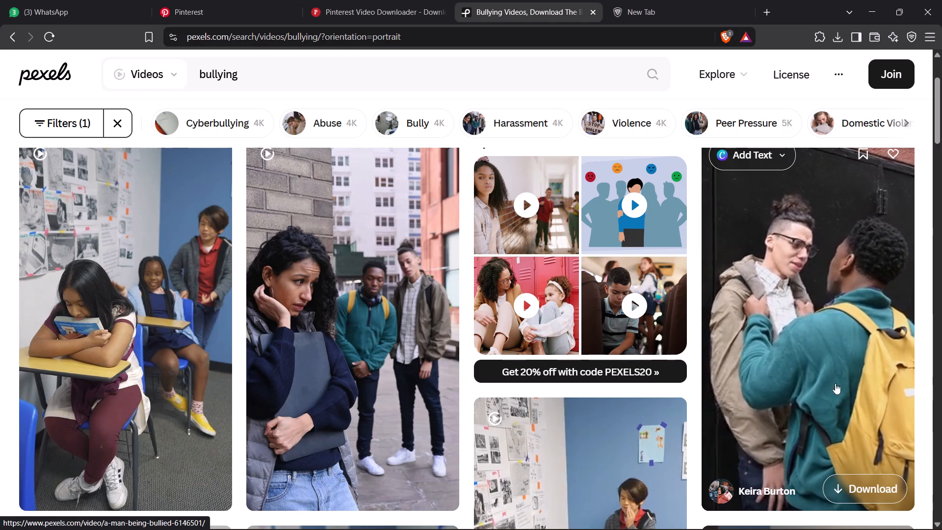
{"action": "left_click", "coordinate": [852, 478]}
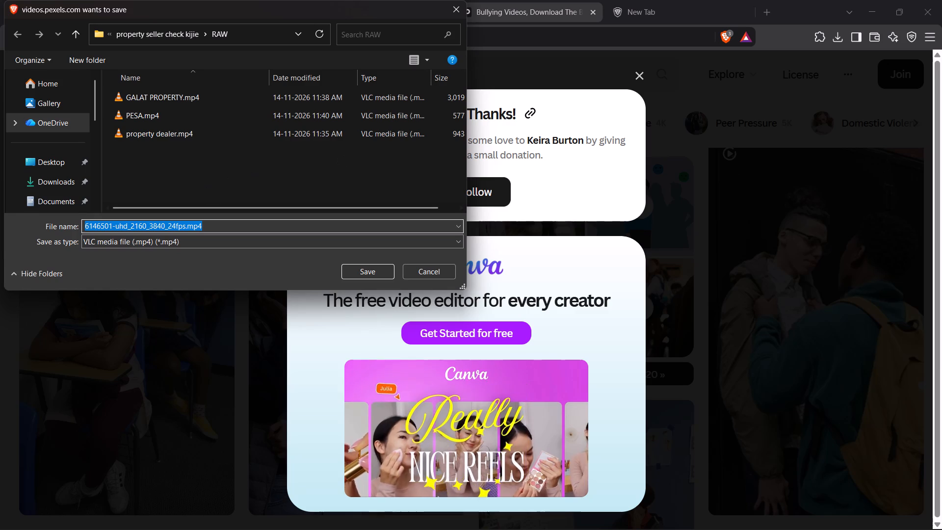
{"action": "type", "text": "IZZAT"}
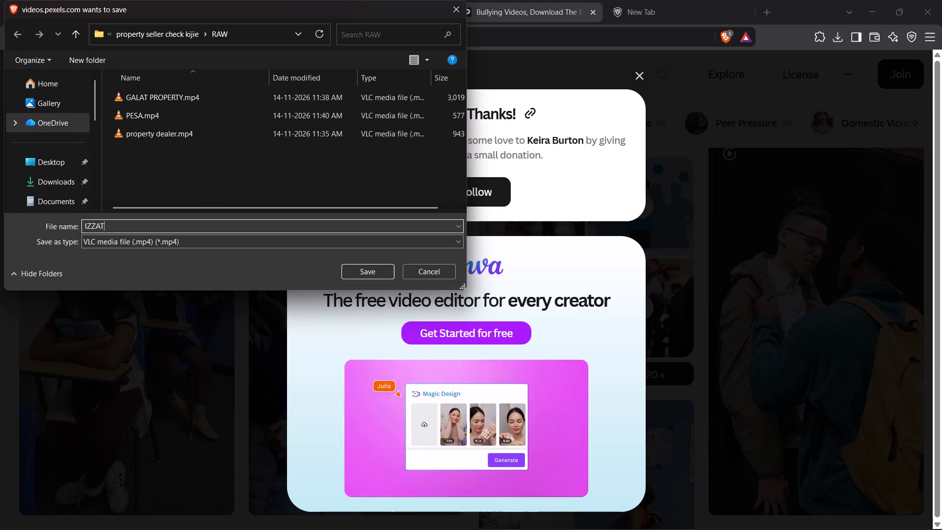
{"action": "key", "text": "Return"}
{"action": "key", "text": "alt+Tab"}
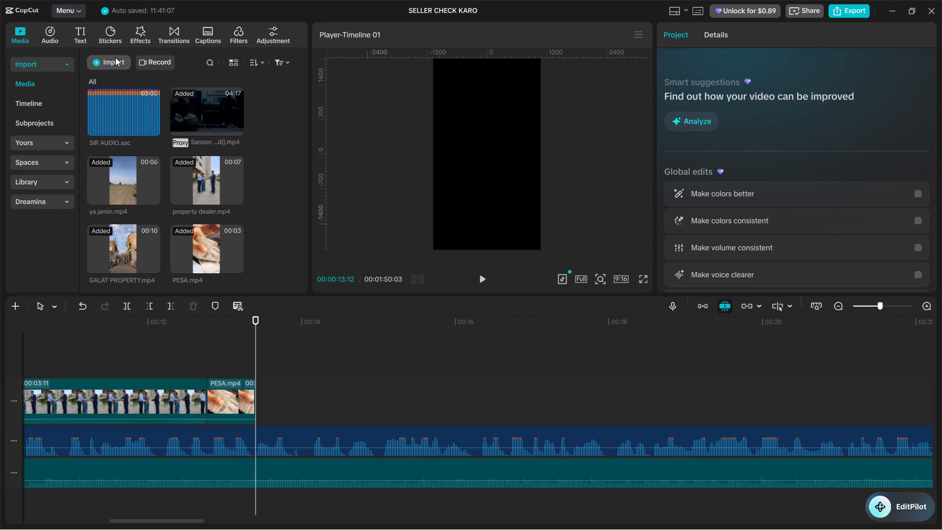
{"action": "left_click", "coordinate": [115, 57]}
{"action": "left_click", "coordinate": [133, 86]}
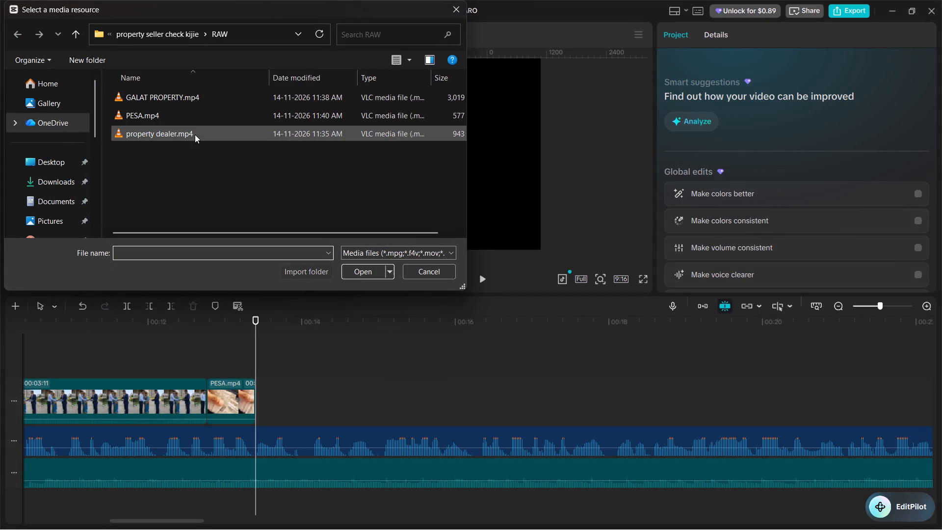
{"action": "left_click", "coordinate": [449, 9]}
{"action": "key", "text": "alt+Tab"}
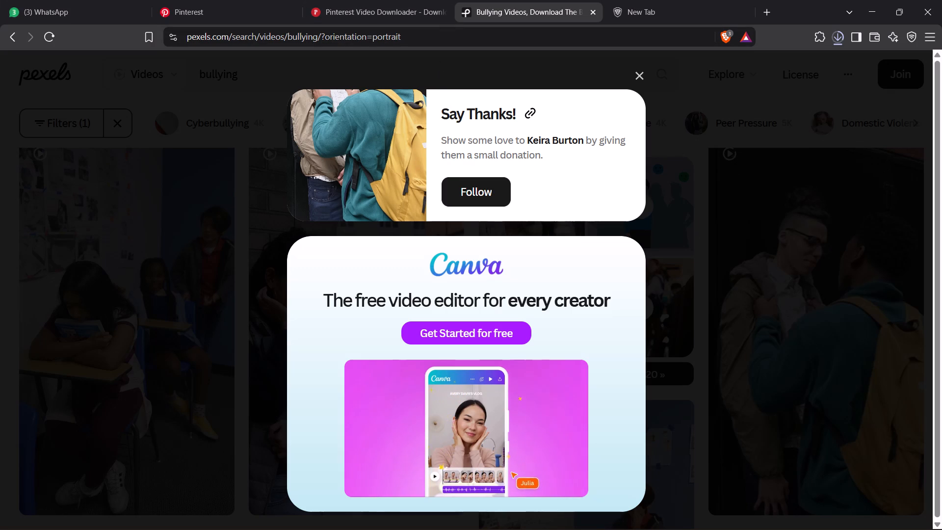
Check that the IZZAT.mp4 download is done, switch to CapCut and import the clip into the project media.
{"action": "left_click", "coordinate": [838, 43]}
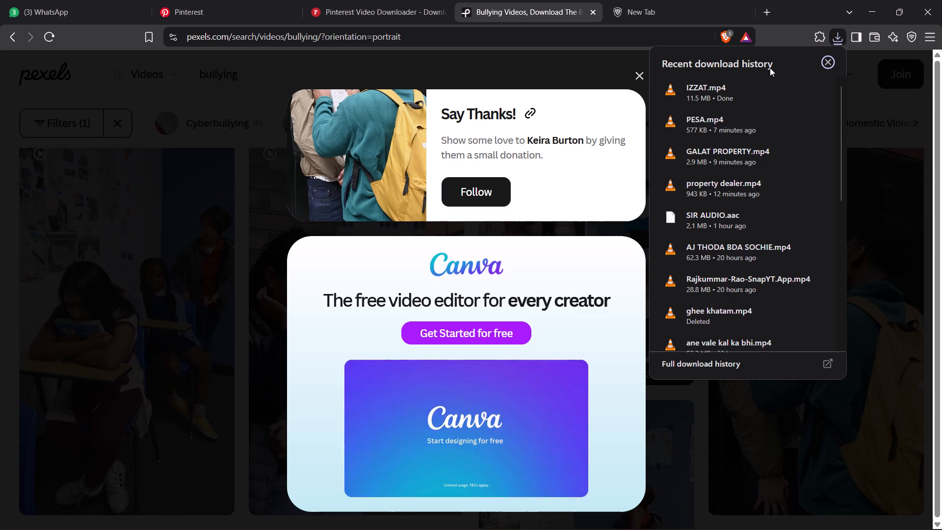
{"action": "key", "text": "alt+Tab"}
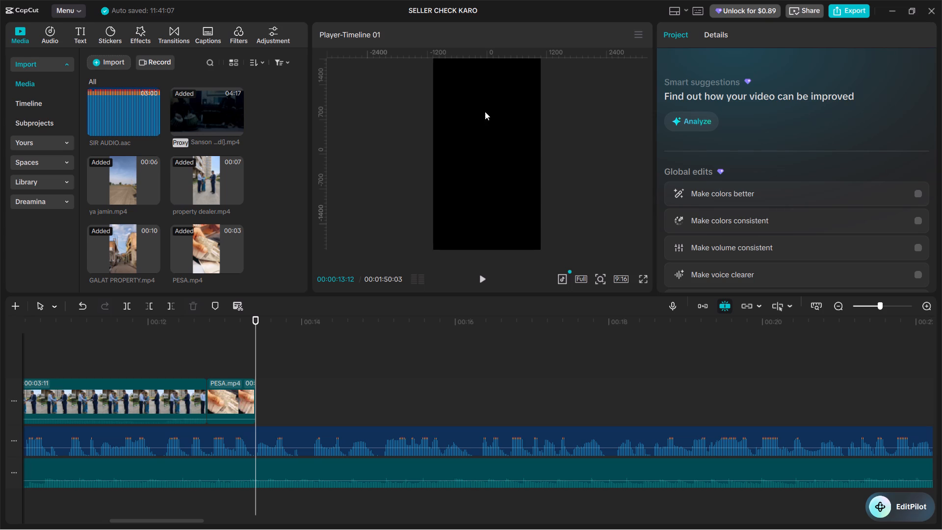
{"action": "left_click", "coordinate": [99, 57]}
{"action": "left_click", "coordinate": [117, 85]}
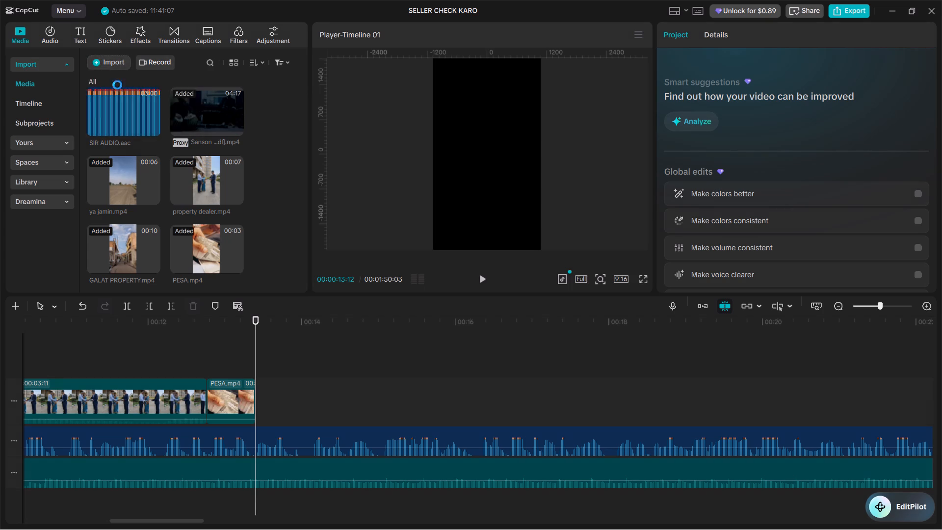
{"action": "double_click", "coordinate": [238, 114]}
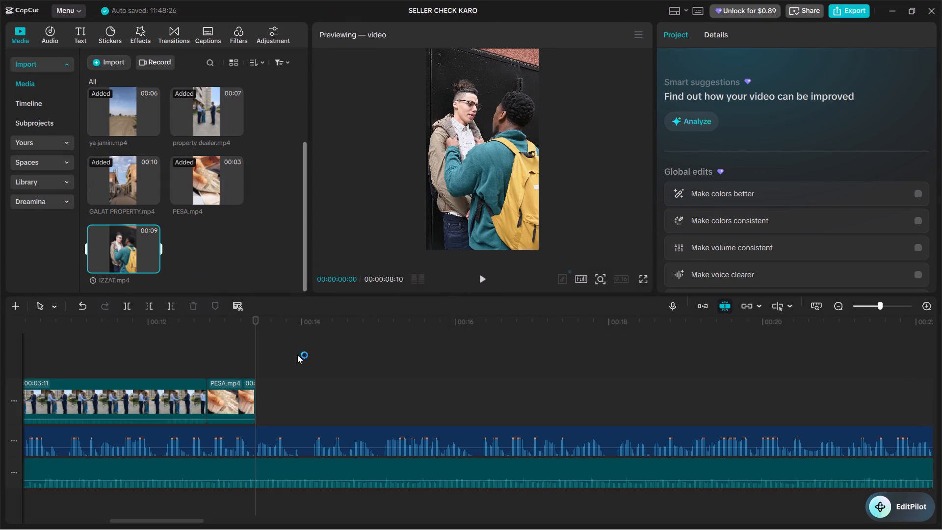
Place IZZAT.mp4 on the main video track directly after the last PESA.mp4 piece.
{"action": "left_click_drag", "start_coordinate": [122, 253], "coordinate": [254, 402]}
Play back the change from PESA.mp4 to IZZAT.mp4 to check its timing against the voice-over.
{"action": "left_click", "coordinate": [241, 366]}
{"action": "key", "text": "space"}
{"action": "left_click", "coordinate": [241, 366]}
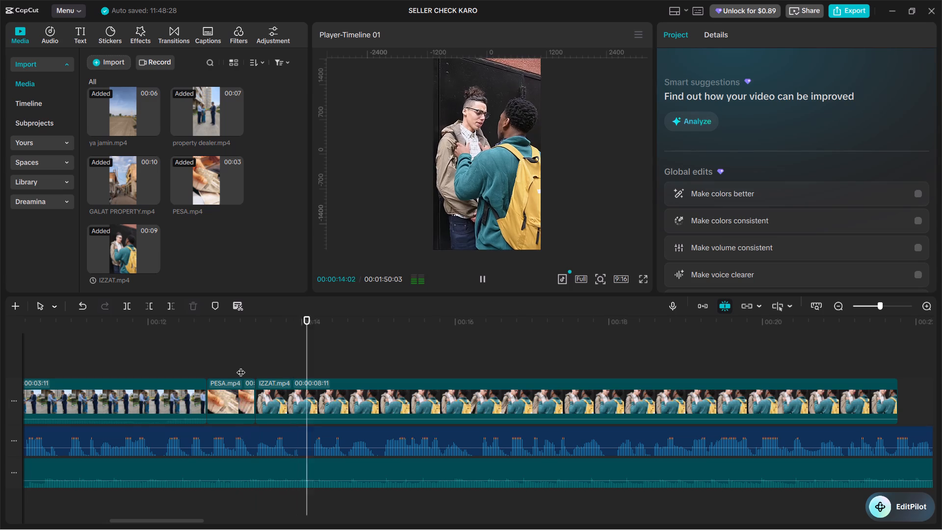
{"action": "left_click", "coordinate": [232, 360]}
{"action": "key", "text": "space"}
{"action": "left_click", "coordinate": [232, 360]}
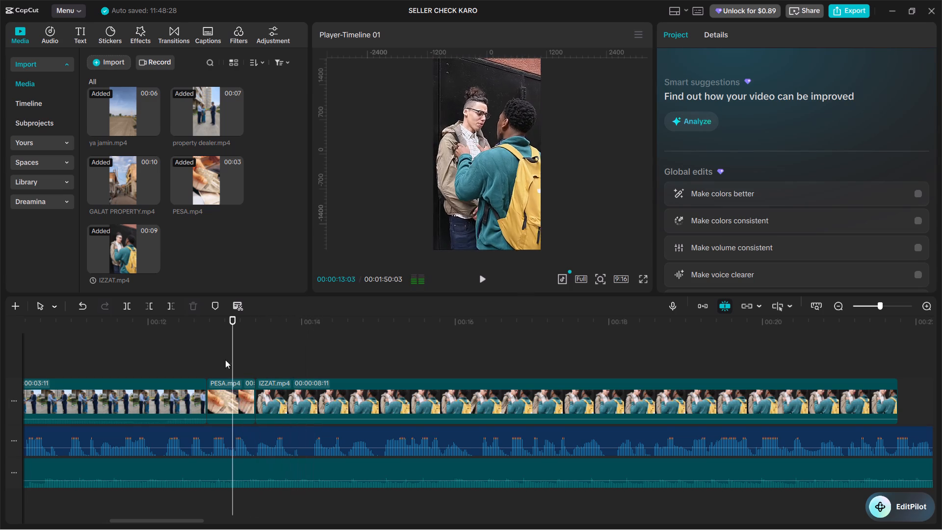
{"action": "left_click", "coordinate": [211, 358]}
{"action": "left_click", "coordinate": [177, 352]}
{"action": "key", "text": "space"}
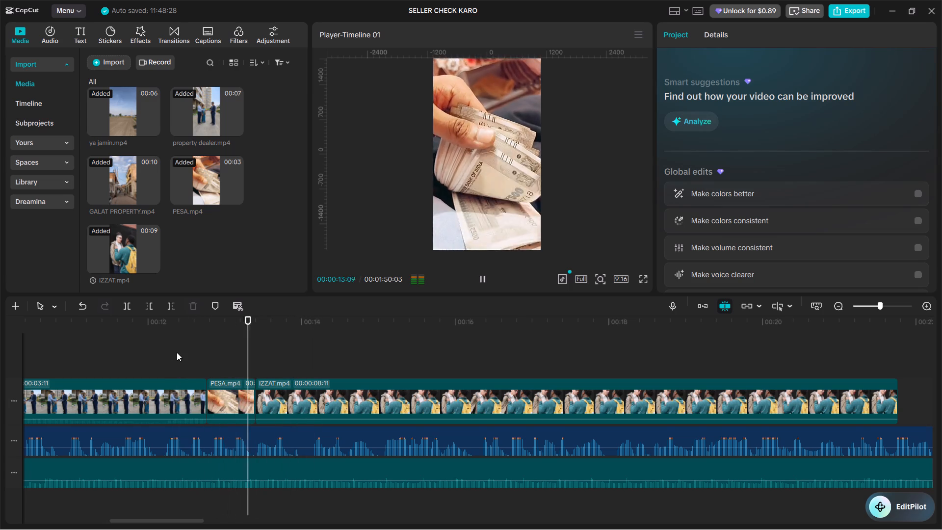
{"action": "left_click", "coordinate": [249, 348]}
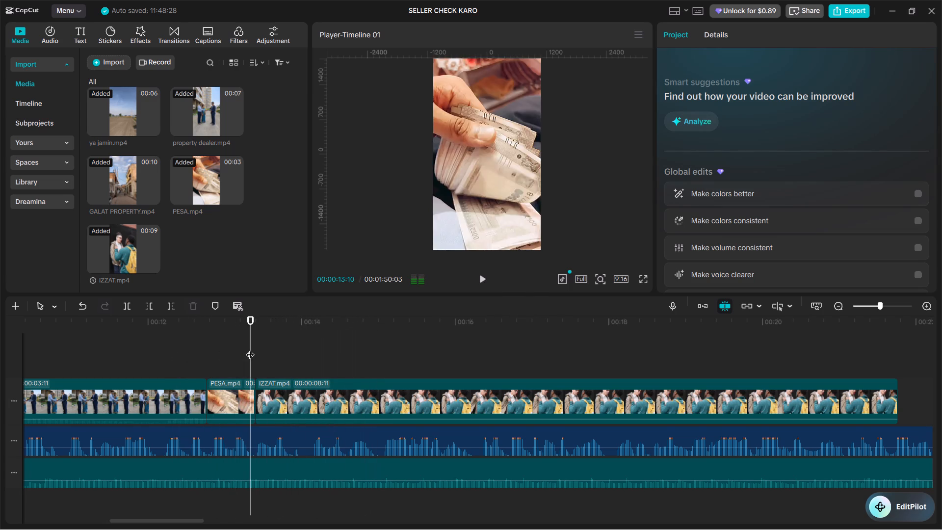
{"action": "left_click", "coordinate": [250, 348]}
{"action": "key", "text": "space"}
{"action": "key", "text": "space"}
{"action": "key", "text": "space"}
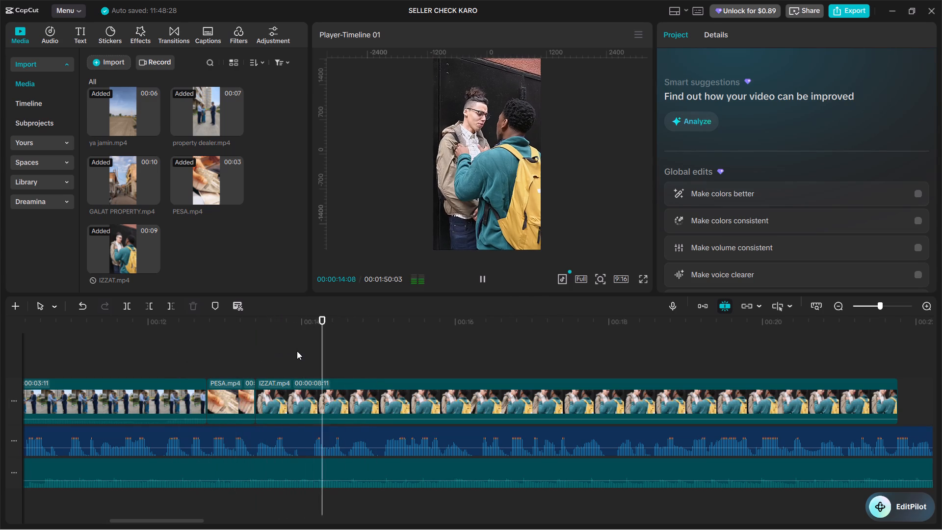
{"action": "key", "text": "space"}
Find the end of the spoken phrase, split IZZAT.mp4 at 00:00:14:02 and delete the part after the cut.
{"action": "left_click", "coordinate": [328, 351]}
{"action": "left_click_drag", "start_coordinate": [329, 351], "coordinate": [348, 365]}
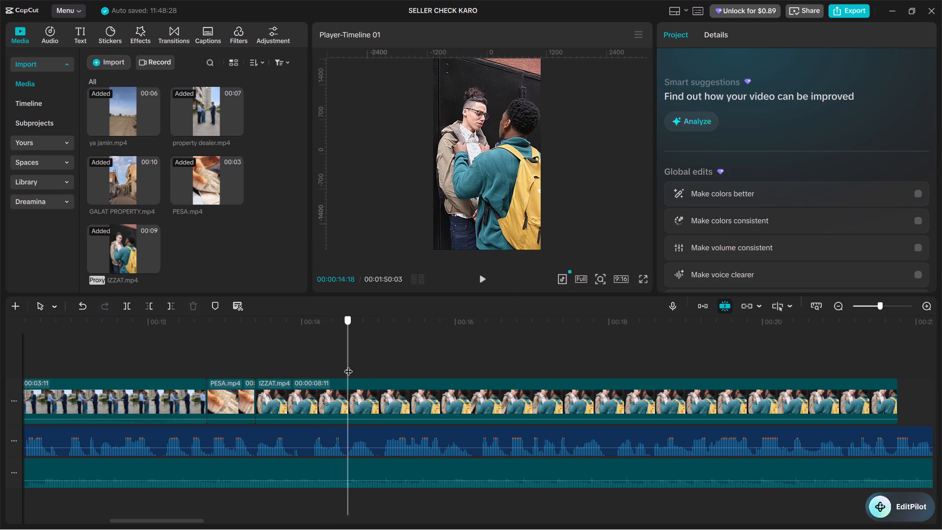
{"action": "left_click_drag", "start_coordinate": [348, 365], "coordinate": [301, 358]}
{"action": "key", "text": "space"}
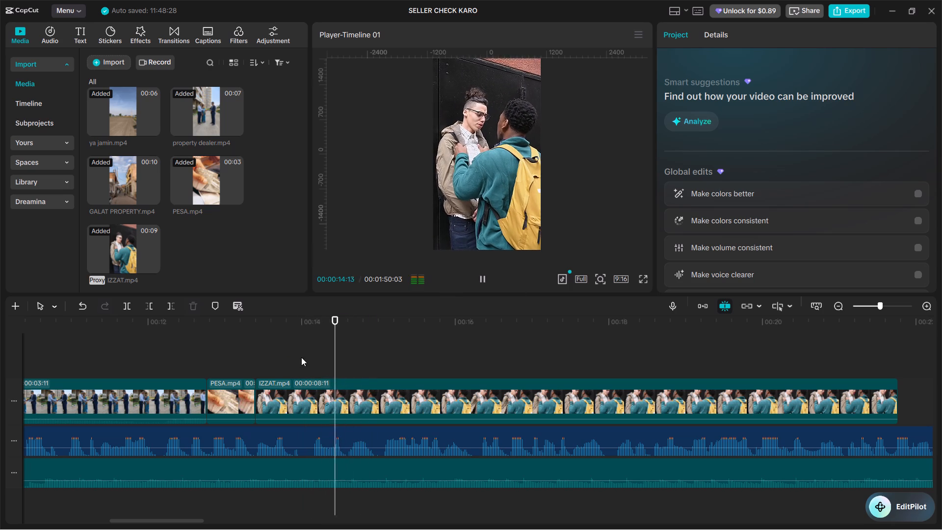
{"action": "left_click", "coordinate": [301, 357]}
{"action": "left_click_drag", "start_coordinate": [301, 357], "coordinate": [307, 360]}
{"action": "left_click", "coordinate": [329, 384]}
{"action": "key", "text": "ctrl+b"}
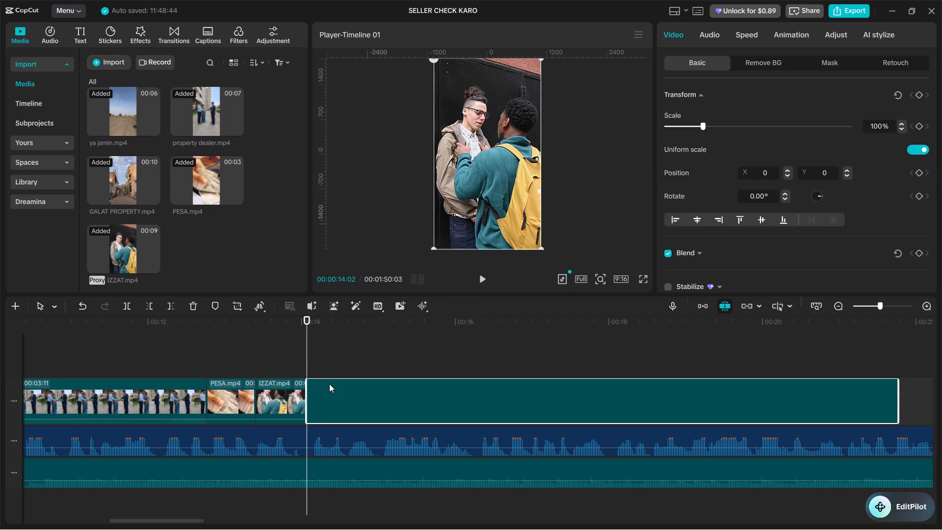
{"action": "key", "text": "BackSpace"}
Switch to the browser and search Pinterest for "PERSON LYING DOWN THINKING".
{"action": "key", "text": "alt+Tab"}
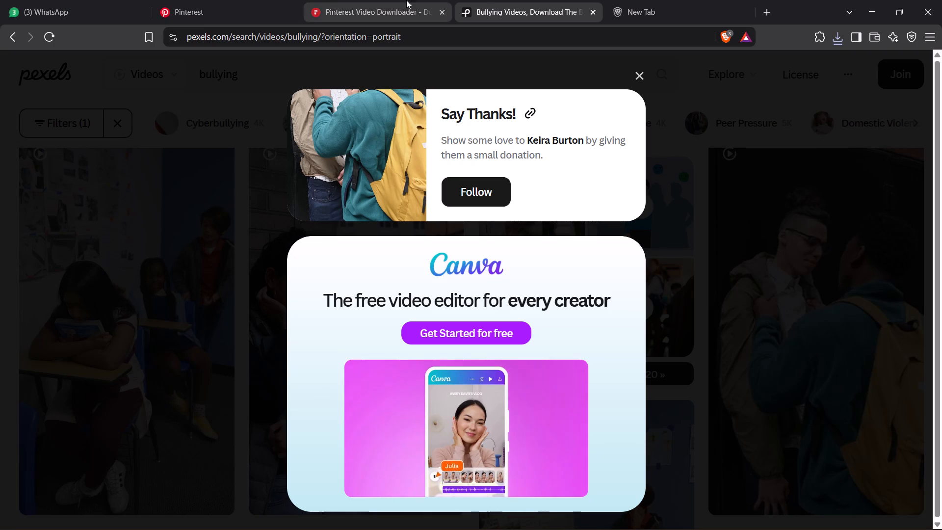
{"action": "left_click", "coordinate": [288, 0]}
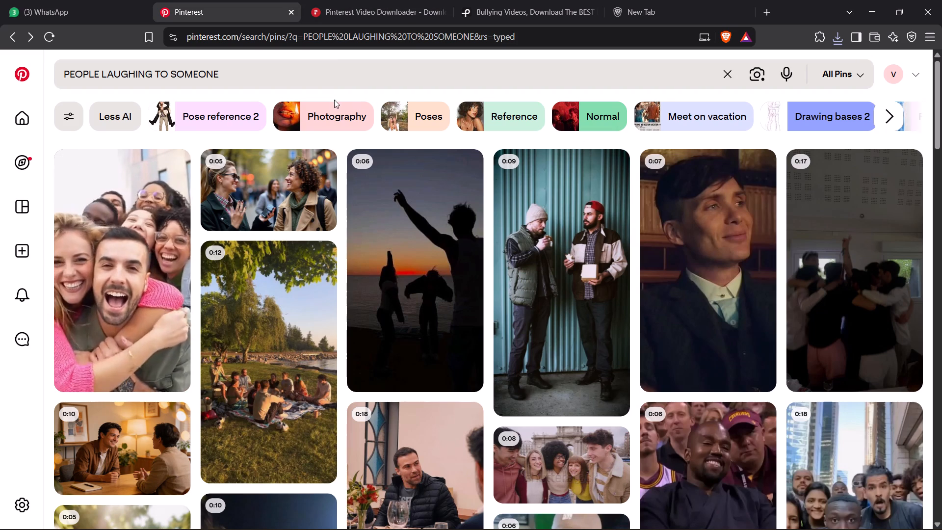
{"action": "left_click", "coordinate": [328, 76]}
{"action": "key", "text": "ctrl+a"}
{"action": "type", "text": "PERSON LYING DOWN L"}
{"action": "key", "text": "BackSpace"}
{"action": "type", "text": "THINKING"}
{"action": "key", "text": "Return"}
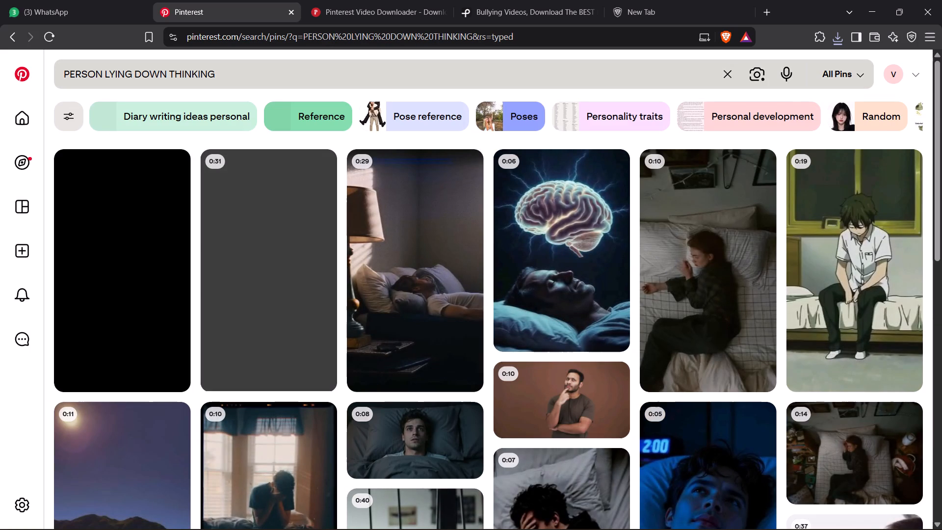
Copy the Pinterest query and search Pexels videos for "PERSON LYING DOWN THINKING", dismissing the open download pop-up first.
{"action": "left_click_drag", "start_coordinate": [231, 71], "coordinate": [45, 65]}
{"action": "key", "text": "ctrl+c"}
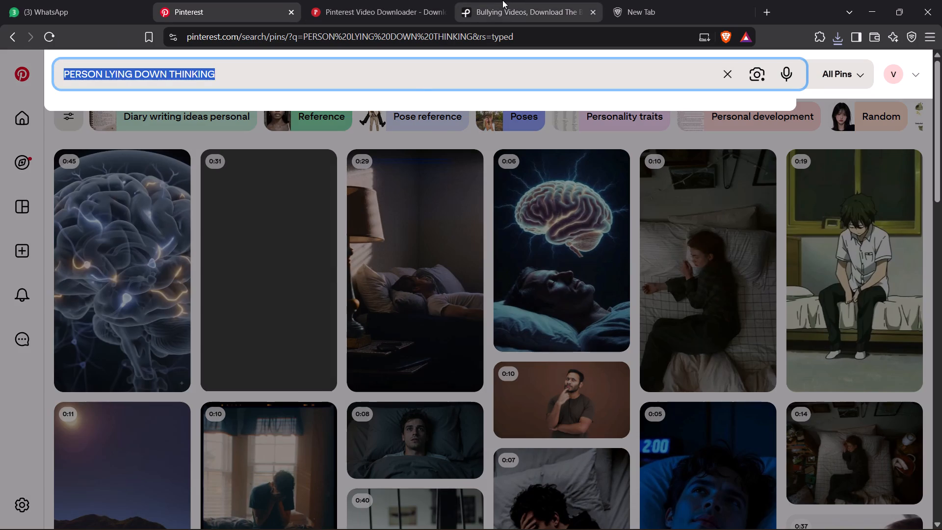
{"action": "left_click", "coordinate": [502, 0]}
{"action": "left_click", "coordinate": [630, 77]}
{"action": "left_click", "coordinate": [635, 74]}
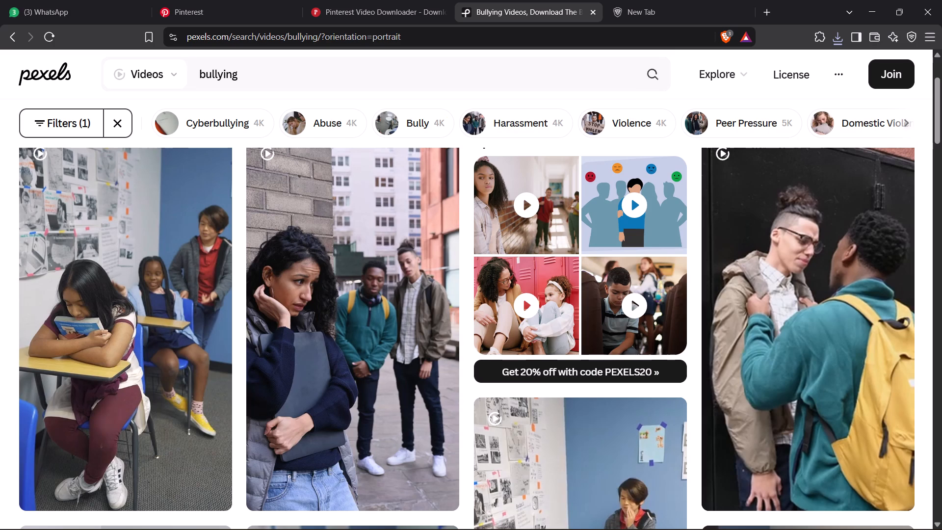
{"action": "left_click", "coordinate": [419, 67]}
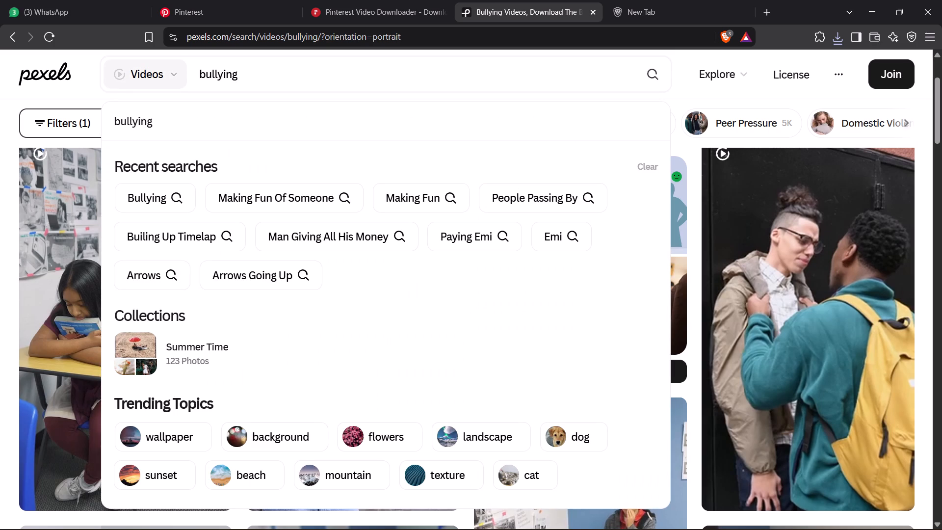
{"action": "key", "text": "ctrl+a"}
{"action": "key", "text": "ctrl+v"}
{"action": "key", "text": "Return"}
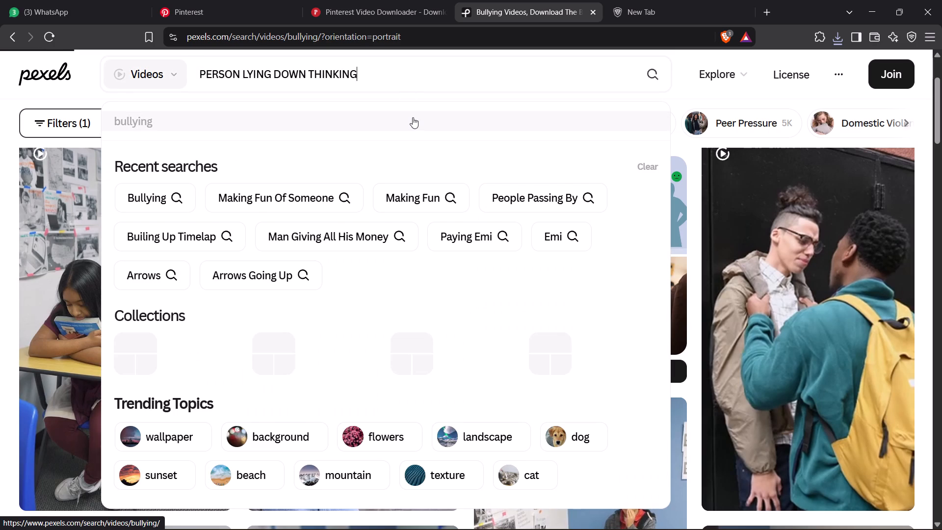
{"action": "key", "text": "Return"}
{"action": "key", "text": "Return"}
{"action": "key", "text": "Return"}
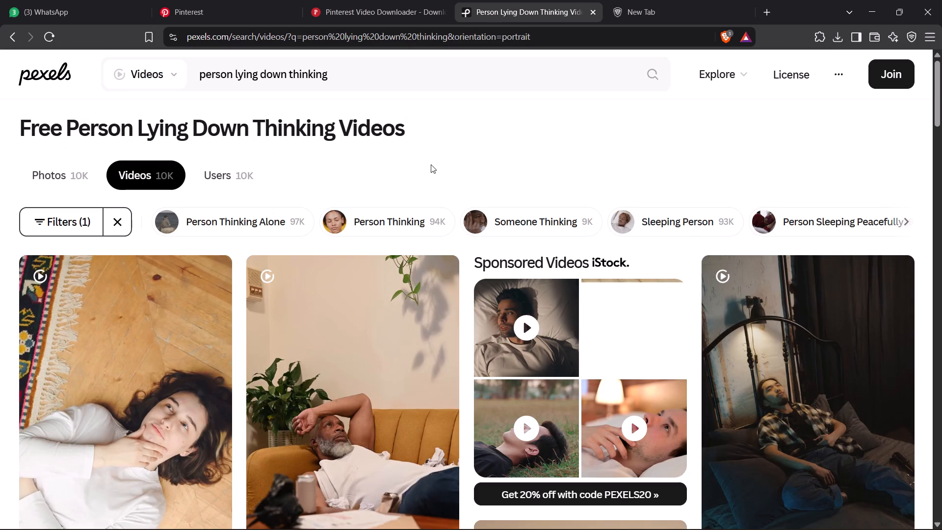
Download the Pexels clip of the man in a checked shirt lying on a dark bed into the RAW folder as SAKOON.
{"action": "scroll", "coordinate": [725, 181], "scroll_direction": "down", "scroll_amount": 2}
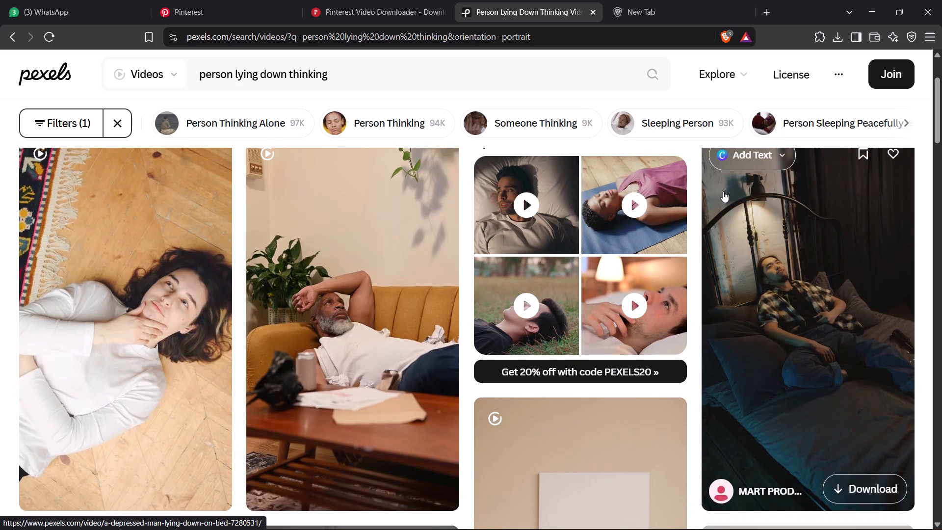
{"action": "scroll", "coordinate": [720, 191], "scroll_direction": "down", "scroll_amount": 7}
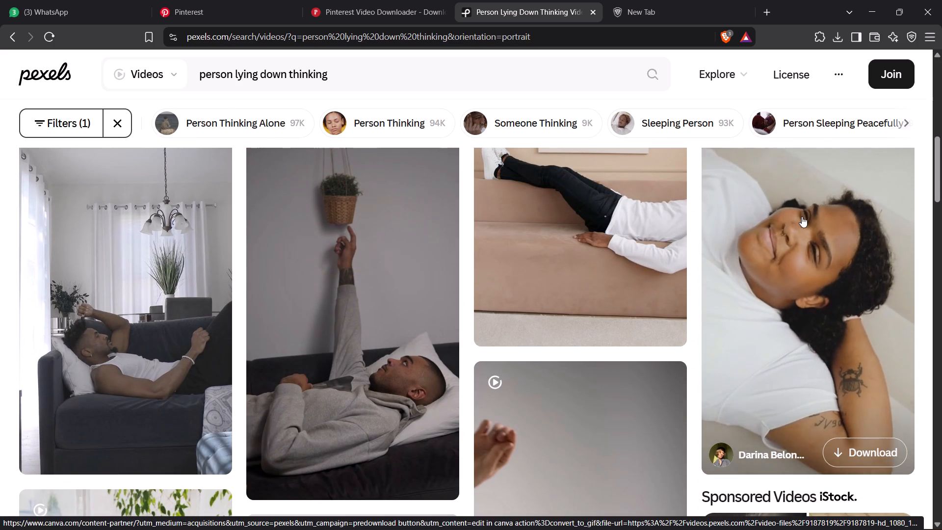
{"action": "scroll", "coordinate": [802, 216], "scroll_direction": "down", "scroll_amount": 5}
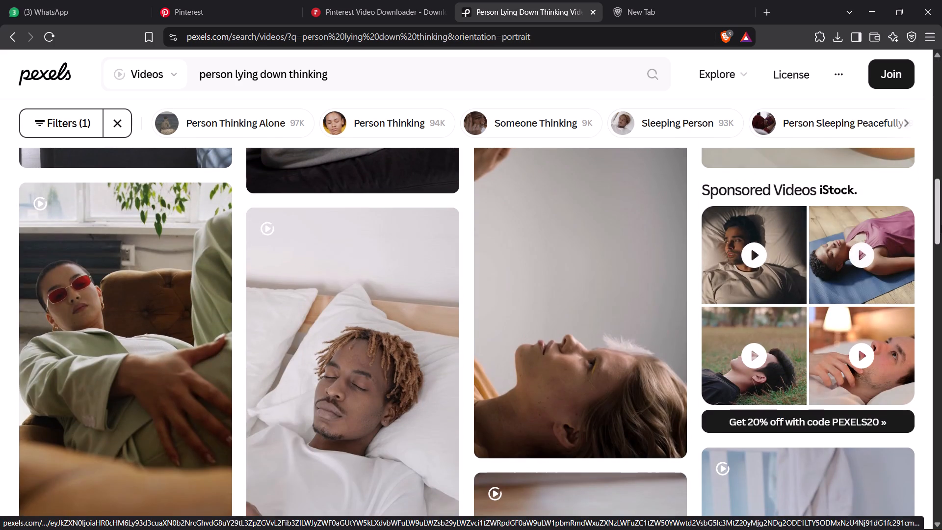
{"action": "scroll", "coordinate": [941, 225], "scroll_direction": "down", "scroll_amount": 16}
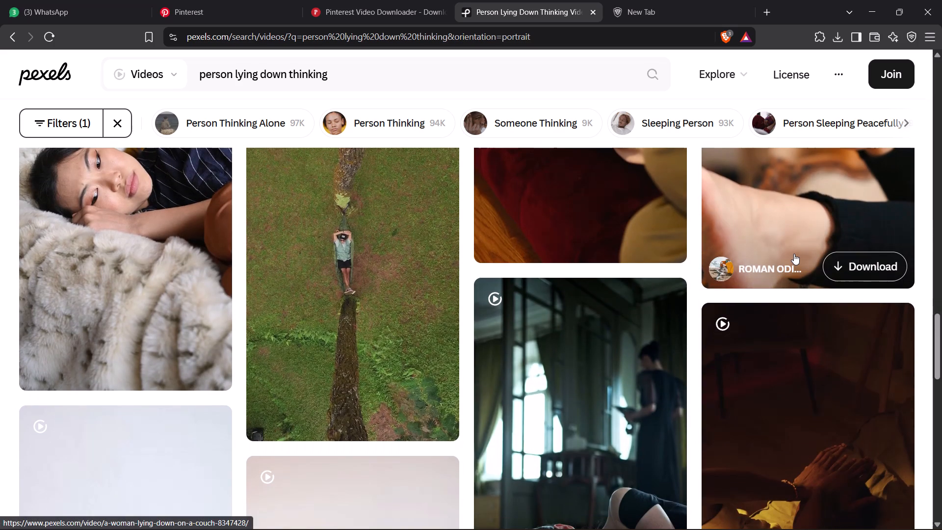
{"action": "scroll", "coordinate": [794, 254], "scroll_direction": "up", "scroll_amount": 13}
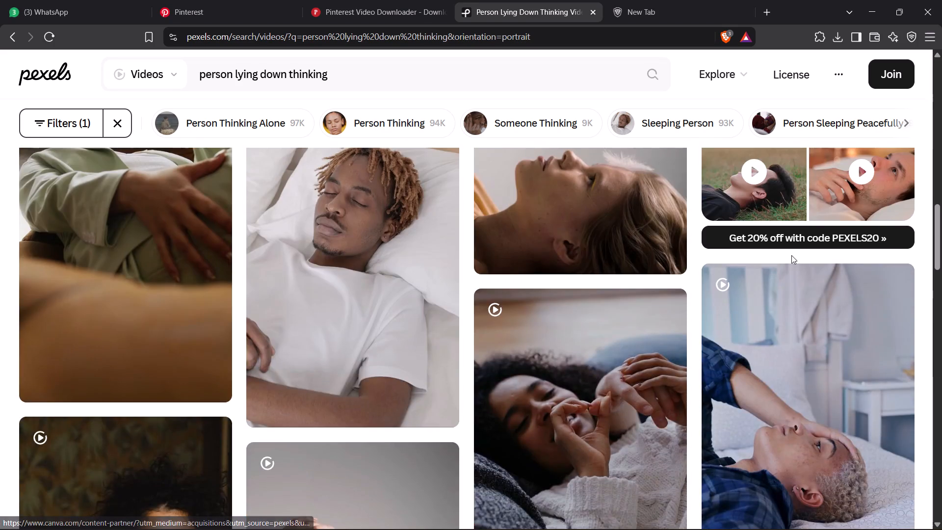
{"action": "scroll", "coordinate": [791, 255], "scroll_direction": "up", "scroll_amount": 17}
{"action": "scroll", "coordinate": [807, 254], "scroll_direction": "down", "scroll_amount": 1}
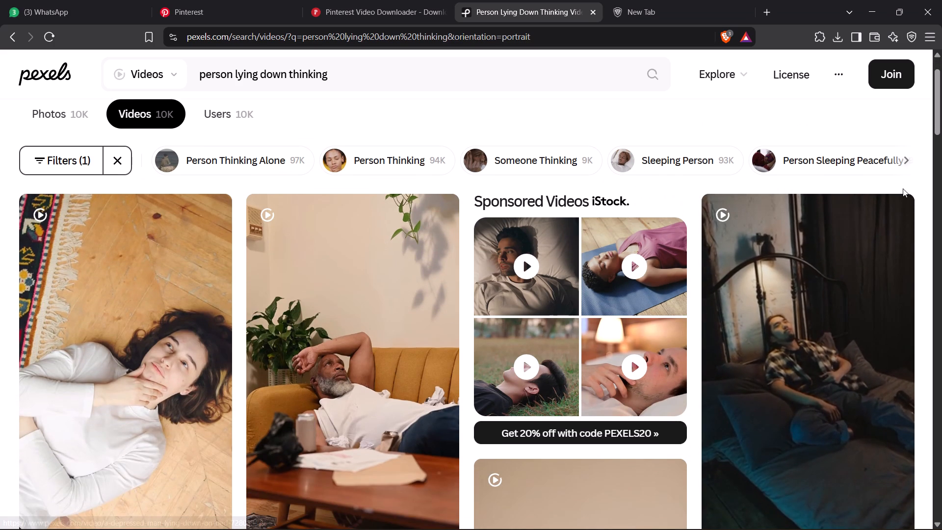
{"action": "scroll", "coordinate": [882, 287], "scroll_direction": "down", "scroll_amount": 2}
{"action": "left_click", "coordinate": [840, 432]}
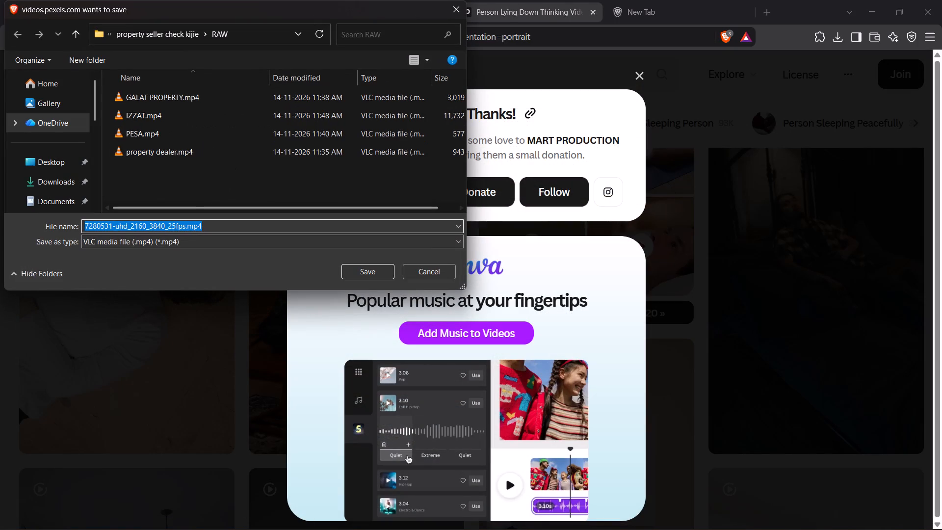
{"action": "type", "text": "SAKOON"}
{"action": "key", "text": "Return"}
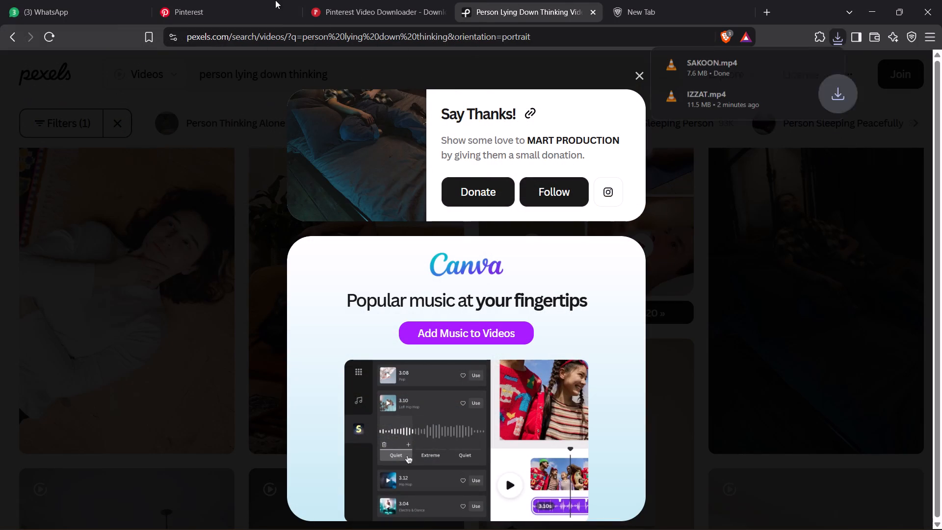
Switch to CapCut, import SAKOON.mp4 and add it to the timeline directly after IZZAT.mp4 at 00:00:14:02.
{"action": "key", "text": "alt+Tab"}
{"action": "left_click", "coordinate": [114, 70]}
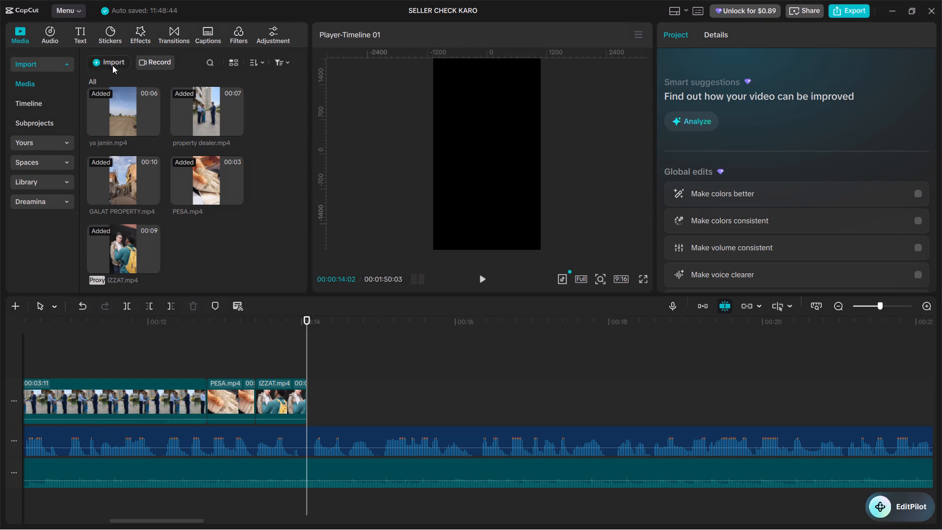
{"action": "left_click", "coordinate": [114, 83]}
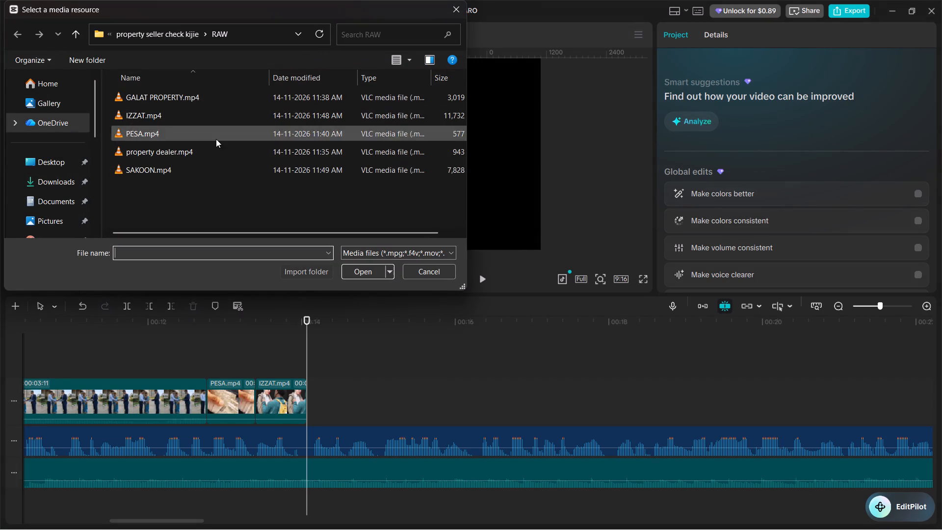
{"action": "double_click", "coordinate": [217, 166]}
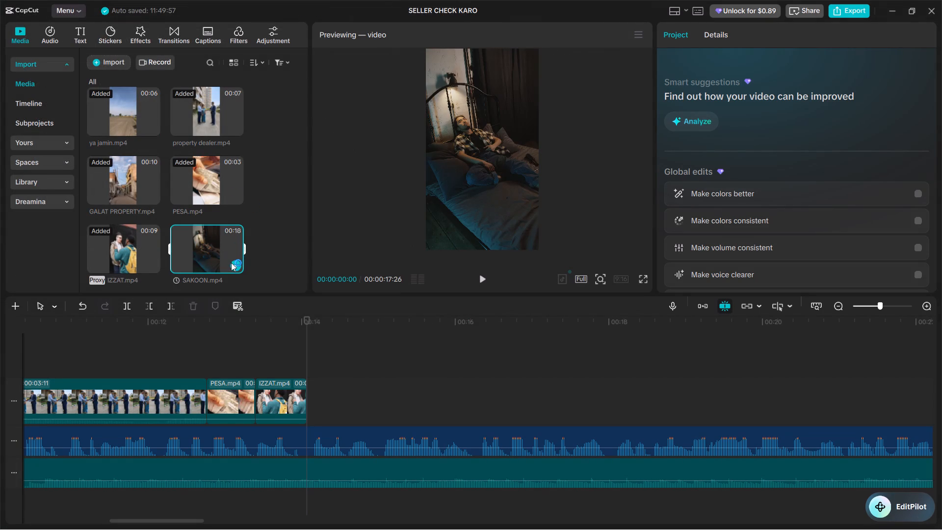
{"action": "left_click", "coordinate": [234, 266]}
Find the end of the spoken phrase, split SAKOON.mp4 at about 00:00:16:08 and delete the part after the cut.
{"action": "left_click", "coordinate": [293, 358]}
{"action": "key", "text": "space"}
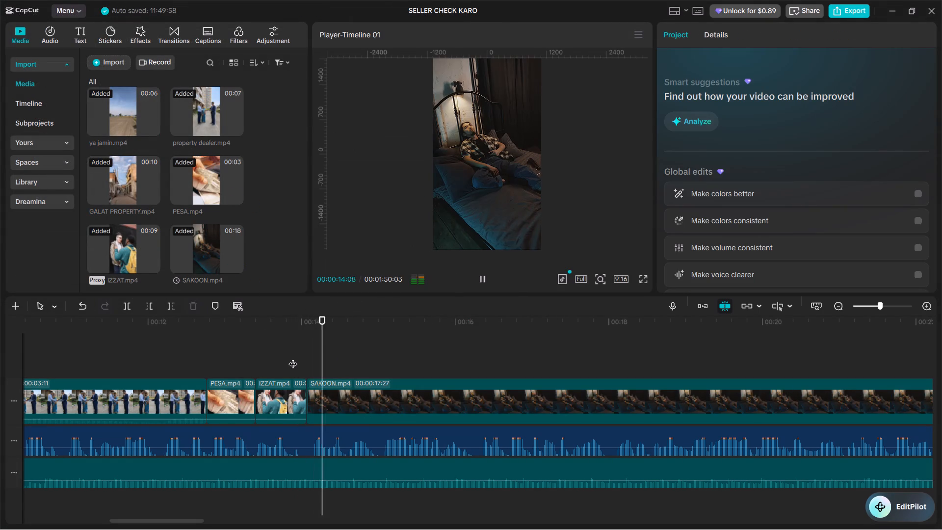
{"action": "key", "text": "space"}
{"action": "double_click", "coordinate": [377, 363]}
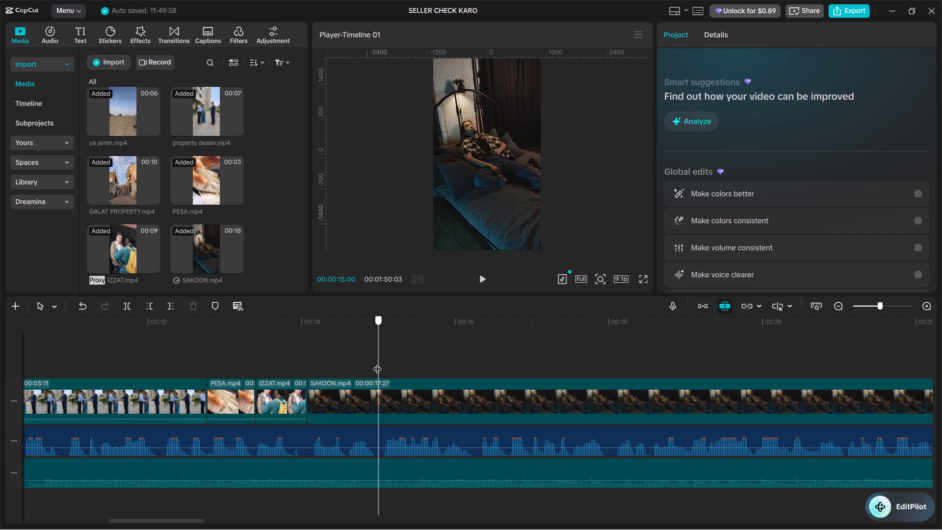
{"action": "key", "text": "space"}
{"action": "key", "text": "space"}
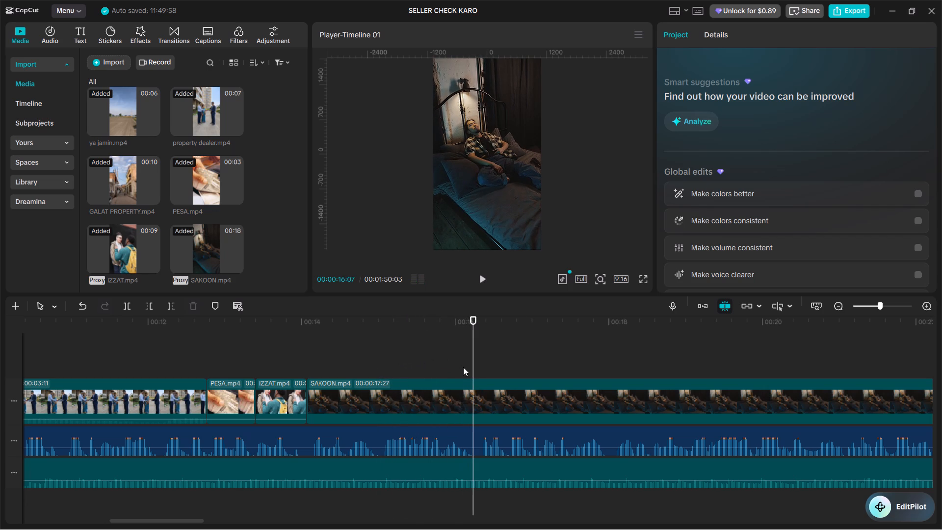
{"action": "left_click_drag", "start_coordinate": [471, 360], "coordinate": [478, 370]}
{"action": "key", "text": "space"}
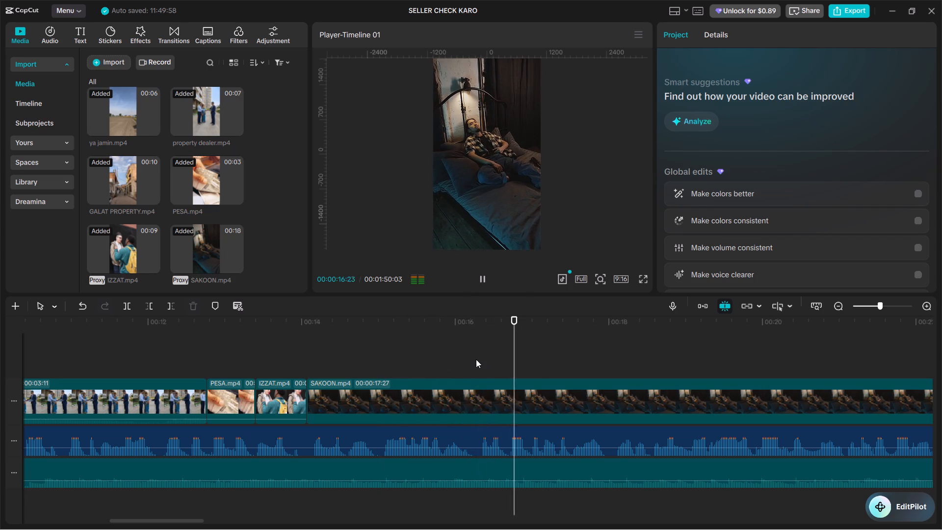
{"action": "left_click", "coordinate": [476, 359]}
{"action": "left_click", "coordinate": [487, 389]}
{"action": "key", "text": "ctrl+b"}
{"action": "key", "text": "space"}
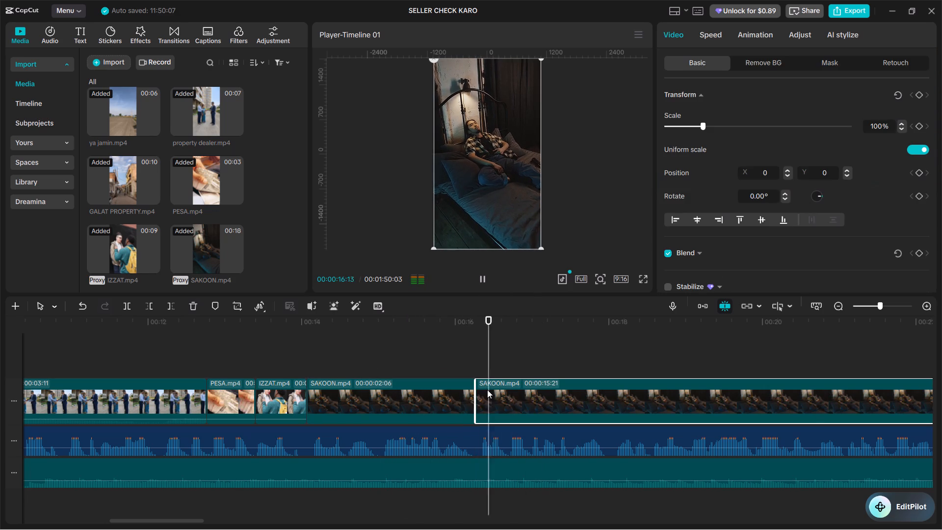
{"action": "key", "text": "BackSpace"}
Listen to the voice-over that follows SAKOON.mp4, then return the playhead to the clip's end at 00:00:16:08.
{"action": "left_click", "coordinate": [474, 368]}
{"action": "key", "text": "space"}
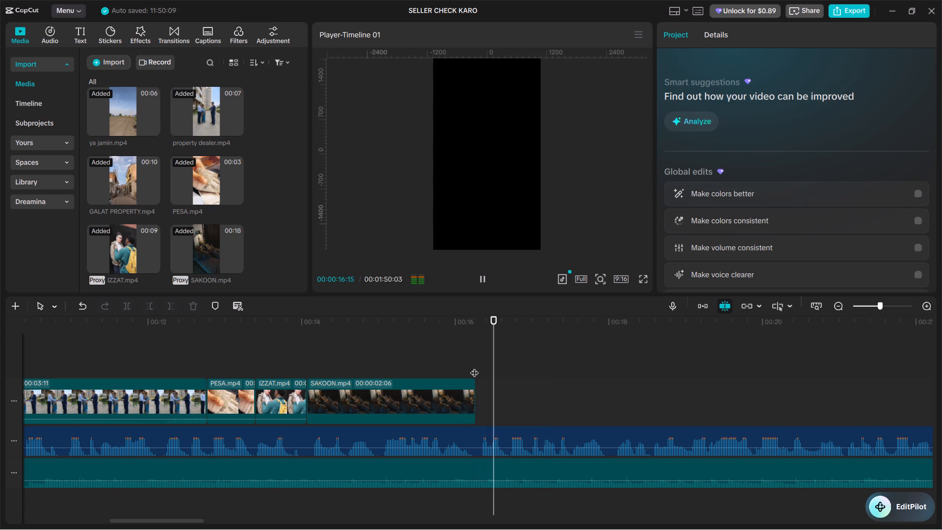
{"action": "scroll", "coordinate": [484, 363], "scroll_direction": "down", "scroll_amount": 3, "text": "alt"}
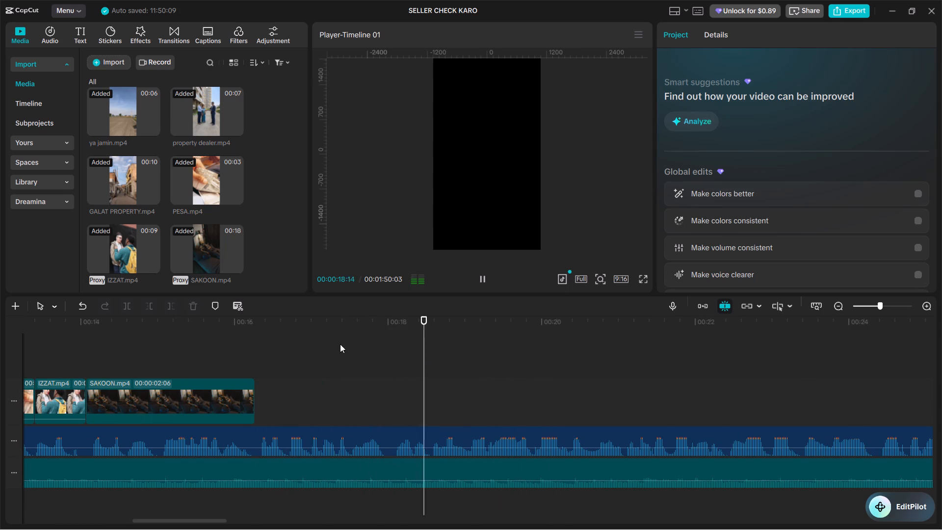
{"action": "double_click", "coordinate": [256, 353]}
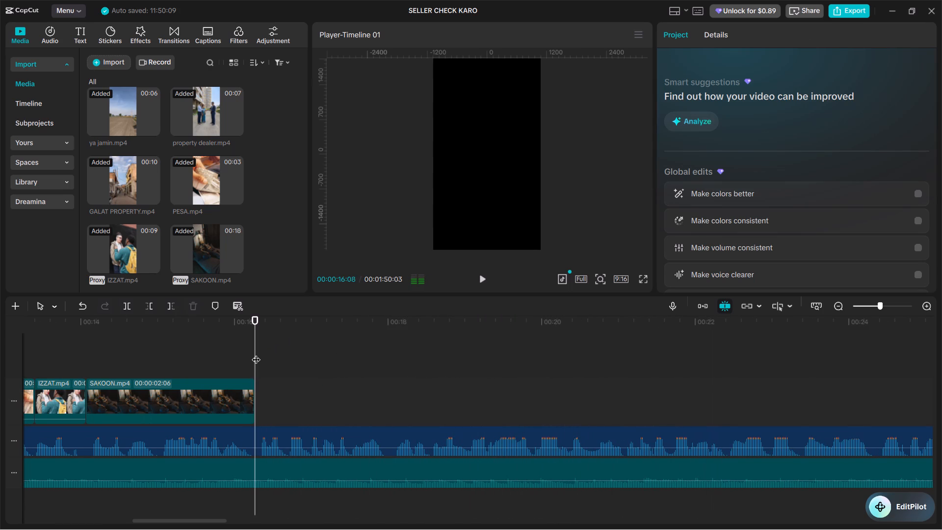
Switch to the browser and search Pinterest for "GOOD INDIAN PROPERTY".
{"action": "key", "text": "alt+Tab"}
{"action": "left_click", "coordinate": [193, 0]}
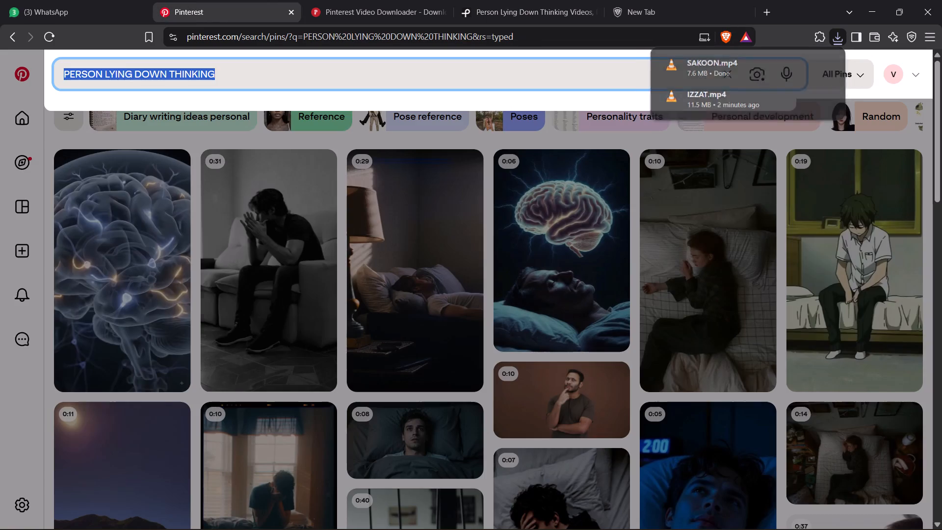
{"action": "left_click", "coordinate": [277, 79]}
{"action": "key", "text": "ctrl+a"}
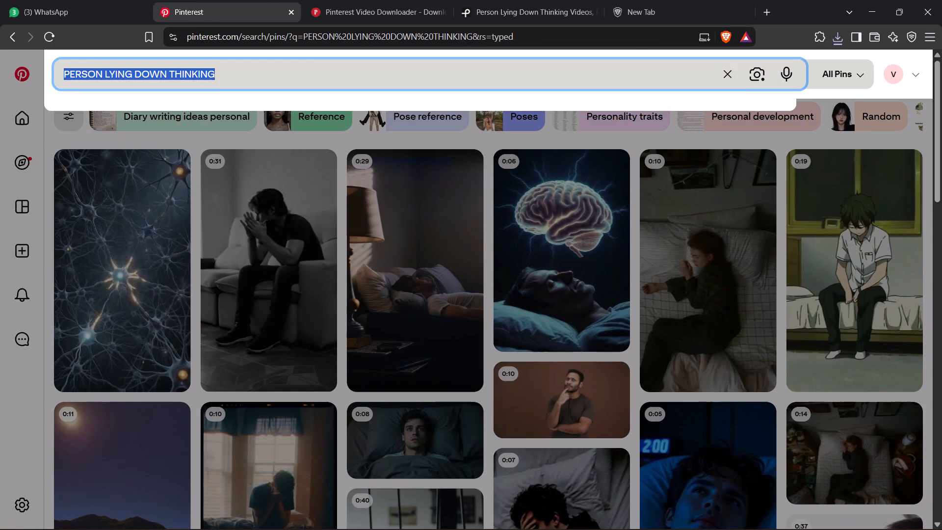
{"action": "type", "text": "GOOD INDIAN PROPERTY"}
{"action": "key", "text": "y"}
{"action": "key", "text": "BackSpace"}
{"action": "key", "text": "Return"}
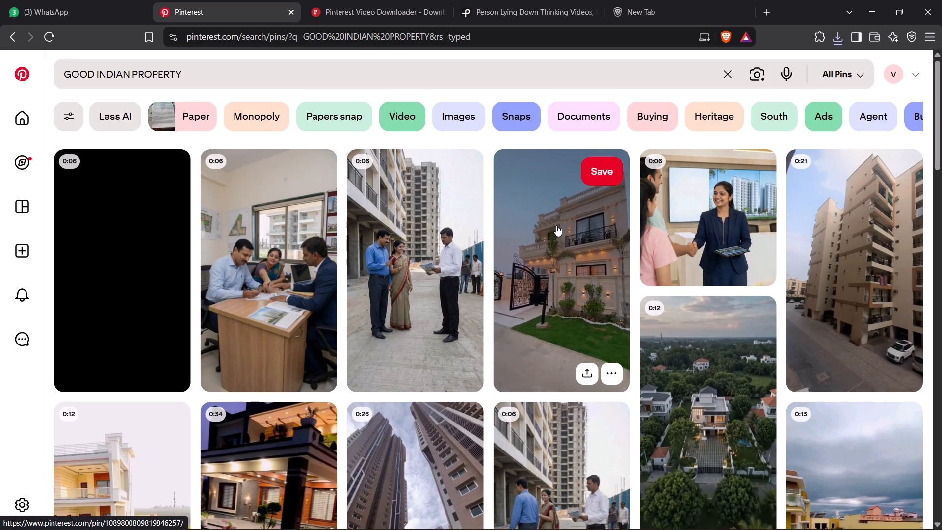
Look through the Pinterest property videos for a suitable clip of a good Indian house or building.
{"action": "scroll", "coordinate": [557, 229], "scroll_direction": "down", "scroll_amount": 4}
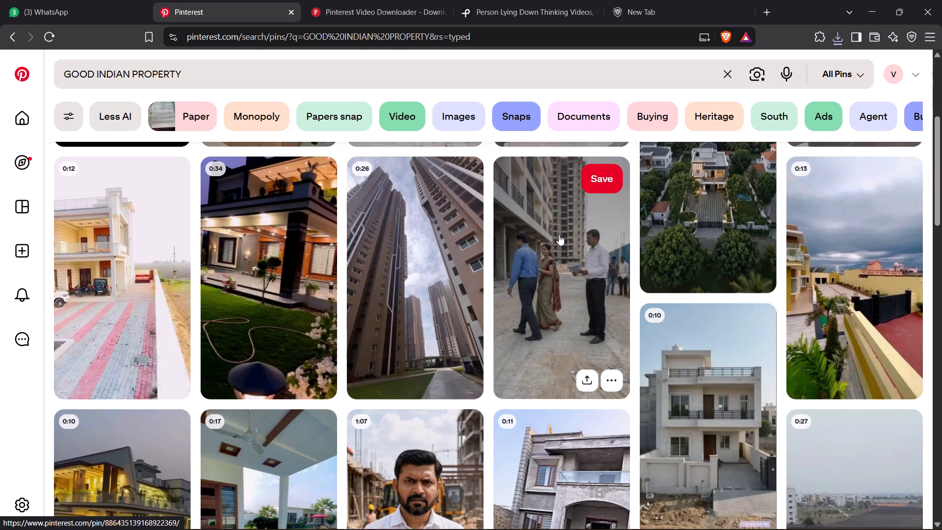
{"action": "scroll", "coordinate": [558, 236], "scroll_direction": "down", "scroll_amount": 5}
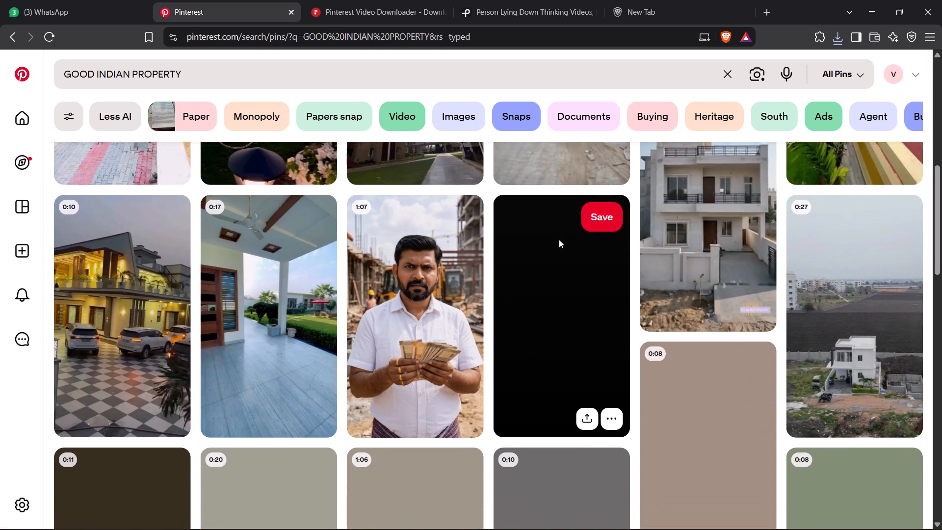
{"action": "scroll", "coordinate": [559, 239], "scroll_direction": "down", "scroll_amount": 3}
{"action": "scroll", "coordinate": [557, 242], "scroll_direction": "up", "scroll_amount": 2}
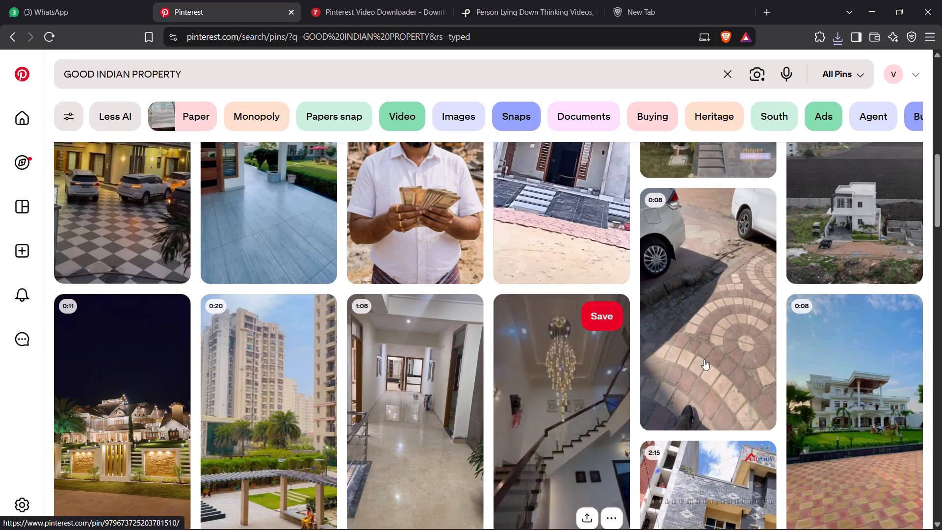
{"action": "scroll", "coordinate": [759, 379], "scroll_direction": "down", "scroll_amount": 2}
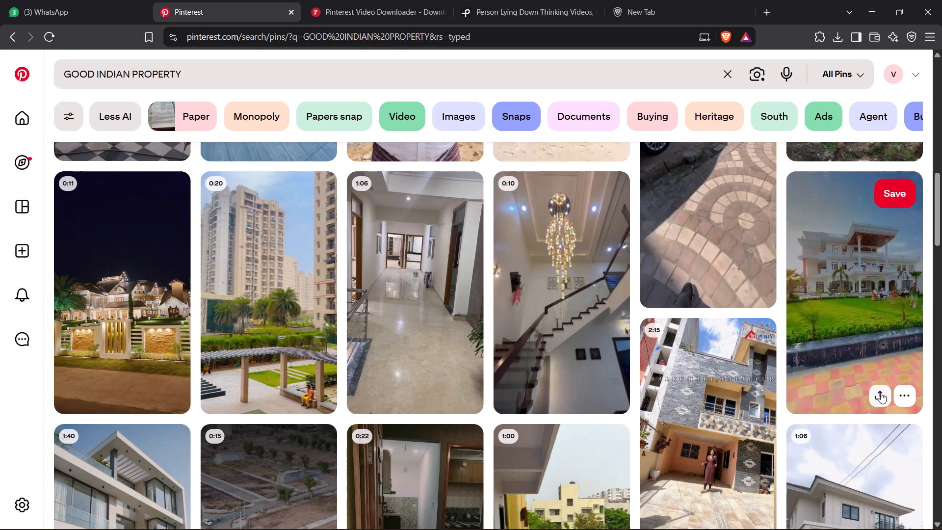
{"action": "scroll", "coordinate": [801, 345], "scroll_direction": "down", "scroll_amount": 5}
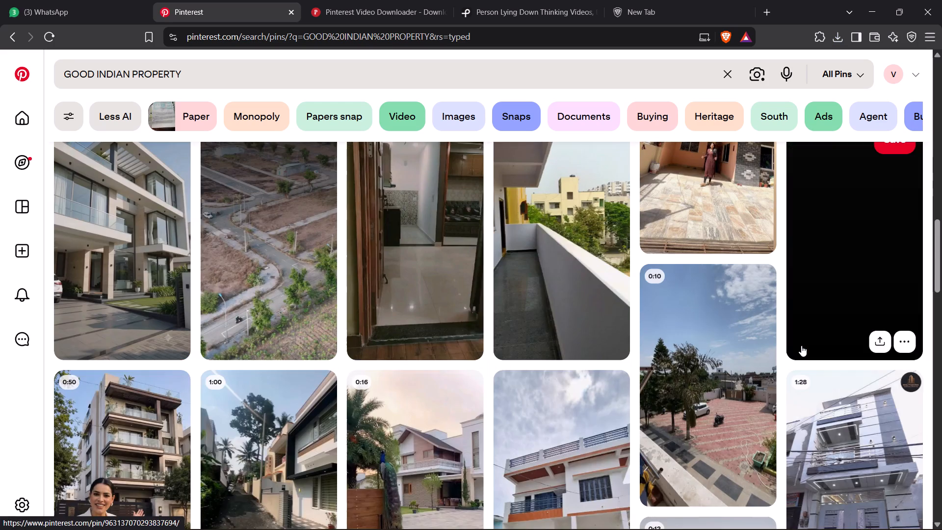
{"action": "scroll", "coordinate": [801, 345], "scroll_direction": "up", "scroll_amount": 7}
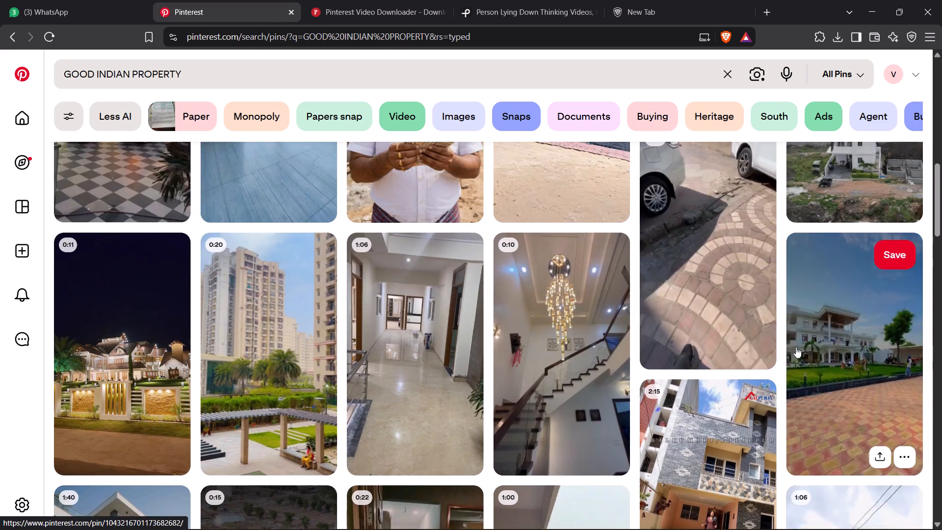
{"action": "scroll", "coordinate": [796, 347], "scroll_direction": "up", "scroll_amount": 5}
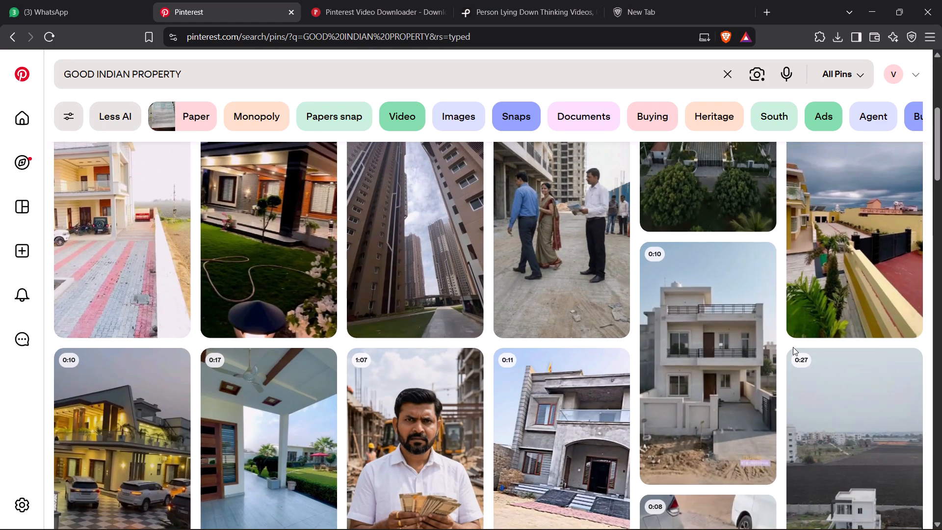
{"action": "scroll", "coordinate": [792, 347], "scroll_direction": "up", "scroll_amount": 1}
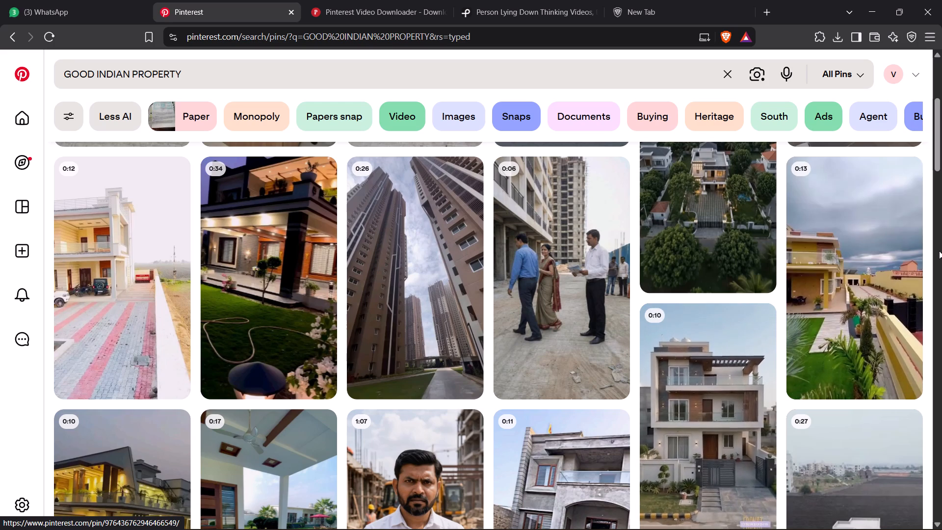
{"action": "scroll", "coordinate": [924, 261], "scroll_direction": "up", "scroll_amount": 3}
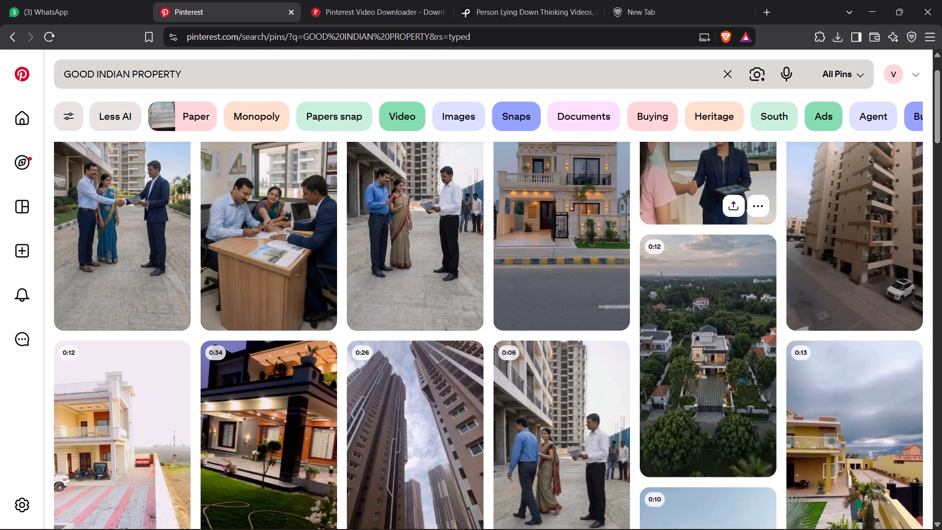
Remove GOOD from the Pinterest query and search for "INDIAN PROPERTY".
{"action": "double_click", "coordinate": [94, 71]}
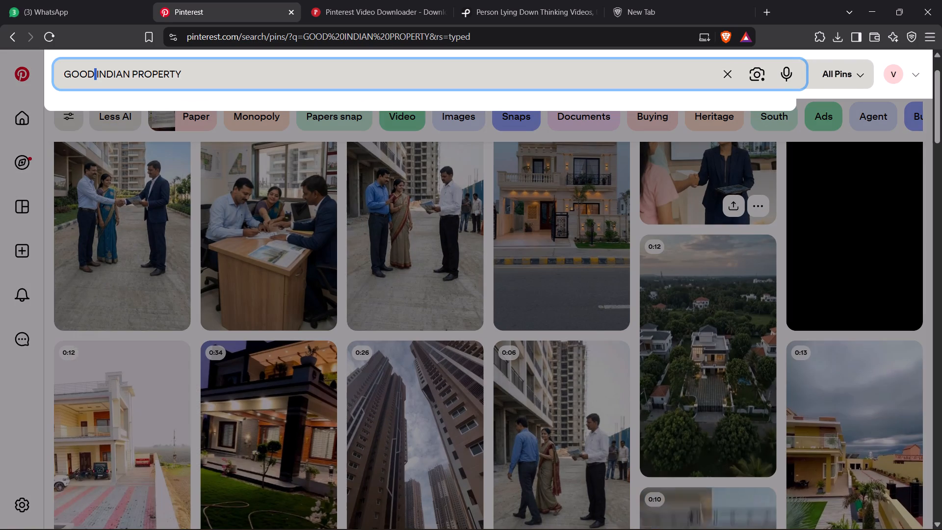
{"action": "key", "text": "ctrl+BackSpace"}
{"action": "key", "text": "ctrl+Return"}
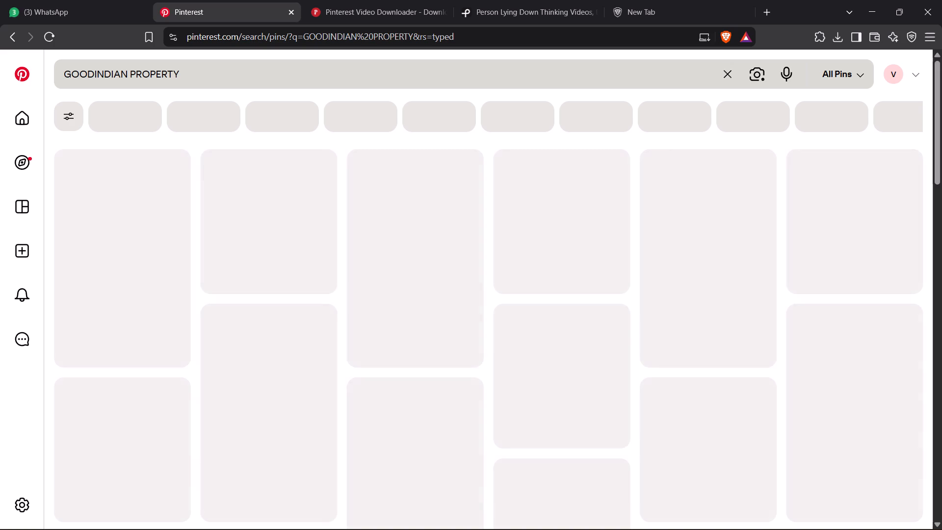
{"action": "left_click", "coordinate": [94, 71], "text": "ctrl"}
{"action": "key", "text": "ctrl+BackSpace"}
{"action": "key", "text": "ctrl+Return"}
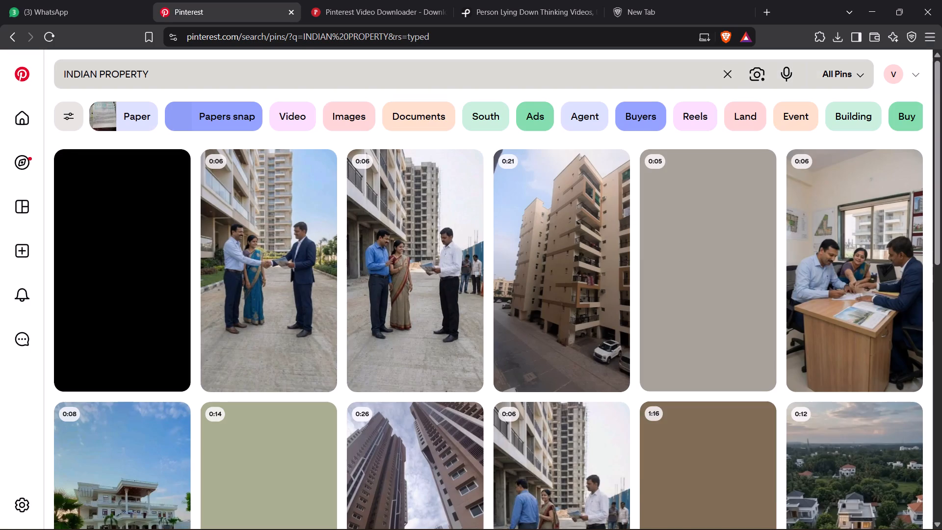
Search Pinterest for "BEAUTIFULL INDIAN PROPERTY", keeping that exact spelling instead of the autocorrected query.
{"action": "left_click", "coordinate": [65, 72]}
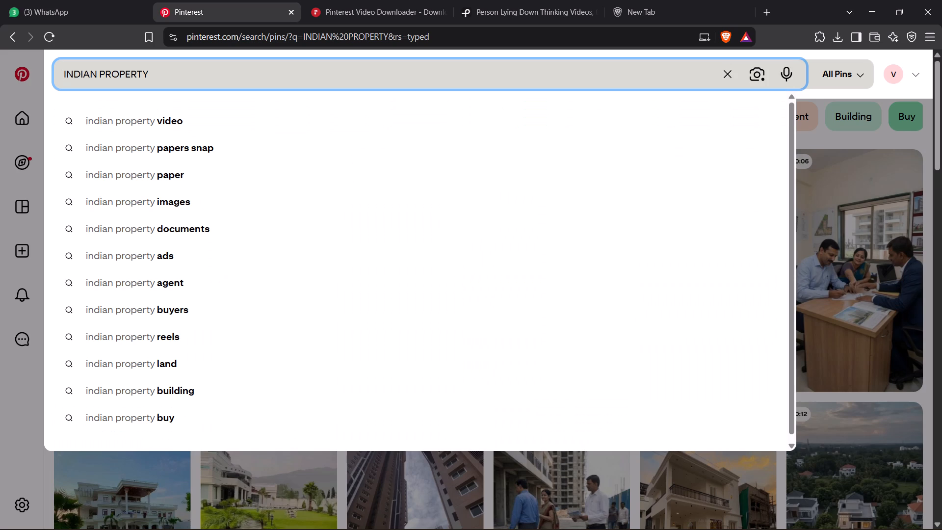
{"action": "type", "text": "BEEA"}
{"action": "key", "text": "BackSpace"}
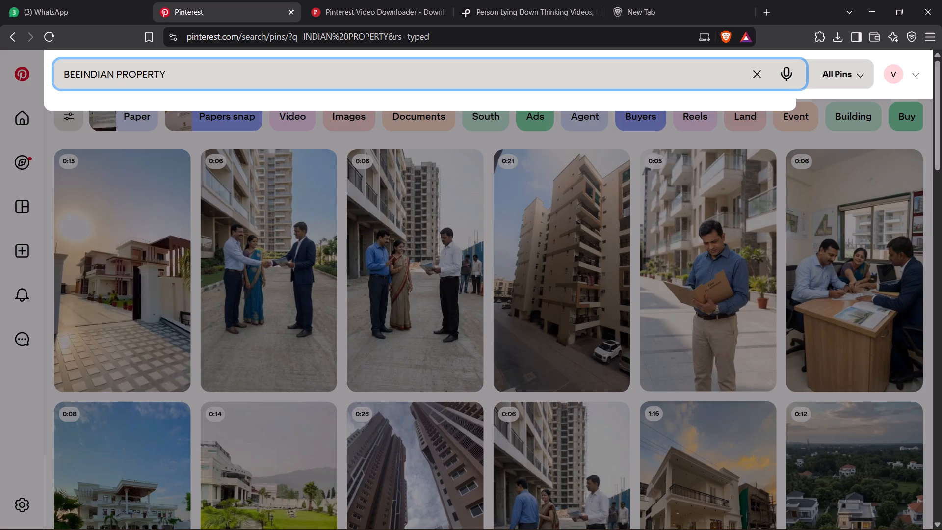
{"action": "key", "text": "BackSpace"}
{"action": "key", "text": "a"}
{"action": "type", "text": "UTIFULL"}
{"action": "key", "text": "space"}
{"action": "key", "text": "Return"}
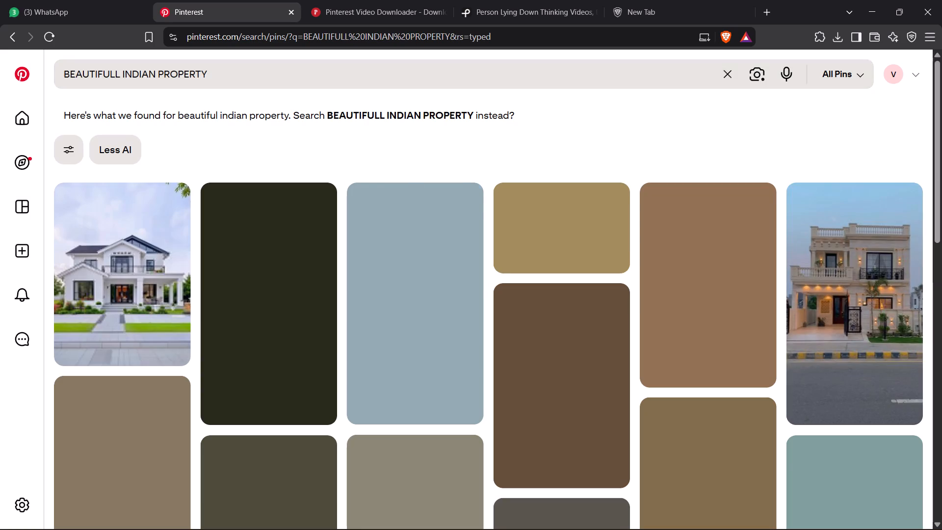
{"action": "left_click", "coordinate": [387, 108]}
{"action": "left_click", "coordinate": [385, 110]}
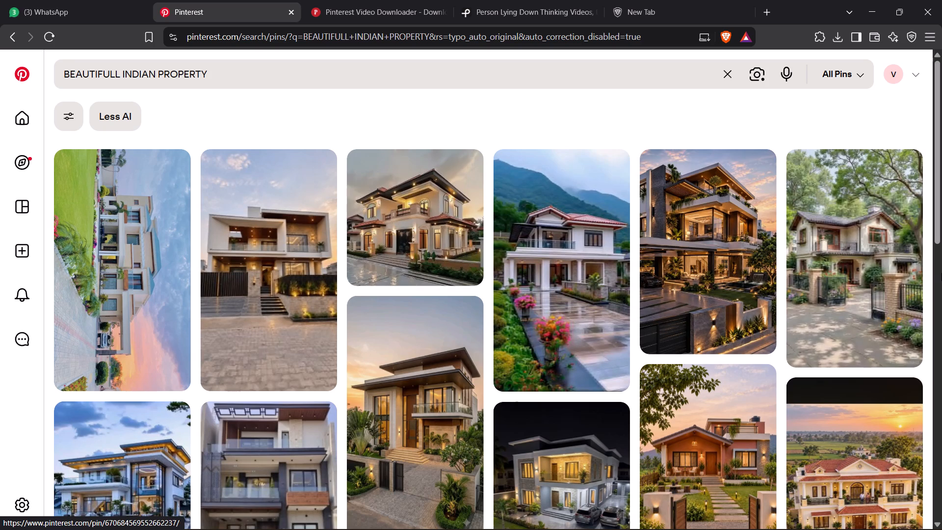
Skim the house results, then extend the Pinterest search to "BEAUTIFULL INDIAN PROPERTY VIDEO".
{"action": "scroll", "coordinate": [941, 273], "scroll_direction": "down", "scroll_amount": 11}
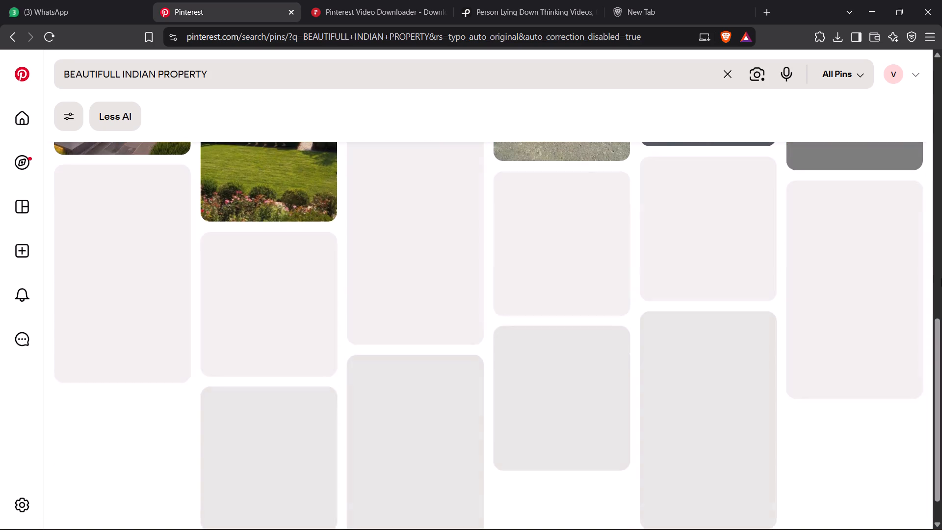
{"action": "scroll", "coordinate": [453, 132], "scroll_direction": "up", "scroll_amount": 8}
{"action": "scroll", "coordinate": [356, 126], "scroll_direction": "down", "scroll_amount": 3}
{"action": "scroll", "coordinate": [293, 122], "scroll_direction": "up", "scroll_amount": 8}
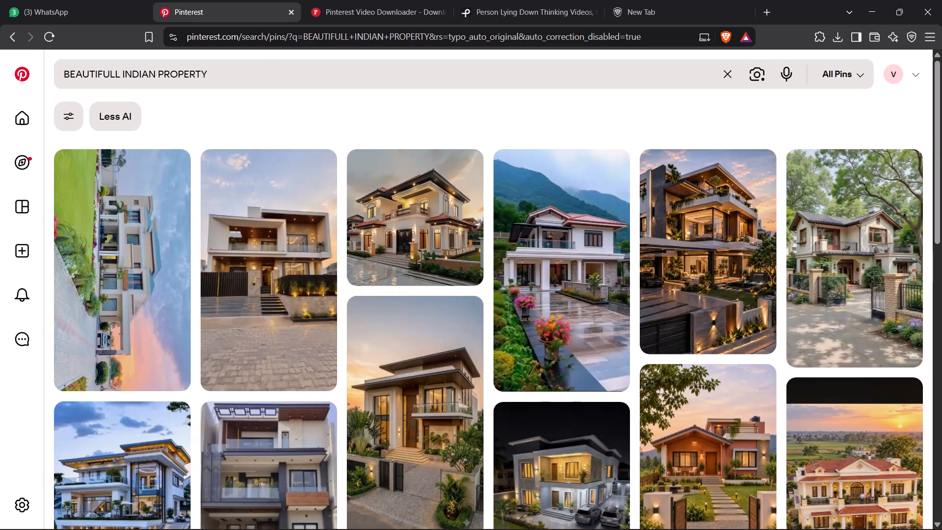
{"action": "left_click", "coordinate": [220, 78]}
{"action": "key", "text": "space"}
{"action": "type", "text": "VIDEO"}
{"action": "key", "text": "Return"}
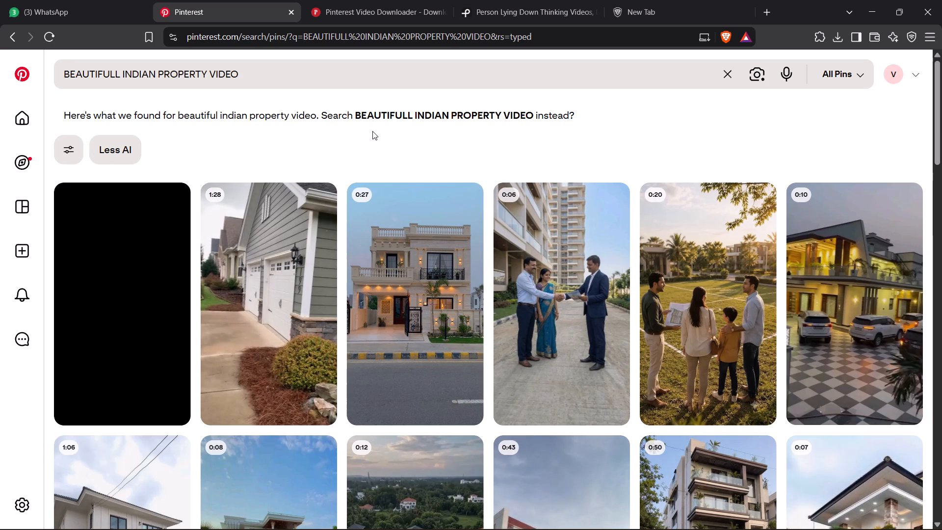
Undo the query edits back to "GOOD INDIAN PROPERTY" and run that Pinterest search again.
{"action": "key", "text": "ctrl+z"}
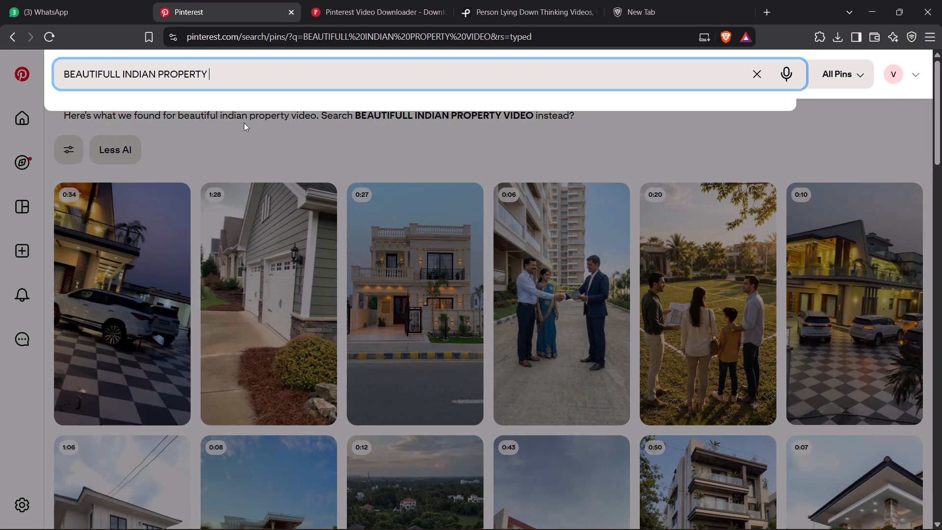
{"action": "key", "text": "ctrl+z"}
{"action": "key", "text": "ctrl+z"}
{"action": "key", "text": "ctrl+z"}
{"action": "key", "text": "ctrl+z"}
{"action": "key", "text": "ctrl+z"}
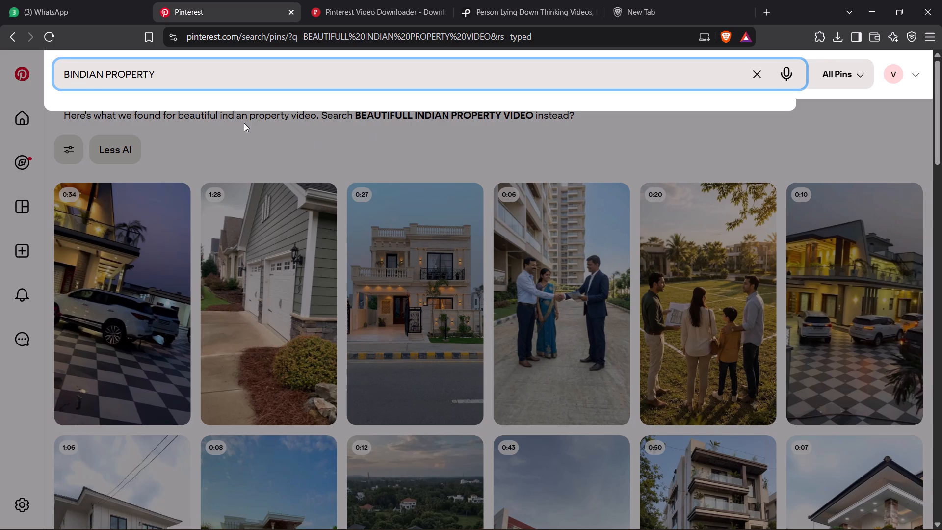
{"action": "key", "text": "ctrl+z"}
{"action": "key", "text": "ctrl+z"}
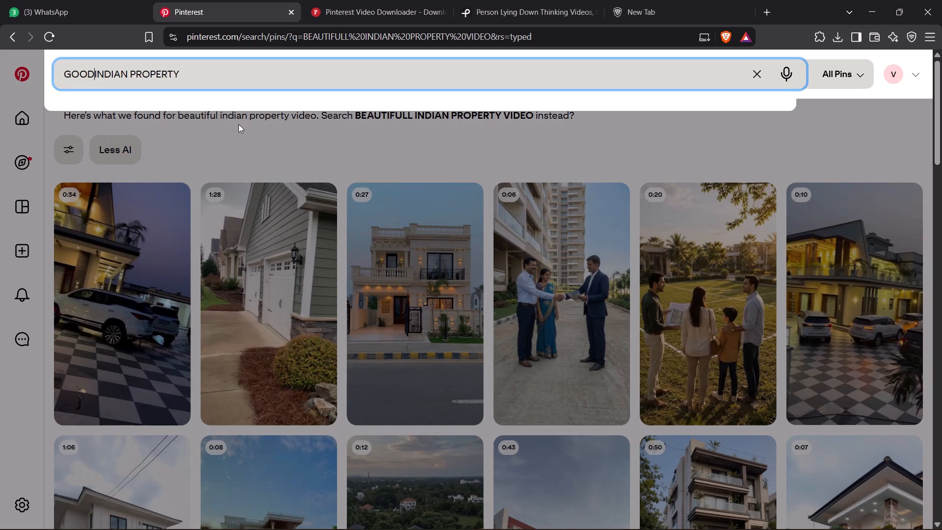
{"action": "key", "text": "ctrl+z"}
{"action": "key", "text": "Return"}
{"action": "key", "text": "Return"}
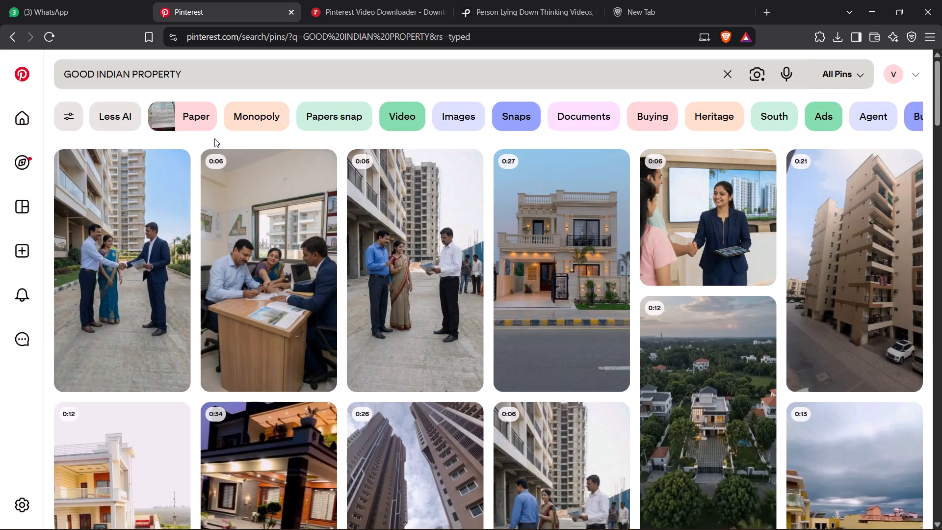
Look through the property videos for a suitable house clip, opening the 0:08 white mansion video and returning to the results.
{"action": "scroll", "coordinate": [317, 139], "scroll_direction": "up", "scroll_amount": 1}
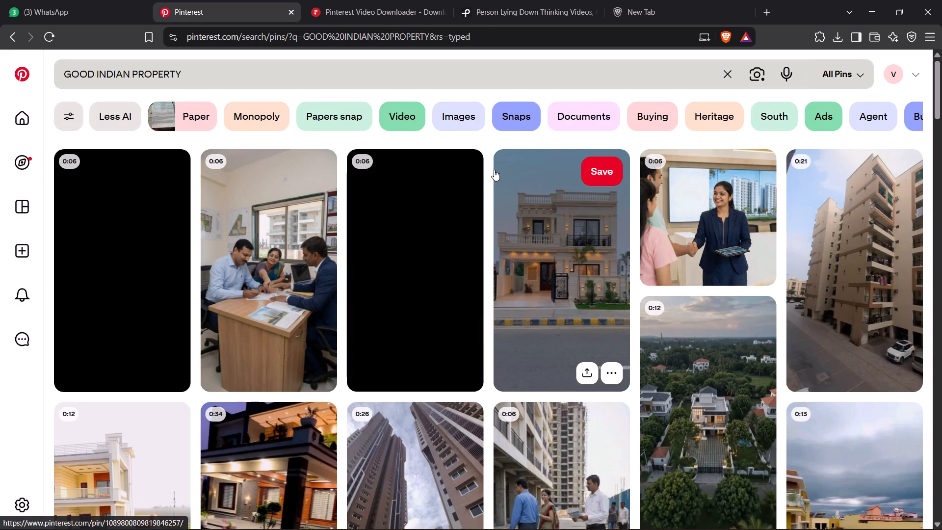
{"action": "key", "text": "Return"}
{"action": "key", "text": "Return"}
{"action": "key", "text": "Return"}
{"action": "key", "text": "Return"}
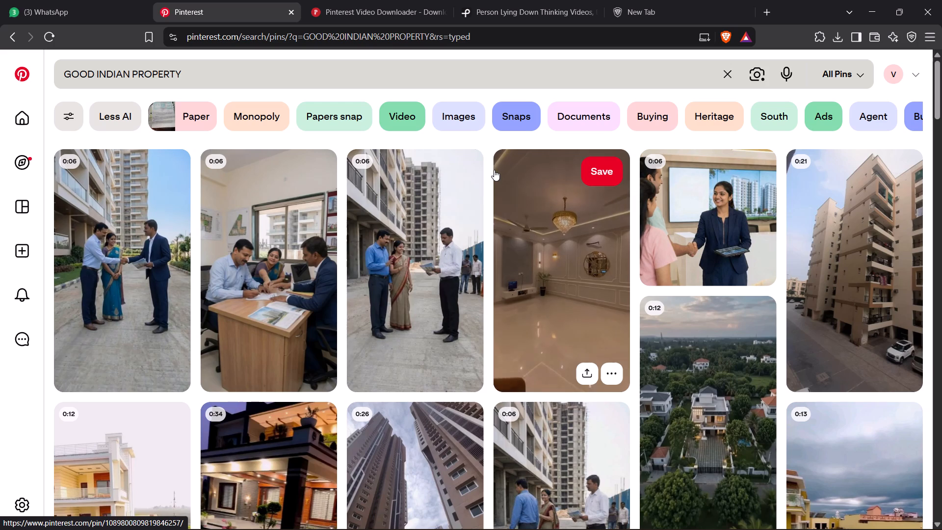
{"action": "scroll", "coordinate": [557, 208], "scroll_direction": "down", "scroll_amount": 5}
{"action": "scroll", "coordinate": [465, 236], "scroll_direction": "down", "scroll_amount": 6}
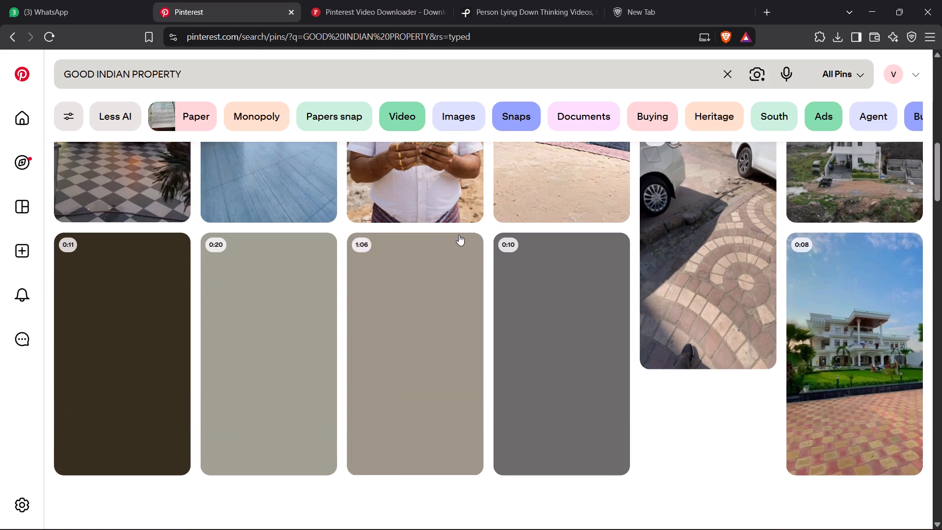
{"action": "left_click", "coordinate": [840, 311]}
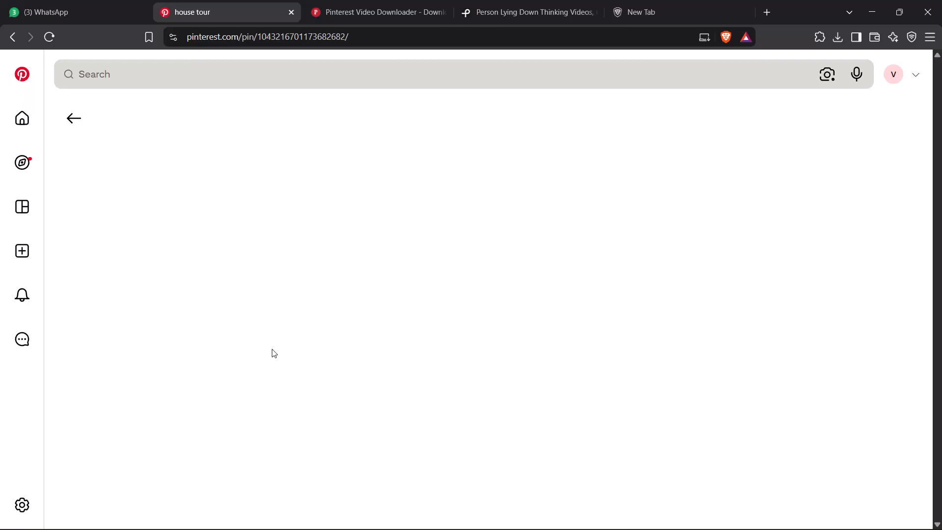
{"action": "left_click", "coordinate": [81, 127]}
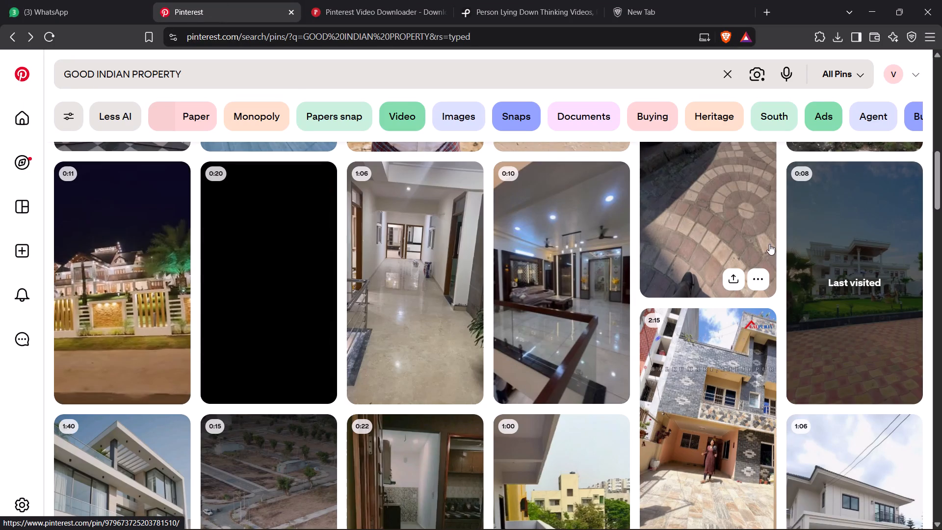
{"action": "scroll", "coordinate": [941, 283], "scroll_direction": "down", "scroll_amount": 3}
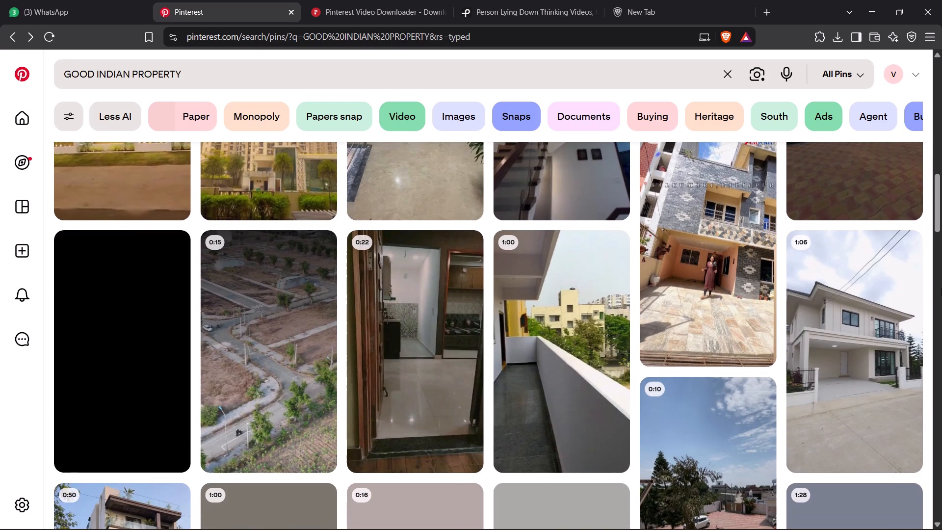
{"action": "scroll", "coordinate": [941, 289], "scroll_direction": "down", "scroll_amount": 3}
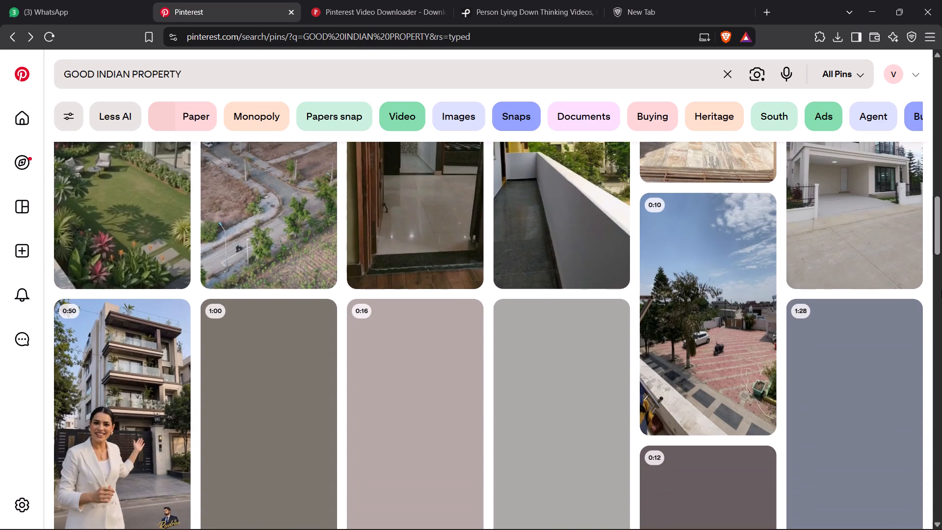
{"action": "scroll", "coordinate": [941, 290], "scroll_direction": "up", "scroll_amount": 1}
{"action": "scroll", "coordinate": [941, 290], "scroll_direction": "down", "scroll_amount": 4}
{"action": "scroll", "coordinate": [941, 292], "scroll_direction": "up", "scroll_amount": 1}
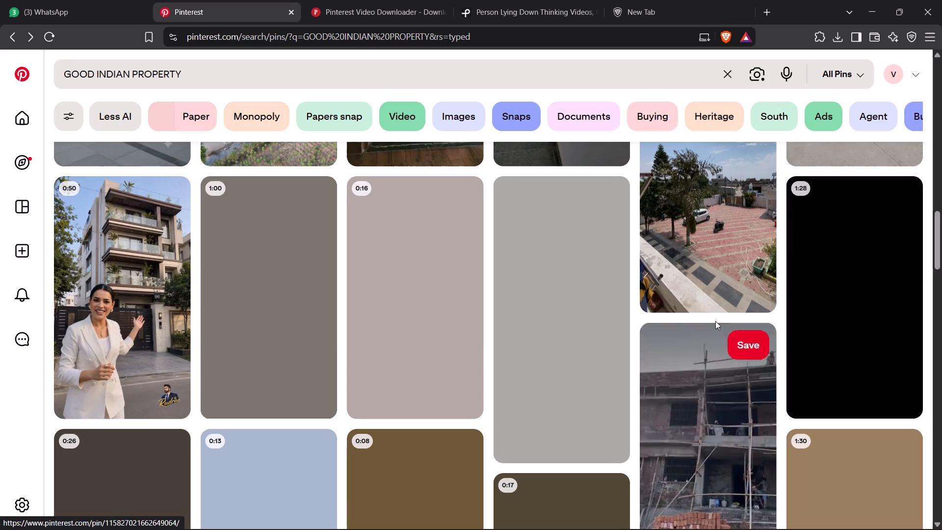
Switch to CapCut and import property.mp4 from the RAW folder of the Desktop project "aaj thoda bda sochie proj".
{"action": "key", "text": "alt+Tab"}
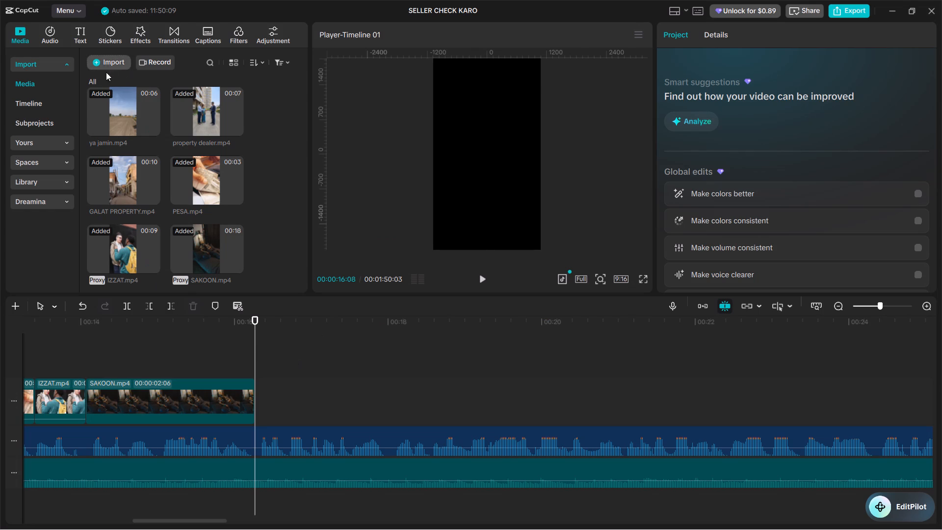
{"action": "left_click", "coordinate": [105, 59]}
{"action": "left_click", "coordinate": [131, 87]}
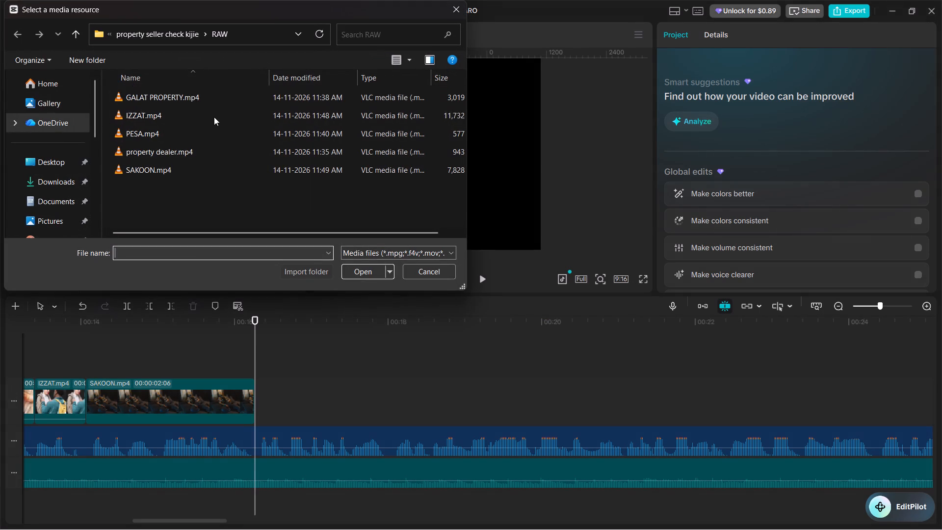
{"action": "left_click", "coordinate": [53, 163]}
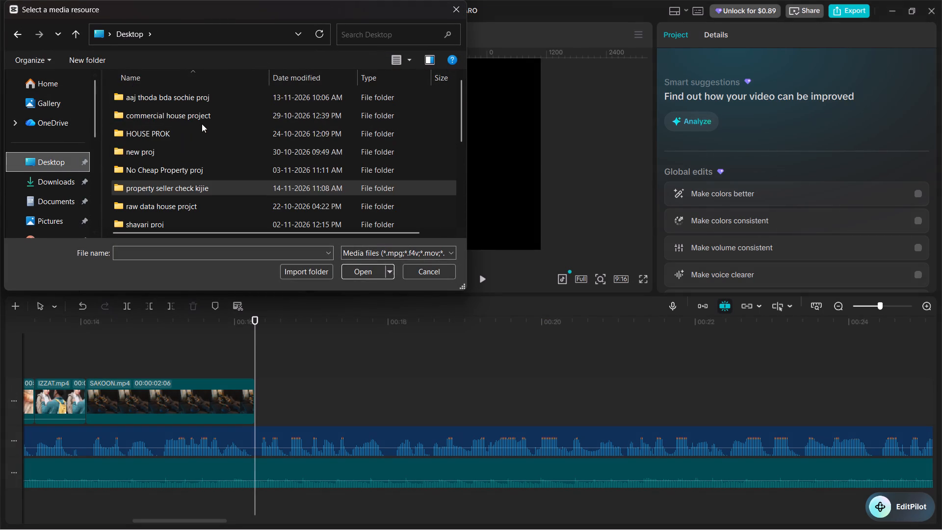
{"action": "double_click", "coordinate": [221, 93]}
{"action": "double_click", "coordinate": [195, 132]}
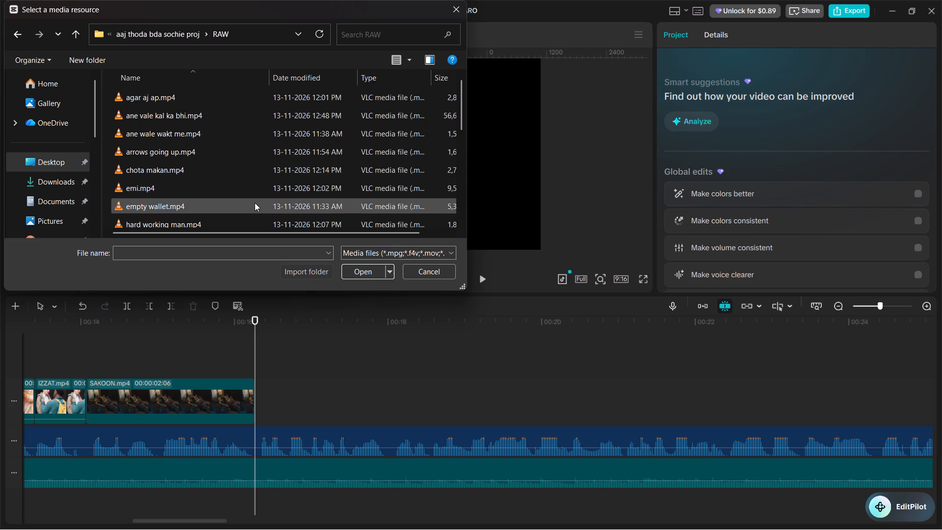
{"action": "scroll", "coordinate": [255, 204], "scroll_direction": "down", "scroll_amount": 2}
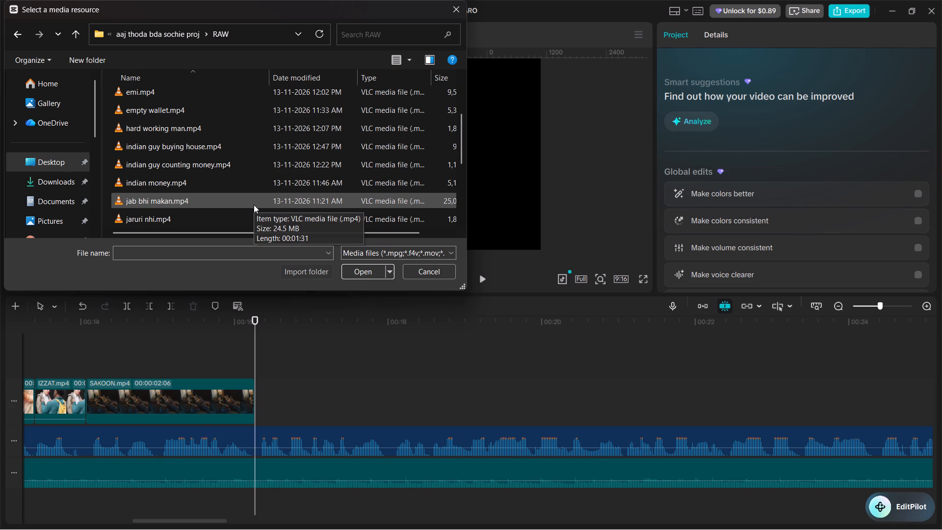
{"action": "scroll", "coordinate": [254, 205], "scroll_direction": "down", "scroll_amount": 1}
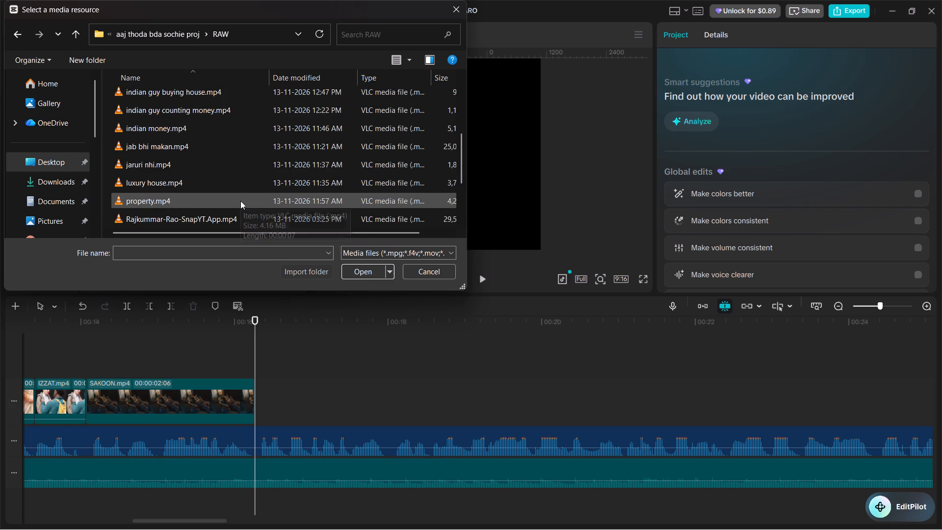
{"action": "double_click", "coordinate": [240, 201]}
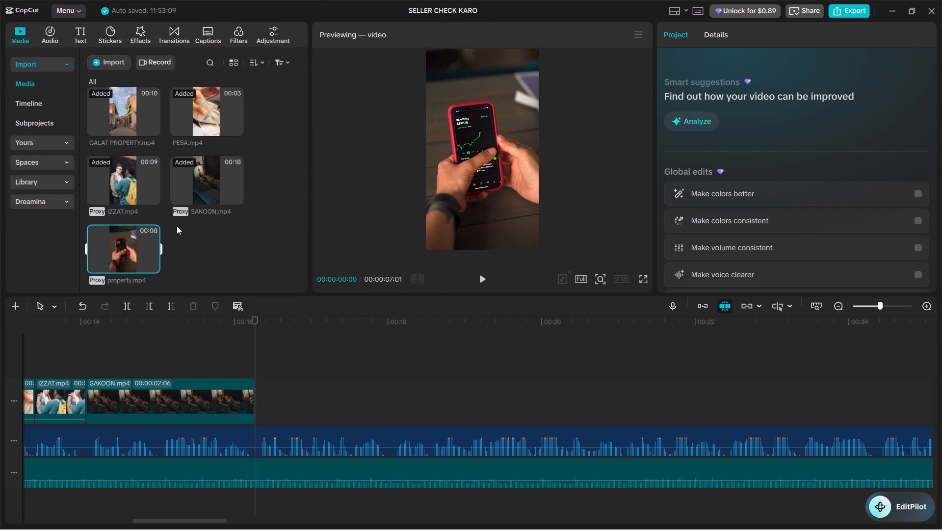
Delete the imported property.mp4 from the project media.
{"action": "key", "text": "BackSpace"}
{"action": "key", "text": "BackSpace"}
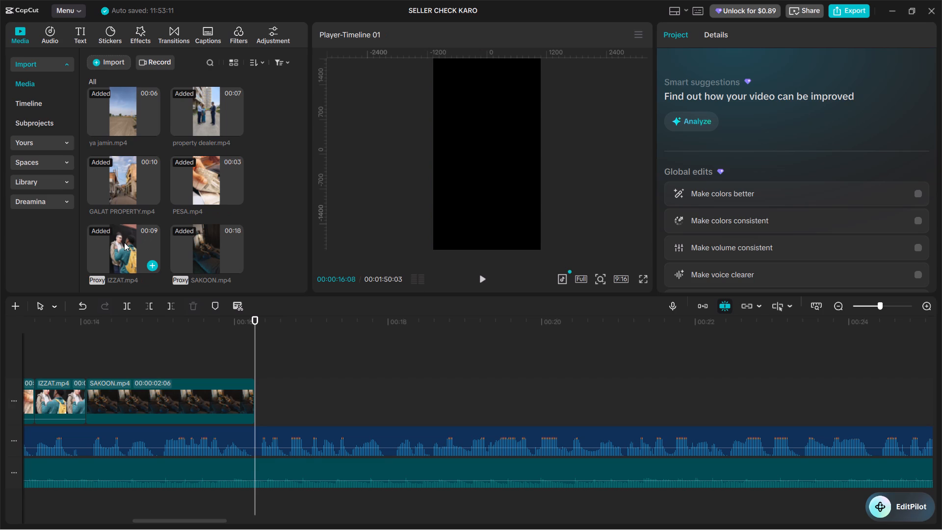
Import luxury house.mp4 from the RAW folder of "aaj thoda bda sochie proj" into the project media.
{"action": "left_click", "coordinate": [105, 65]}
{"action": "left_click", "coordinate": [161, 93]}
{"action": "scroll", "coordinate": [235, 156], "scroll_direction": "down", "scroll_amount": 6}
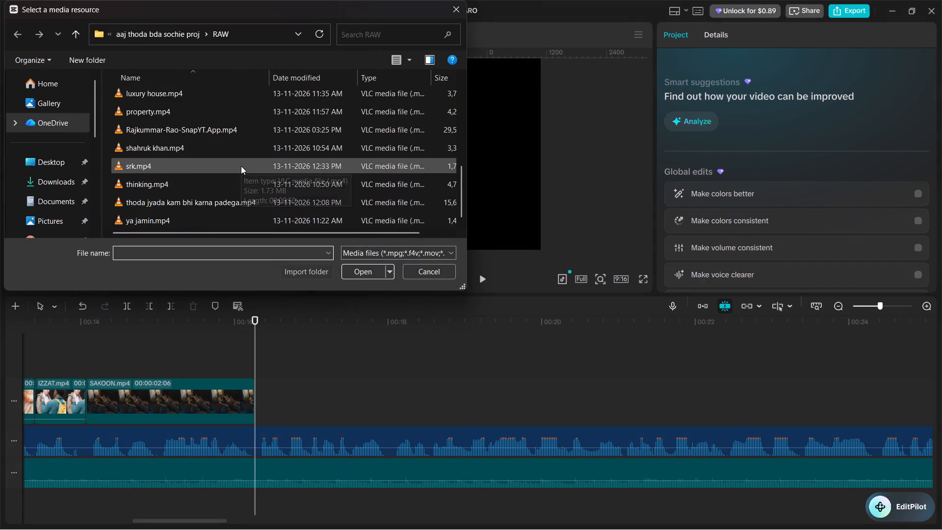
{"action": "scroll", "coordinate": [241, 166], "scroll_direction": "down", "scroll_amount": 6}
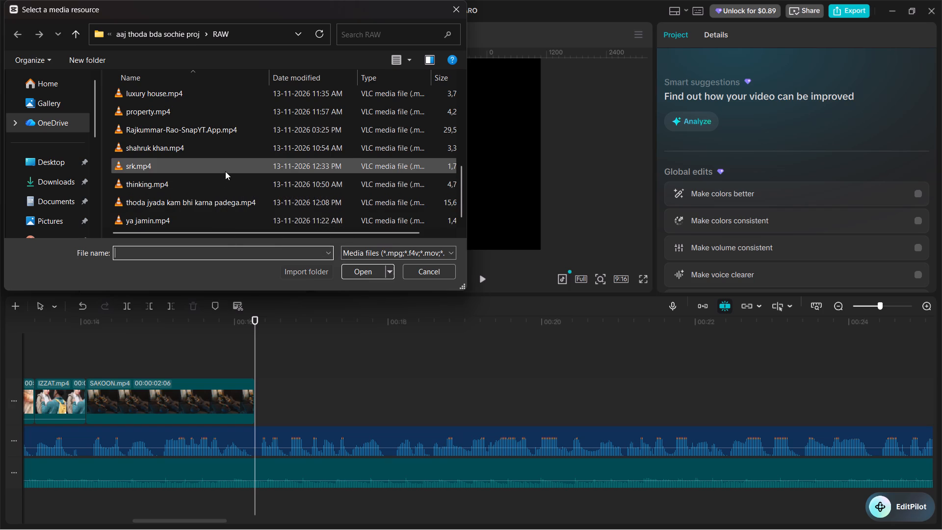
{"action": "double_click", "coordinate": [210, 99]}
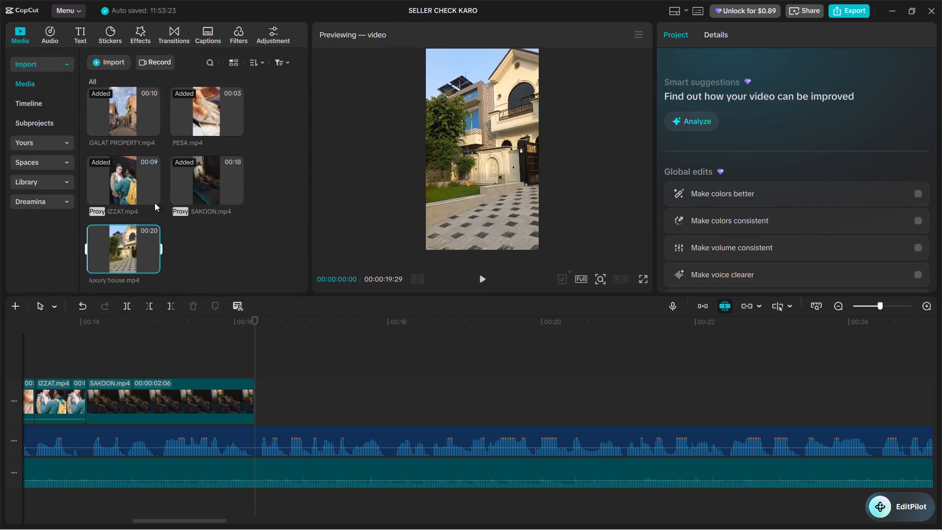
Place luxury house.mp4 on the main video track directly after SAKOON.mp4, at 00:00:16:08.
{"action": "left_click_drag", "start_coordinate": [127, 253], "coordinate": [257, 396]}
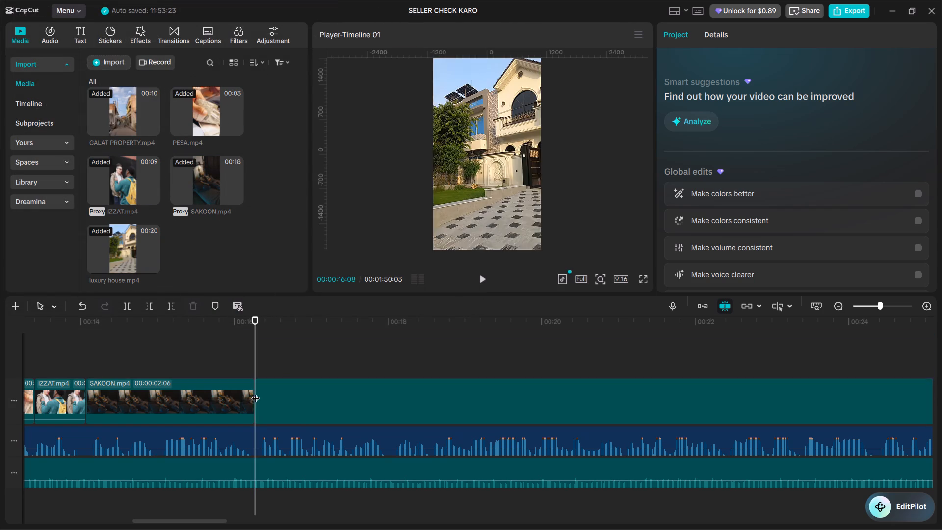
Play luxury house.mp4 against the voice-over, split it at 00:00:22:12 and delete the remainder of the clip.
{"action": "left_click", "coordinate": [242, 351]}
{"action": "key", "text": "space"}
{"action": "key", "text": "space"}
{"action": "key", "text": "space"}
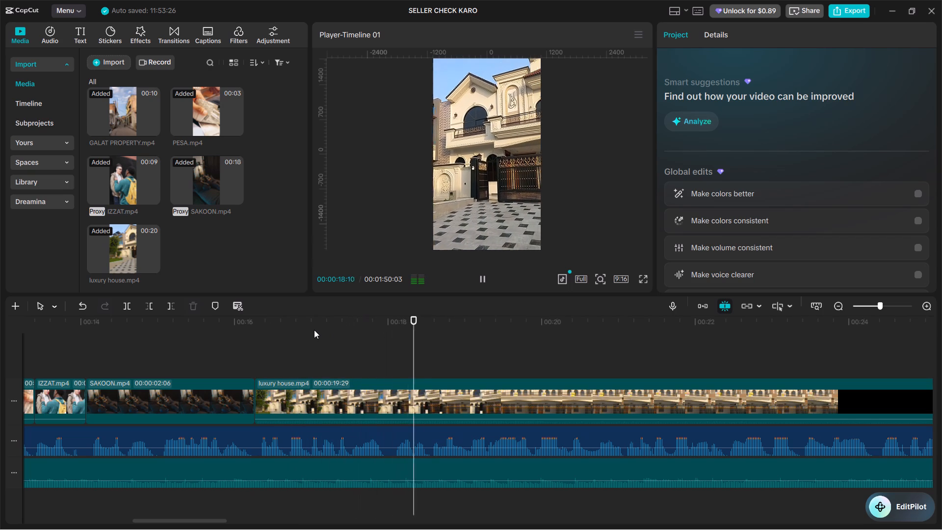
{"action": "key", "text": "space"}
{"action": "key", "text": "space"}
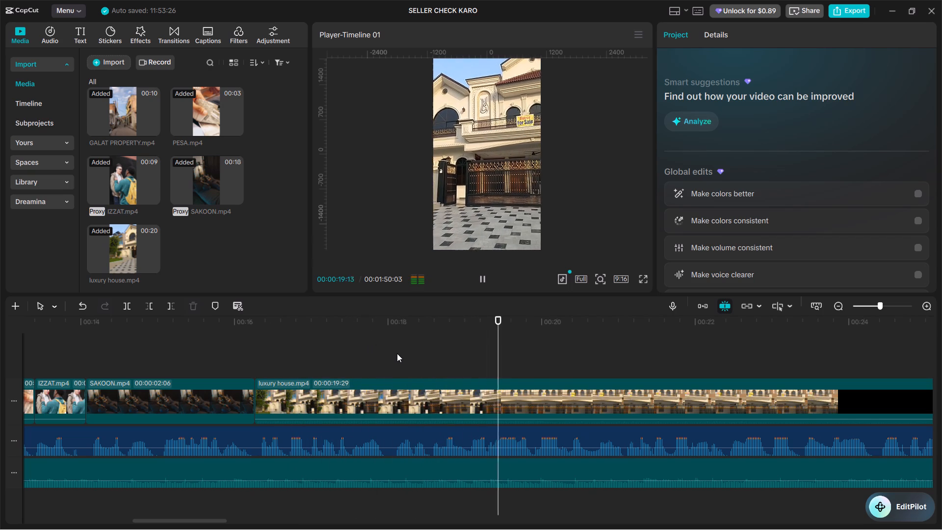
{"action": "left_click", "coordinate": [439, 346]}
{"action": "left_click_drag", "start_coordinate": [439, 346], "coordinate": [432, 342]}
{"action": "key", "text": "space"}
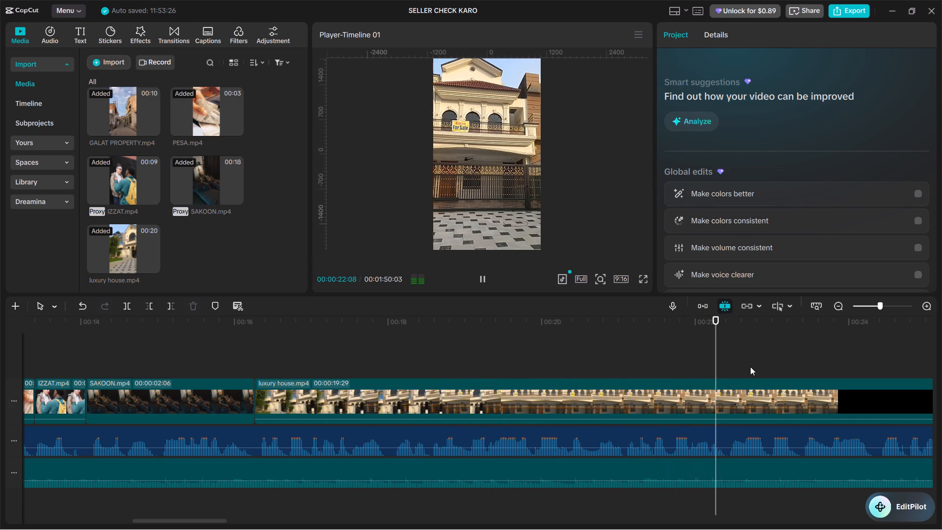
{"action": "key", "text": "space"}
{"action": "left_click", "coordinate": [733, 357]}
{"action": "left_click_drag", "start_coordinate": [732, 357], "coordinate": [726, 355]}
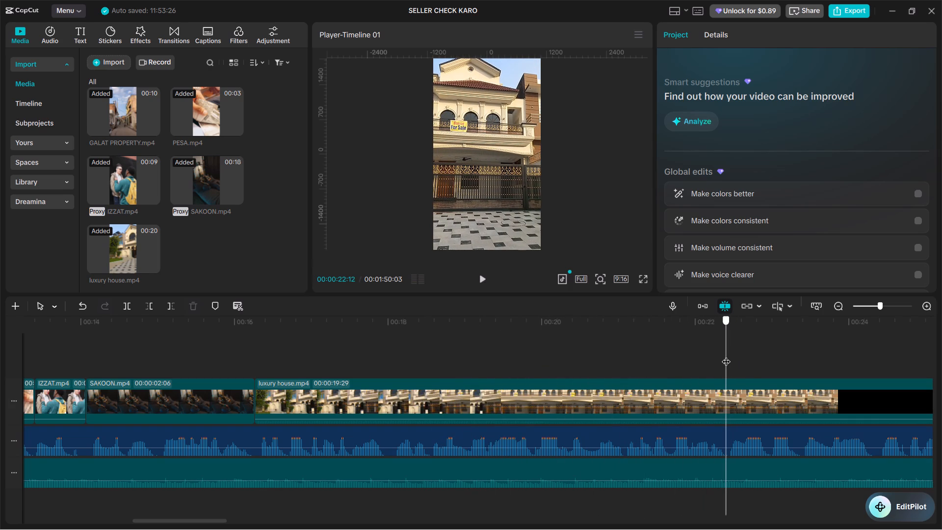
{"action": "left_click_drag", "start_coordinate": [726, 355], "coordinate": [727, 355]}
{"action": "key", "text": "space"}
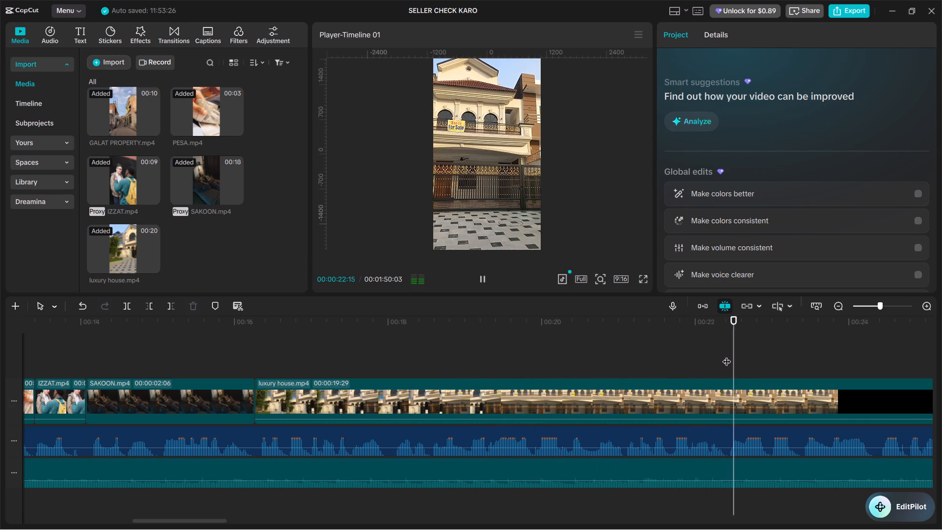
{"action": "left_click", "coordinate": [727, 355]}
{"action": "left_click", "coordinate": [738, 399]}
{"action": "key", "text": "ctrl+b"}
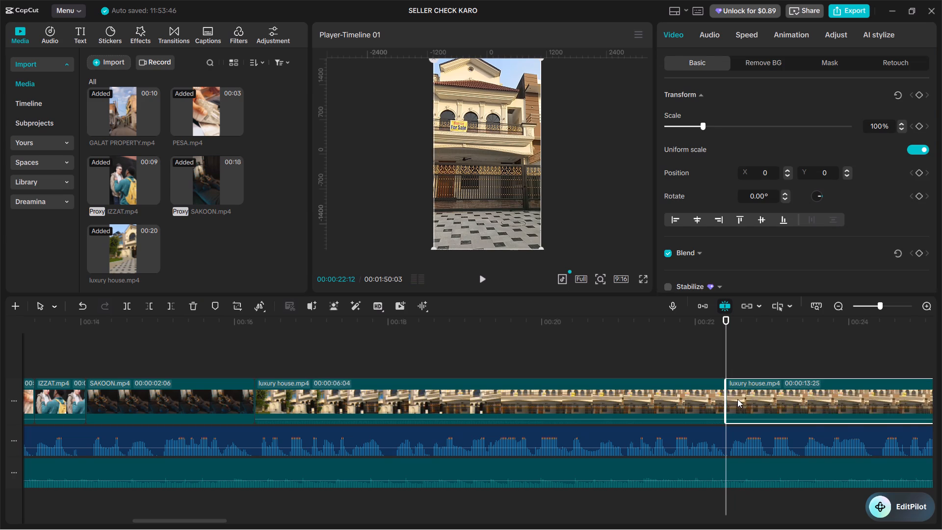
{"action": "key", "text": "BackSpace"}
Listen to the voice-over after luxury house.mp4 to find the end of the next phrase, leaving the playhead at 00:00:24:11.
{"action": "scroll", "coordinate": [636, 397], "scroll_direction": "down", "scroll_amount": 6, "text": "alt"}
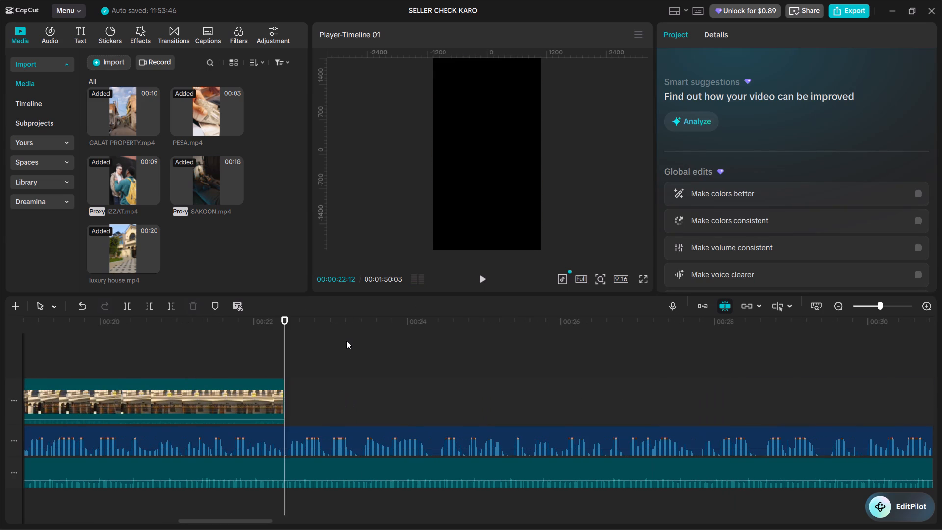
{"action": "key", "text": "space"}
{"action": "scroll", "coordinate": [347, 340], "scroll_direction": "down", "scroll_amount": 4, "text": "alt"}
{"action": "key", "text": "space"}
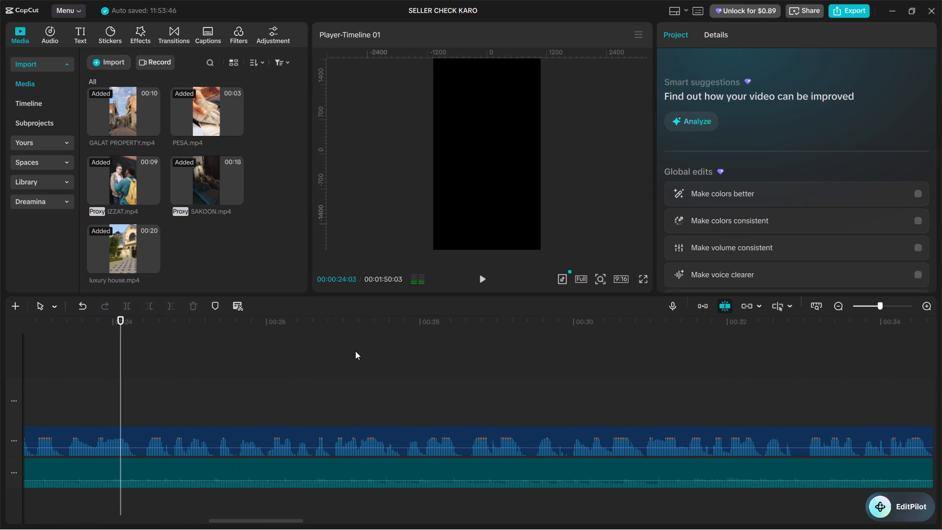
{"action": "key", "text": "space"}
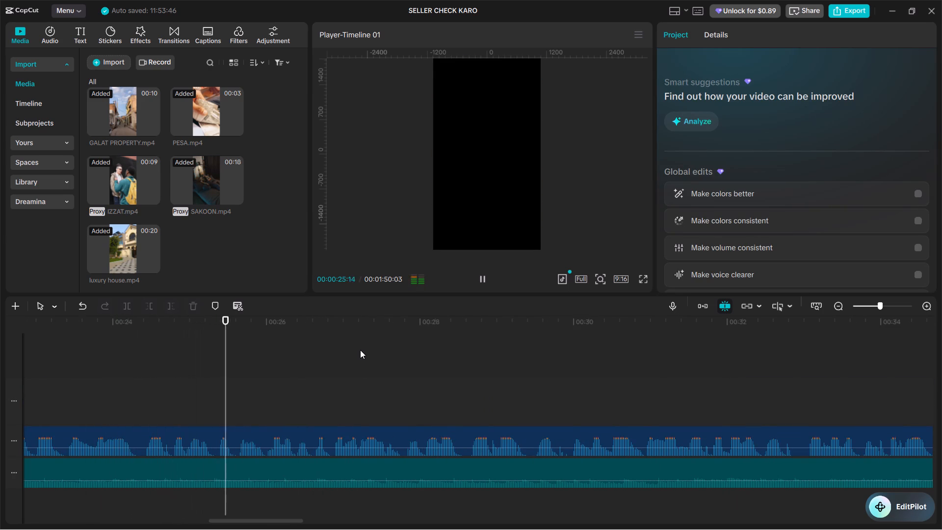
{"action": "scroll", "coordinate": [362, 349], "scroll_direction": "up", "scroll_amount": 3, "text": "alt"}
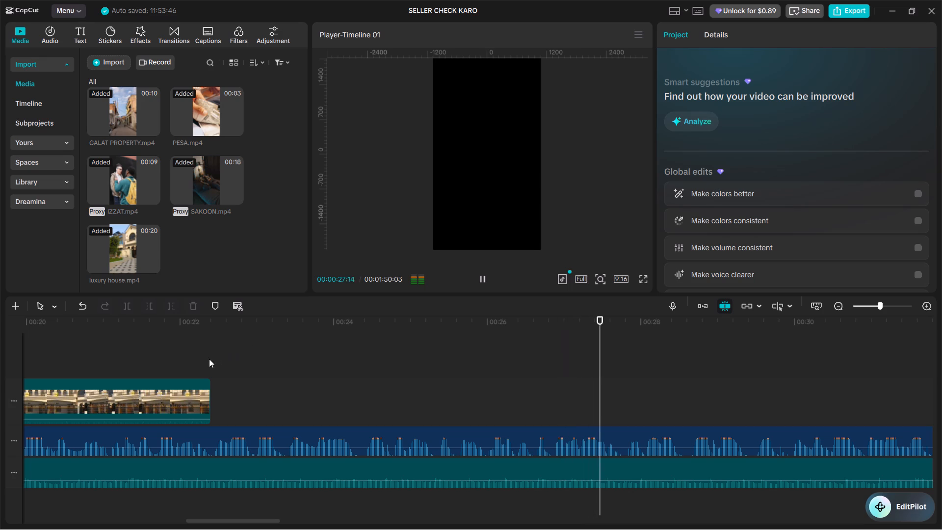
{"action": "left_click", "coordinate": [209, 359]}
{"action": "key", "text": "space"}
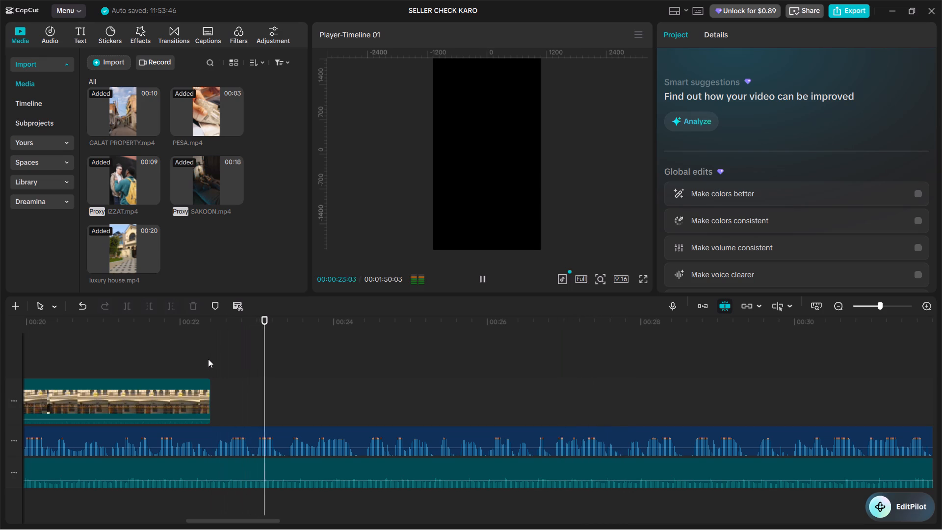
{"action": "key", "text": "space"}
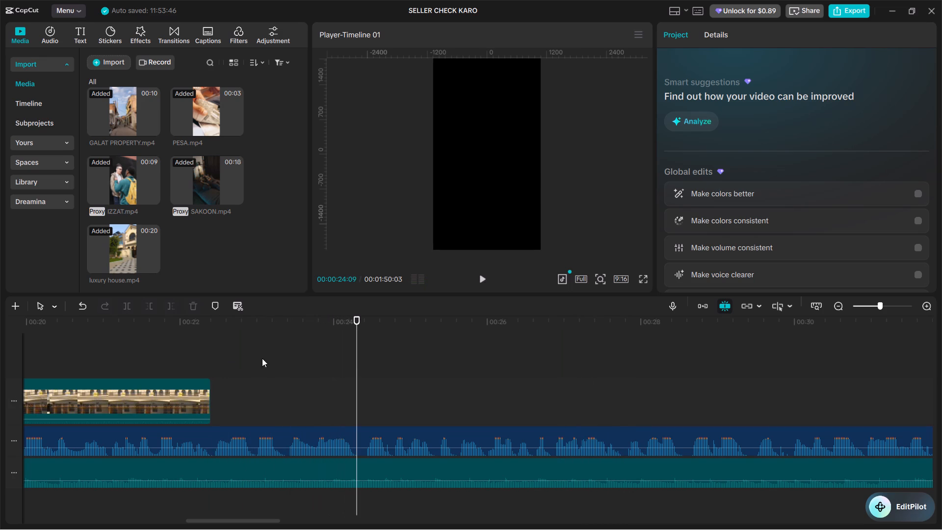
{"action": "left_click_drag", "start_coordinate": [356, 360], "coordinate": [361, 364]}
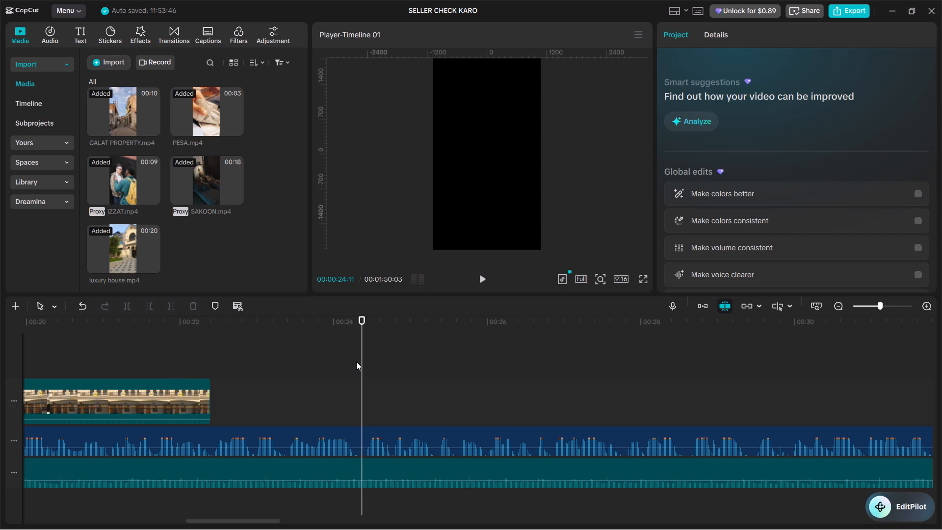
Switch to Pexels in Brave and search its videos for "STRESSED GUY".
{"action": "key", "text": "alt+Tab"}
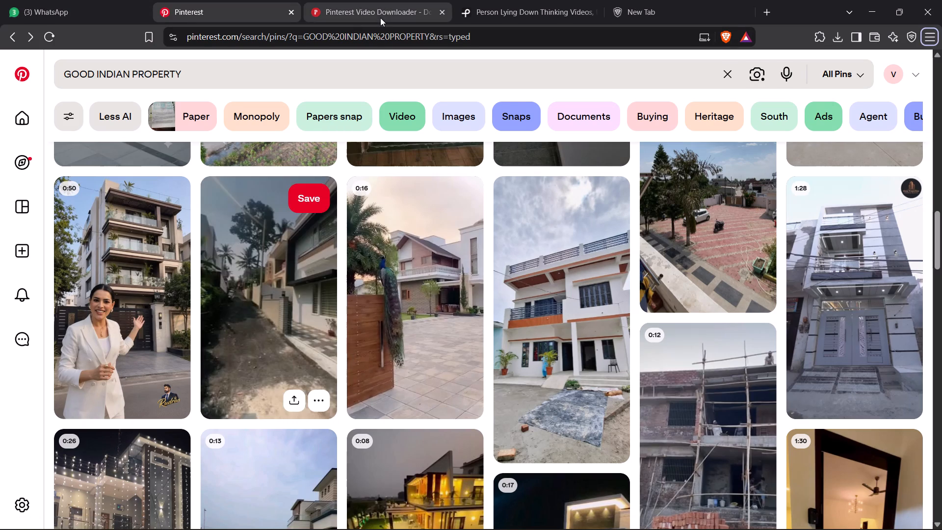
{"action": "left_click", "coordinate": [526, 4]}
{"action": "left_click", "coordinate": [634, 78]}
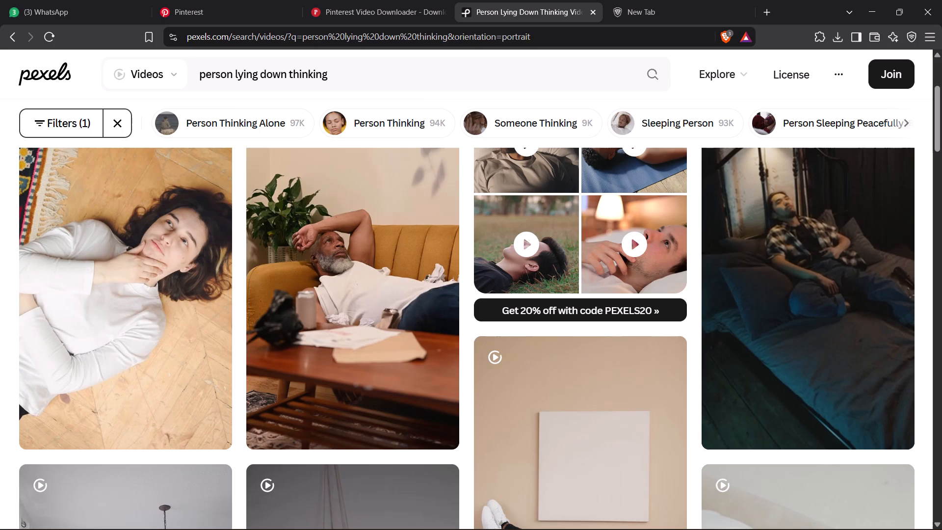
{"action": "left_click", "coordinate": [397, 77]}
{"action": "key", "text": "ctrl+a"}
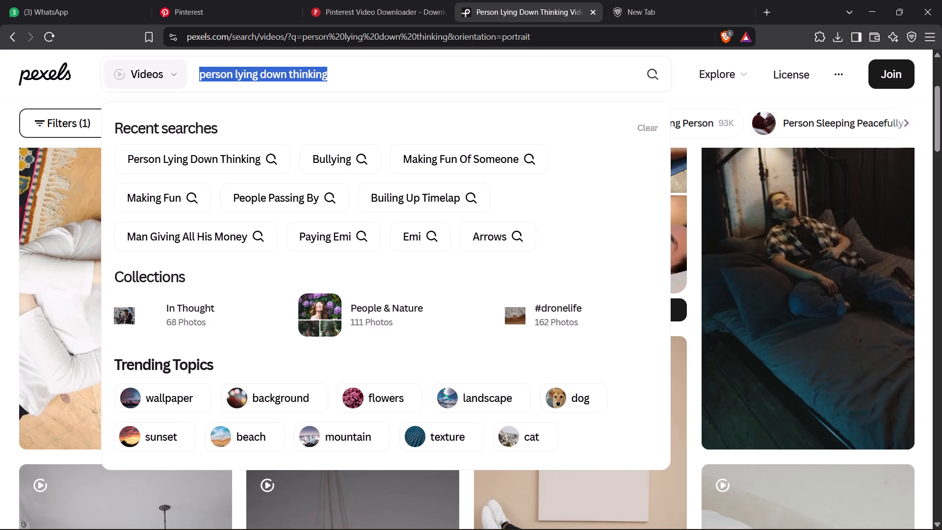
{"action": "type", "text": "STRESSED"}
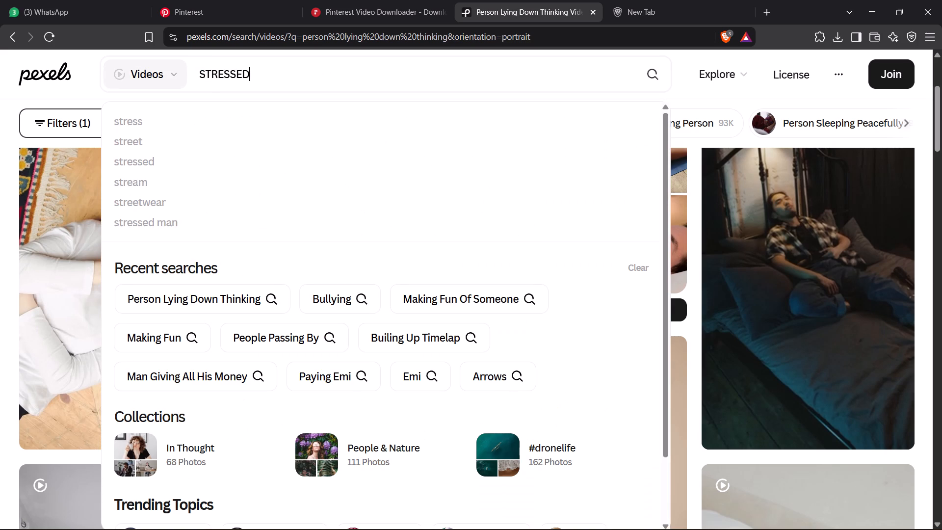
{"action": "key", "text": "space"}
{"action": "type", "text": "GUY"}
{"action": "key", "text": "Return"}
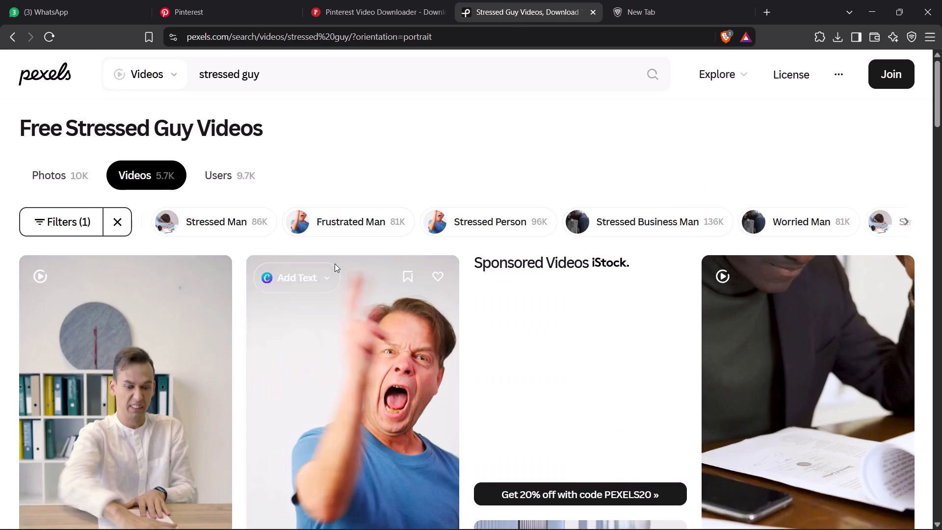
Download the video of the man leaning his head against a metal wall as WORRIED MAN into the RAW folder of "property seller check kijie".
{"action": "scroll", "coordinate": [465, 125], "scroll_direction": "down", "scroll_amount": 7}
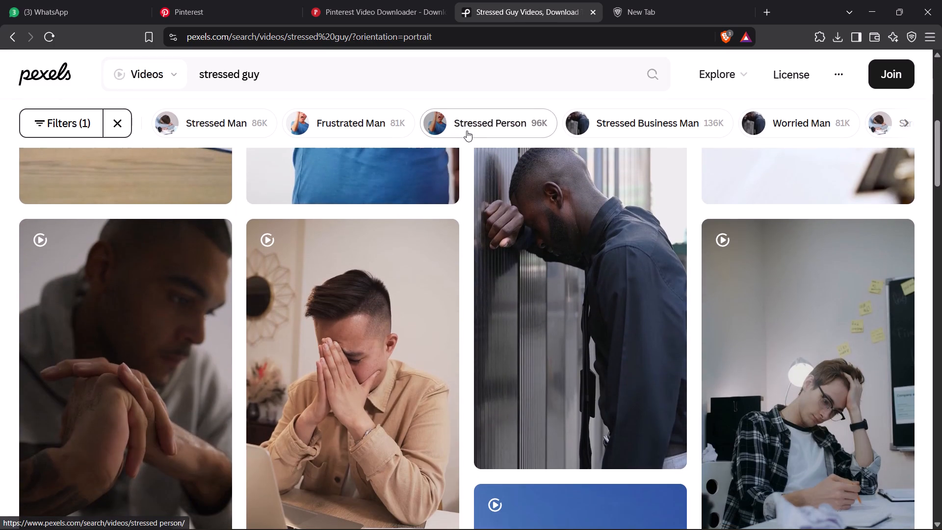
{"action": "scroll", "coordinate": [577, 190], "scroll_direction": "up", "scroll_amount": 2}
{"action": "scroll", "coordinate": [598, 380], "scroll_direction": "down", "scroll_amount": 1}
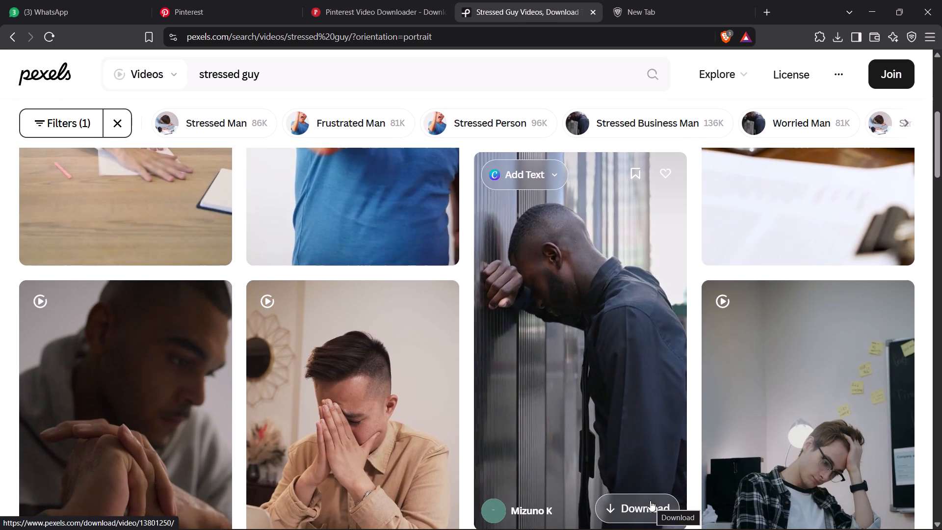
{"action": "left_click", "coordinate": [650, 501]}
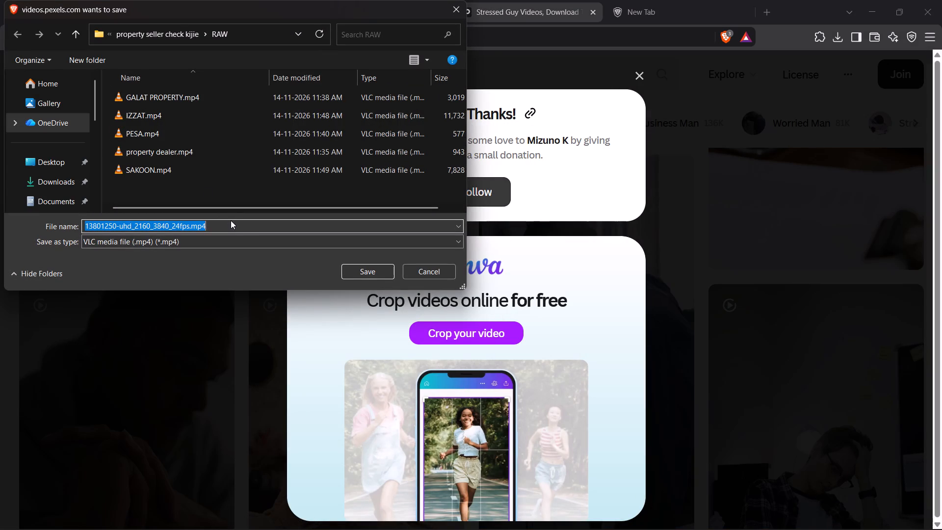
{"action": "type", "text": "WORRIED MAN"}
{"action": "key", "text": "space"}
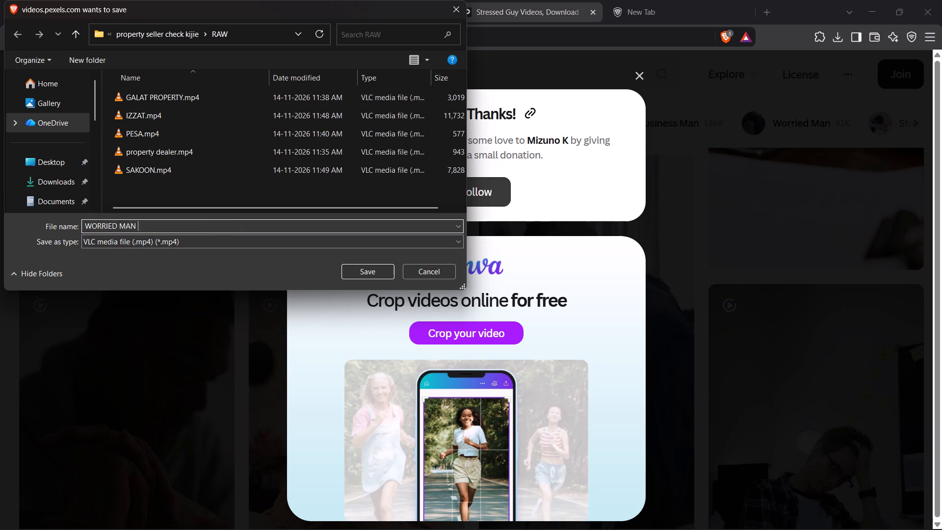
{"action": "key", "text": "Return"}
Switch to CapCut and import WORRIED MAN.mp4 from the RAW folder of the Desktop project "property seller check kijie".
{"action": "key", "text": "alt+Tab"}
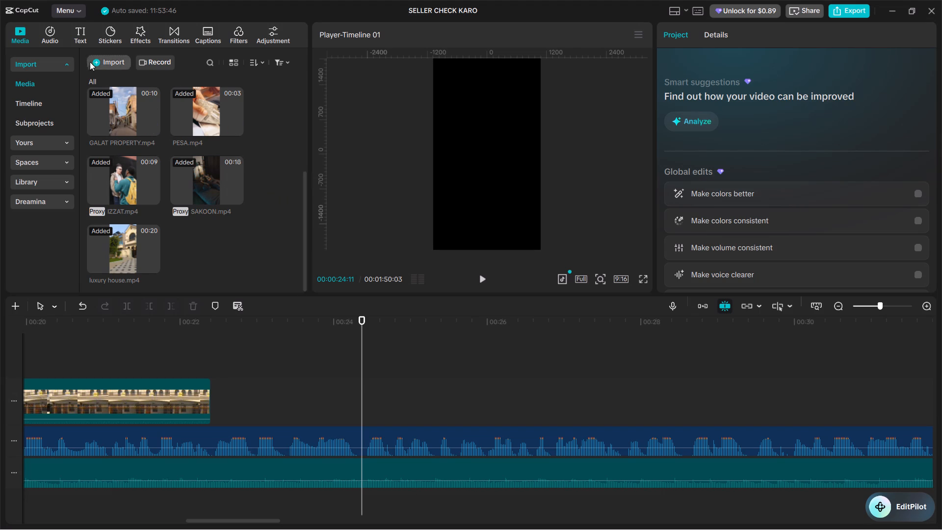
{"action": "left_click", "coordinate": [89, 58]}
{"action": "left_click", "coordinate": [134, 83]}
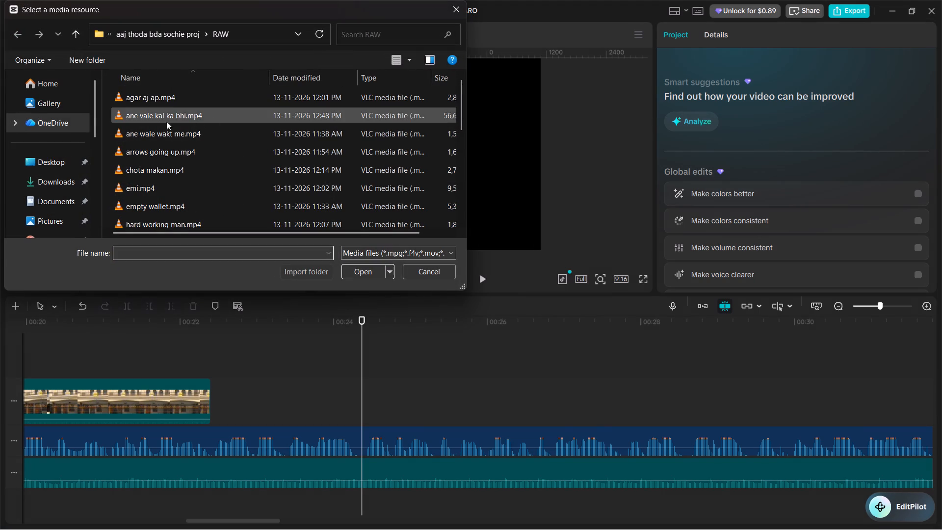
{"action": "left_click", "coordinate": [58, 163]}
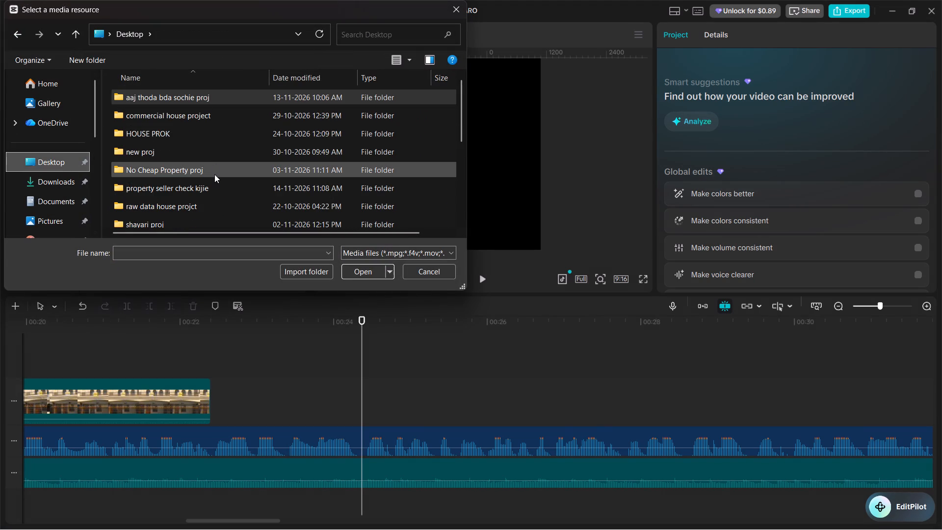
{"action": "left_click", "coordinate": [214, 174]}
{"action": "double_click", "coordinate": [215, 183]}
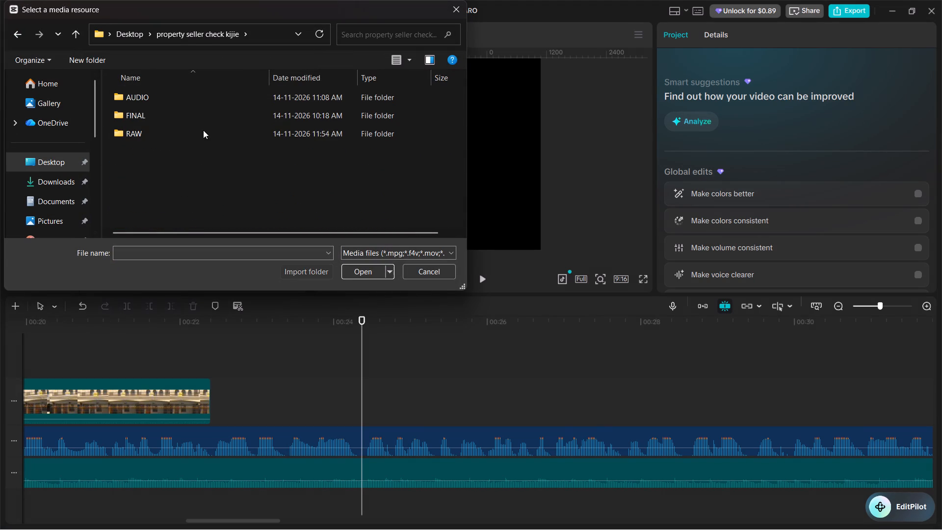
{"action": "double_click", "coordinate": [203, 130]}
{"action": "double_click", "coordinate": [211, 187]}
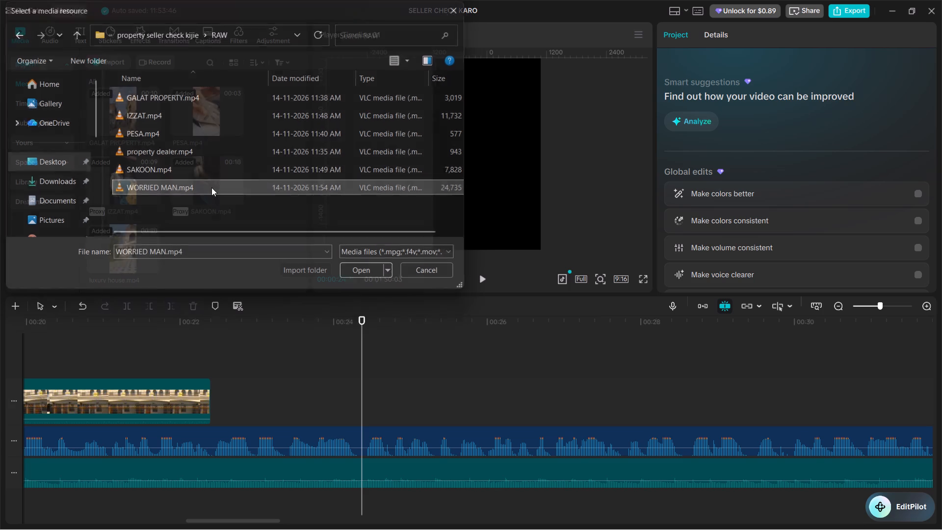
Place WORRIED MAN.mp4 on the main video track after luxury house.mp4 and delete the gap between the two clips.
{"action": "left_click_drag", "start_coordinate": [216, 247], "coordinate": [243, 390]}
{"action": "right_click", "coordinate": [230, 396]}
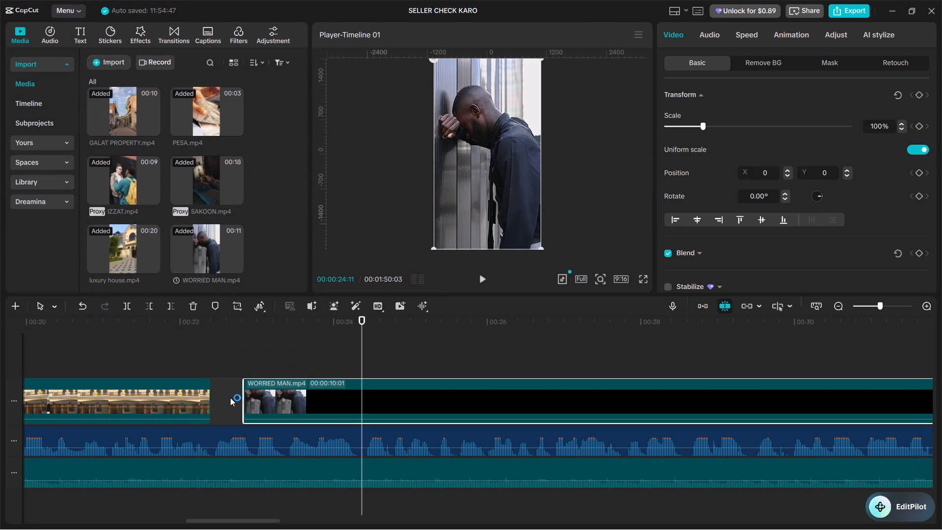
{"action": "left_click", "coordinate": [271, 401]}
Play WORRIED MAN.mp4 against the voice-over, split it at 00:00:24:11 and delete the remainder of the clip.
{"action": "left_click", "coordinate": [205, 351]}
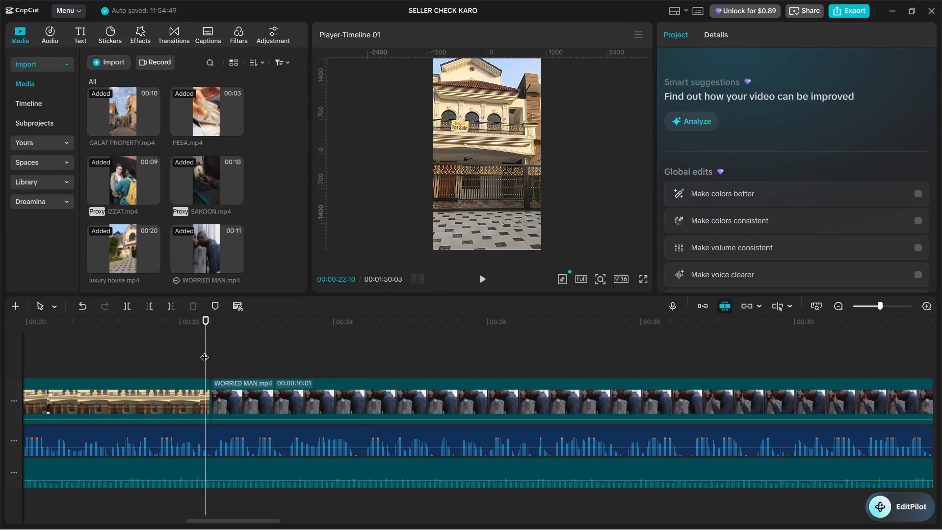
{"action": "key", "text": "space"}
{"action": "left_click", "coordinate": [165, 341]}
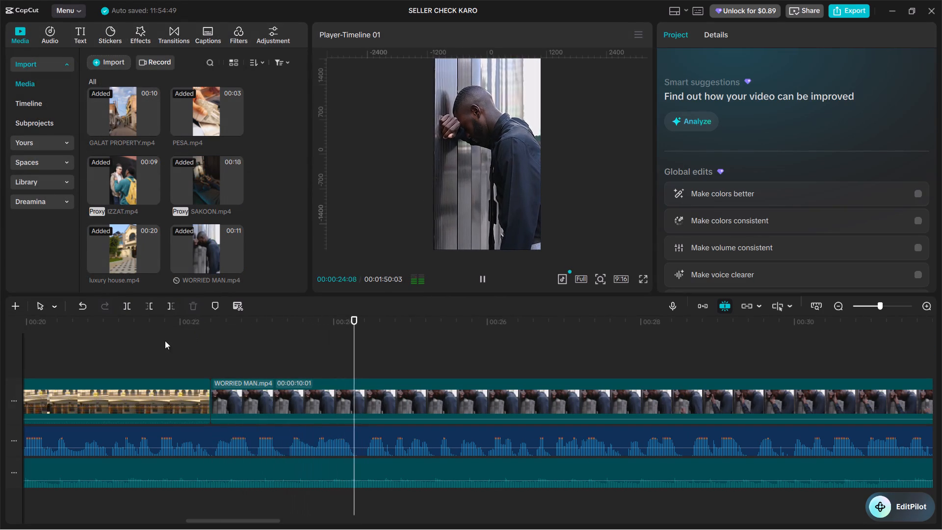
{"action": "key", "text": "space"}
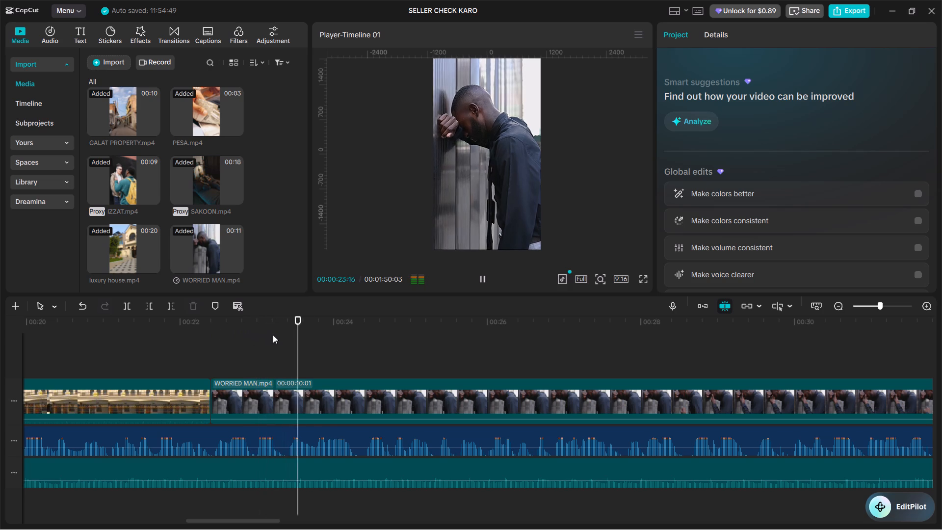
{"action": "key", "text": "space"}
{"action": "left_click_drag", "start_coordinate": [354, 348], "coordinate": [364, 357]}
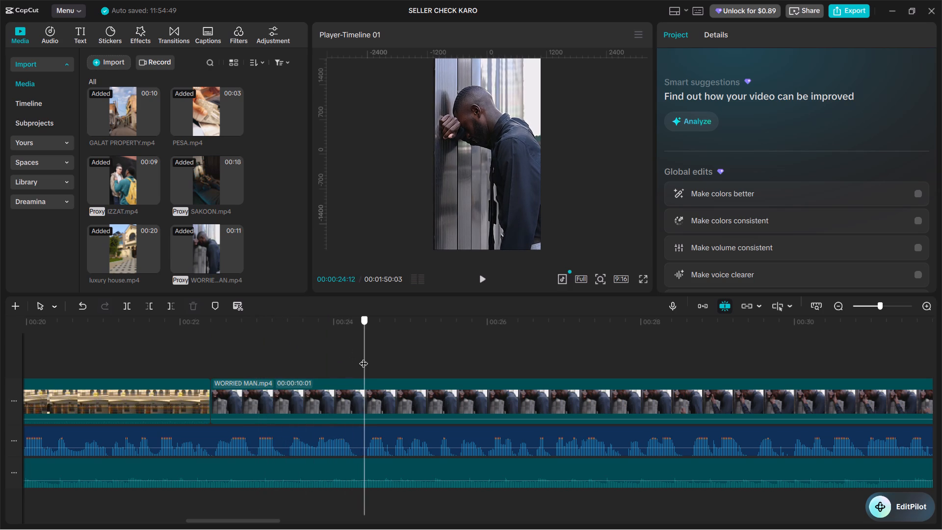
{"action": "left_click_drag", "start_coordinate": [364, 357], "coordinate": [360, 355]}
{"action": "key", "text": "space"}
{"action": "left_click", "coordinate": [363, 358]}
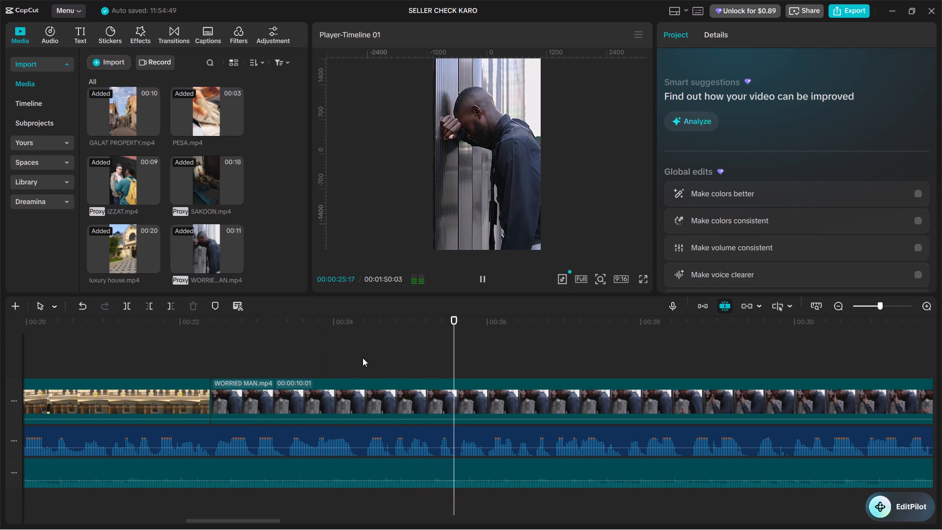
{"action": "left_click", "coordinate": [369, 388]}
{"action": "key", "text": "ctrl+b"}
{"action": "key", "text": "BackSpace"}
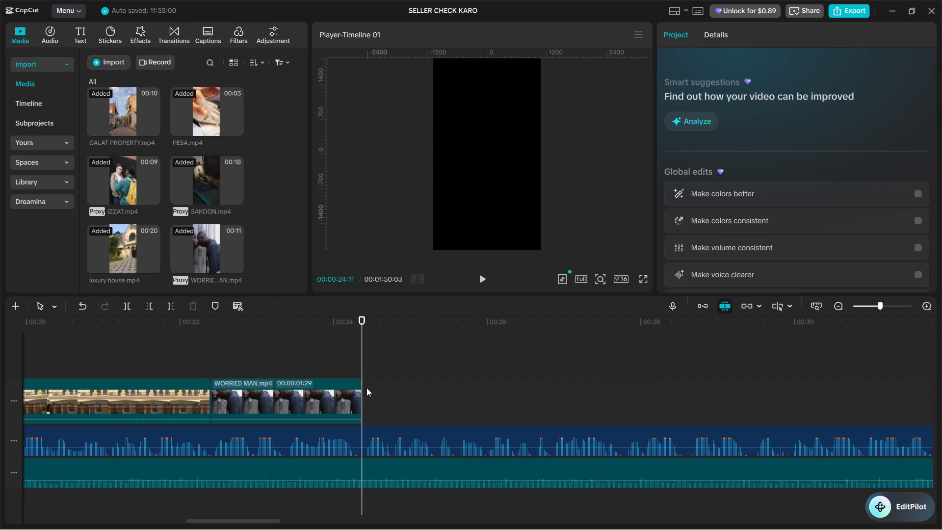
Switch to the browser and search Pinterest for INDIAN COURT VIDEO.
{"action": "key", "text": "alt+Tab"}
{"action": "left_click", "coordinate": [235, 0]}
{"action": "left_click", "coordinate": [254, 79]}
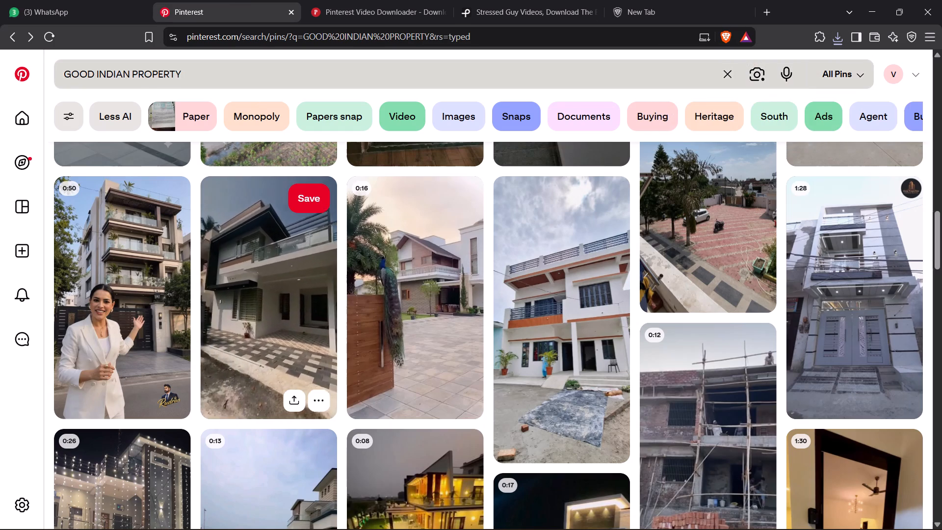
{"action": "key", "text": "ctrl+a"}
{"action": "type", "text": "INDIAN COUTR"}
{"action": "key", "text": "BackSpace"}
{"action": "key", "text": "BackSpace"}
{"action": "type", "text": "RT"}
{"action": "key", "text": "space"}
{"action": "type", "text": "VUD"}
{"action": "key", "text": "BackSpace"}
{"action": "key", "text": "BackSpace"}
{"action": "type", "text": "IDEO"}
{"action": "key", "text": "Return"}
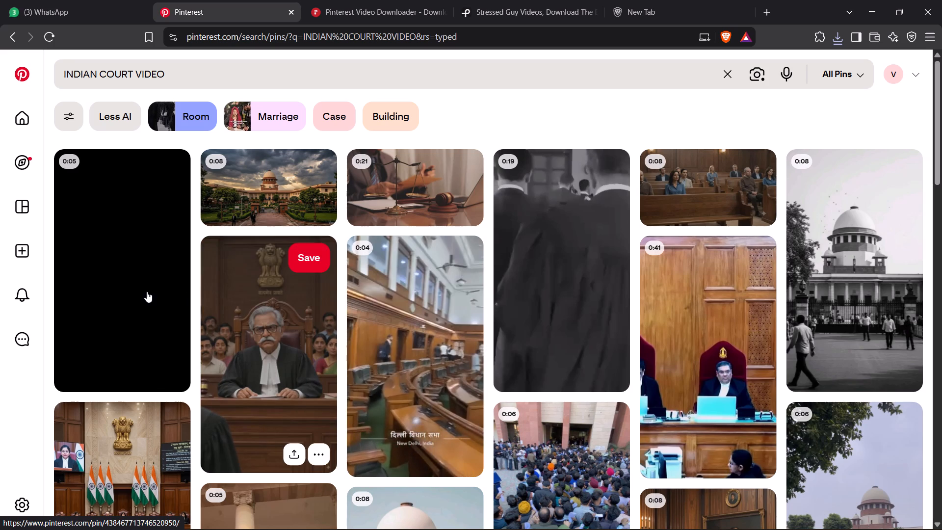
Look through the court video results and filter them to show less AI content.
{"action": "scroll", "coordinate": [154, 294], "scroll_direction": "down", "scroll_amount": 3}
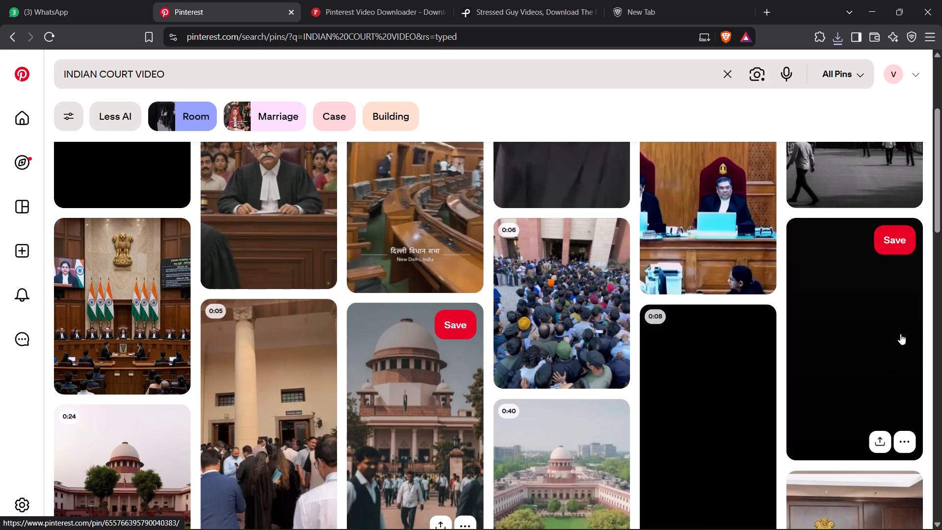
{"action": "scroll", "coordinate": [914, 276], "scroll_direction": "up", "scroll_amount": 2}
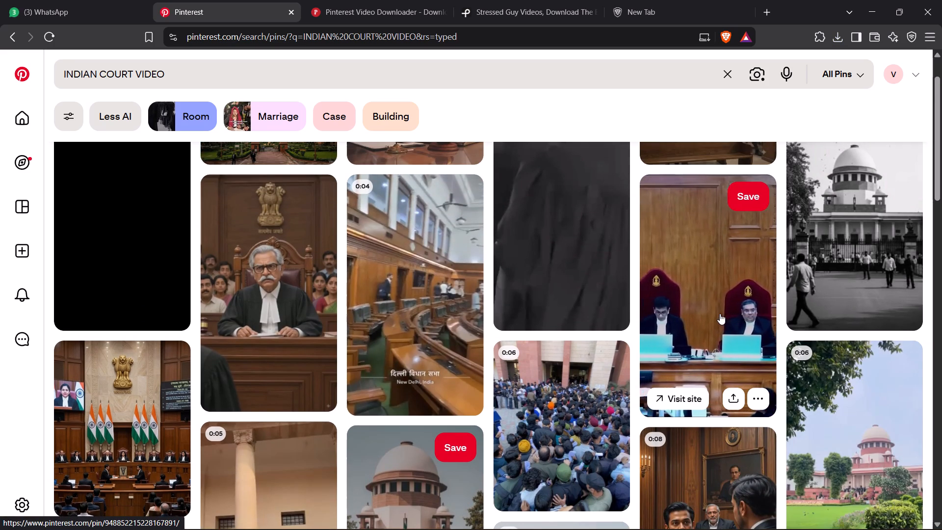
{"action": "scroll", "coordinate": [718, 315], "scroll_direction": "down", "scroll_amount": 6}
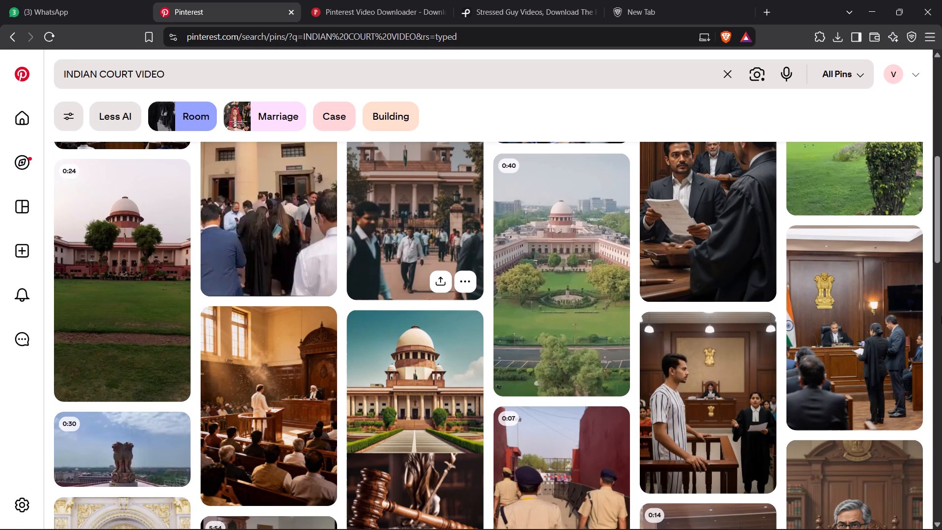
{"action": "scroll", "coordinate": [939, 321], "scroll_direction": "down", "scroll_amount": 5}
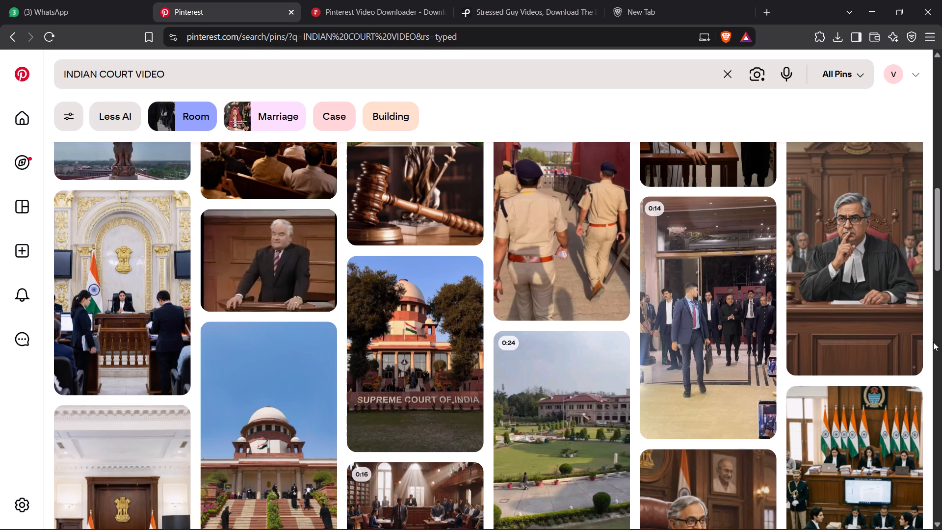
{"action": "scroll", "coordinate": [752, 279], "scroll_direction": "down", "scroll_amount": 7}
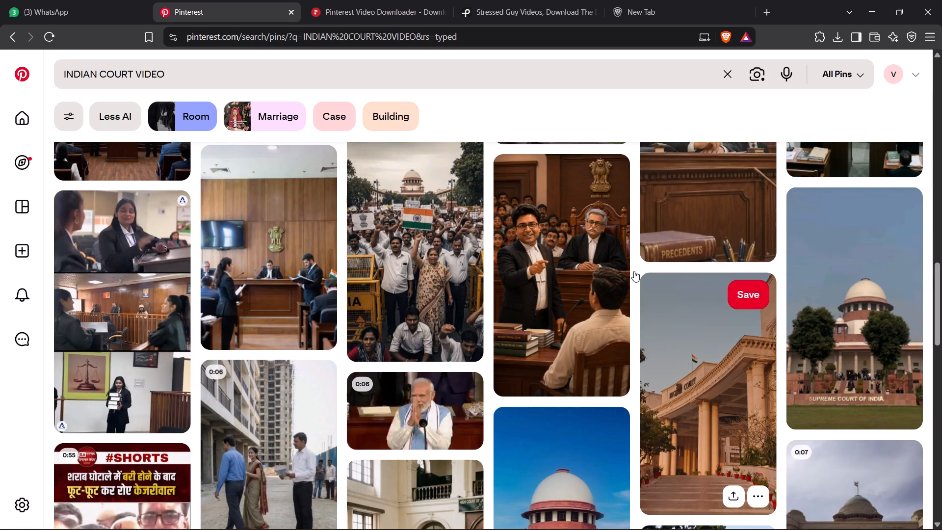
{"action": "left_click", "coordinate": [68, 113]}
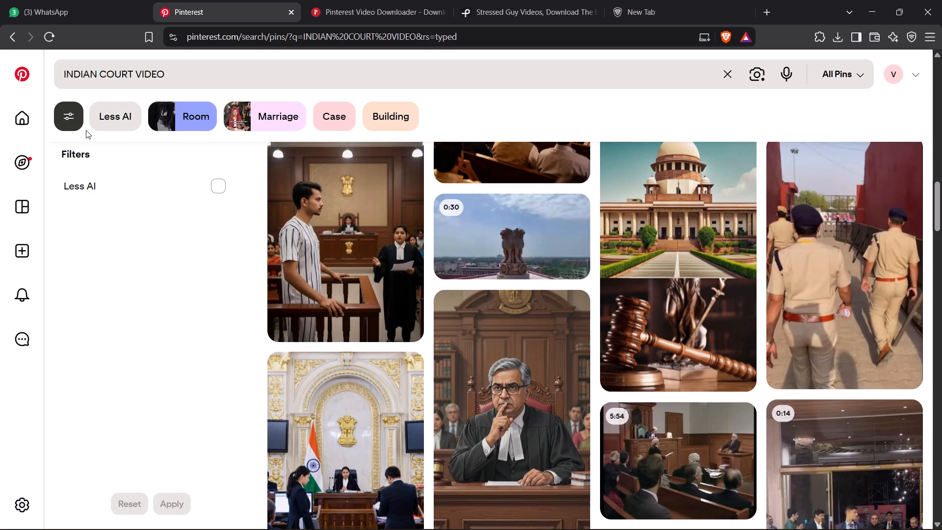
{"action": "left_click", "coordinate": [71, 124]}
{"action": "left_click", "coordinate": [106, 122]}
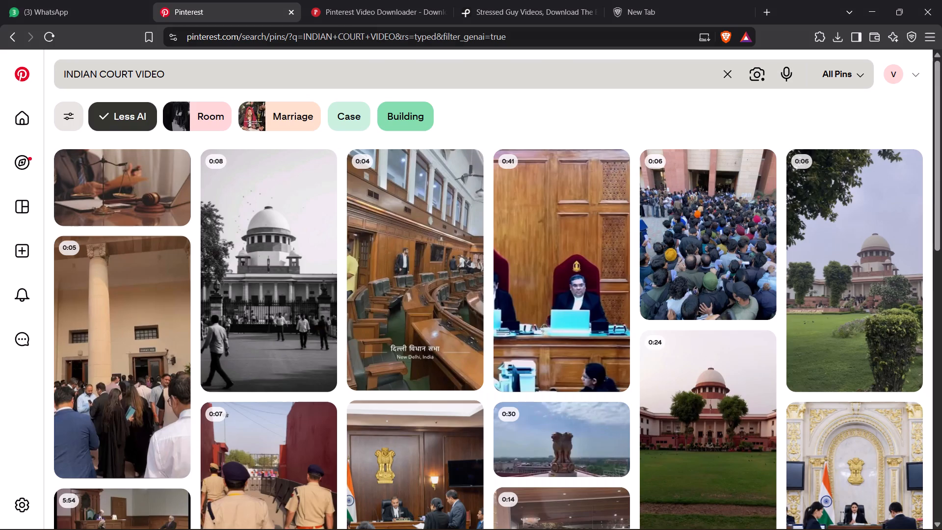
Find the video of uniformed police officers walking among the court results and copy its pin link.
{"action": "scroll", "coordinate": [540, 264], "scroll_direction": "down", "scroll_amount": 1}
{"action": "scroll", "coordinate": [781, 310], "scroll_direction": "up", "scroll_amount": 7}
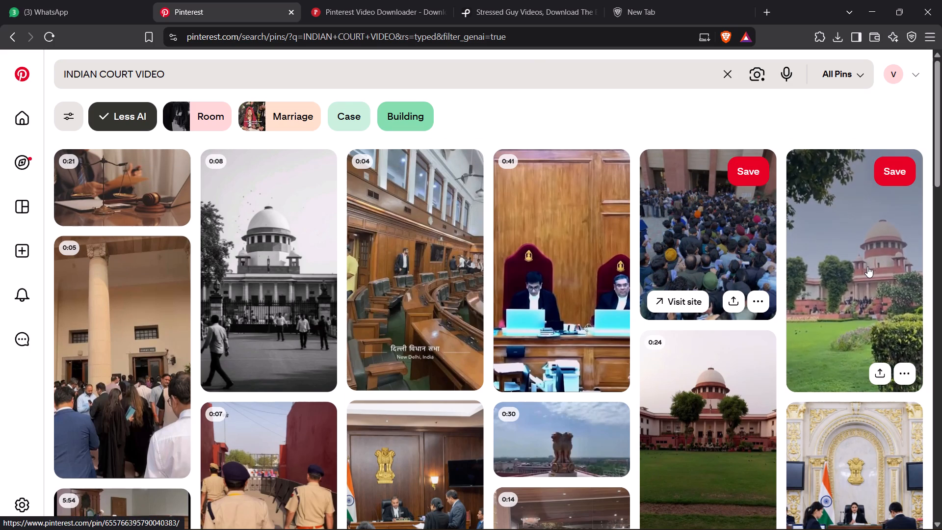
{"action": "scroll", "coordinate": [867, 266], "scroll_direction": "up", "scroll_amount": 2}
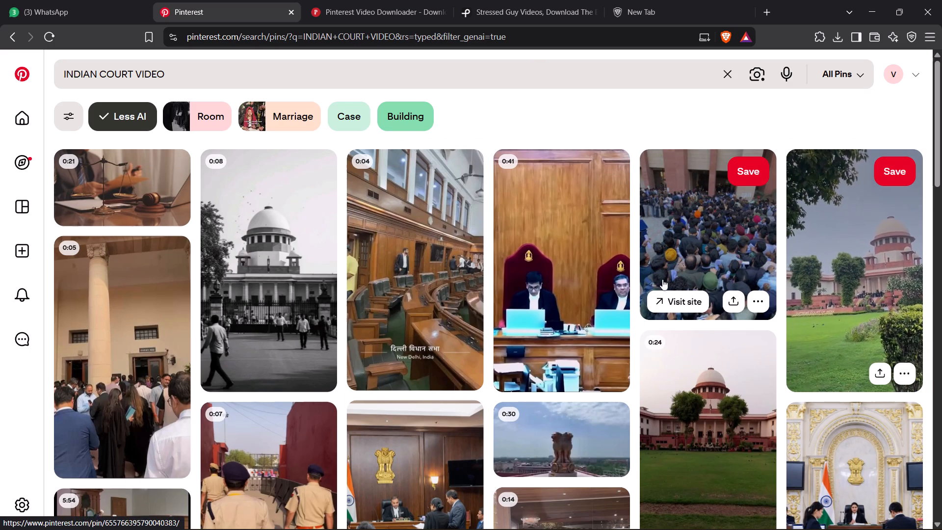
{"action": "scroll", "coordinate": [890, 261], "scroll_direction": "down", "scroll_amount": 3}
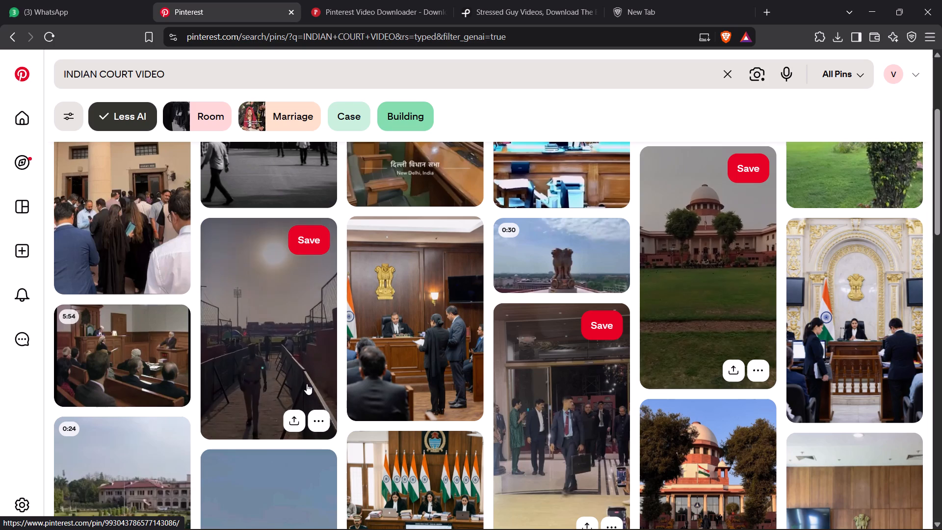
{"action": "left_click", "coordinate": [293, 420]}
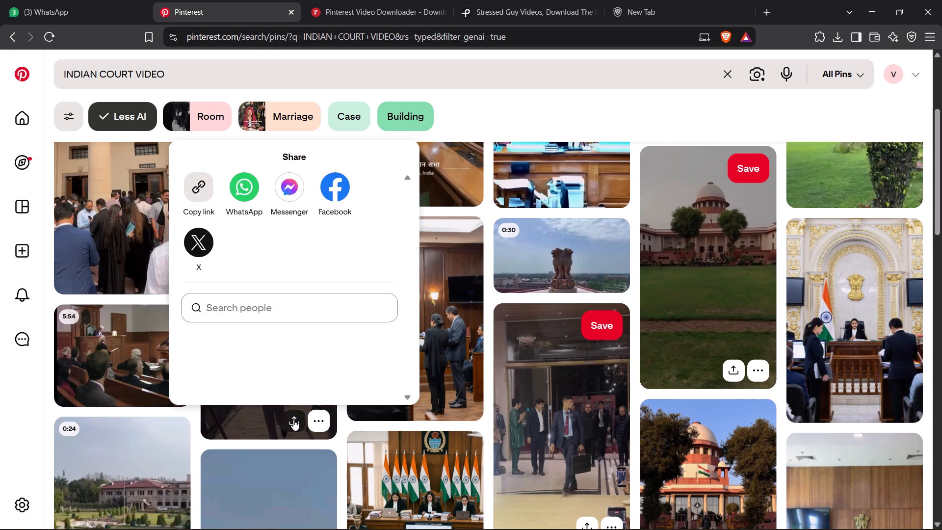
{"action": "left_click", "coordinate": [194, 198]}
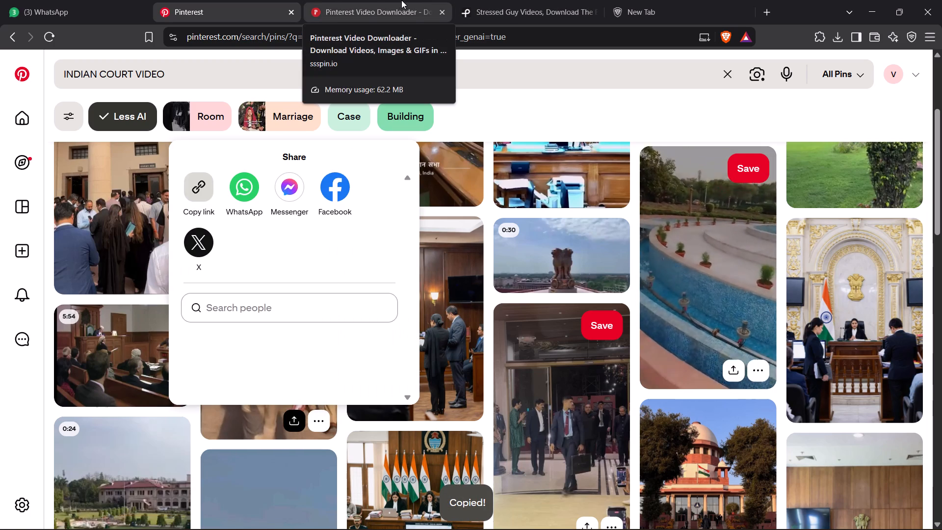
{"action": "left_click", "coordinate": [203, 191]}
Switch to the SSSPIN Pinterest downloader, clear the previous money counting result and fetch the copied police pin link.
{"action": "left_click", "coordinate": [371, 0]}
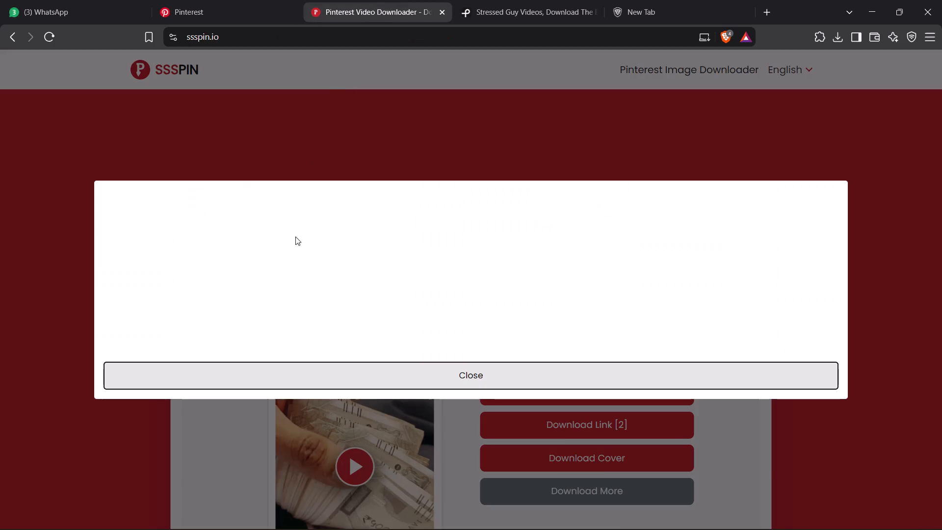
{"action": "left_click", "coordinate": [372, 366]}
{"action": "left_click", "coordinate": [537, 491]}
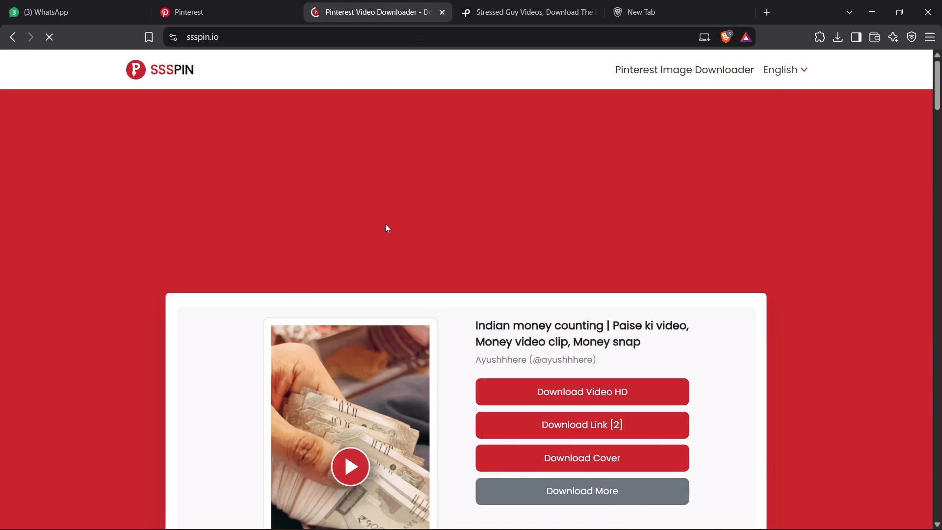
{"action": "left_click", "coordinate": [291, 191]}
{"action": "key", "text": "ctrl+v"}
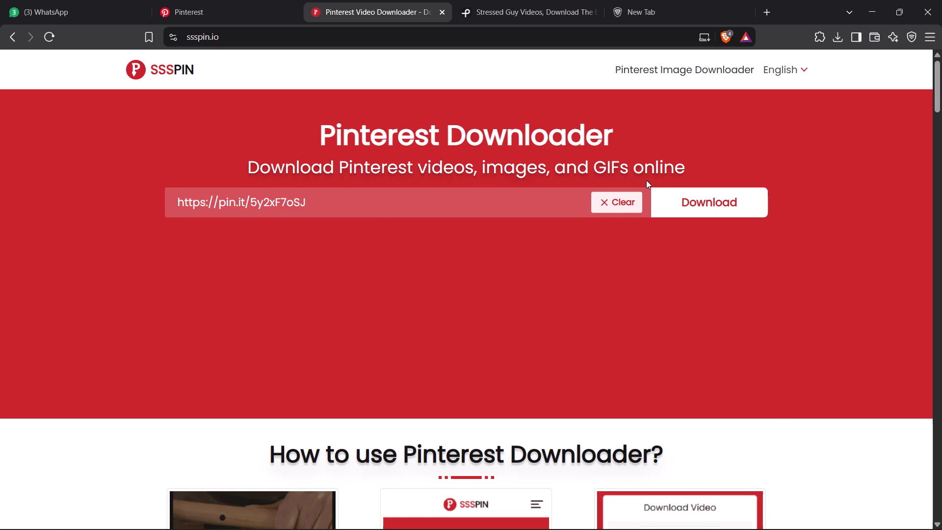
{"action": "left_click", "coordinate": [661, 206]}
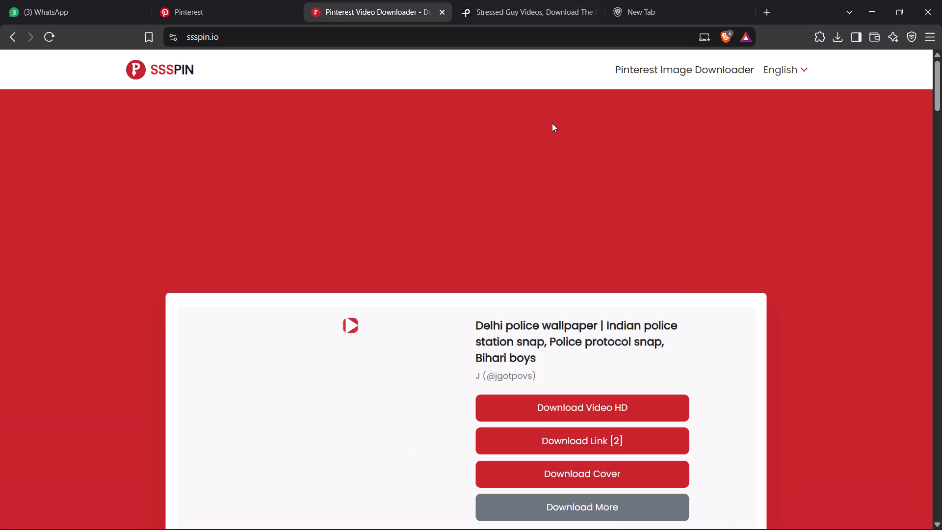
Download the police video in HD and save it in the RAW folder as POLICE.
{"action": "left_click", "coordinate": [592, 398]}
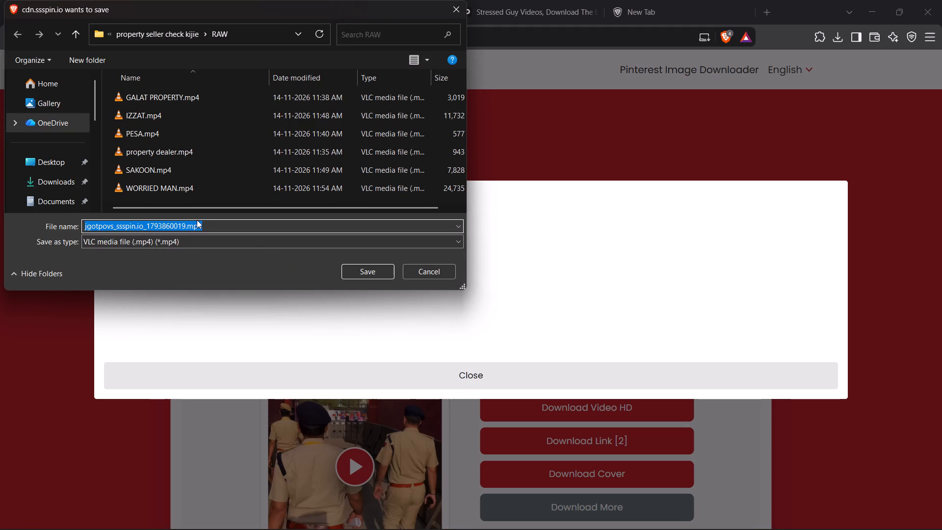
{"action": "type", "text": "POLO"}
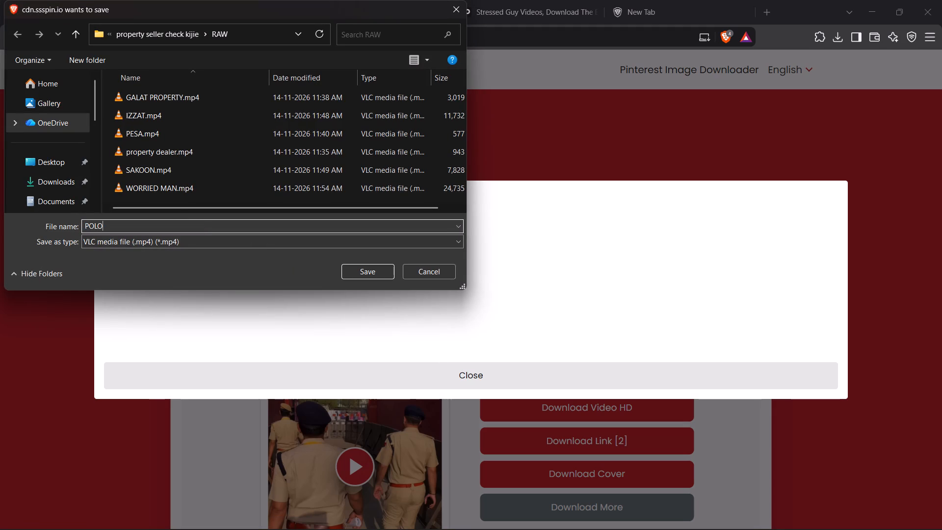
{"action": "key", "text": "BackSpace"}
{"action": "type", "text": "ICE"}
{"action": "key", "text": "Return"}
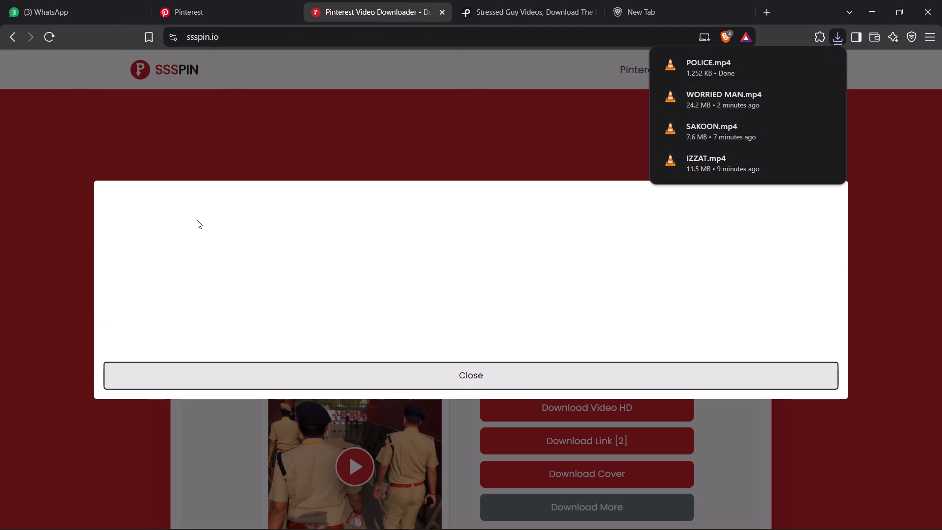
Copy the Pinterest link of the 0:06 video showing the domed court building behind a green lawn.
{"action": "left_click", "coordinate": [171, 0]}
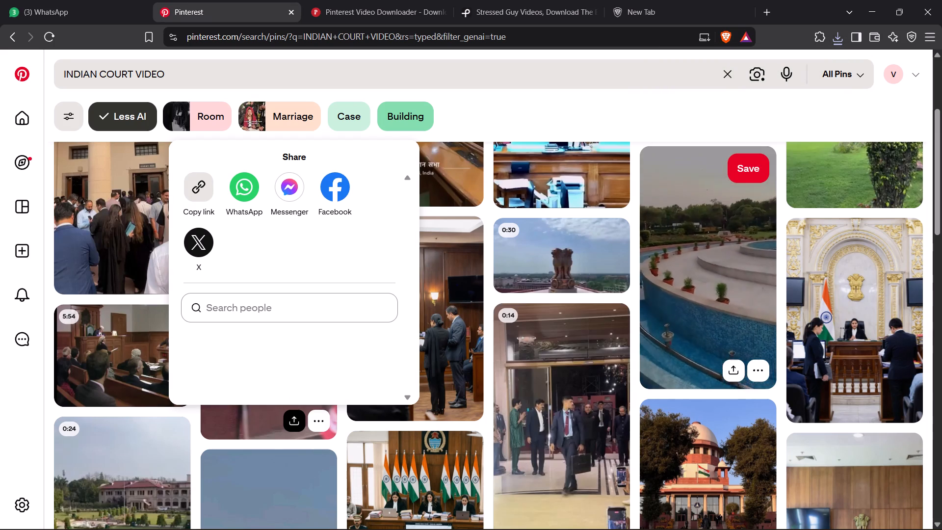
{"action": "left_click", "coordinate": [514, 124]}
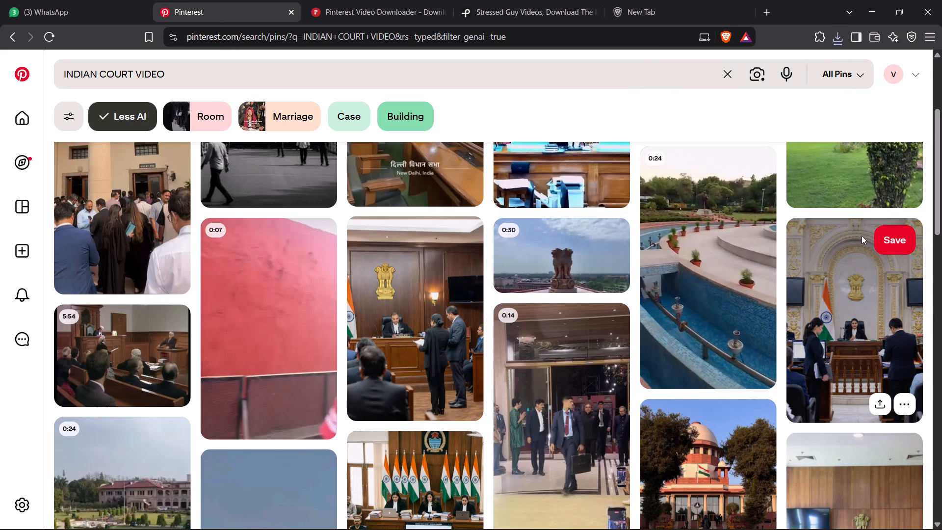
{"action": "scroll", "coordinate": [941, 294], "scroll_direction": "up", "scroll_amount": 3}
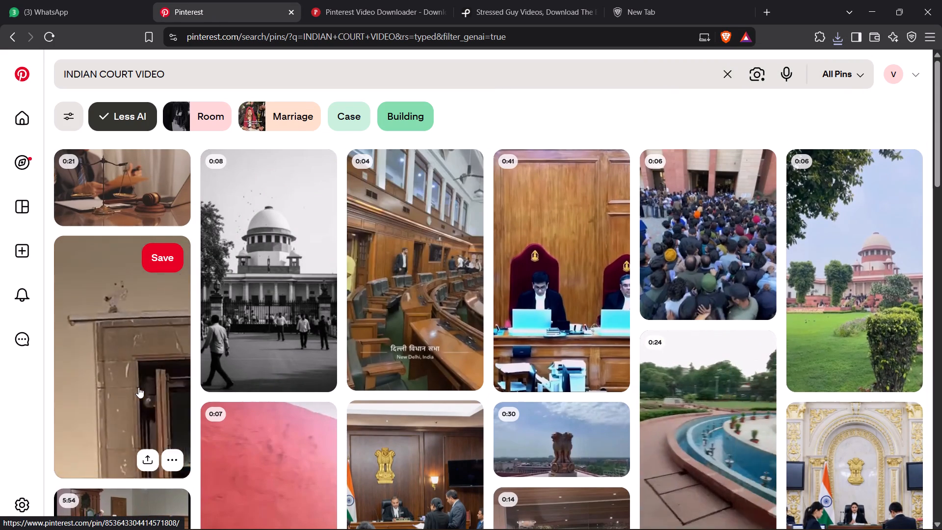
{"action": "scroll", "coordinate": [183, 372], "scroll_direction": "up", "scroll_amount": 8}
{"action": "scroll", "coordinate": [680, 328], "scroll_direction": "up", "scroll_amount": 8}
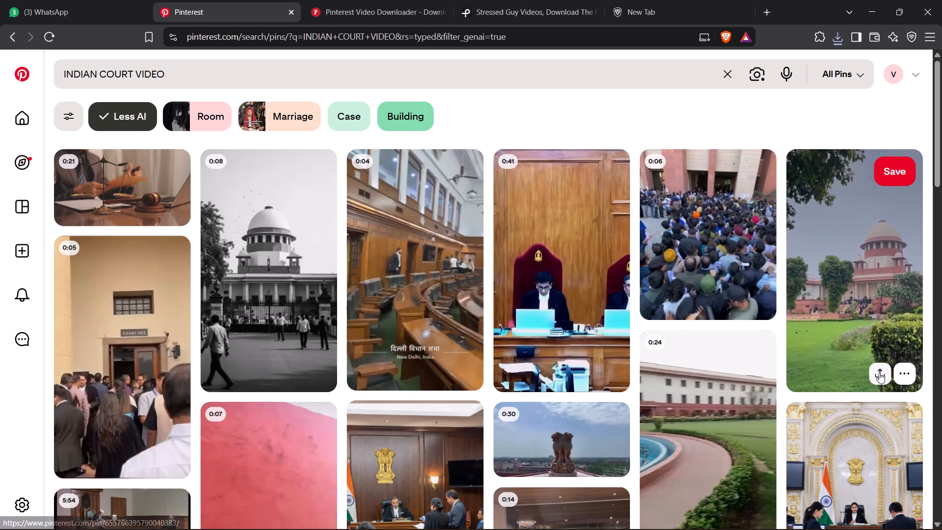
{"action": "left_click", "coordinate": [879, 372]}
{"action": "left_click", "coordinate": [716, 129]}
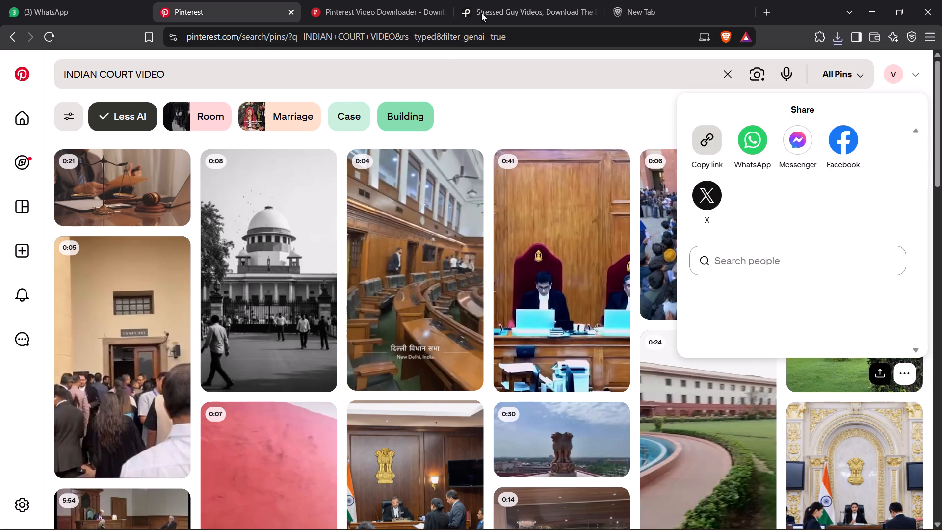
{"action": "left_click", "coordinate": [383, 27]}
{"action": "left_click", "coordinate": [376, 10]}
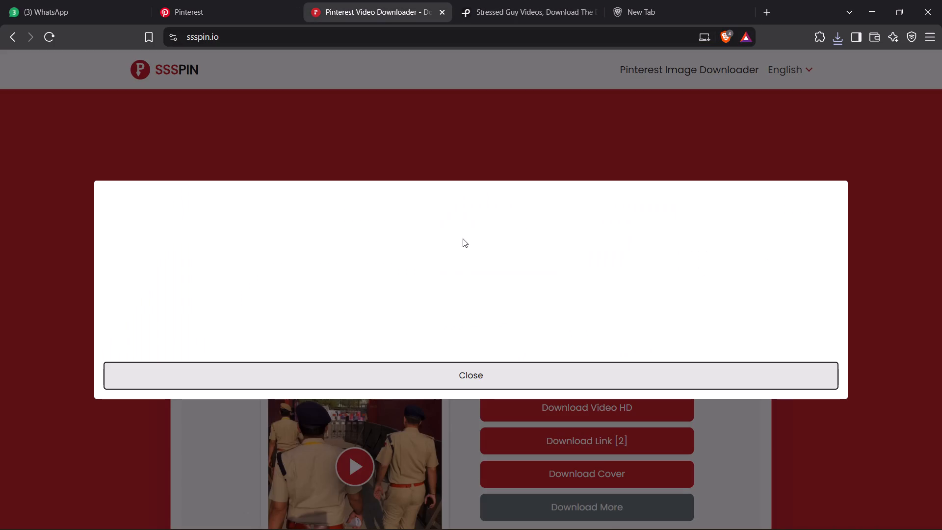
{"action": "left_click", "coordinate": [461, 367]}
{"action": "left_click", "coordinate": [569, 516]}
{"action": "left_click", "coordinate": [273, 0]}
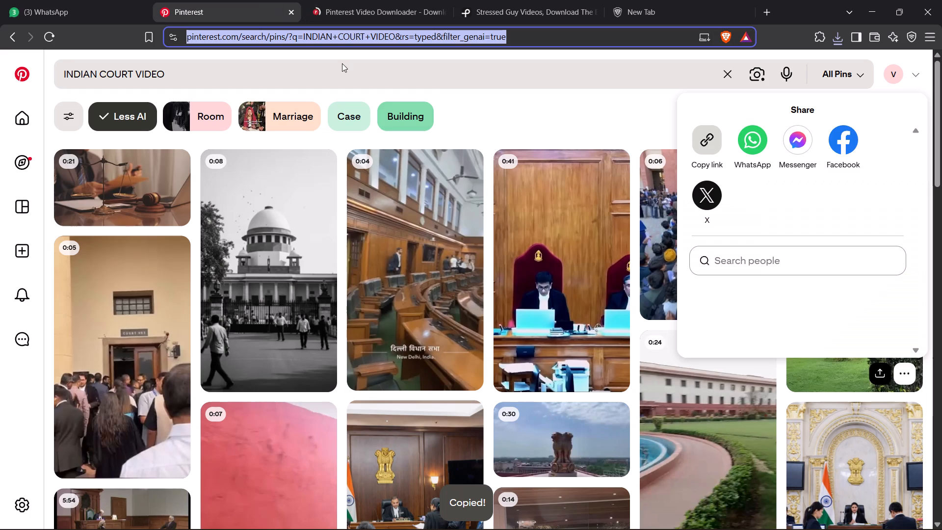
{"action": "left_click", "coordinate": [513, 109]}
Download the copied court building video through SSSPIN as INDIAN COURT into the RAW folder.
{"action": "left_click", "coordinate": [381, 0]}
{"action": "left_click", "coordinate": [467, 194]}
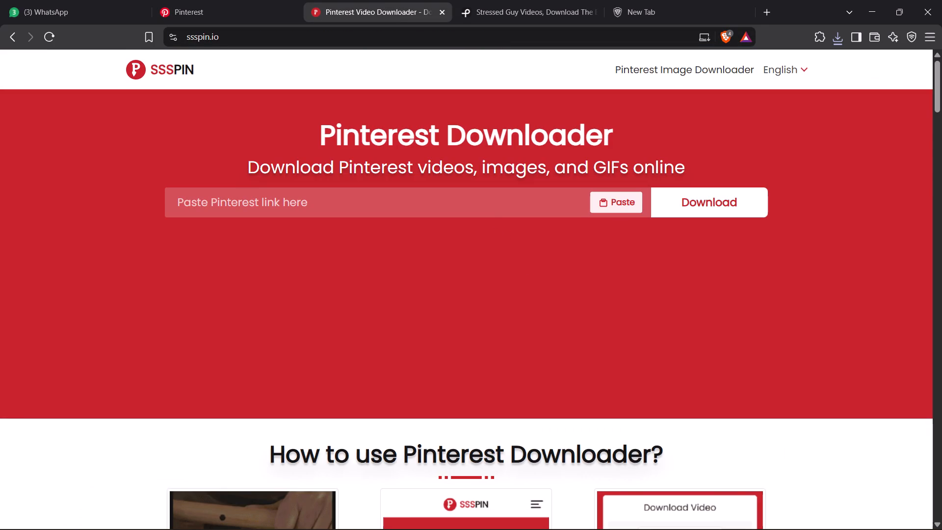
{"action": "key", "text": "ctrl+v"}
{"action": "left_click", "coordinate": [676, 203]}
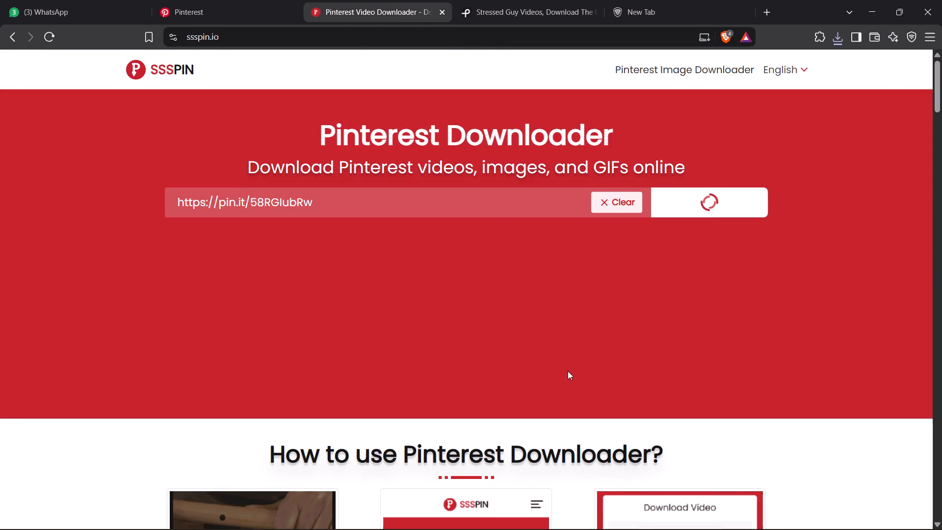
{"action": "scroll", "coordinate": [565, 387], "scroll_direction": "down", "scroll_amount": 2}
{"action": "scroll", "coordinate": [565, 387], "scroll_direction": "up", "scroll_amount": 4}
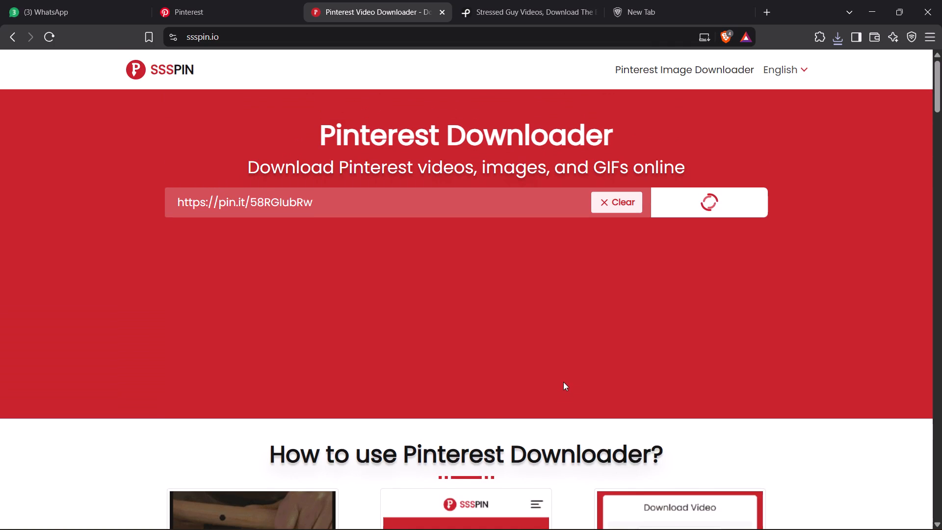
{"action": "left_click", "coordinate": [565, 407]}
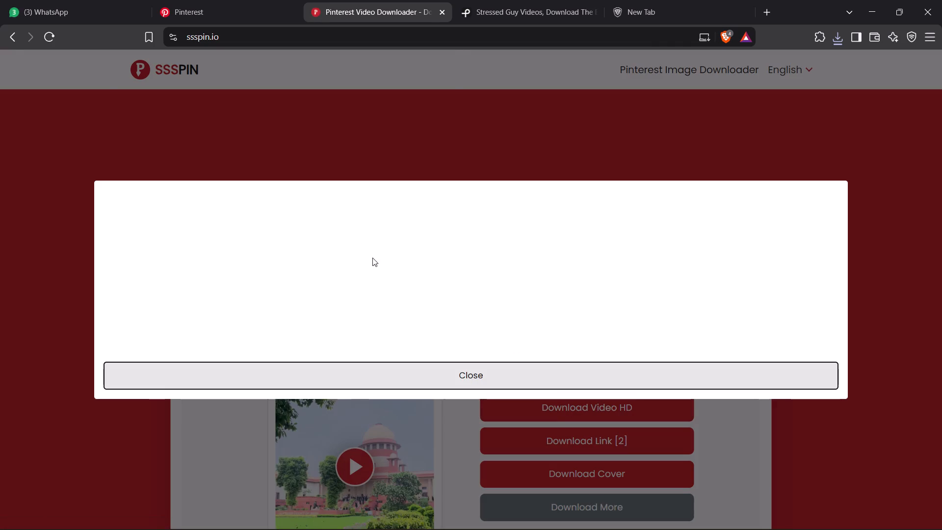
{"action": "type", "text": "INDAN"}
{"action": "key", "text": "BackSpace"}
{"action": "key", "text": "BackSpace"}
{"action": "type", "text": "IAN COURT"}
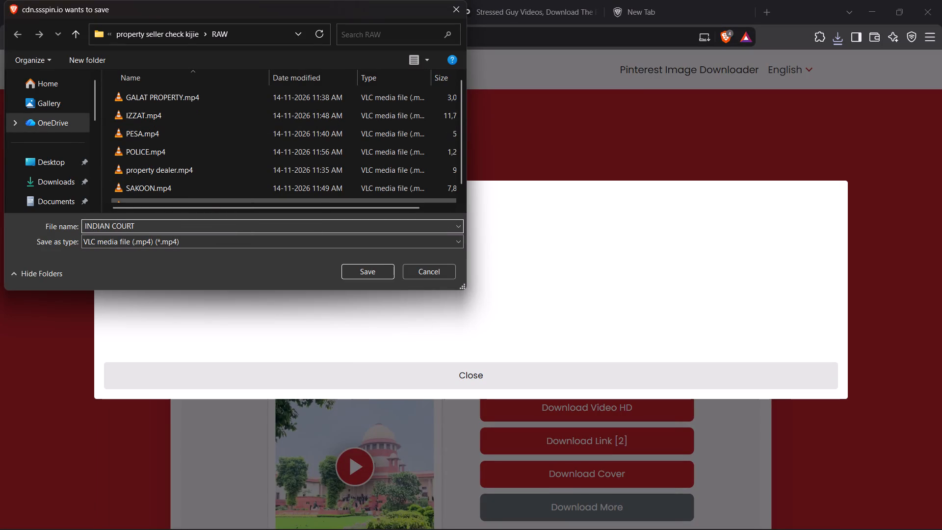
{"action": "key", "text": "Return"}
Switch to CapCut and import INDIAN COURT.mp4 and POLICE.mp4 from the RAW folder of "property seller check kijie".
{"action": "key", "text": "alt+Tab"}
{"action": "scroll", "coordinate": [211, 200], "scroll_direction": "up", "scroll_amount": 3}
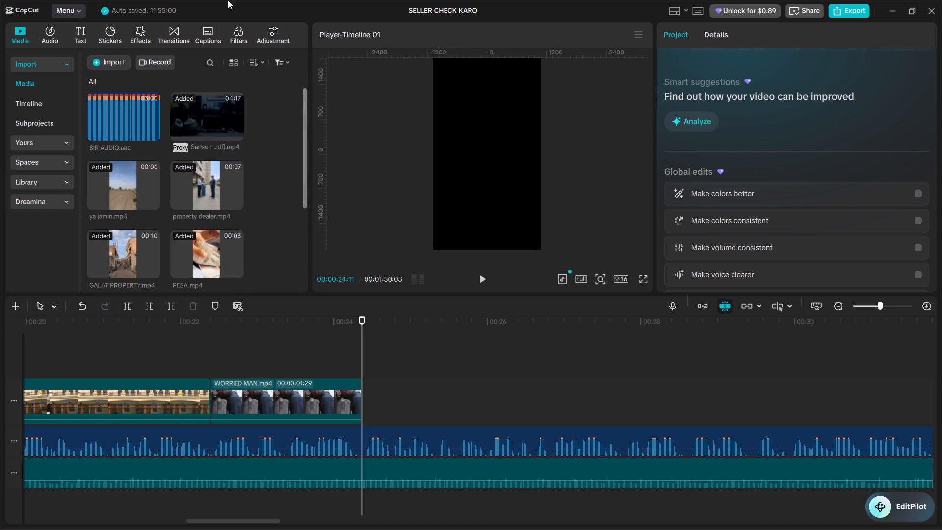
{"action": "left_click", "coordinate": [113, 64]}
{"action": "left_click", "coordinate": [133, 84]}
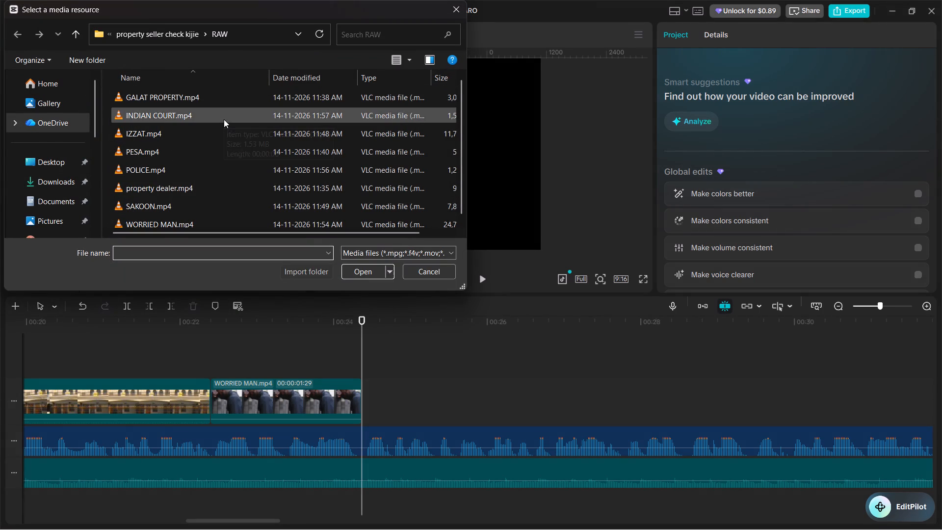
{"action": "left_click", "coordinate": [204, 171], "text": "ctrl"}
{"action": "left_click", "coordinate": [206, 109], "text": "ctrl"}
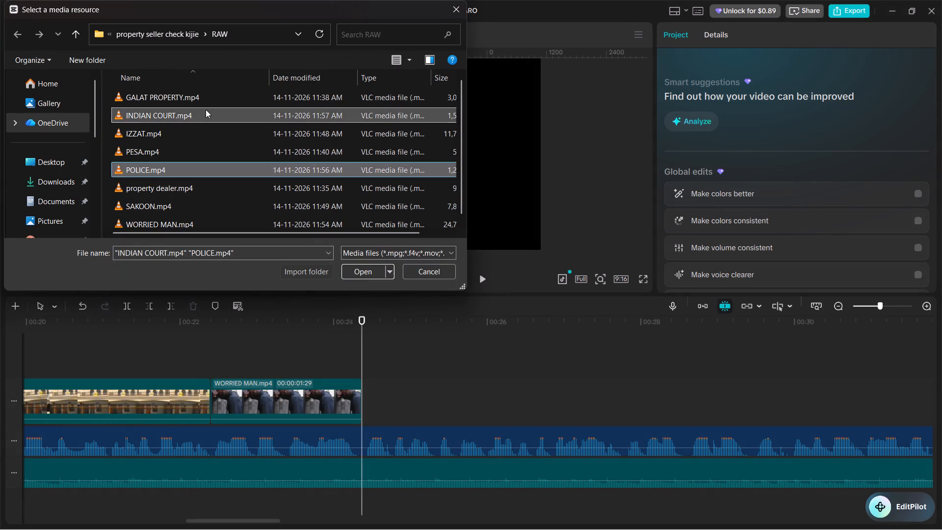
{"action": "left_click", "coordinate": [361, 270]}
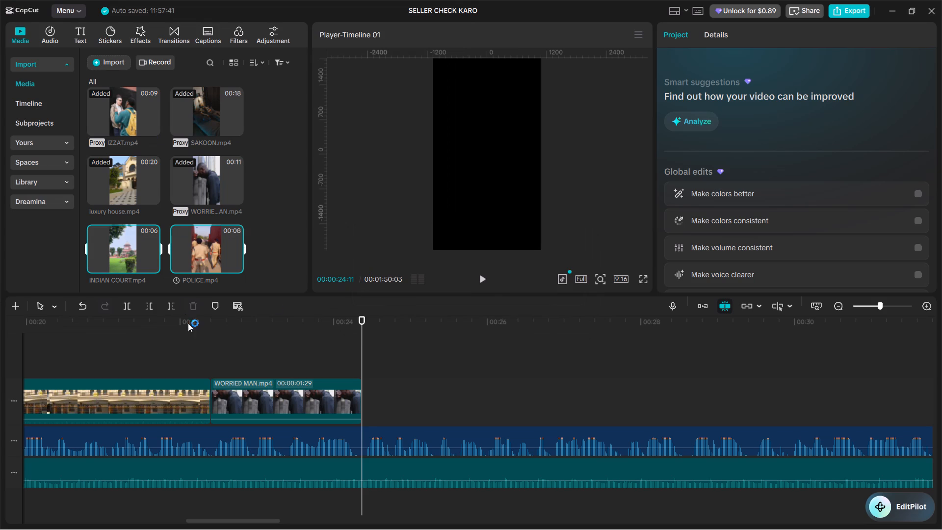
Place INDIAN COURT.mp4 on the main video track after WORRIED MAN.mp4 and delete the gap between the two clips.
{"action": "left_click", "coordinate": [115, 250]}
{"action": "left_click_drag", "start_coordinate": [116, 251], "coordinate": [377, 429]}
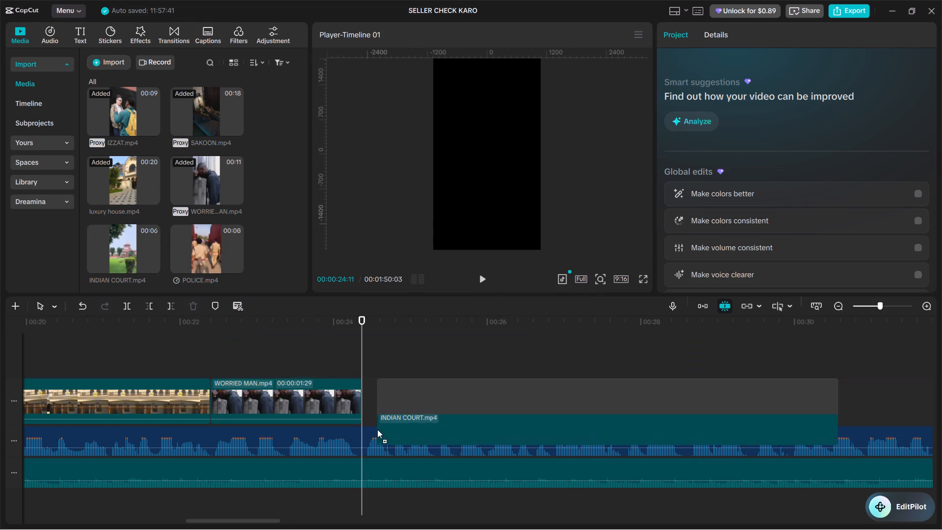
{"action": "left_click_drag", "start_coordinate": [377, 429], "coordinate": [373, 407]}
{"action": "right_click", "coordinate": [366, 404]}
{"action": "left_click", "coordinate": [390, 421]}
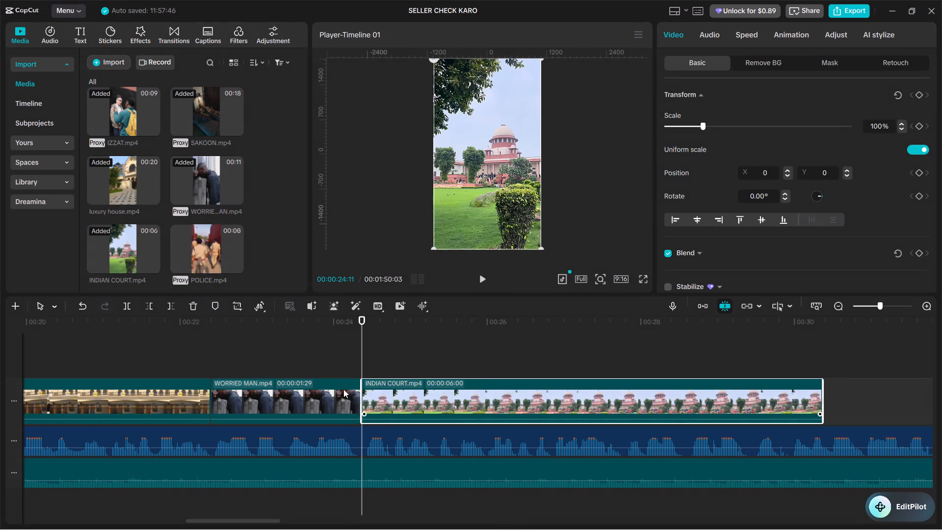
Play back the cut from WORRIED MAN.mp4 to INDIAN COURT.mp4 several times to check its timing against the audio.
{"action": "left_click", "coordinate": [360, 353]}
{"action": "left_click", "coordinate": [344, 359]}
{"action": "key", "text": "space"}
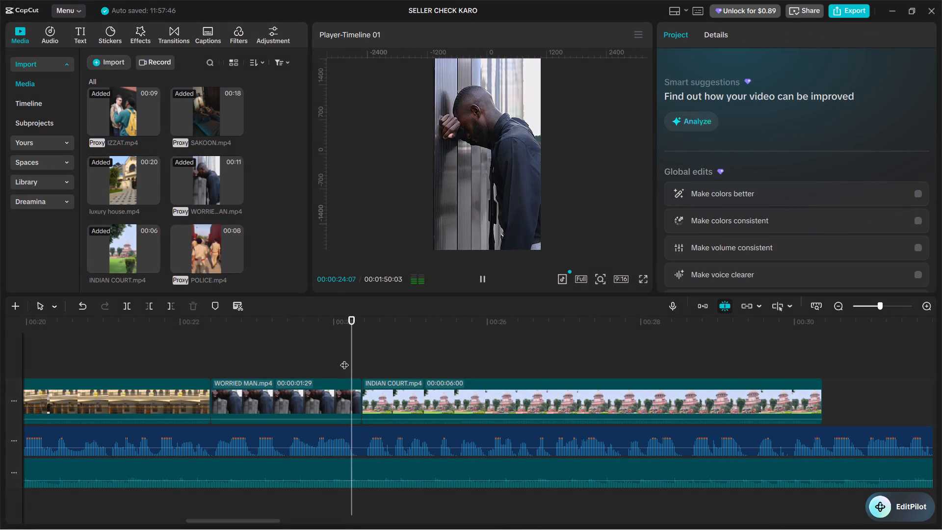
{"action": "left_click", "coordinate": [329, 360]}
{"action": "key", "text": "space"}
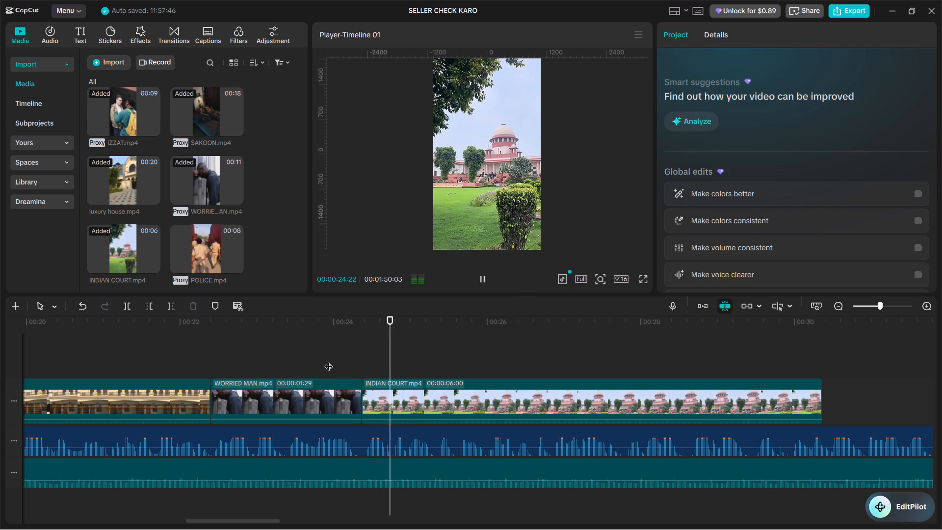
{"action": "left_click", "coordinate": [281, 357]}
{"action": "key", "text": "space"}
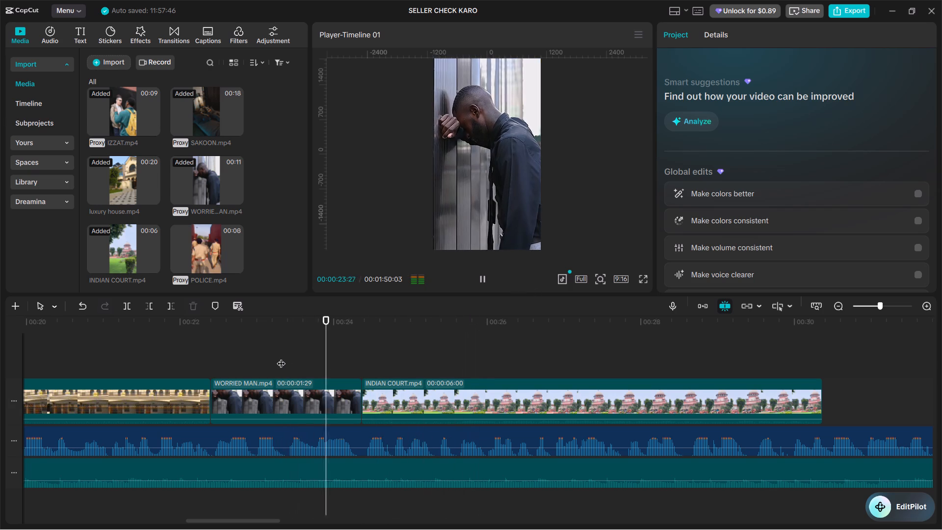
{"action": "left_click", "coordinate": [235, 360]}
{"action": "key", "text": "space"}
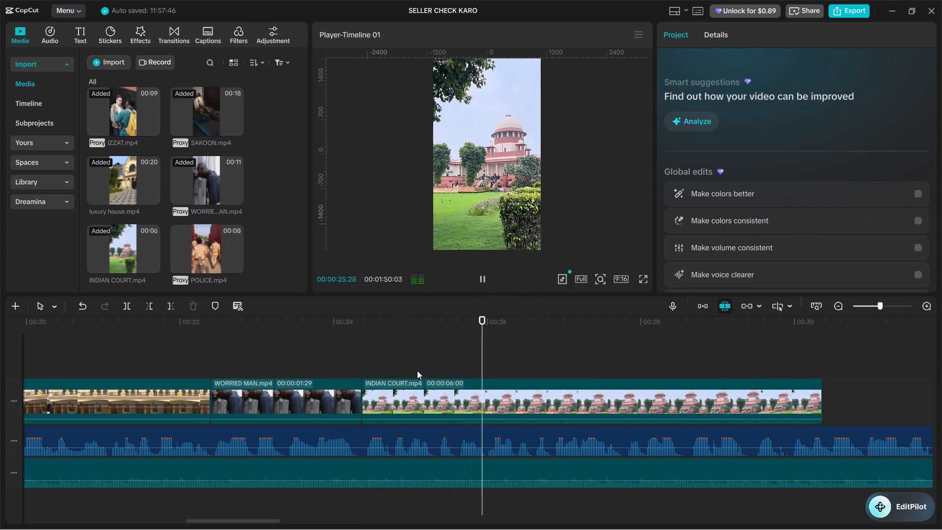
Split INDIAN COURT.mp4 at 00:00:25:10 to match the audio and delete the part after the cut.
{"action": "key", "text": "space"}
{"action": "left_click", "coordinate": [427, 349]}
{"action": "left_click_drag", "start_coordinate": [427, 349], "coordinate": [436, 358]}
{"action": "key", "text": "space"}
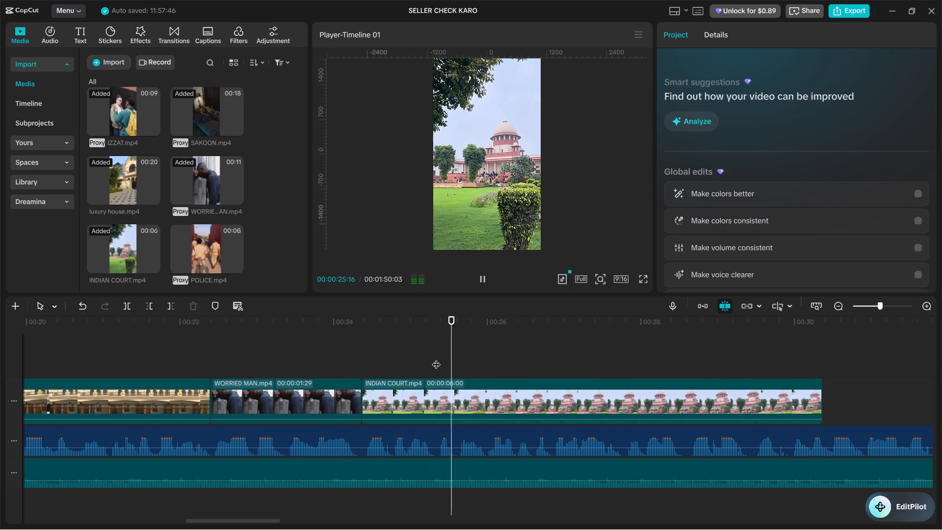
{"action": "left_click", "coordinate": [437, 357]}
{"action": "key", "text": "space"}
{"action": "left_click", "coordinate": [437, 357]}
{"action": "left_click_drag", "start_coordinate": [437, 357], "coordinate": [379, 357]}
{"action": "key", "text": "space"}
{"action": "key", "text": "space"}
{"action": "left_click_drag", "start_coordinate": [428, 361], "coordinate": [434, 366]}
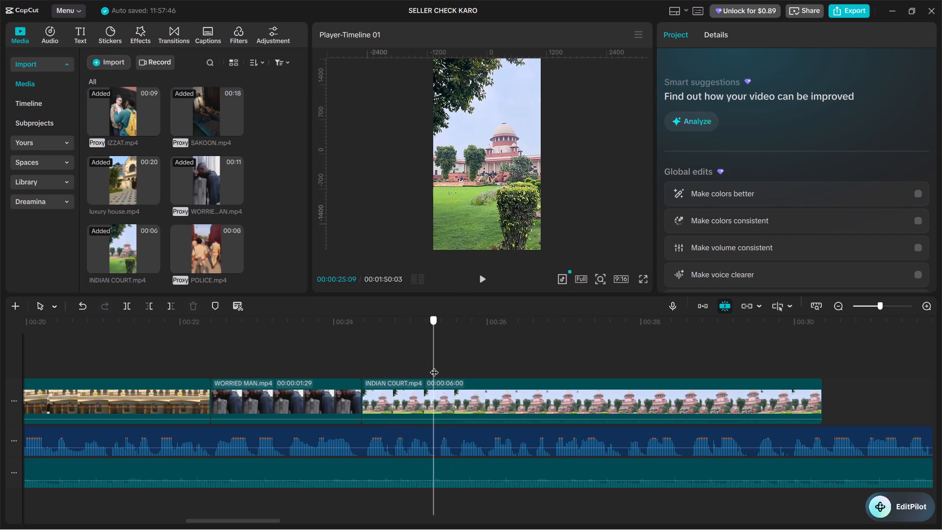
{"action": "left_click_drag", "start_coordinate": [434, 366], "coordinate": [435, 368]}
{"action": "left_click", "coordinate": [456, 399]}
{"action": "key", "text": "ctrl+b"}
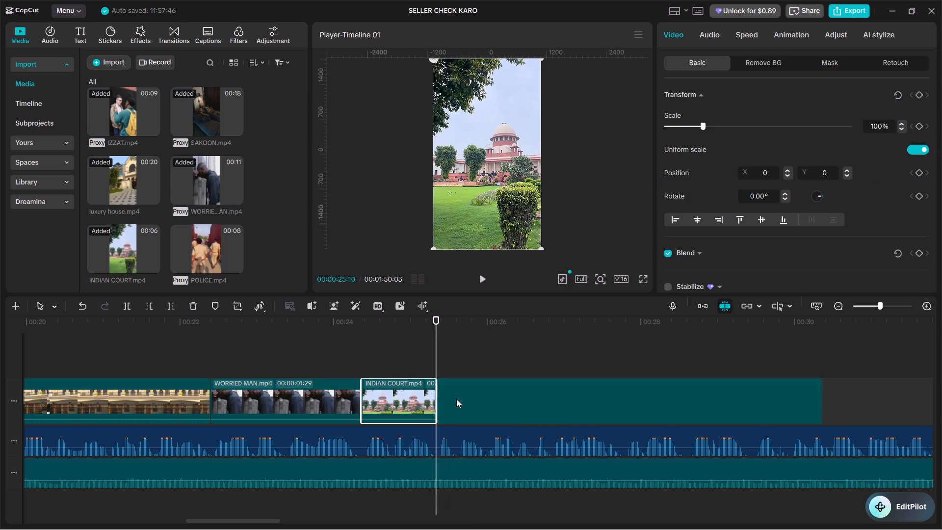
{"action": "key", "text": "BackSpace"}
Place POLICE.mp4 on the main video track directly after the trimmed INDIAN COURT.mp4.
{"action": "left_click_drag", "start_coordinate": [221, 252], "coordinate": [218, 249]}
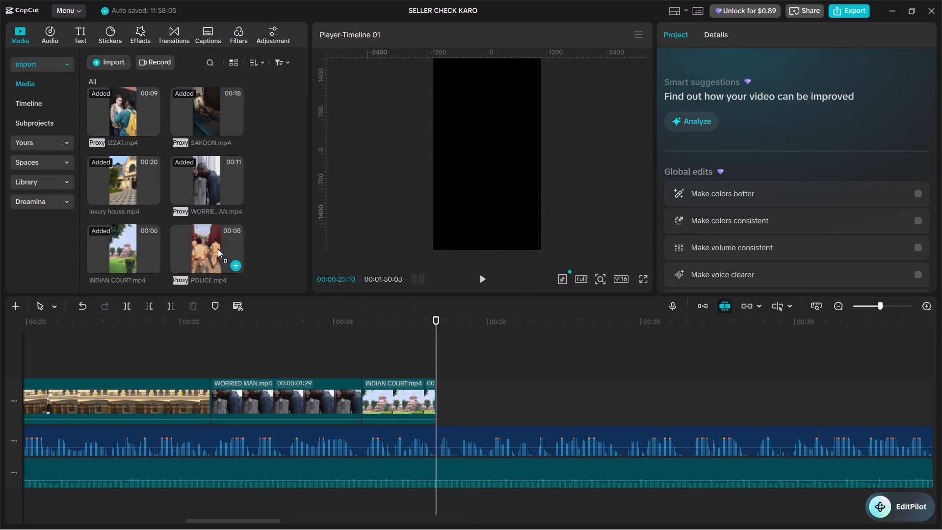
{"action": "left_click_drag", "start_coordinate": [218, 249], "coordinate": [437, 392]}
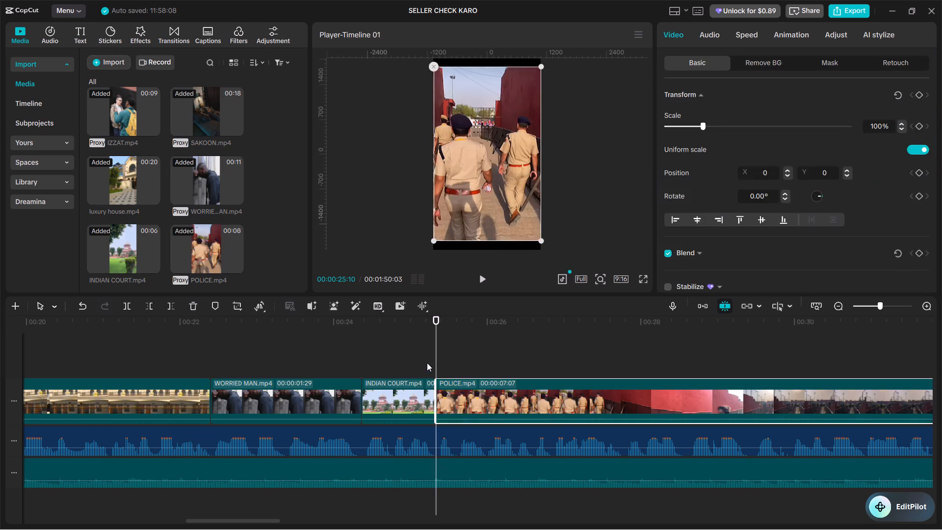
Scale POLICE.mp4 up to 109% so it fills the height of the 9:16 frame.
{"action": "left_click", "coordinate": [419, 356]}
{"action": "key", "text": "space"}
{"action": "key", "text": "space"}
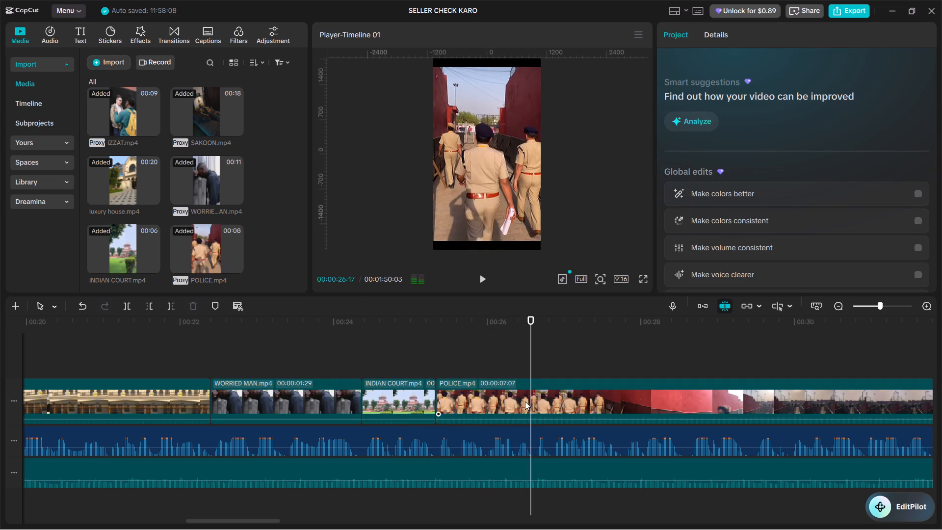
{"action": "left_click", "coordinate": [525, 401]}
{"action": "left_click_drag", "start_coordinate": [540, 239], "coordinate": [544, 253]}
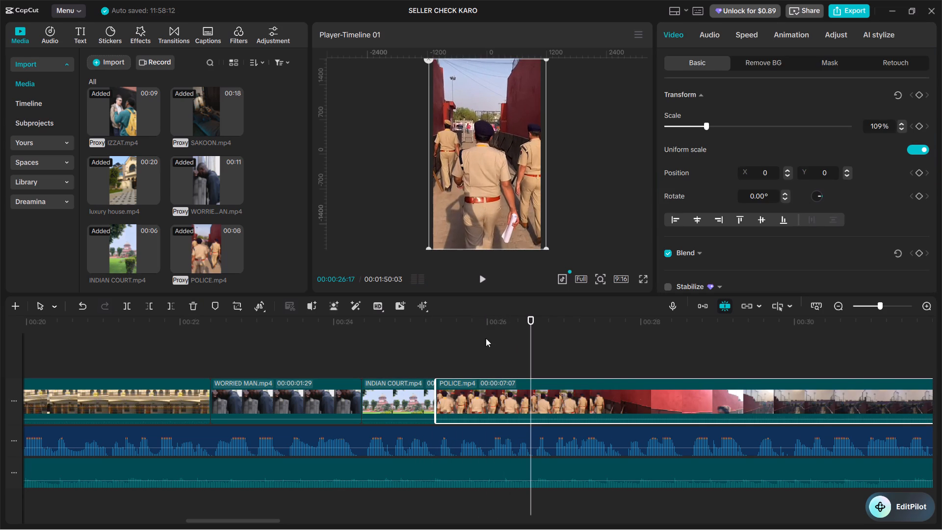
Split POLICE.mp4 at 00:00:27:24 to match the audio and delete the part after the cut.
{"action": "left_click", "coordinate": [423, 361]}
{"action": "key", "text": "space"}
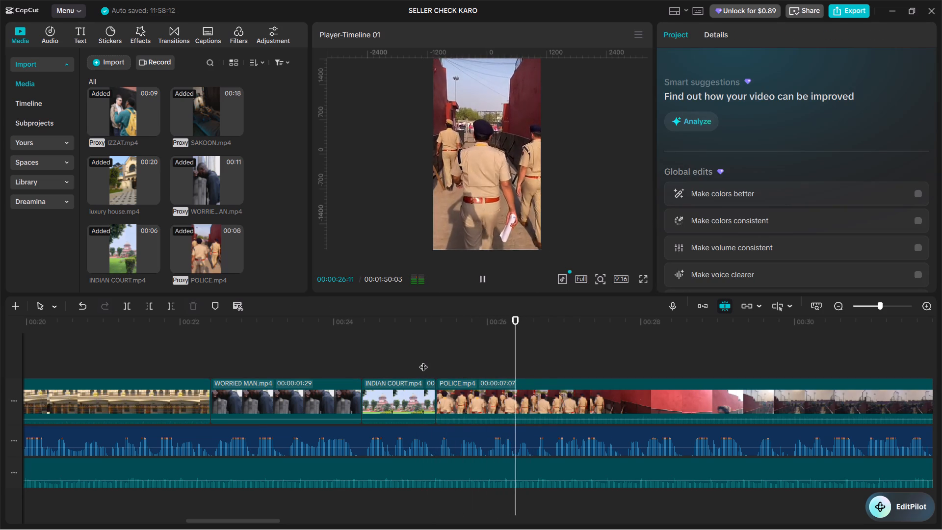
{"action": "key", "text": "space"}
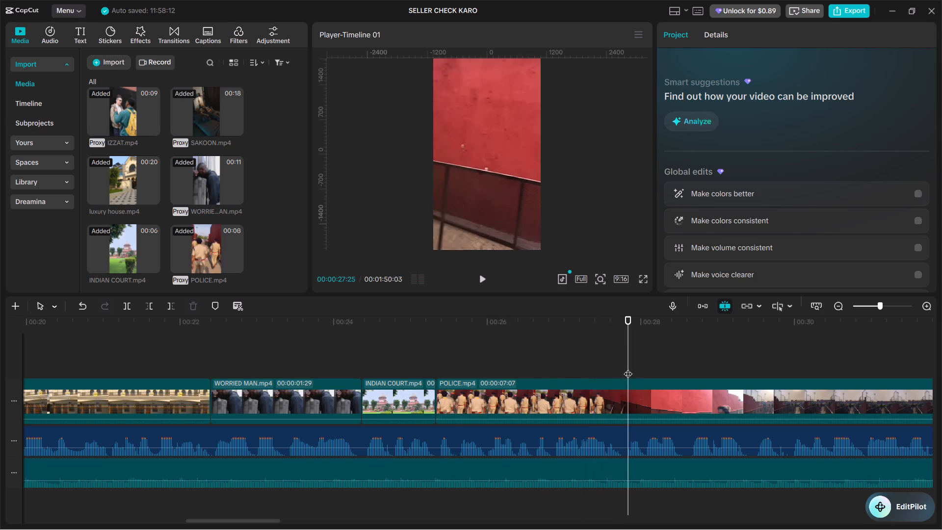
{"action": "left_click", "coordinate": [621, 353]}
{"action": "key", "text": "space"}
{"action": "left_click", "coordinate": [621, 353]}
{"action": "left_click_drag", "start_coordinate": [621, 353], "coordinate": [624, 355]}
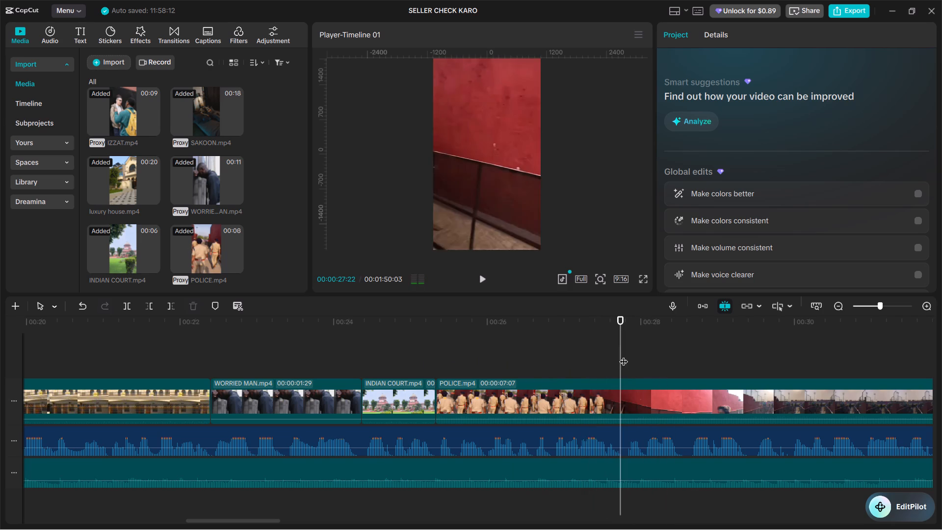
{"action": "left_click_drag", "start_coordinate": [624, 355], "coordinate": [627, 362]}
{"action": "key", "text": "space"}
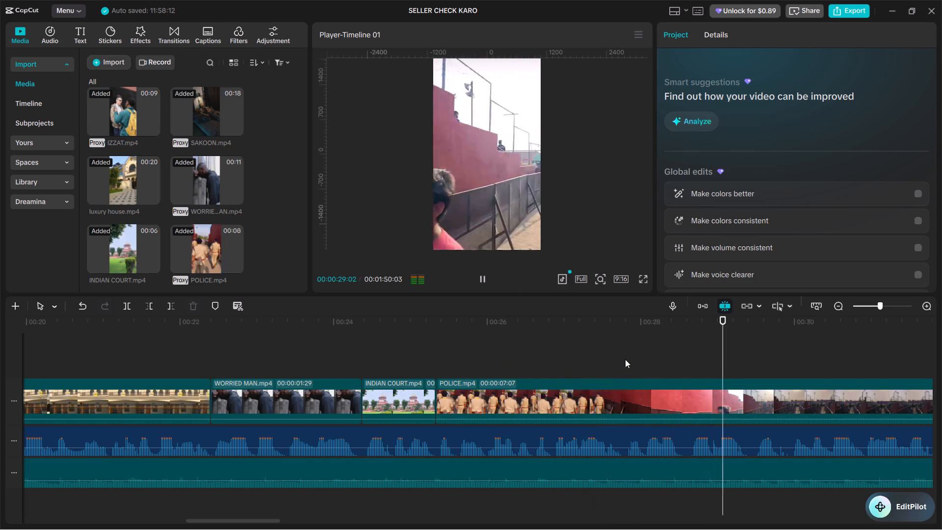
{"action": "left_click", "coordinate": [625, 359]}
{"action": "left_click", "coordinate": [635, 401]}
{"action": "key", "text": "ctrl+b"}
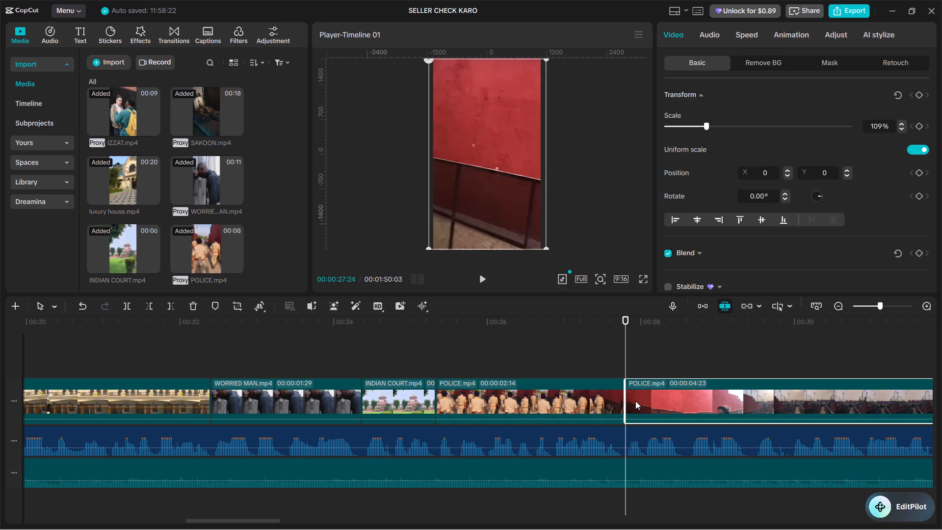
{"action": "key", "text": "BackSpace"}
Listen to the audio from the end of POLICE.mp4 at 00:00:27:24 through about 00:00:42:22, where no footage is placed.
{"action": "key", "text": "space"}
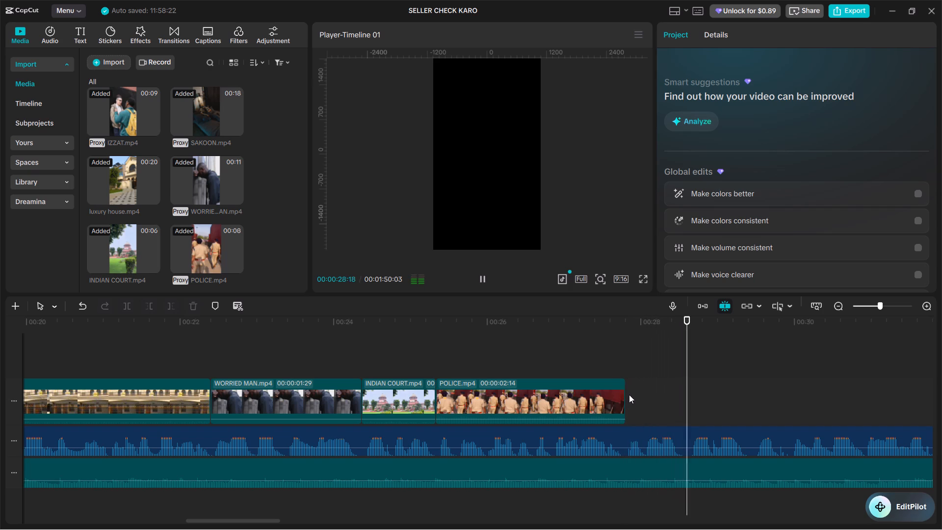
{"action": "scroll", "coordinate": [651, 386], "scroll_direction": "down", "scroll_amount": 5, "text": "alt"}
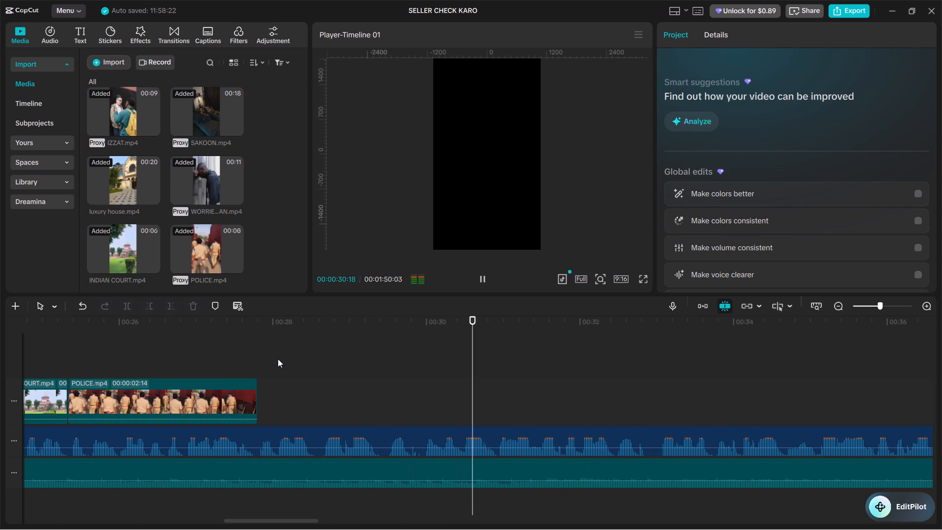
{"action": "left_click", "coordinate": [255, 356]}
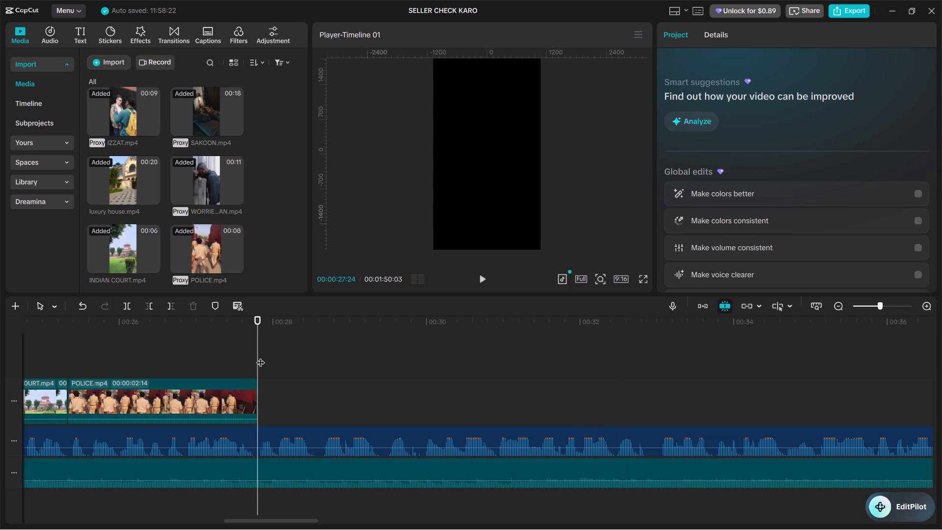
{"action": "key", "text": "space"}
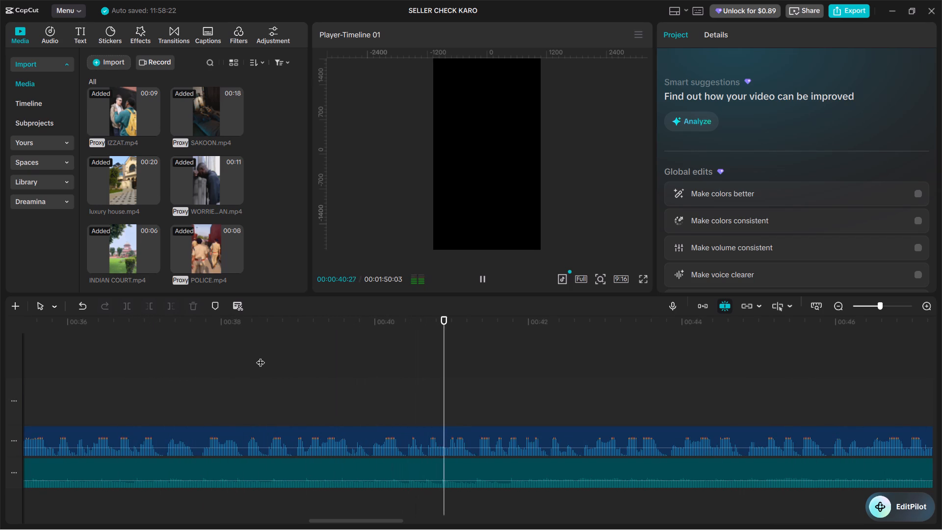
{"action": "key", "text": "space"}
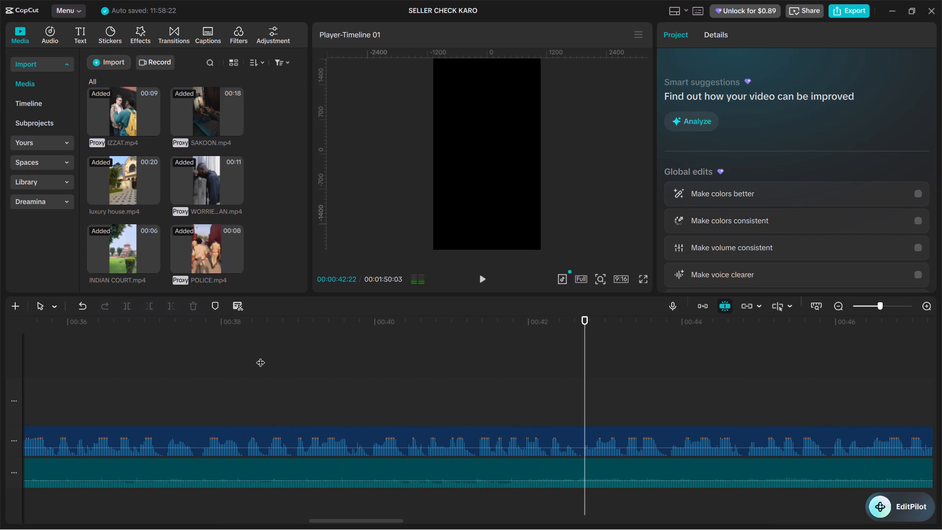
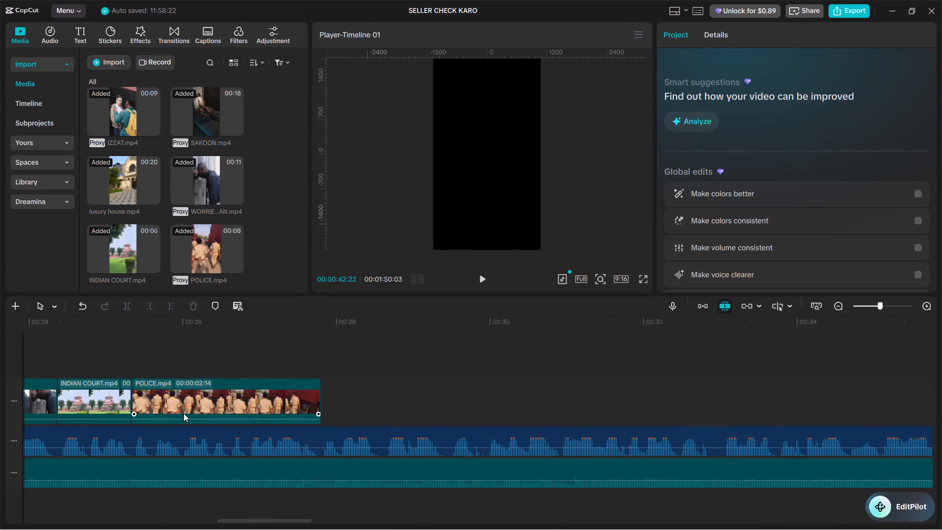
Replay the audio from the end of POLICE.mp4 at 00:00:27:24 through 00:00:32:25 to judge what footage it needs.
{"action": "left_click", "coordinate": [386, 360]}
{"action": "left_click_drag", "start_coordinate": [388, 359], "coordinate": [398, 364]}
{"action": "left_click", "coordinate": [398, 364]}
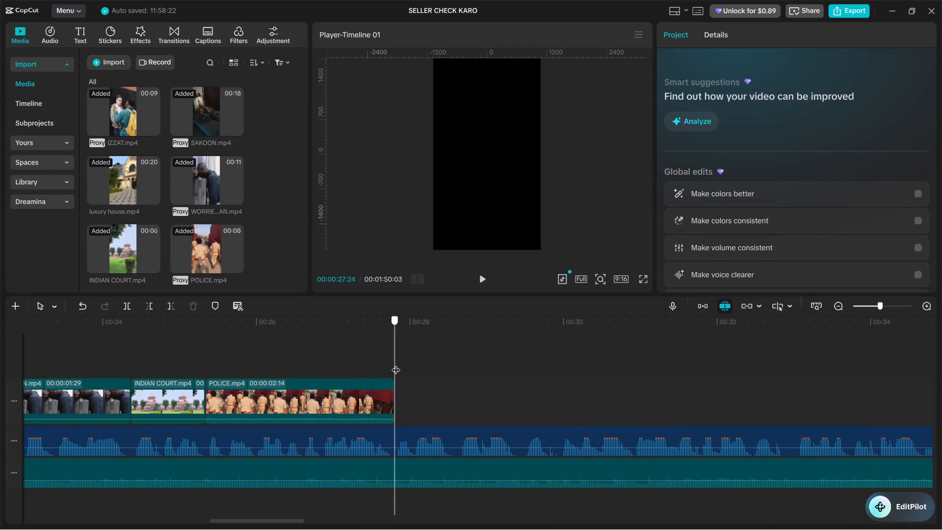
{"action": "key", "text": "space"}
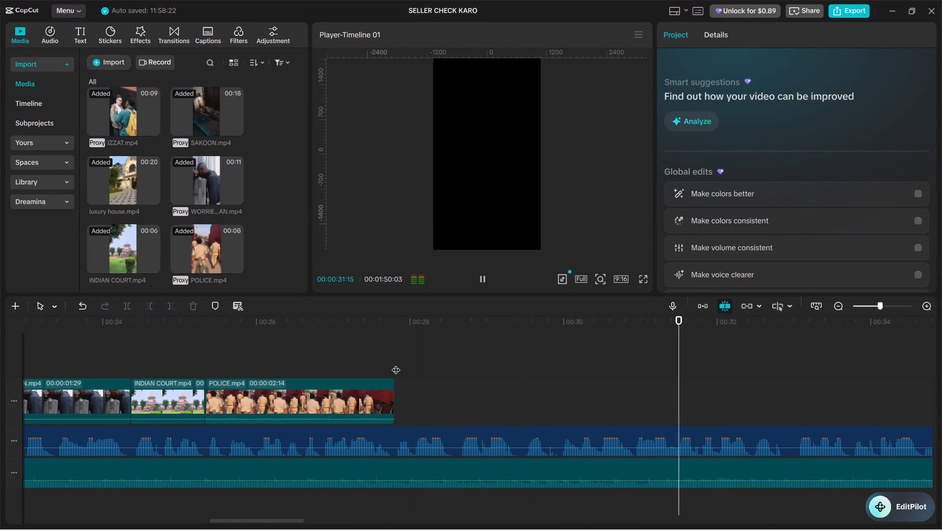
{"action": "key", "text": "space"}
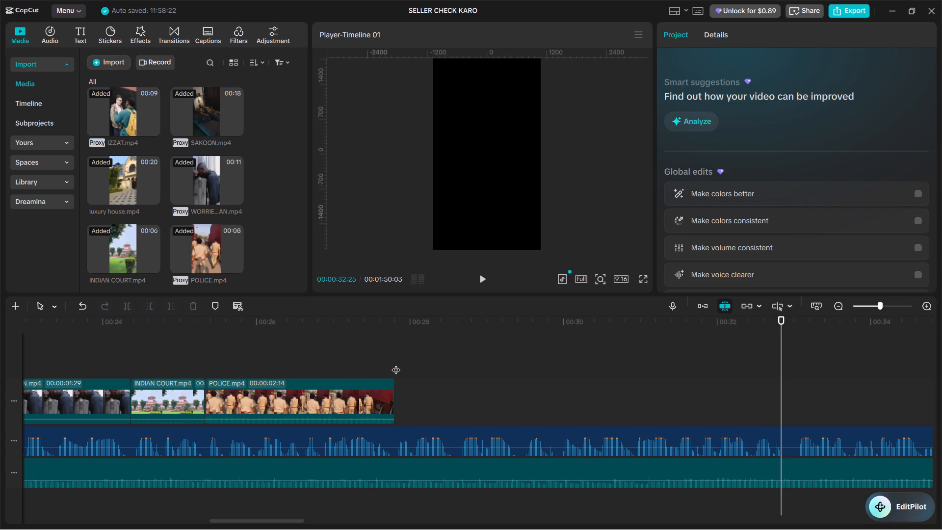
Switch to Pinterest in the Brave browser and search for RICK INDIAN GUY, keeping that exact spelling.
{"action": "key", "text": "alt+Tab"}
{"action": "scroll", "coordinate": [396, 363], "scroll_direction": "up", "scroll_amount": 1}
{"action": "left_click", "coordinate": [217, 0]}
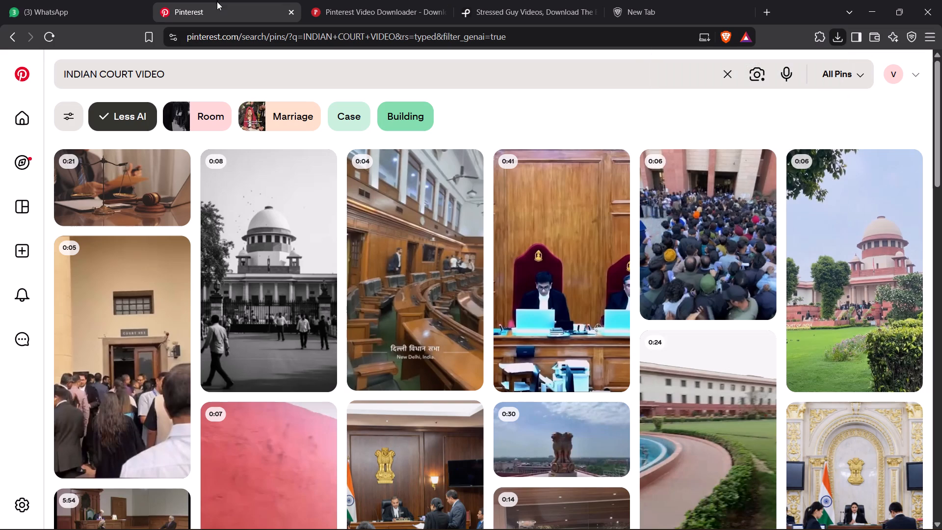
{"action": "left_click", "coordinate": [248, 66]}
{"action": "key", "text": "a"}
{"action": "key", "text": "ctrl+a"}
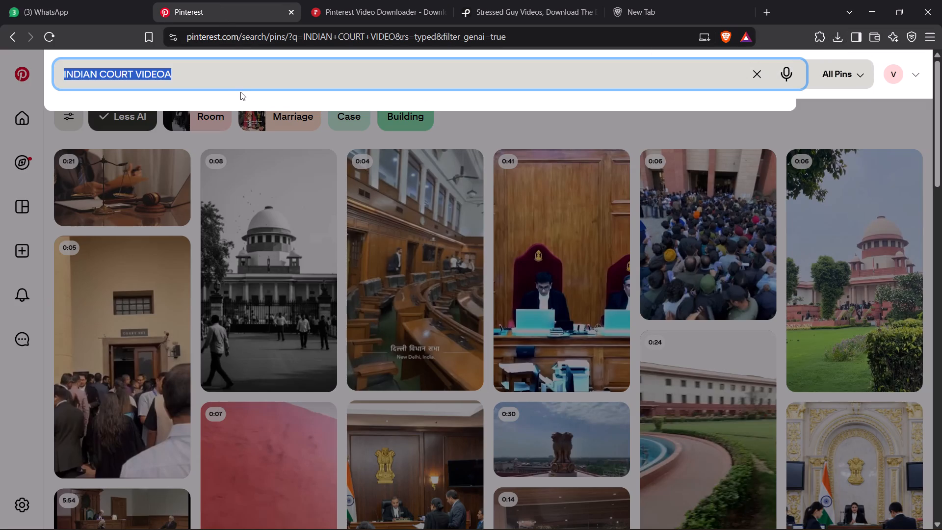
{"action": "type", "text": "RICK INDF"}
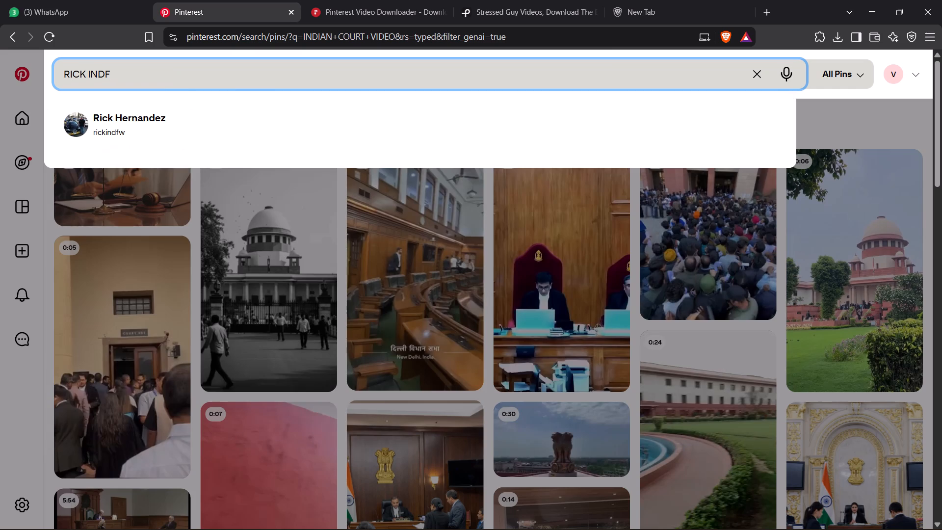
{"action": "key", "text": "BackSpace"}
{"action": "type", "text": "IAN"}
{"action": "key", "text": "space"}
{"action": "type", "text": "GUY"}
{"action": "key", "text": "space"}
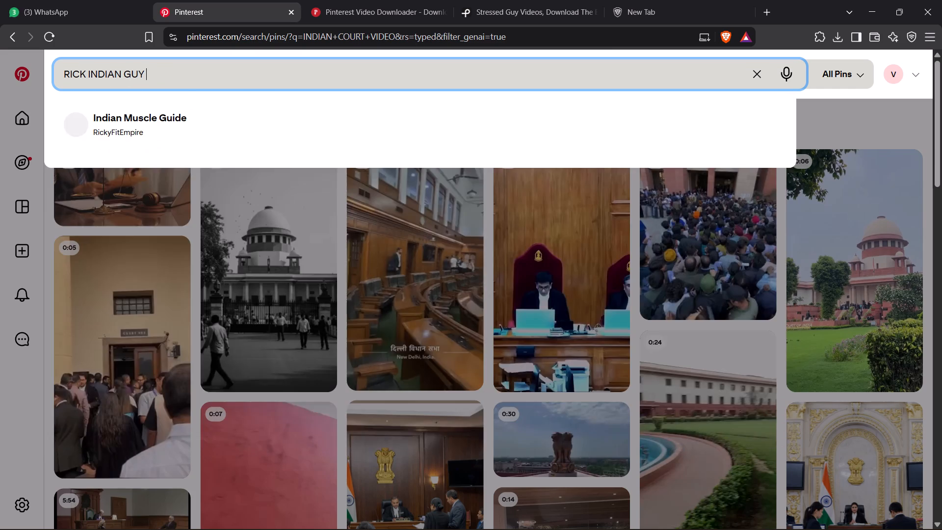
{"action": "key", "text": "Return"}
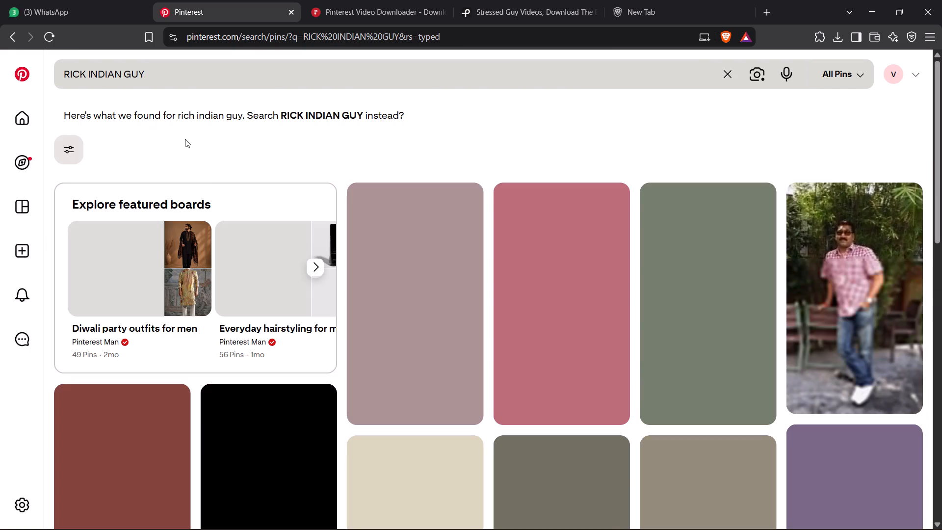
{"action": "left_click", "coordinate": [301, 120]}
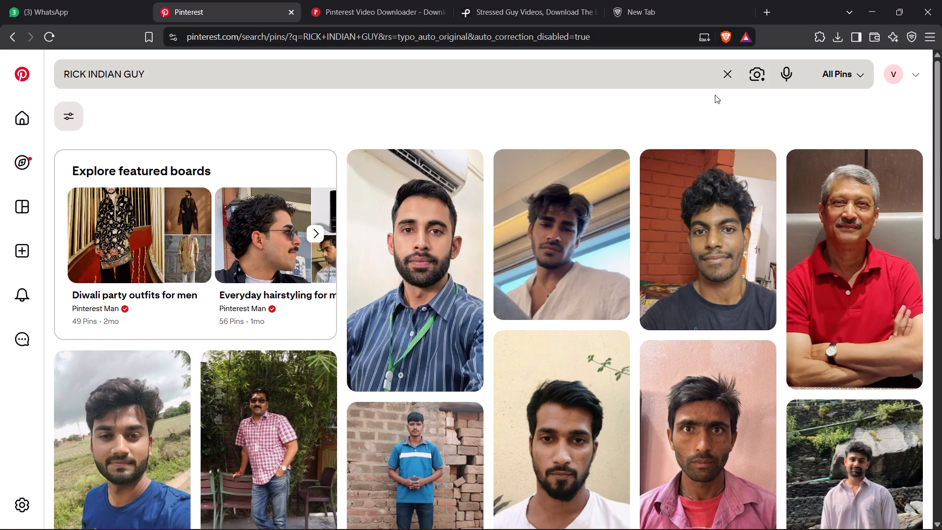
Extend the Pinterest search to RICK INDIAN GUY VIDEO and look through the results for a suitable clip.
{"action": "left_click", "coordinate": [229, 60]}
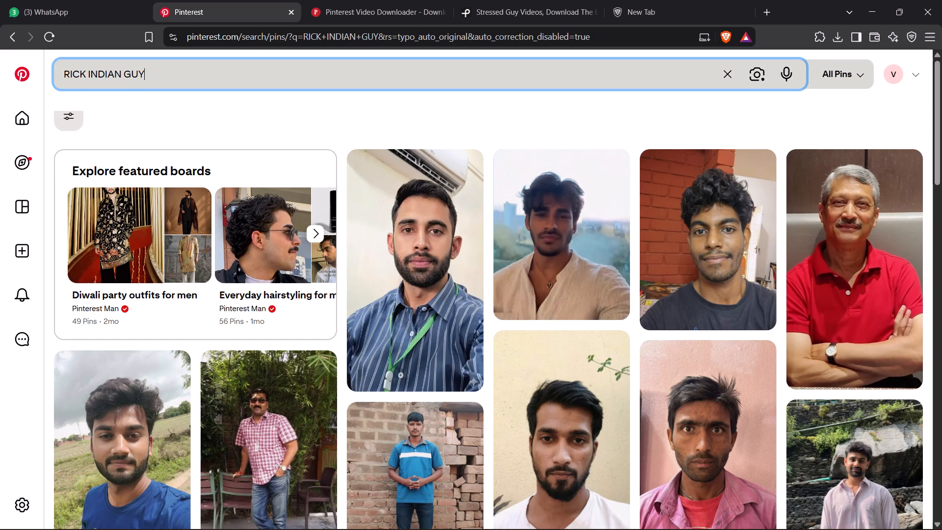
{"action": "key", "text": "space"}
{"action": "key", "text": "v"}
{"action": "type", "text": "IDEO"}
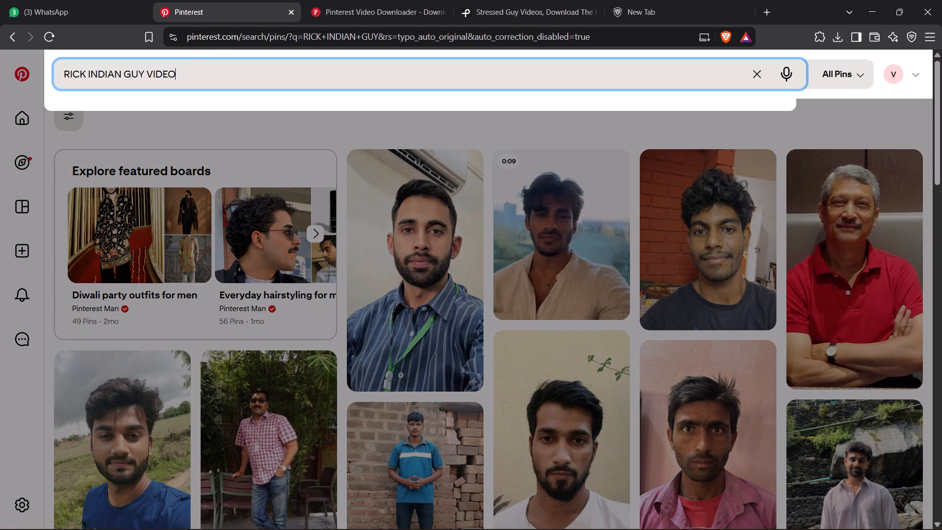
{"action": "key", "text": "Return"}
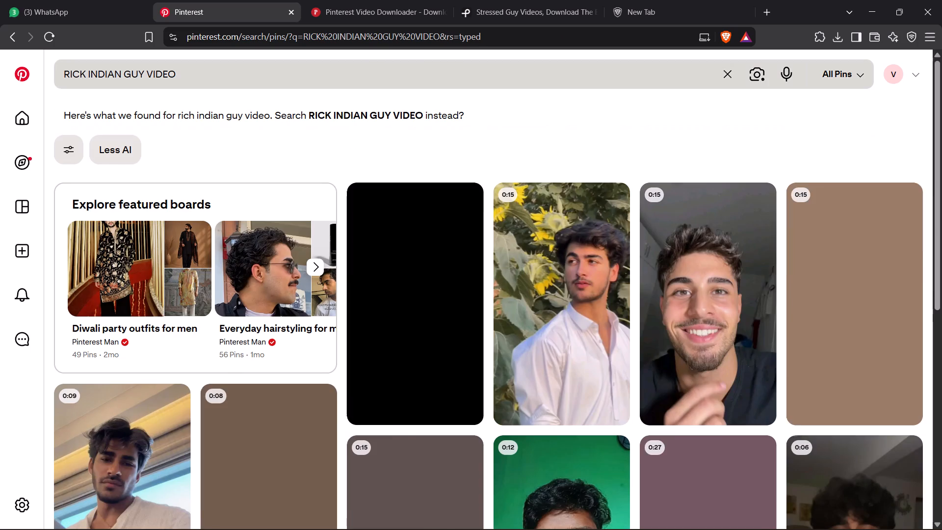
{"action": "scroll", "coordinate": [941, 147], "scroll_direction": "down", "scroll_amount": 5}
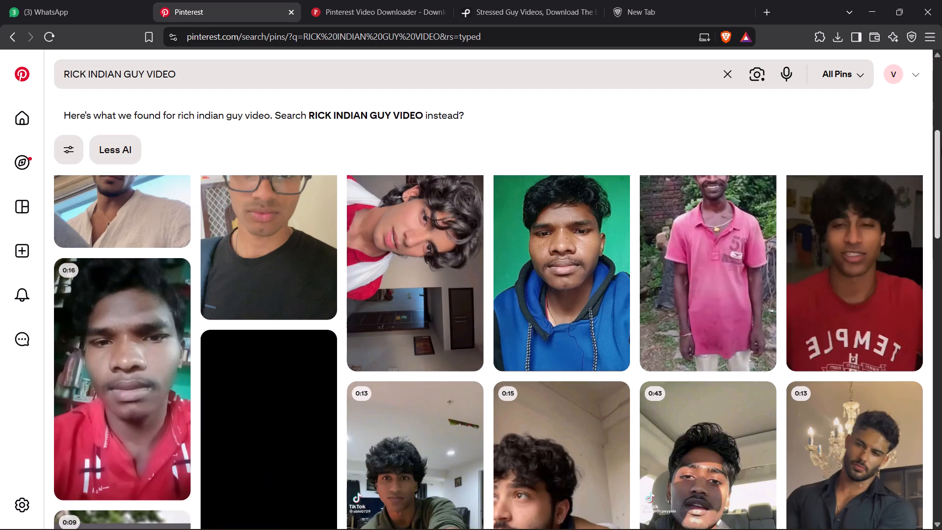
{"action": "scroll", "coordinate": [853, 157], "scroll_direction": "down", "scroll_amount": 2}
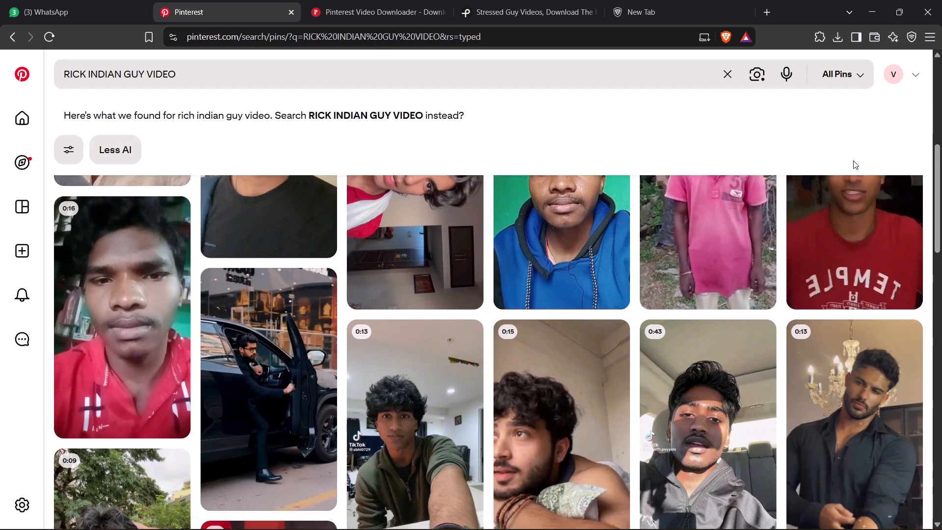
{"action": "scroll", "coordinate": [853, 160], "scroll_direction": "down", "scroll_amount": 1}
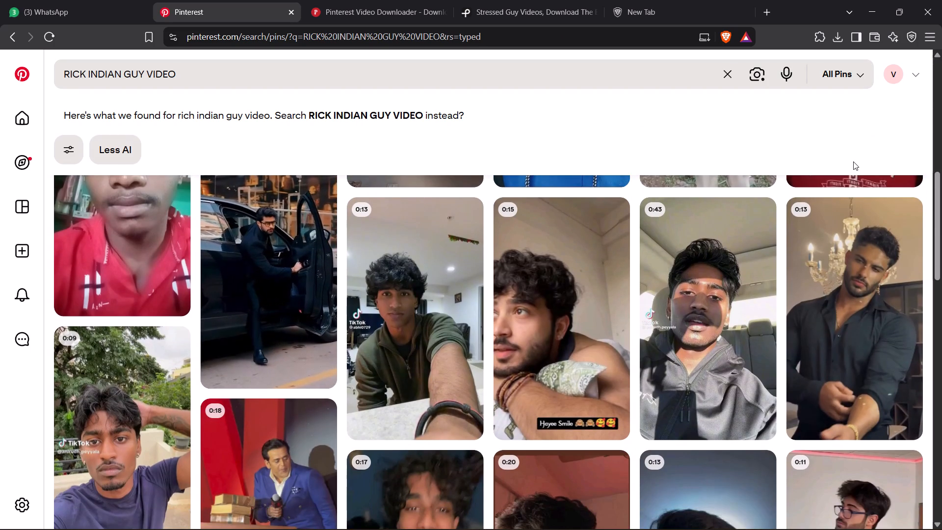
Correct the Pinterest search to RICH INDIAN GUY VIDEO and look through the results for a wealthy-man clip.
{"action": "left_click", "coordinate": [85, 70]}
{"action": "key", "text": "BackSpace"}
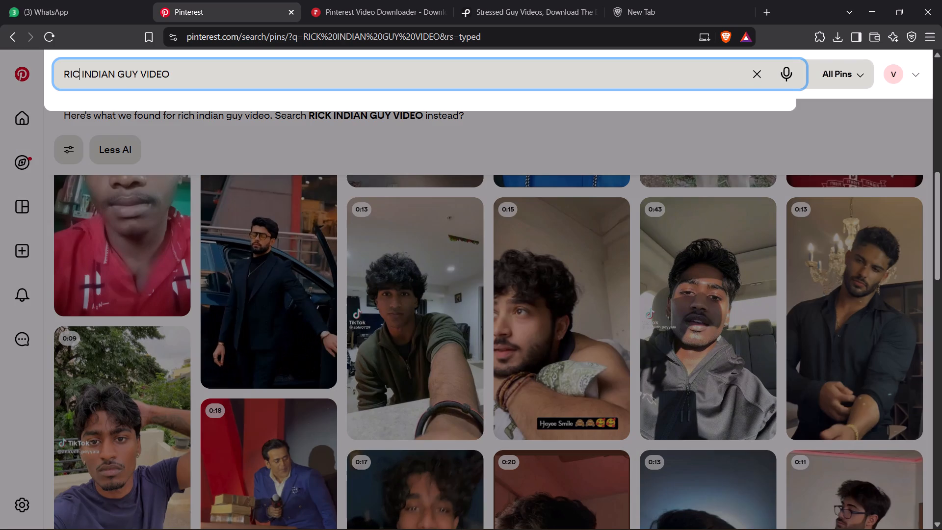
{"action": "key", "text": "h"}
{"action": "key", "text": "Return"}
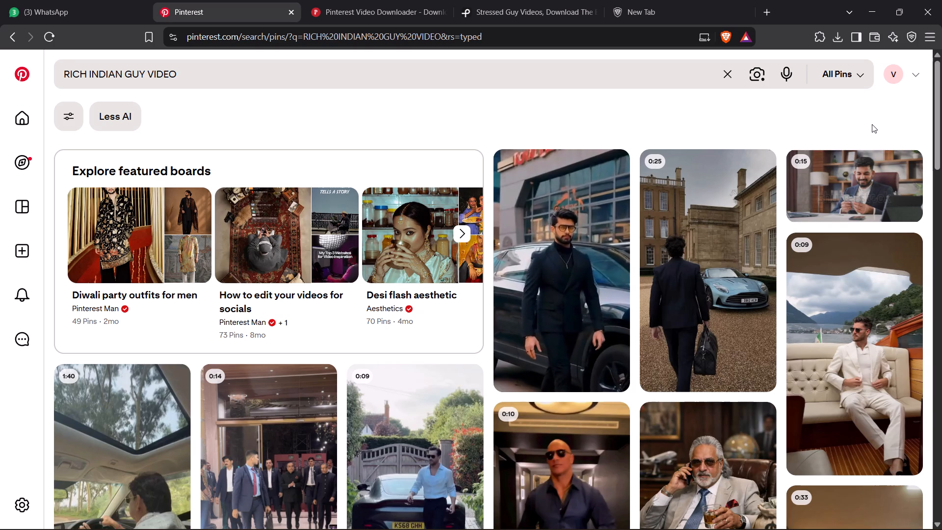
{"action": "scroll", "coordinate": [879, 129], "scroll_direction": "down", "scroll_amount": 1}
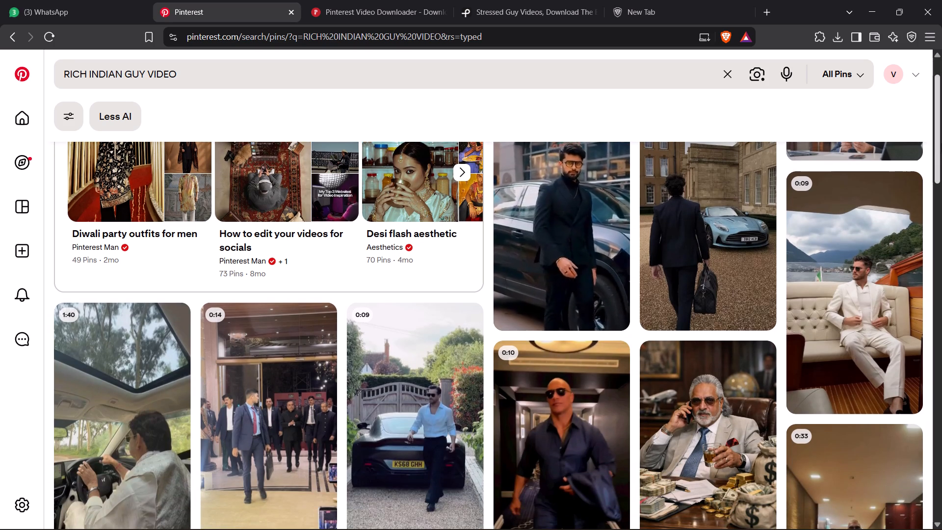
{"action": "scroll", "coordinate": [941, 161], "scroll_direction": "down", "scroll_amount": 2}
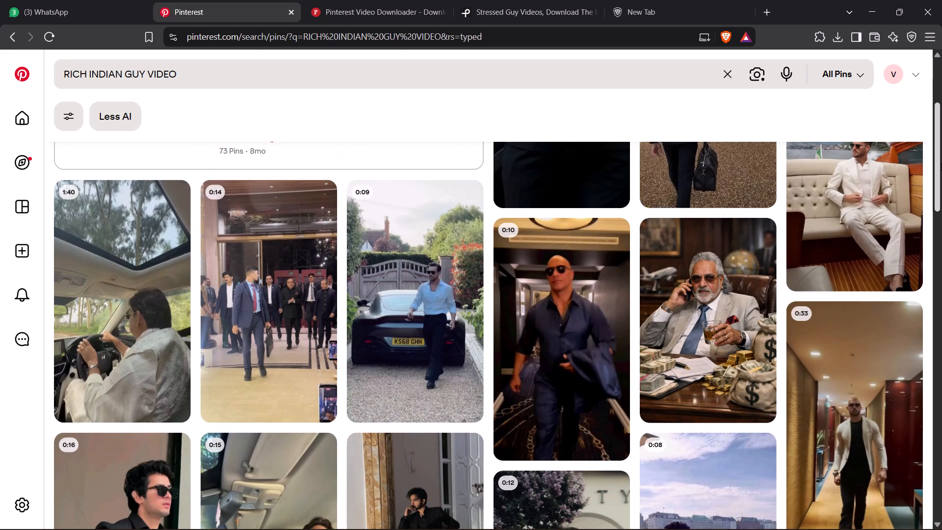
{"action": "scroll", "coordinate": [941, 163], "scroll_direction": "down", "scroll_amount": 5}
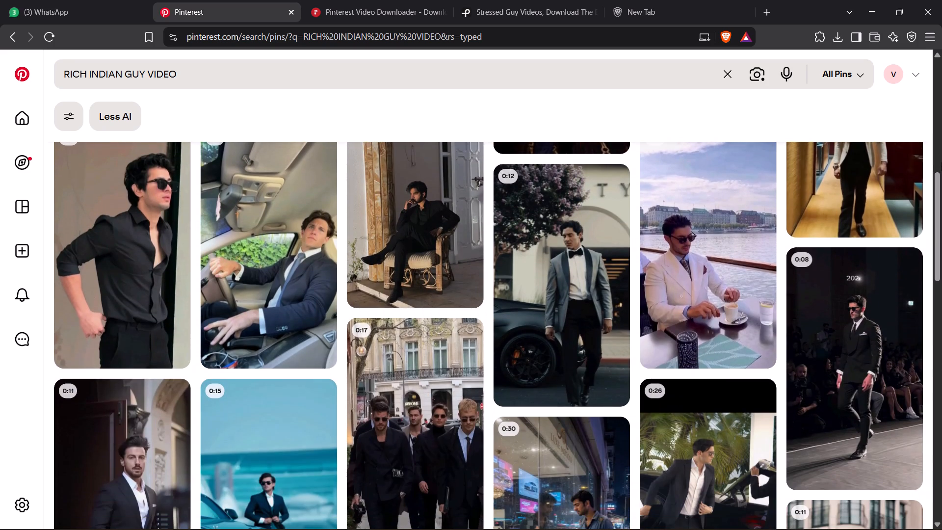
{"action": "scroll", "coordinate": [907, 141], "scroll_direction": "up", "scroll_amount": 8}
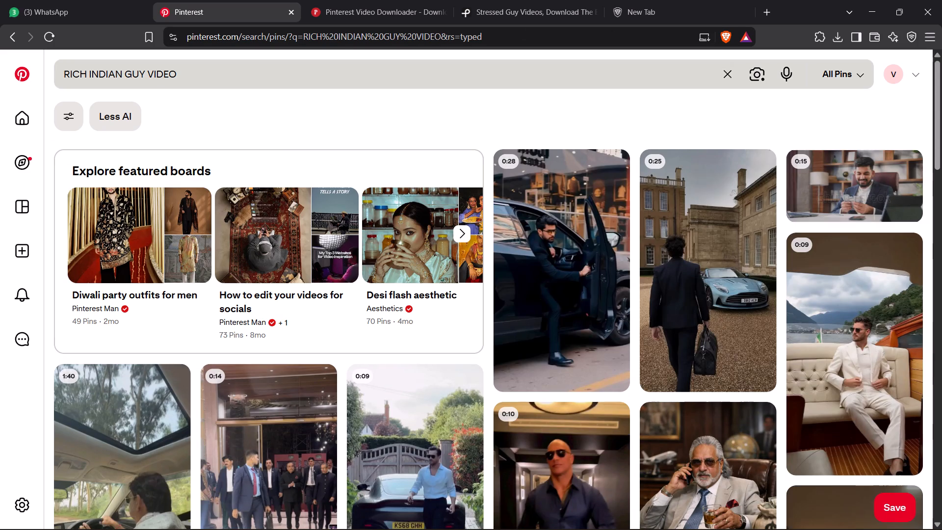
{"action": "left_click", "coordinate": [123, 73]}
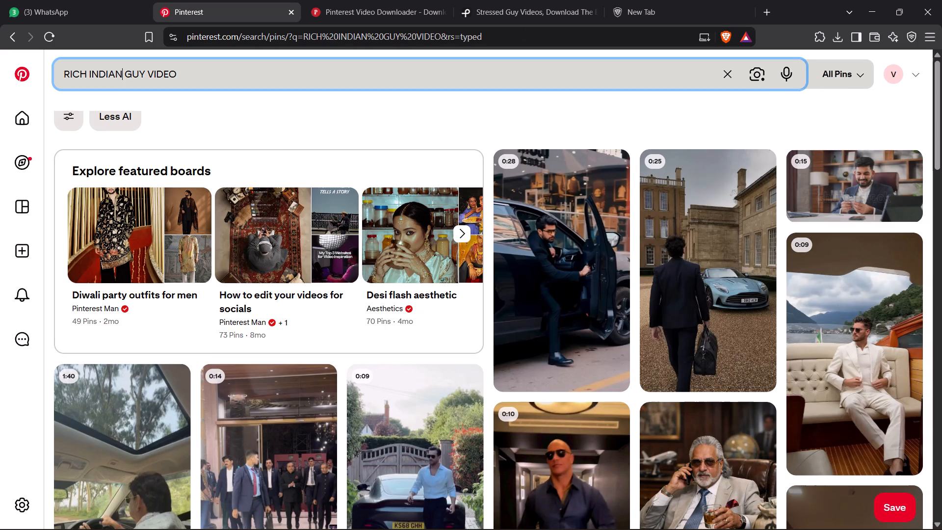
{"action": "key", "text": "Right"}
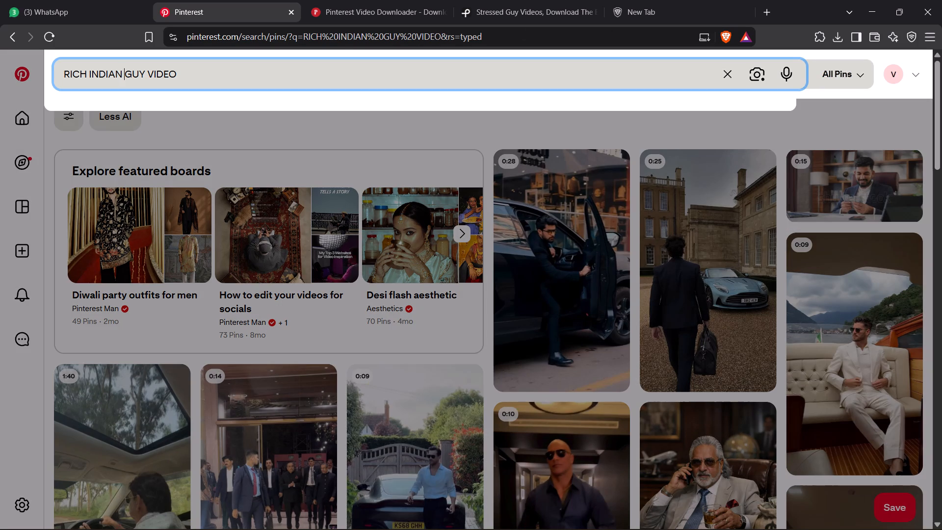
Refine the Pinterest search to RICH INDIAN OLD GUY VIDEO and look through the results for a wealthy older man clip.
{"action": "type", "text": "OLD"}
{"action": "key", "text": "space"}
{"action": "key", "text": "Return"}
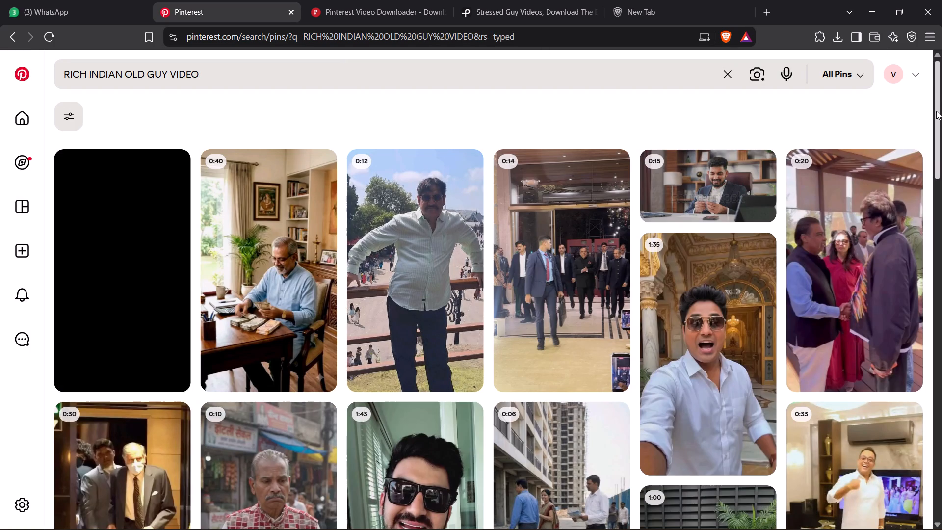
{"action": "scroll", "coordinate": [941, 108], "scroll_direction": "down", "scroll_amount": 2}
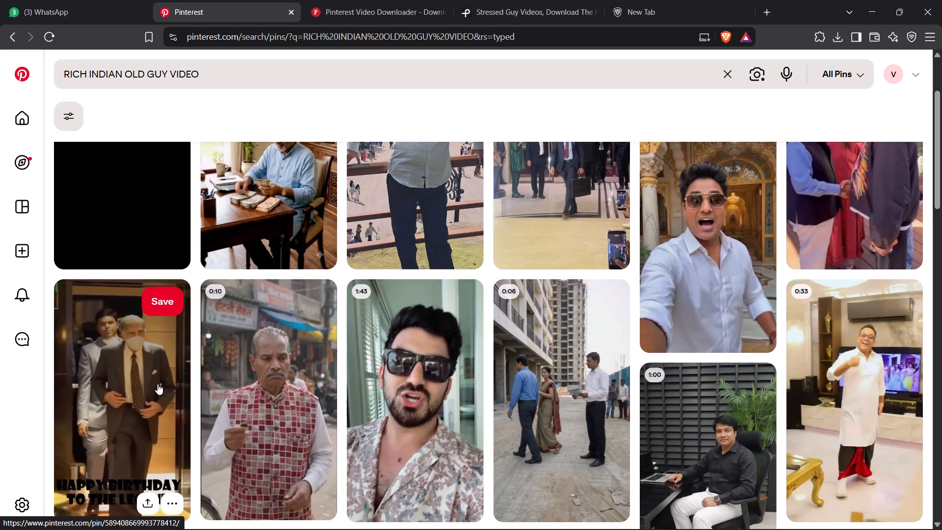
{"action": "scroll", "coordinate": [288, 360], "scroll_direction": "up", "scroll_amount": 3}
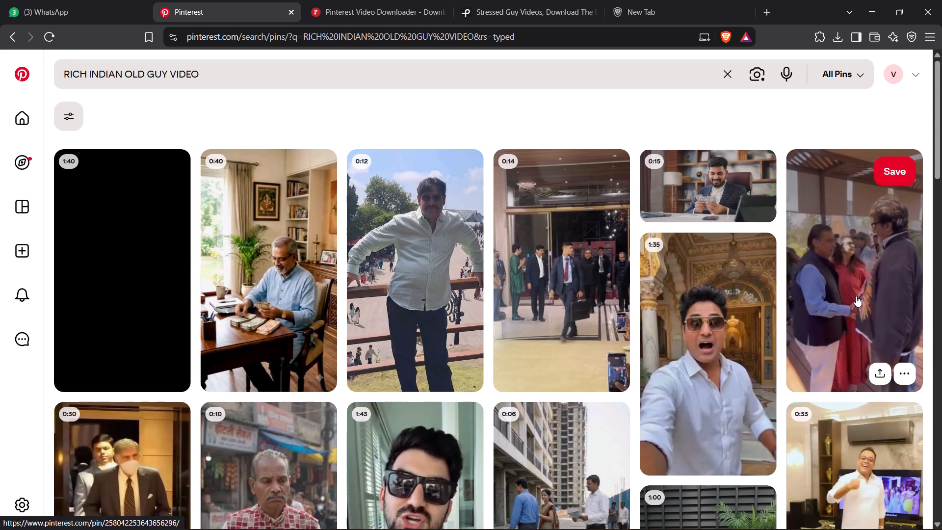
Copy the share link of the 0:20 clip showing two older men greeting each other beside a woman in red.
{"action": "left_click", "coordinate": [882, 371]}
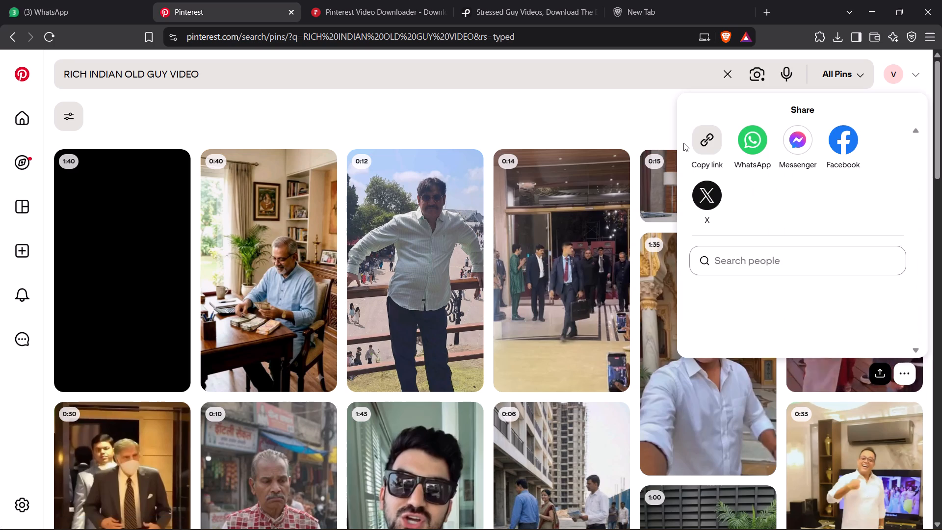
{"action": "left_click", "coordinate": [709, 145]}
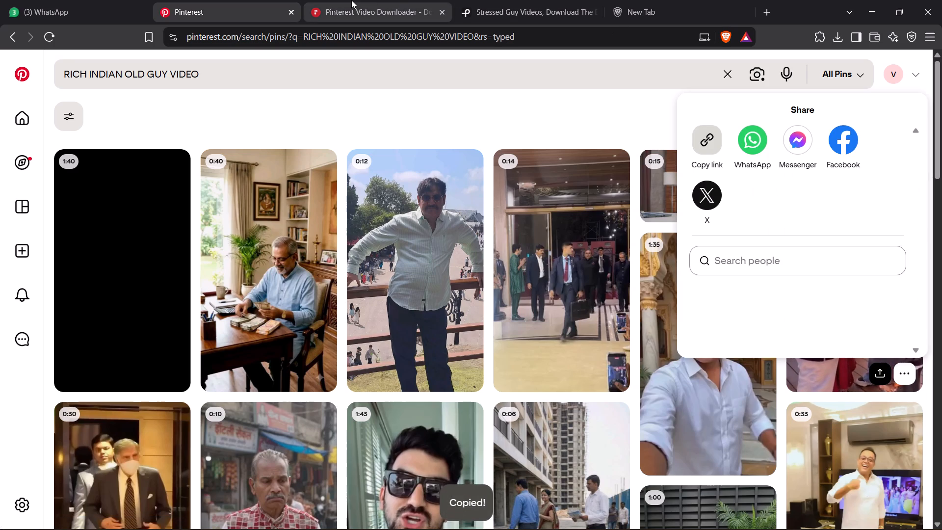
Clear the previous court result in the SSSPIN Pinterest downloader, fetch the copied clip link and start its HD video download.
{"action": "left_click", "coordinate": [351, 0]}
{"action": "left_click", "coordinate": [357, 363]}
{"action": "left_click", "coordinate": [508, 496]}
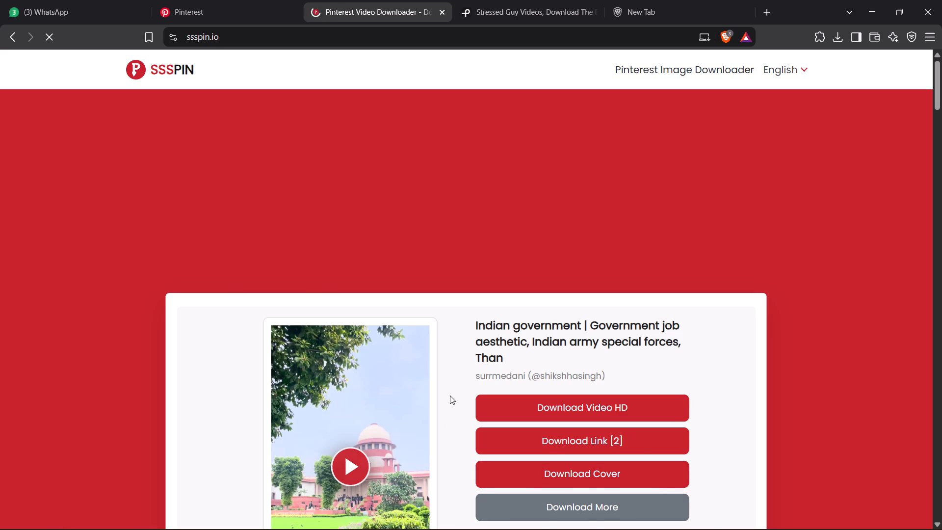
{"action": "left_click", "coordinate": [348, 212]}
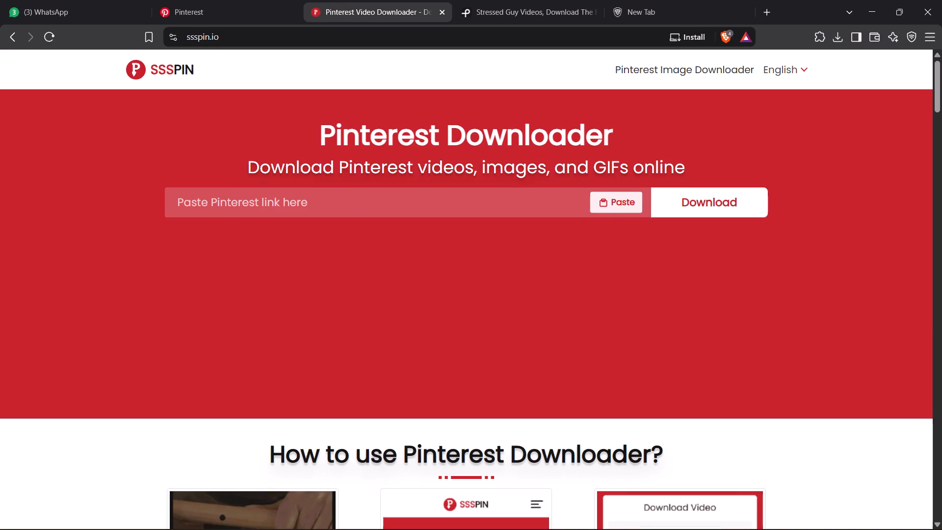
{"action": "key", "text": "ctrl+v"}
{"action": "key", "text": "Return"}
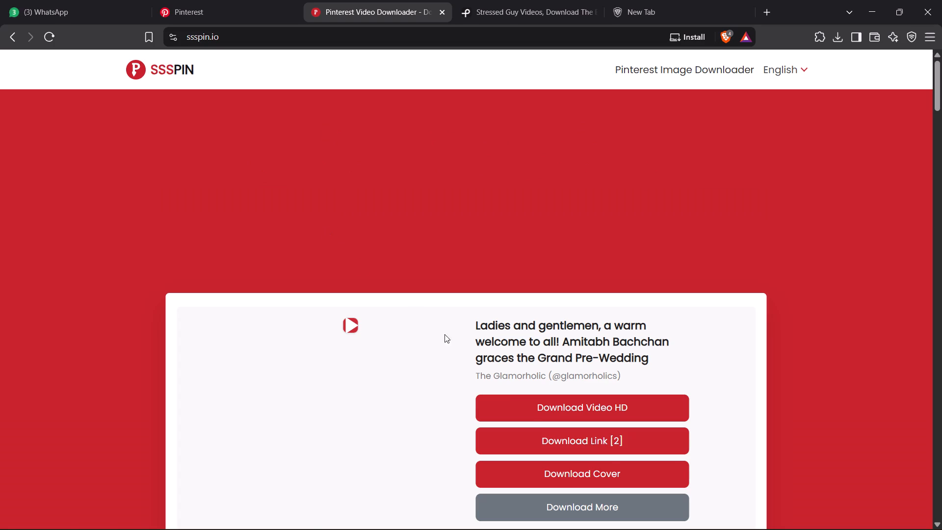
{"action": "left_click", "coordinate": [552, 398]}
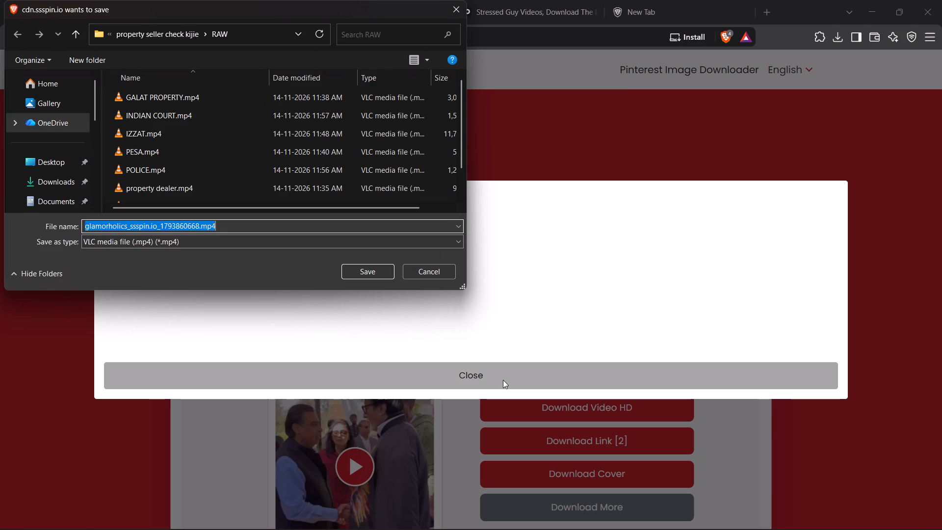
{"action": "type", "text": "DHANNA"}
{"action": "key", "text": "space"}
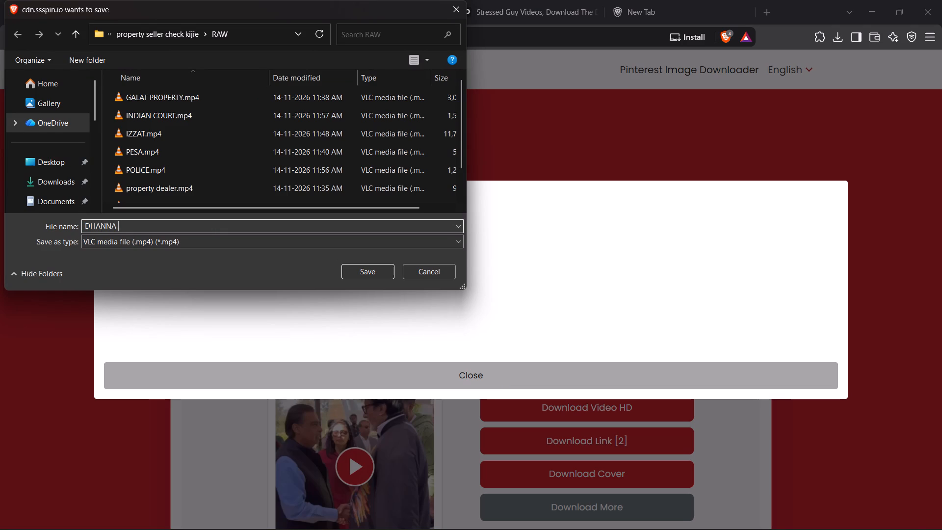
{"action": "type", "text": "SETH"}
{"action": "key", "text": "Return"}
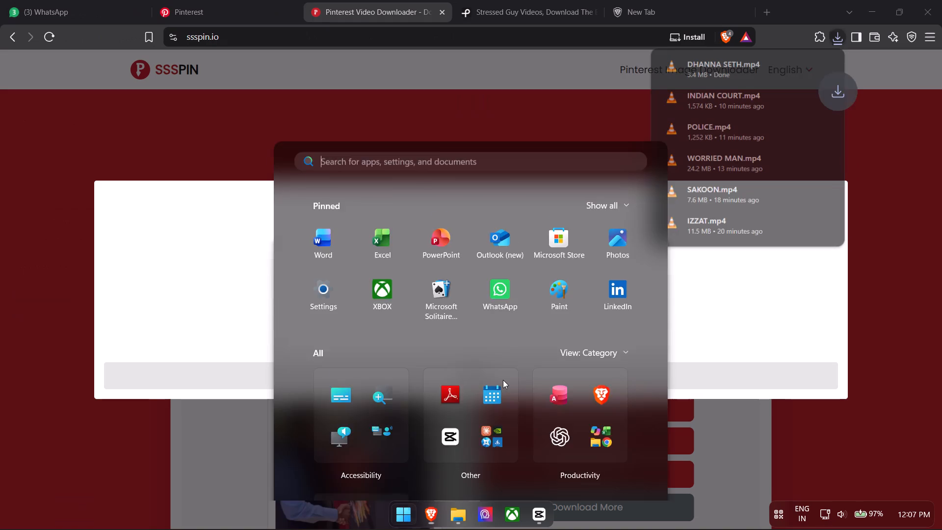
{"action": "key", "text": "alt+Tab"}
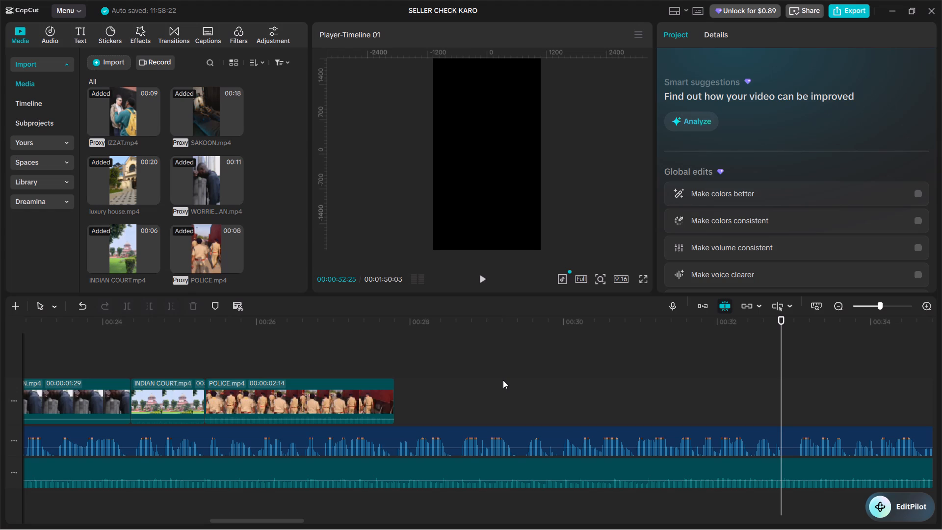
{"action": "right_click_drag", "start_coordinate": [403, 349], "coordinate": [102, 140]}
{"action": "left_click", "coordinate": [92, 59]}
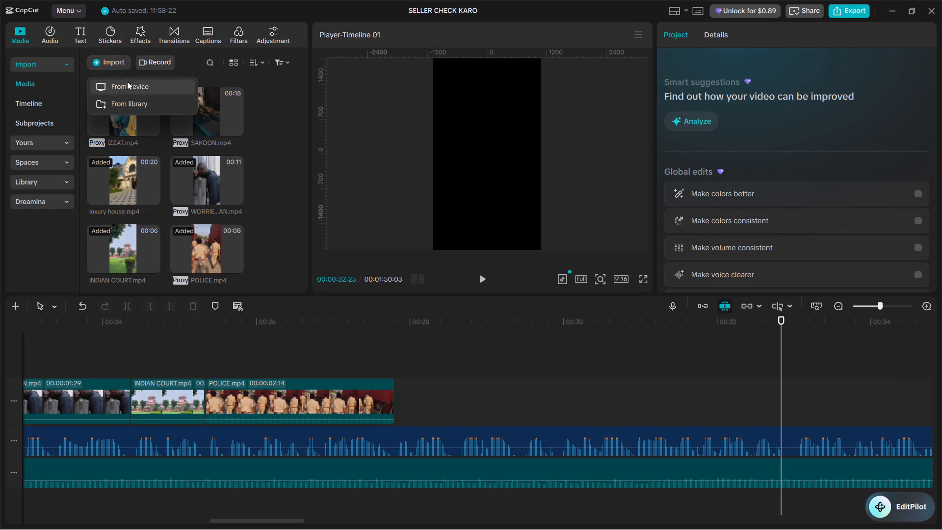
{"action": "left_click", "coordinate": [125, 84]}
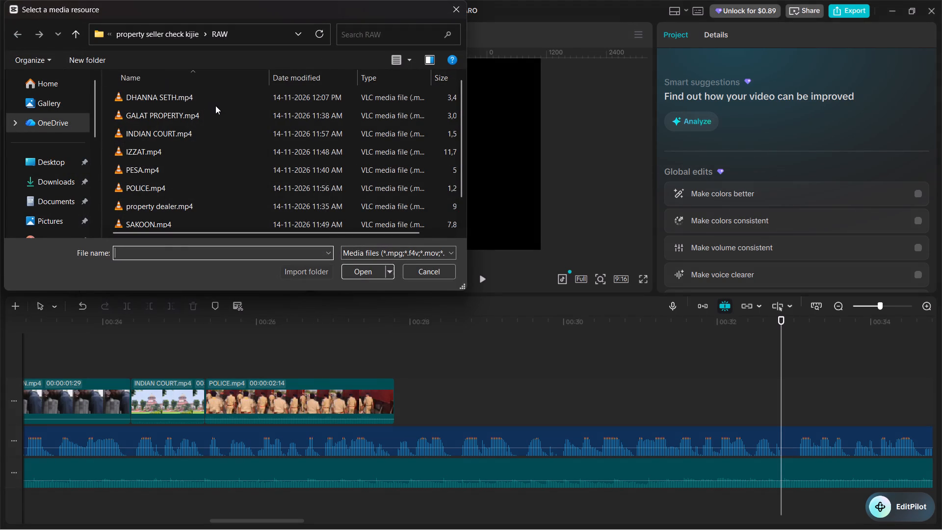
{"action": "double_click", "coordinate": [216, 102]}
Place DHANNA SETH.mp4 on the main video track after POLICE.mp4 and close the gap between the two clips.
{"action": "left_click_drag", "start_coordinate": [119, 254], "coordinate": [453, 397]}
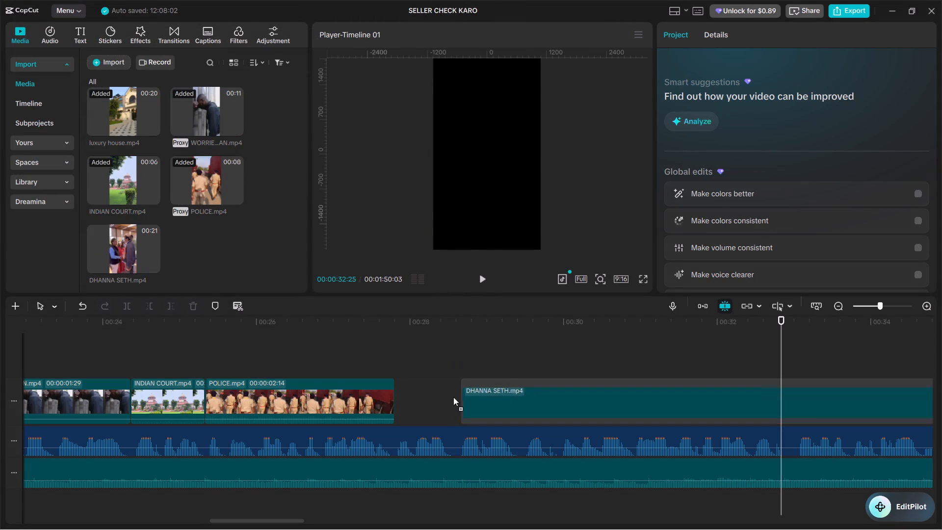
{"action": "left_click_drag", "start_coordinate": [453, 397], "coordinate": [447, 391]}
{"action": "right_click", "coordinate": [430, 399]}
{"action": "left_click", "coordinate": [485, 411]}
Play DHANNA SETH.mp4 against the audio, split it at 00:00:32:14 and delete the part after the cut.
{"action": "left_click", "coordinate": [356, 339]}
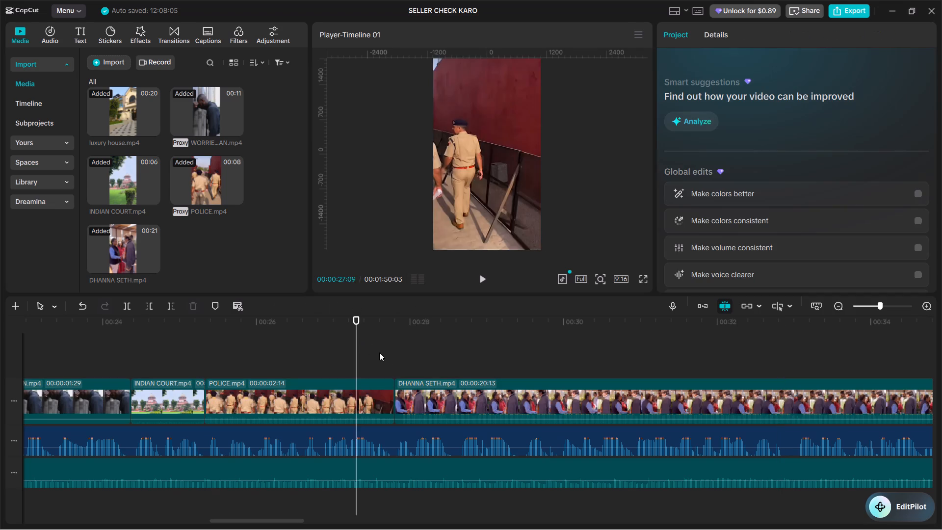
{"action": "key", "text": "space"}
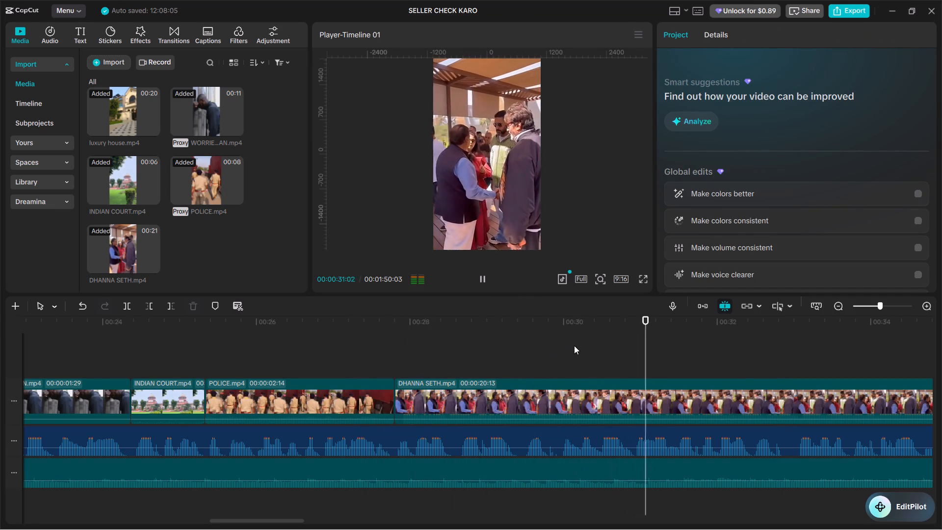
{"action": "key", "text": "space"}
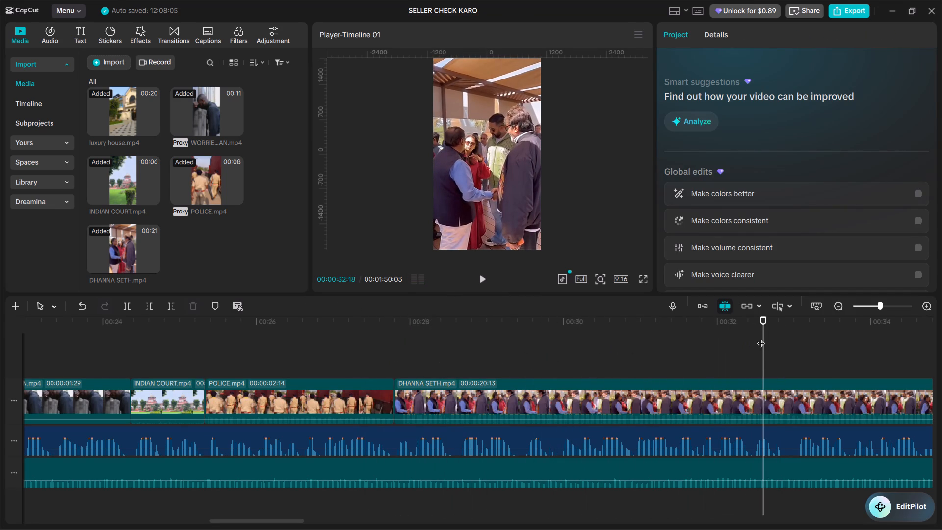
{"action": "left_click_drag", "start_coordinate": [763, 342], "coordinate": [754, 345]}
{"action": "key", "text": "space"}
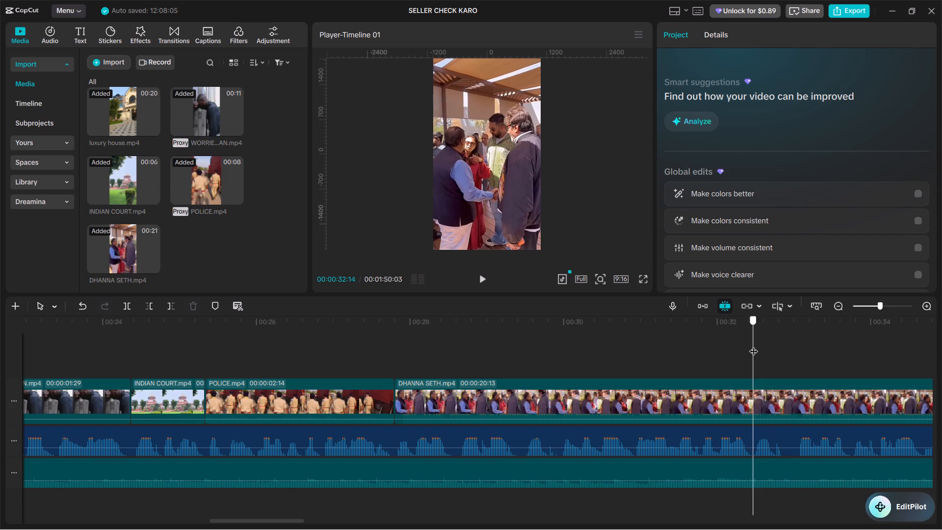
{"action": "key", "text": "space"}
{"action": "left_click", "coordinate": [748, 349]}
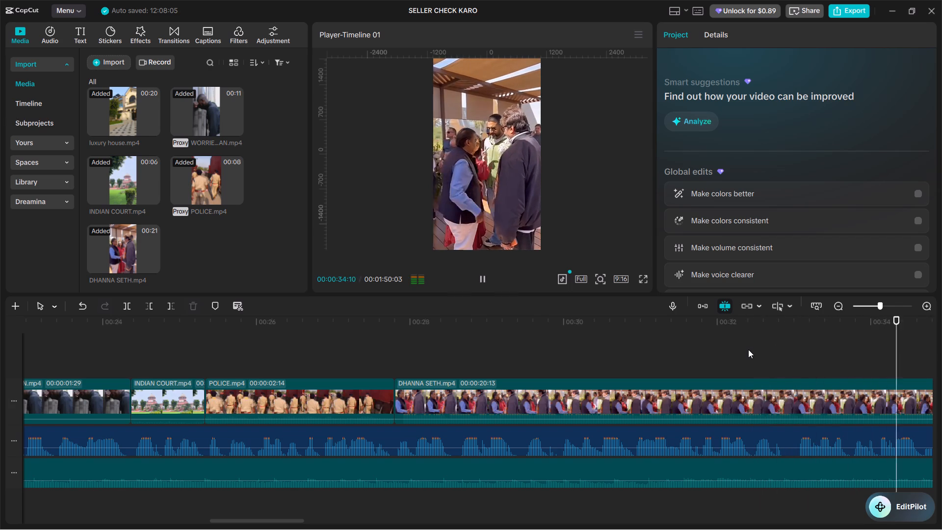
{"action": "left_click_drag", "start_coordinate": [748, 349], "coordinate": [753, 358]}
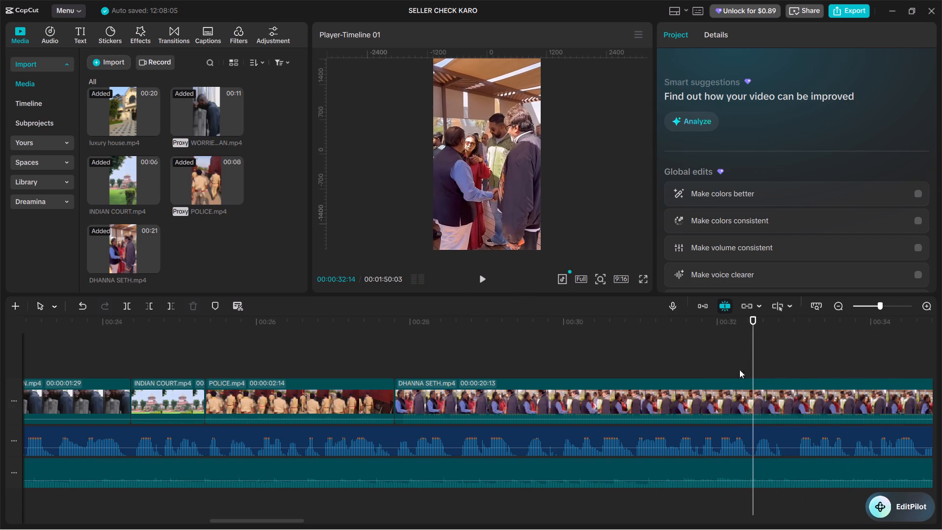
{"action": "scroll", "coordinate": [706, 385], "scroll_direction": "down", "scroll_amount": 6, "text": "alt"}
{"action": "key", "text": "space"}
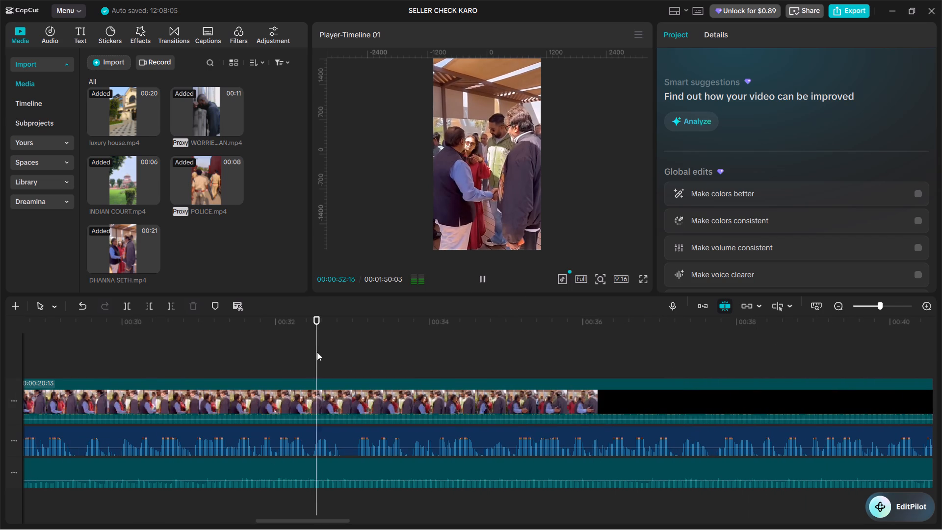
{"action": "double_click", "coordinate": [308, 347]}
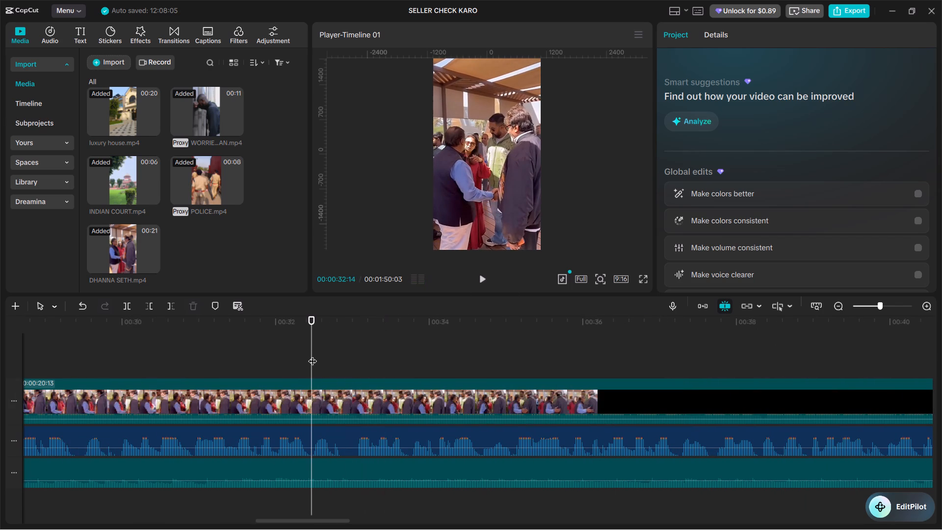
{"action": "left_click", "coordinate": [329, 401]}
{"action": "key", "text": "ctrl+b"}
{"action": "key", "text": "BackSpace"}
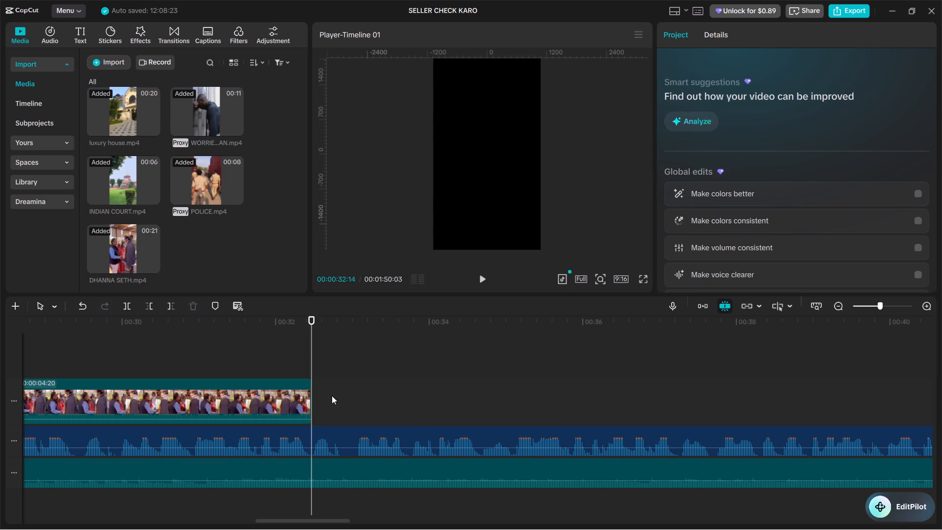
Listen to the audio after the DHANNA SETH.mp4 cut and switch to Brave to search Pinterest for GUY SITTING WITH POLICE.
{"action": "key", "text": "space"}
{"action": "scroll", "coordinate": [334, 396], "scroll_direction": "down", "scroll_amount": 2, "text": "alt"}
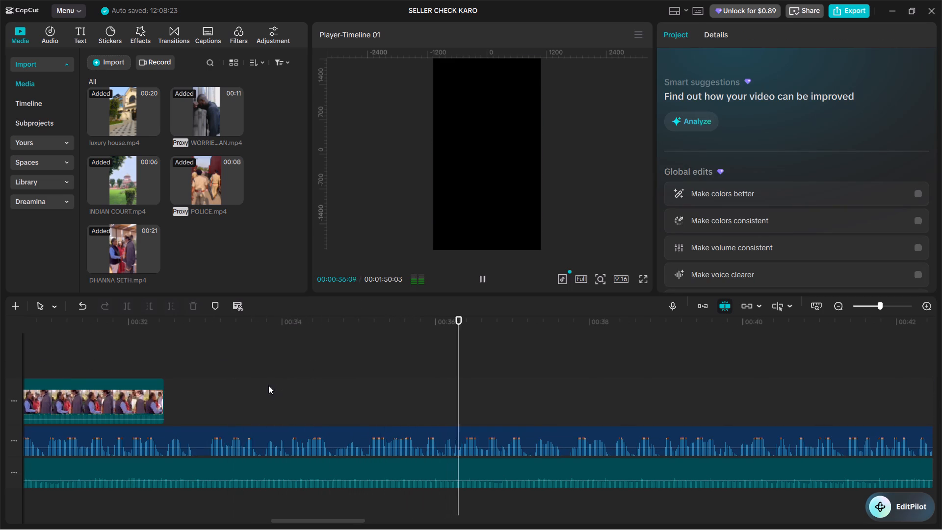
{"action": "left_click", "coordinate": [169, 358]}
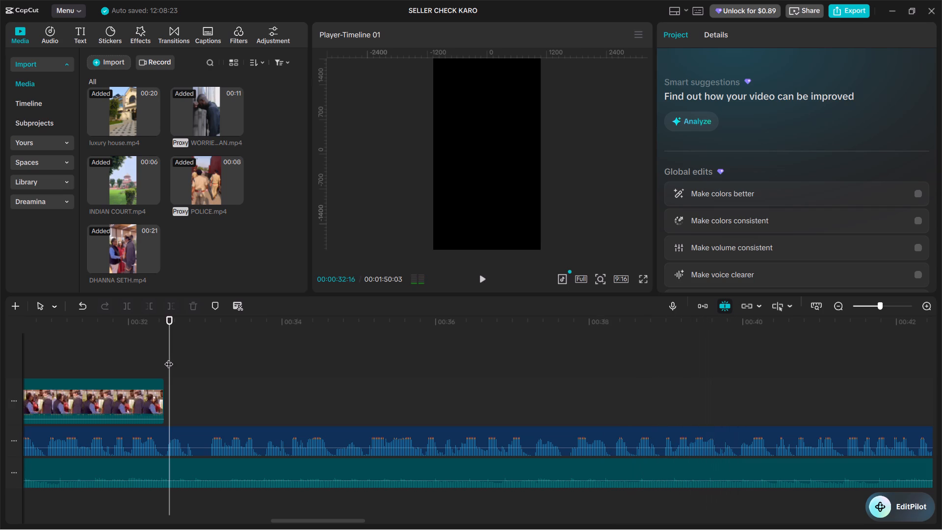
{"action": "key", "text": "alt+Tab"}
{"action": "left_click", "coordinate": [211, 10]}
{"action": "left_click", "coordinate": [246, 75]}
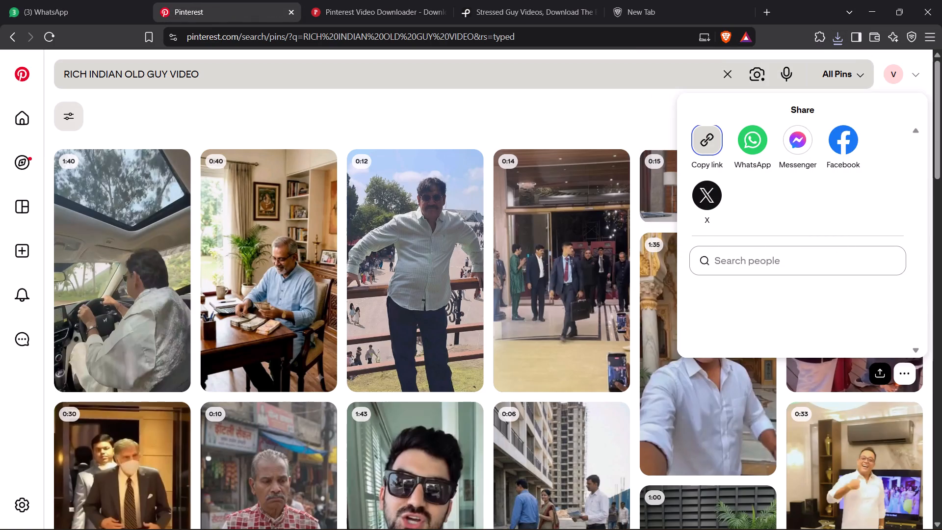
{"action": "key", "text": "ctrl+a"}
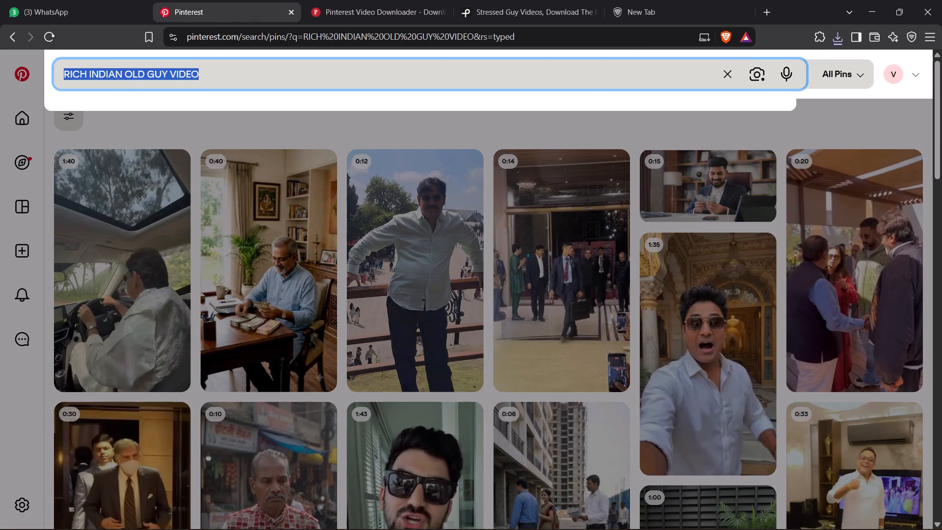
{"action": "type", "text": "GUY"}
{"action": "key", "text": "space"}
{"action": "key", "text": "BackSpace"}
{"action": "key", "text": "BackSpace"}
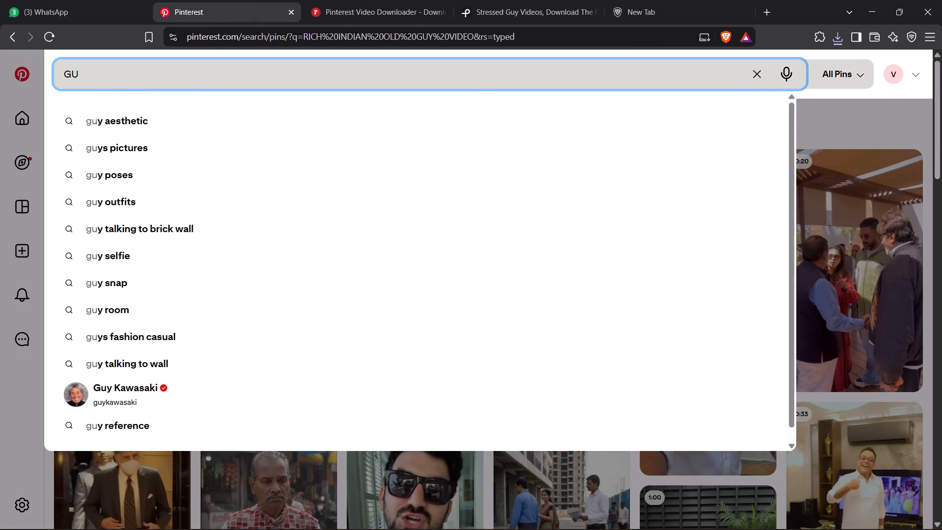
{"action": "type", "text": "Y"}
{"action": "key", "text": "space"}
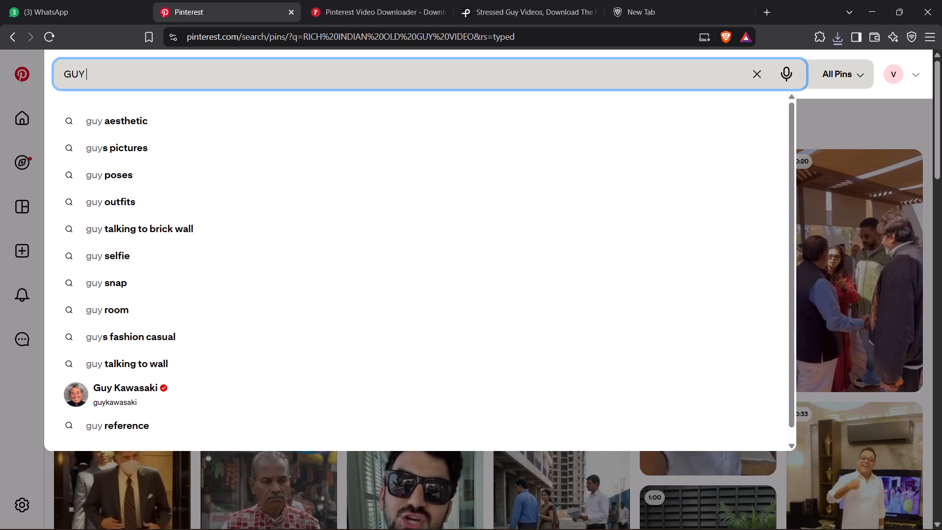
{"action": "type", "text": "SITTING WITH"}
{"action": "key", "text": "space"}
{"action": "type", "text": "POLICE"}
{"action": "key", "text": "space"}
{"action": "key", "text": "Return"}
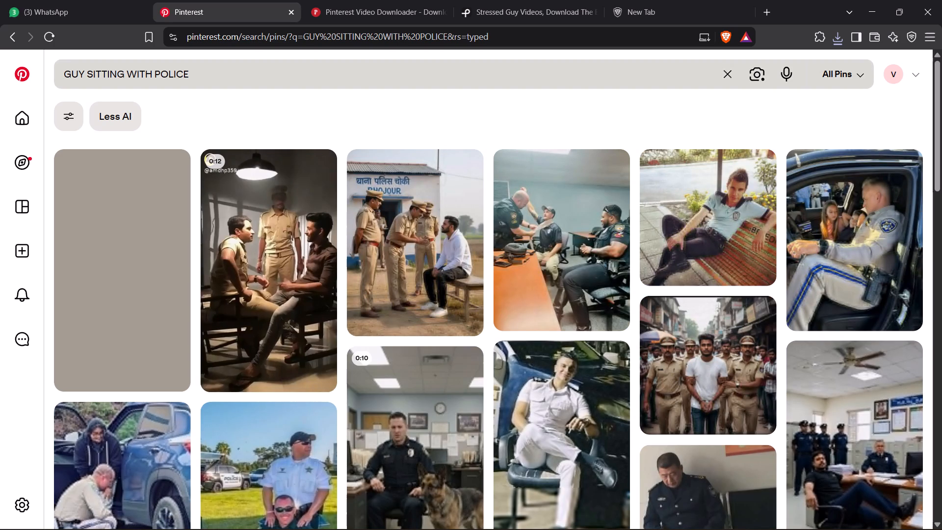
Refine the Pinterest search to INDIAN MAFIA GUY SITTING WITH POLICE VIDEO.
{"action": "left_click", "coordinate": [65, 73]}
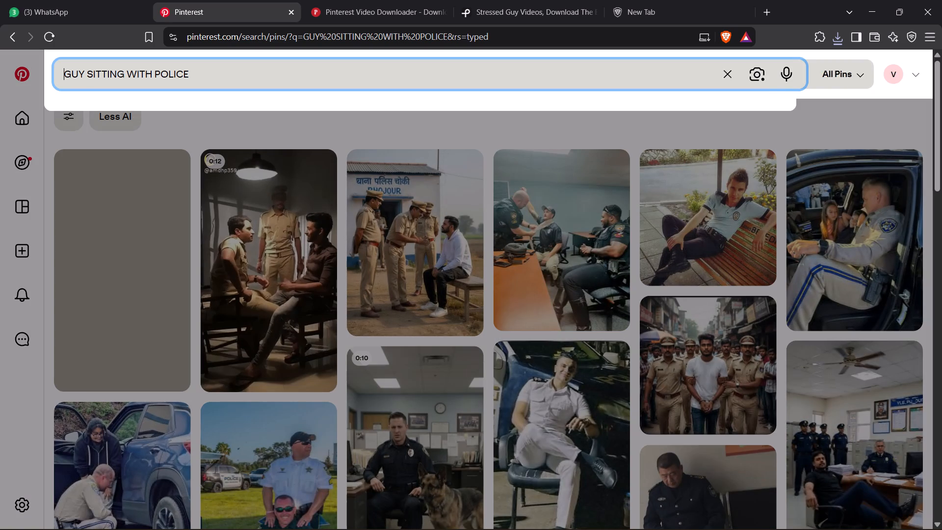
{"action": "type", "text": "INDIAN"}
{"action": "key", "text": "space"}
{"action": "type", "text": "MAFIA"}
{"action": "key", "text": "space"}
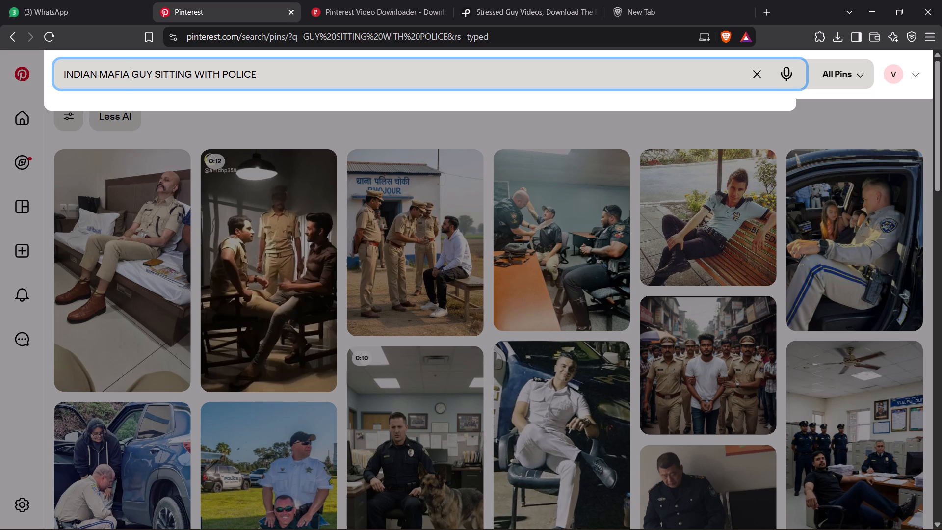
{"action": "left_click", "coordinate": [265, 79]}
{"action": "key", "text": "space"}
{"action": "type", "text": "VIDEO"}
{"action": "key", "text": "Return"}
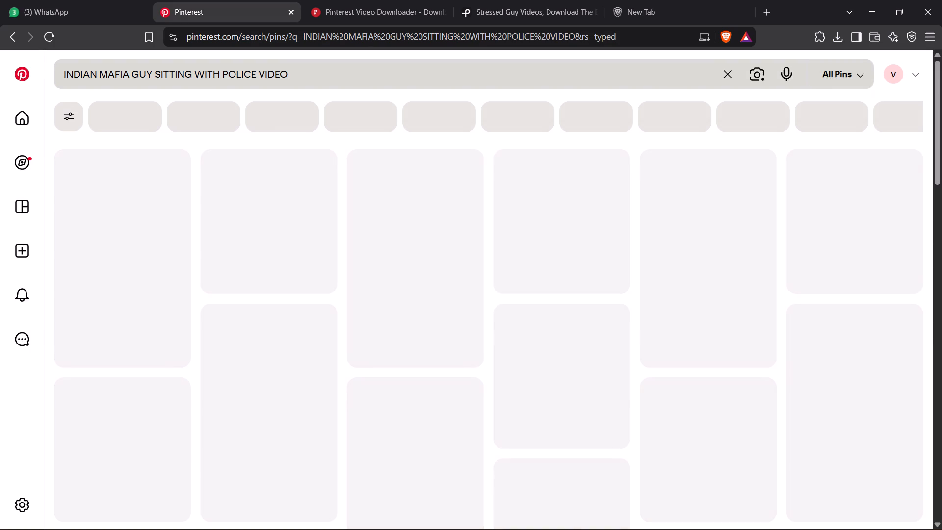
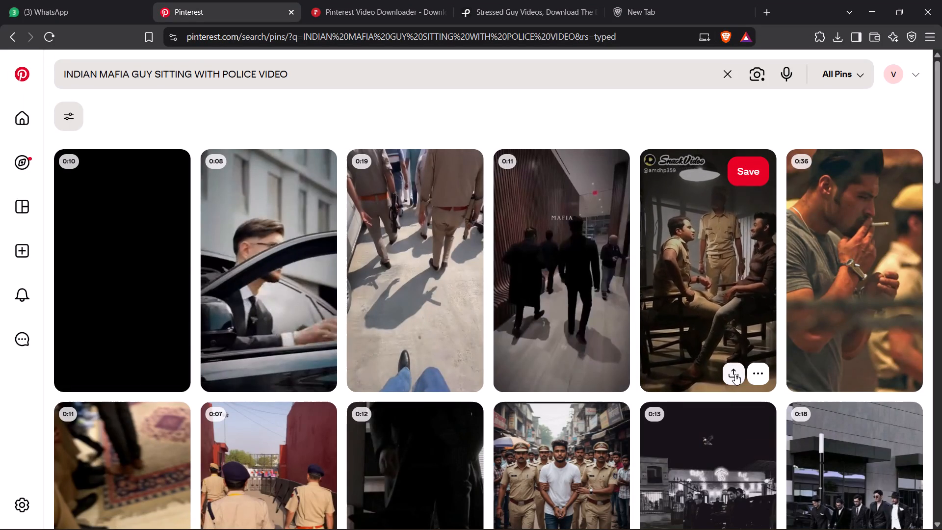
Browse the INDIAN MAFIA GUY SITTING WITH POLICE VIDEO results for a suitable police-meeting clip.
{"action": "scroll", "coordinate": [737, 363], "scroll_direction": "down", "scroll_amount": 5}
{"action": "scroll", "coordinate": [871, 305], "scroll_direction": "down", "scroll_amount": 4}
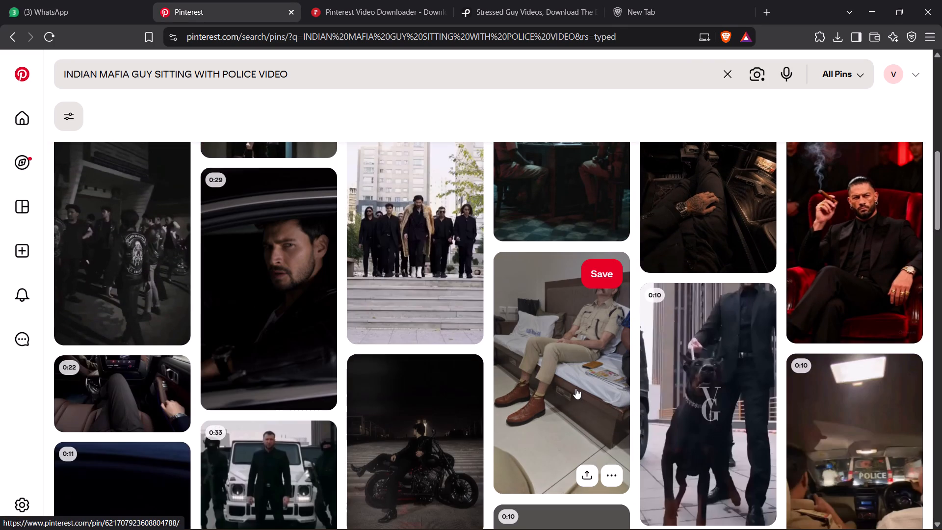
{"action": "scroll", "coordinate": [579, 386], "scroll_direction": "down", "scroll_amount": 5}
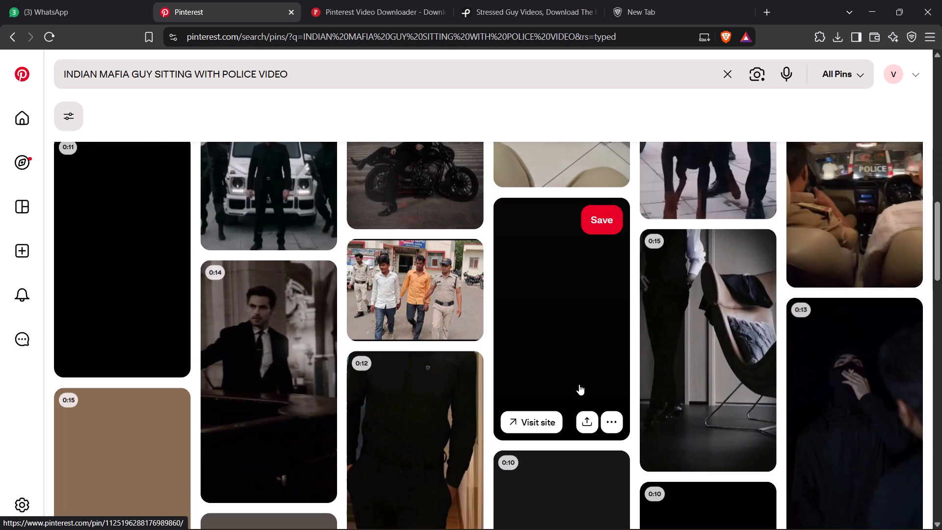
{"action": "scroll", "coordinate": [572, 370], "scroll_direction": "up", "scroll_amount": 14}
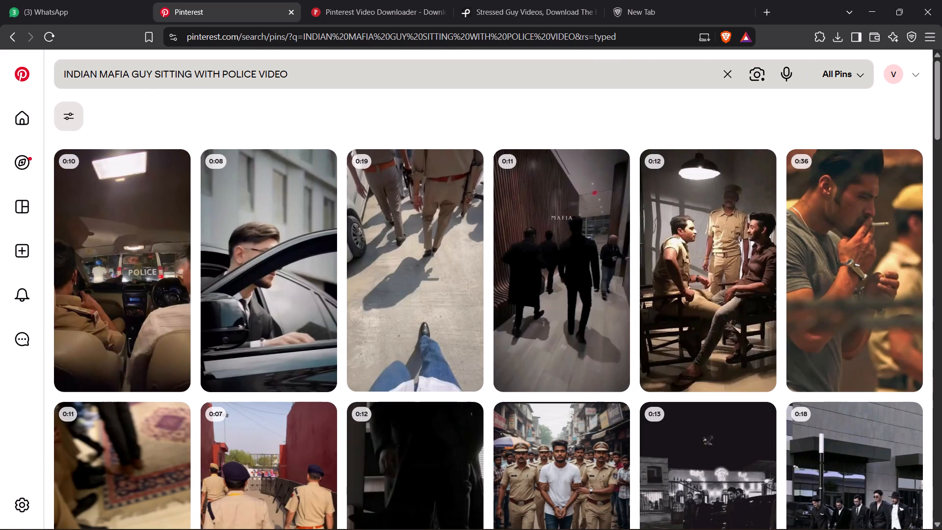
Search Pinterest for exactly INDIAN MAFIA GUY SITTING WITH LAWYERS VIDEO and look through the results.
{"action": "left_click_drag", "start_coordinate": [229, 74], "coordinate": [225, 74]}
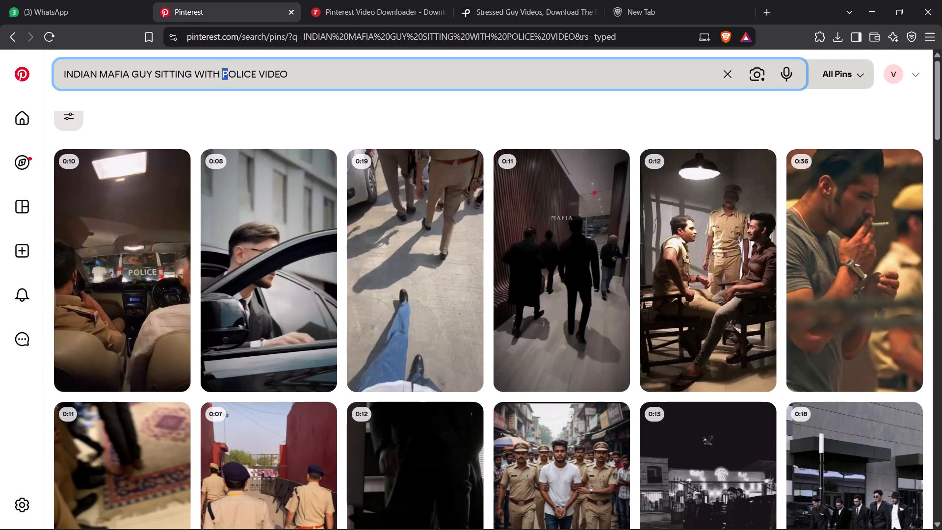
{"action": "left_click_drag", "start_coordinate": [225, 74], "coordinate": [264, 75]}
{"action": "left_click", "coordinate": [255, 73]}
{"action": "left_click_drag", "start_coordinate": [257, 73], "coordinate": [236, 73]}
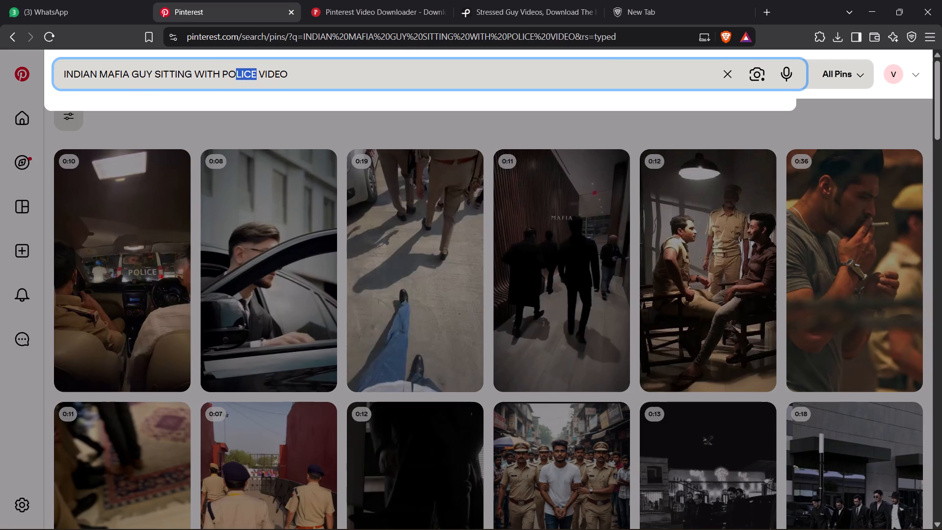
{"action": "left_click_drag", "start_coordinate": [236, 73], "coordinate": [223, 73]}
{"action": "type", "text": "LAWYERS"}
{"action": "key", "text": "Return"}
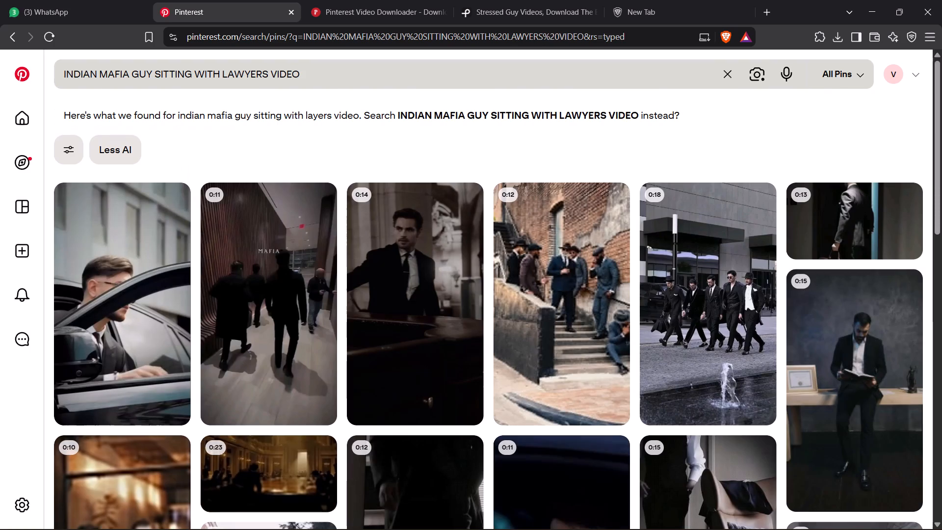
{"action": "left_click", "coordinate": [495, 113]}
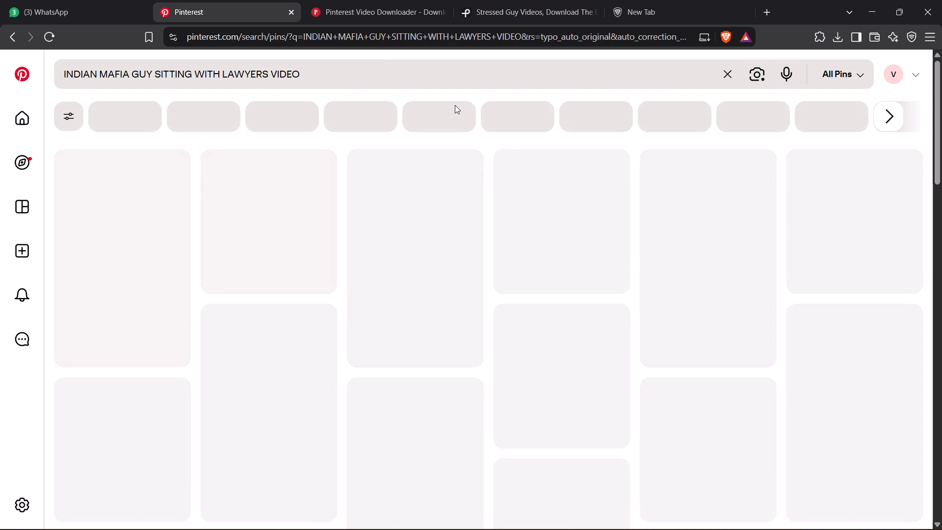
{"action": "scroll", "coordinate": [941, 188], "scroll_direction": "down", "scroll_amount": 5}
{"action": "scroll", "coordinate": [634, 177], "scroll_direction": "up", "scroll_amount": 11}
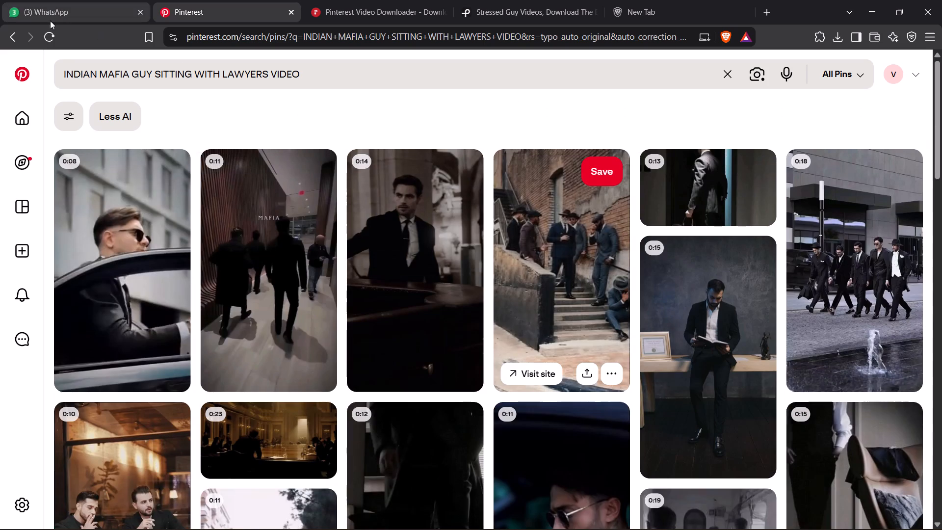
Return to the POLICE search results and copy the link of the clip showing a seated man facing a police officer.
{"action": "left_click", "coordinate": [9, 39]}
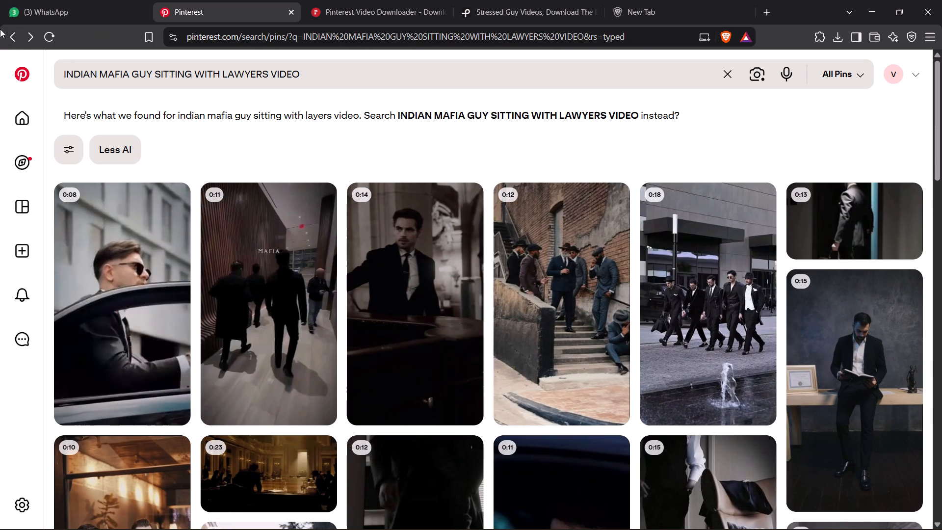
{"action": "left_click", "coordinate": [15, 37]}
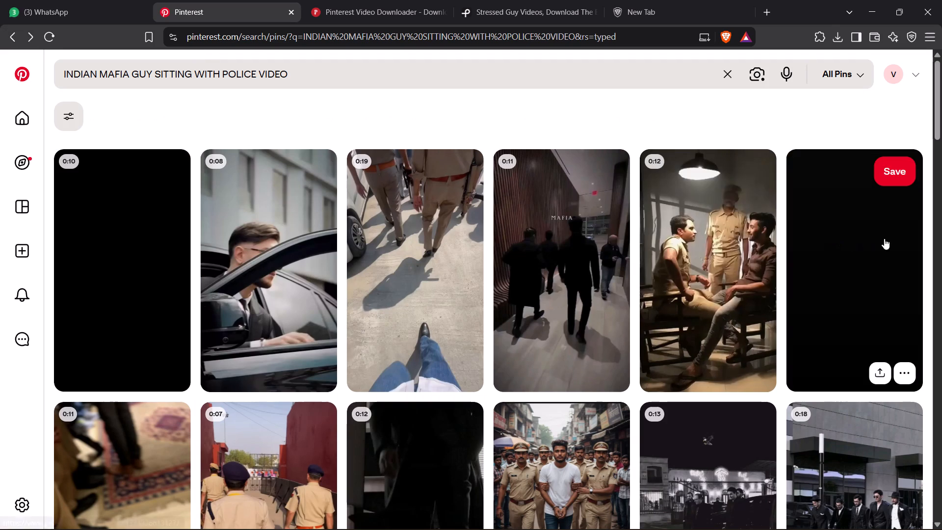
{"action": "left_click", "coordinate": [735, 366]}
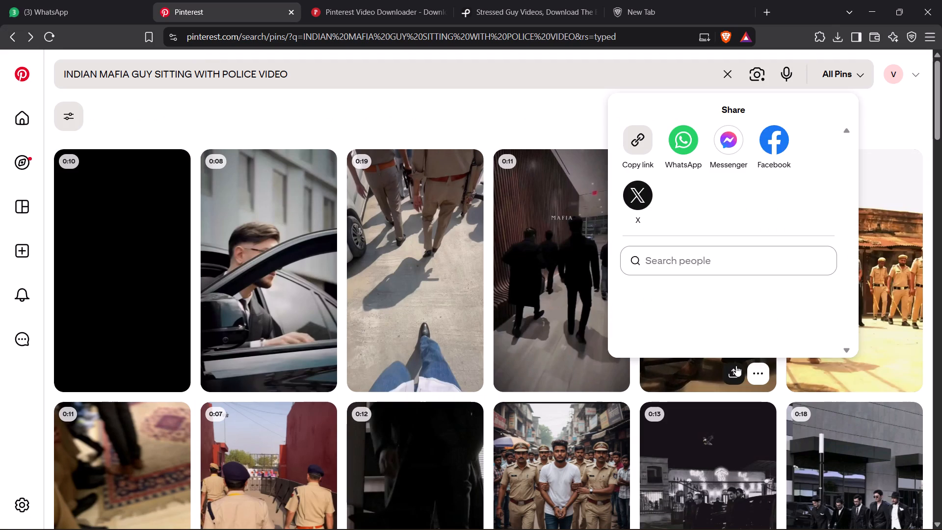
{"action": "left_click", "coordinate": [640, 143]}
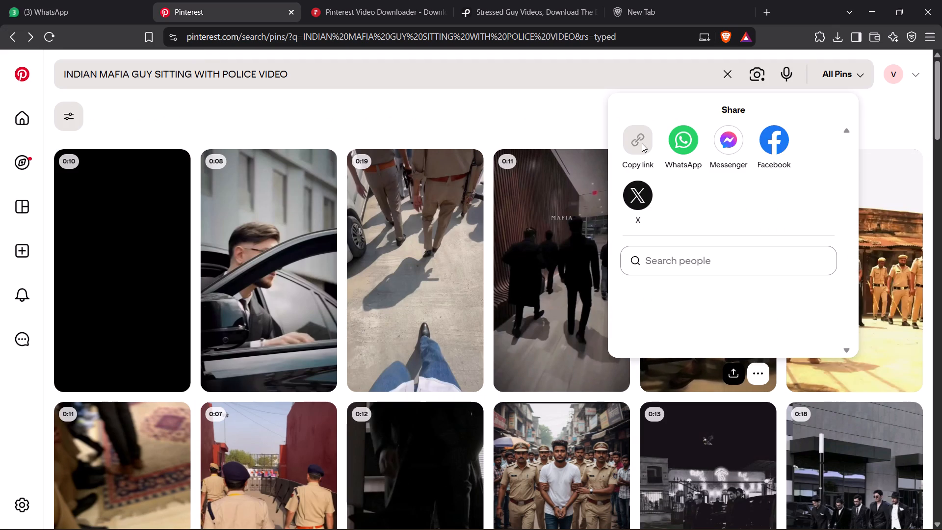
Switch to the SSSPIN downloader, clear the previous result and fetch the video from the copied Pinterest link.
{"action": "left_click", "coordinate": [369, 6]}
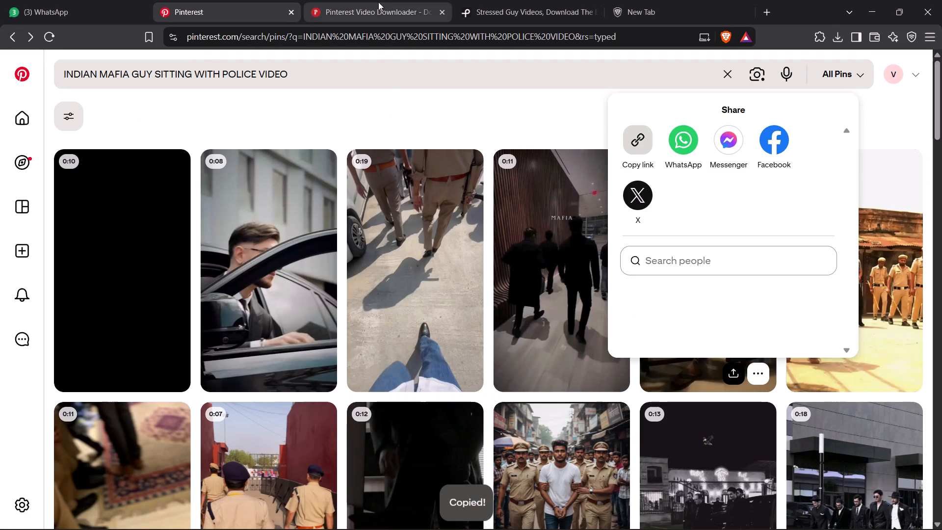
{"action": "left_click", "coordinate": [455, 375]}
{"action": "left_click", "coordinate": [565, 505]}
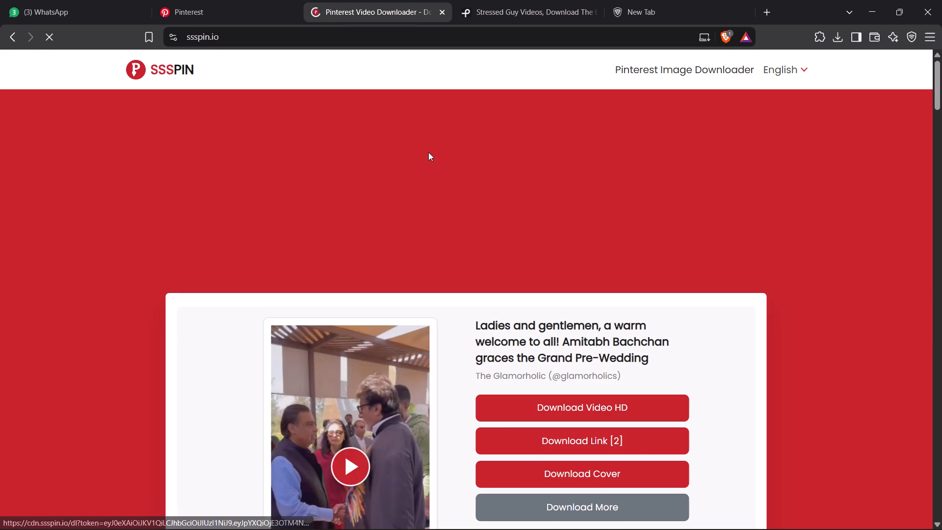
{"action": "left_click", "coordinate": [399, 196]}
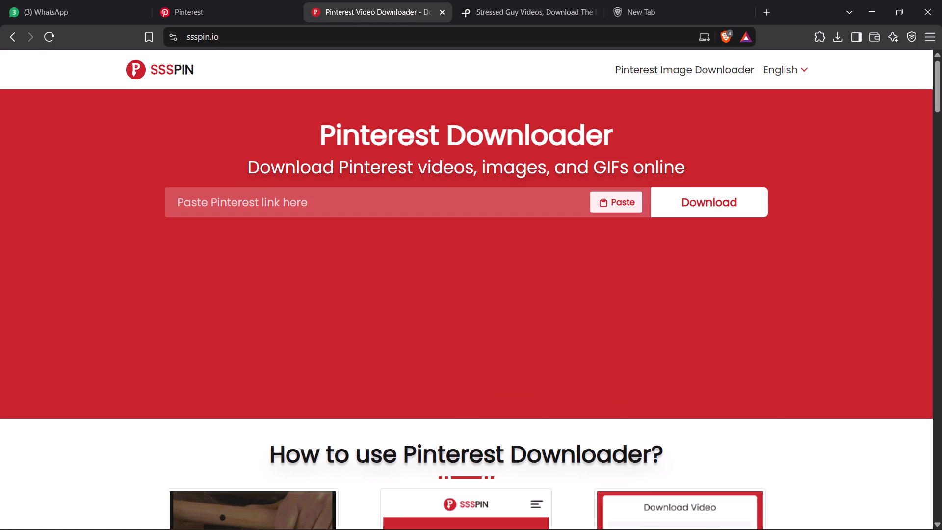
{"action": "left_click", "coordinate": [424, 194], "text": "ctrl"}
{"action": "key", "text": "ctrl+v"}
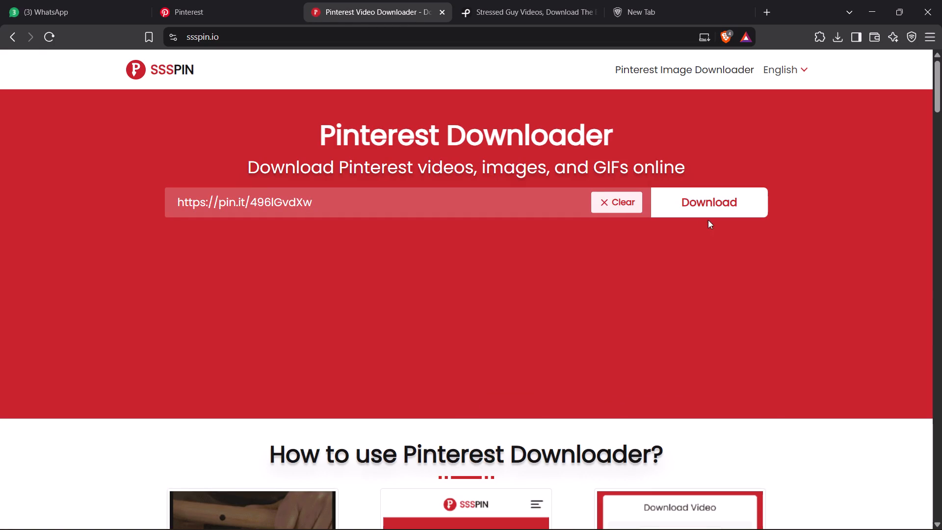
{"action": "left_click", "coordinate": [699, 211]}
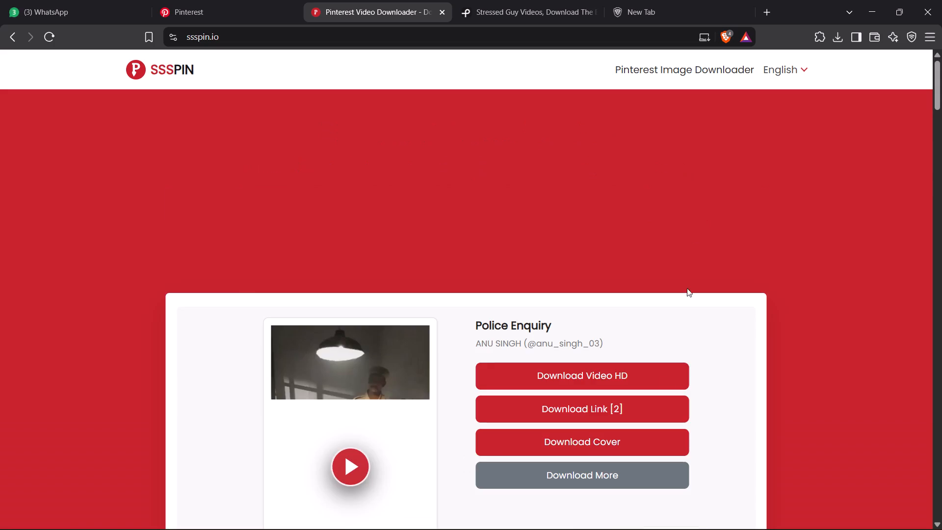
Download the Police Enquiry video in HD and save it in the RAW folder as INDIAN MAFIA WITH POLICE.
{"action": "left_click", "coordinate": [636, 376]}
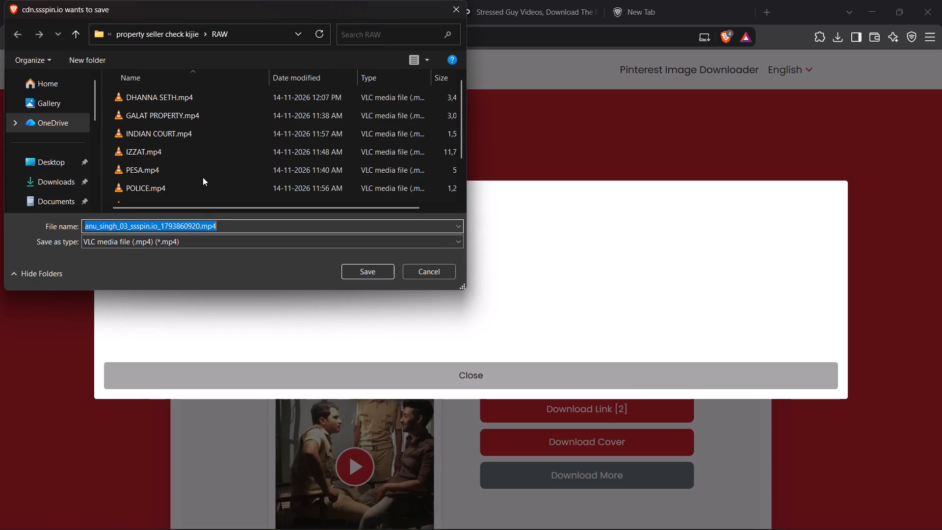
{"action": "type", "text": "POLICE VALO"}
{"action": "key", "text": "space"}
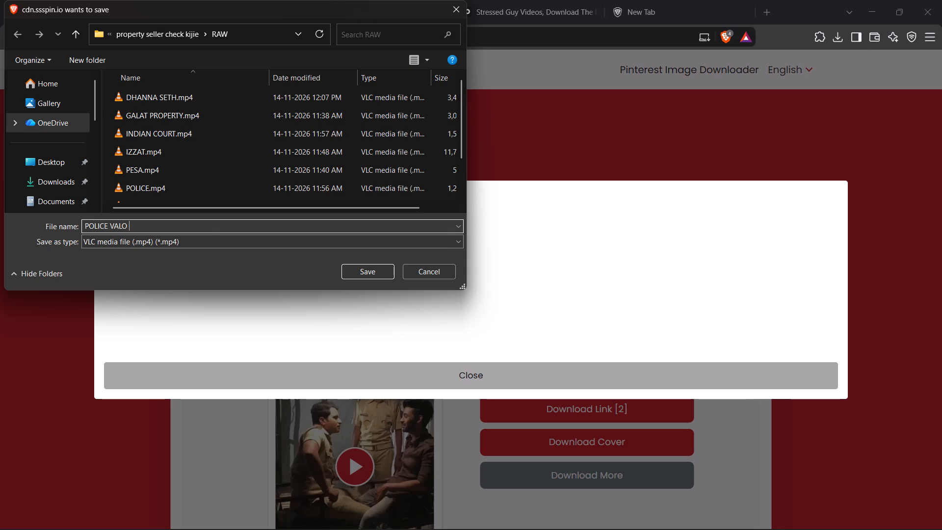
{"action": "key", "text": "ctrl+a"}
{"action": "type", "text": "INDIAN"}
{"action": "key", "text": "space"}
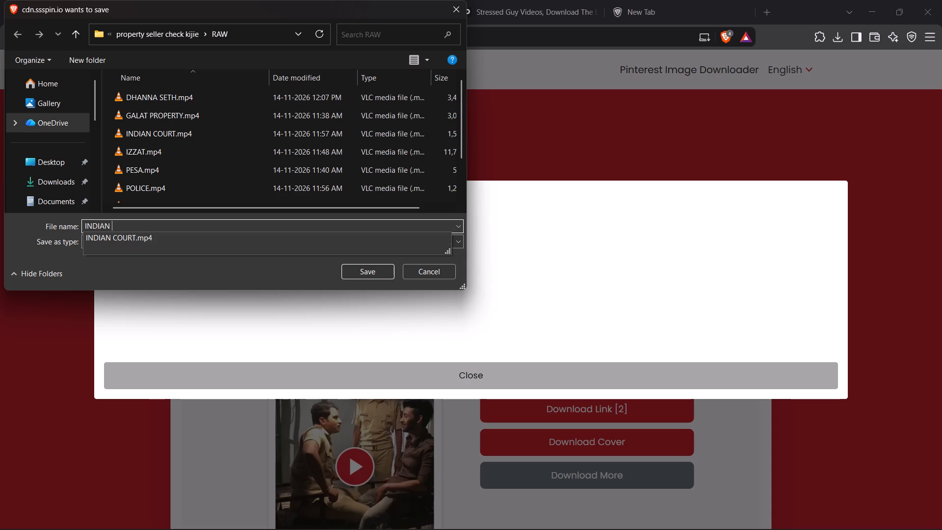
{"action": "type", "text": "MA"}
{"action": "type", "text": "FIA WITH POLICE"}
{"action": "key", "text": "Return"}
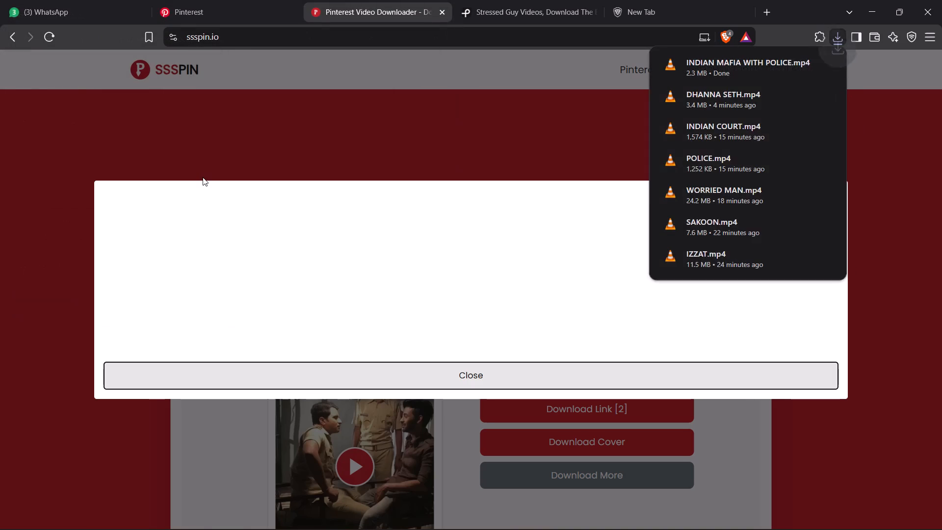
Switch to CapCut and import INDIAN MAFIA WITH POLICE.mp4 from the RAW folder.
{"action": "key", "text": "alt+Tab"}
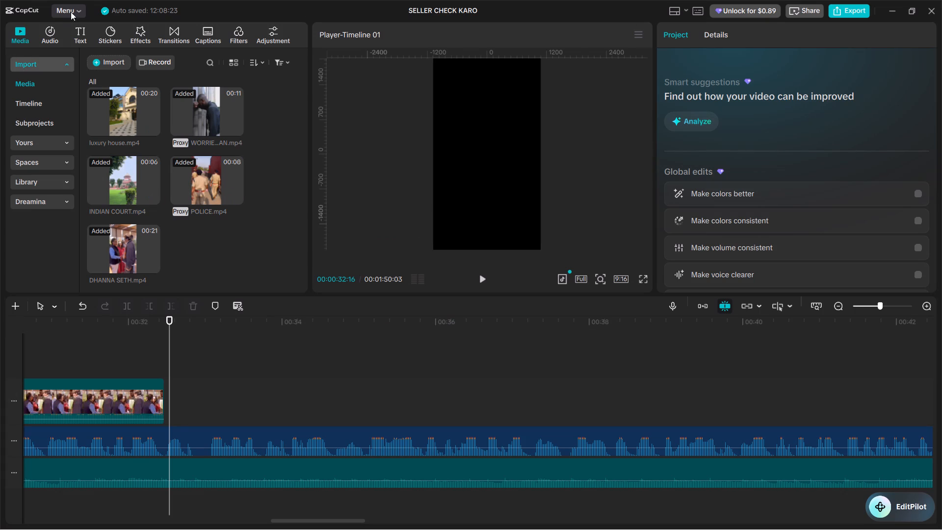
{"action": "left_click", "coordinate": [98, 65]}
{"action": "left_click", "coordinate": [136, 88]}
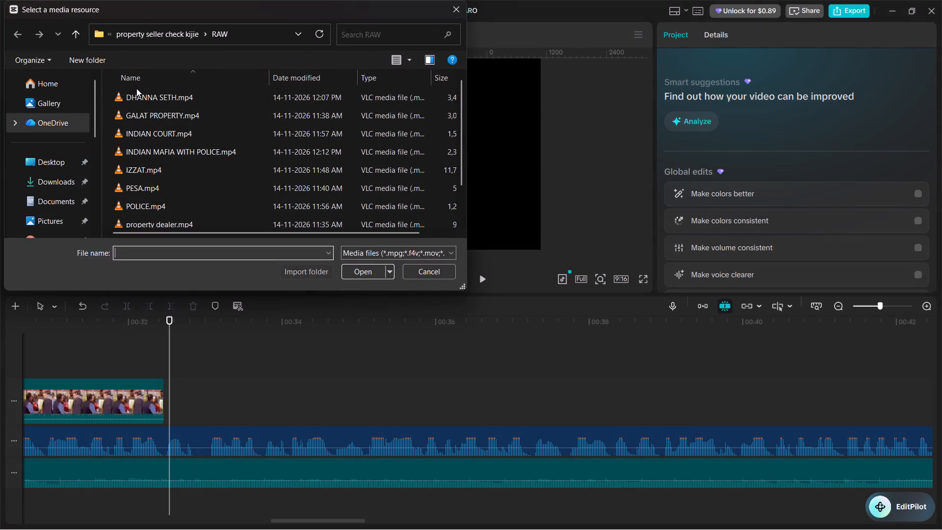
{"action": "double_click", "coordinate": [246, 147]}
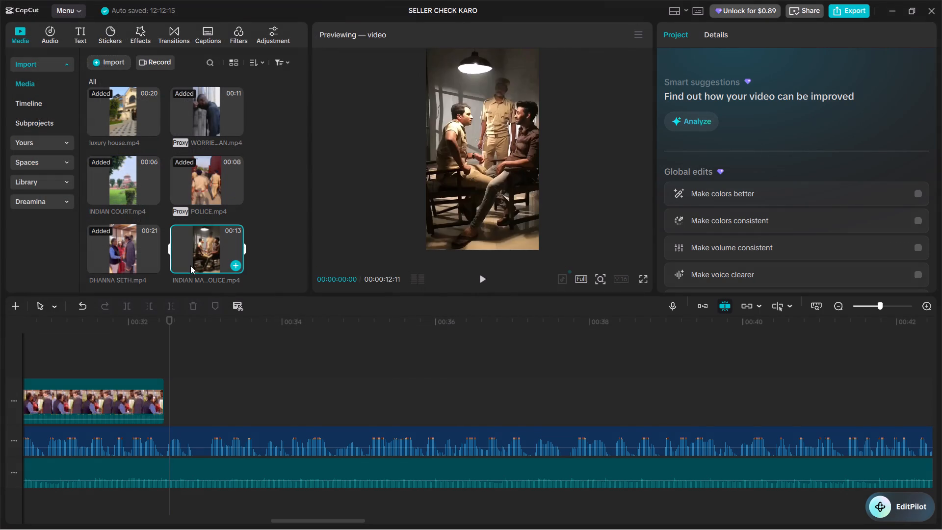
Place INDIAN MAFIA WITH POLICE.mp4 on the main video track after DHANNA SETH.mp4 and close the gap between them.
{"action": "left_click_drag", "start_coordinate": [204, 251], "coordinate": [228, 401]}
{"action": "right_click", "coordinate": [213, 398]}
{"action": "left_click", "coordinate": [244, 409]}
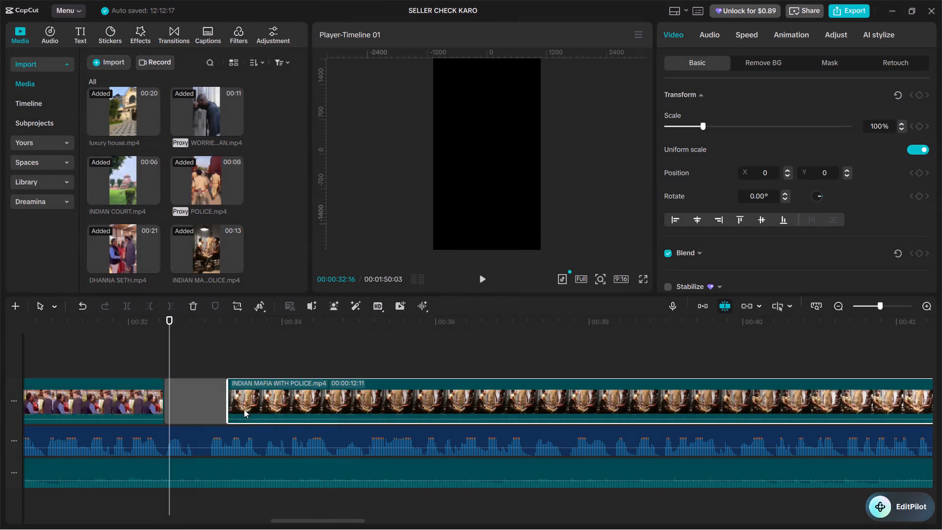
Preview the start of INDIAN MAFIA WITH POLICE.mp4 and crop off the top of its frame to cut out the watermark.
{"action": "left_click", "coordinate": [157, 357]}
{"action": "key", "text": "space"}
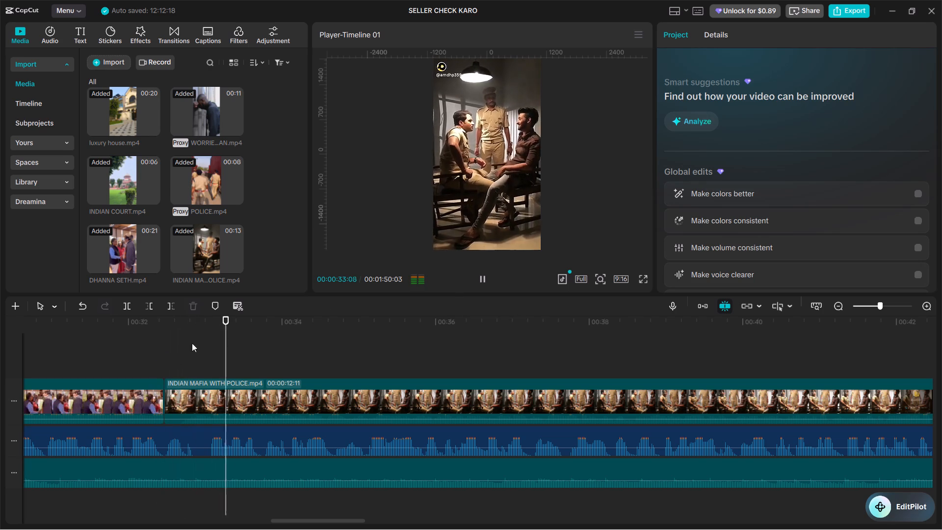
{"action": "key", "text": "space"}
{"action": "left_click", "coordinate": [223, 396]}
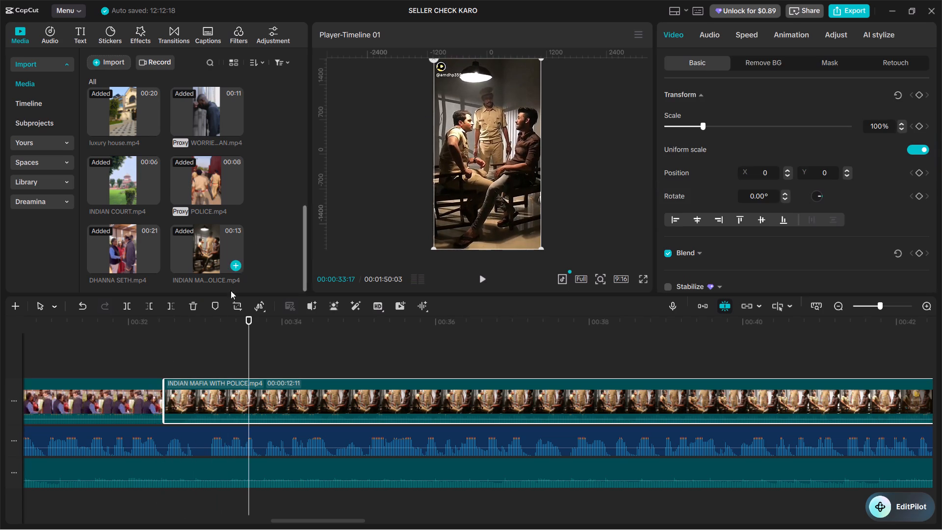
{"action": "left_click", "coordinate": [233, 303]}
{"action": "left_click_drag", "start_coordinate": [392, 112], "coordinate": [390, 144]}
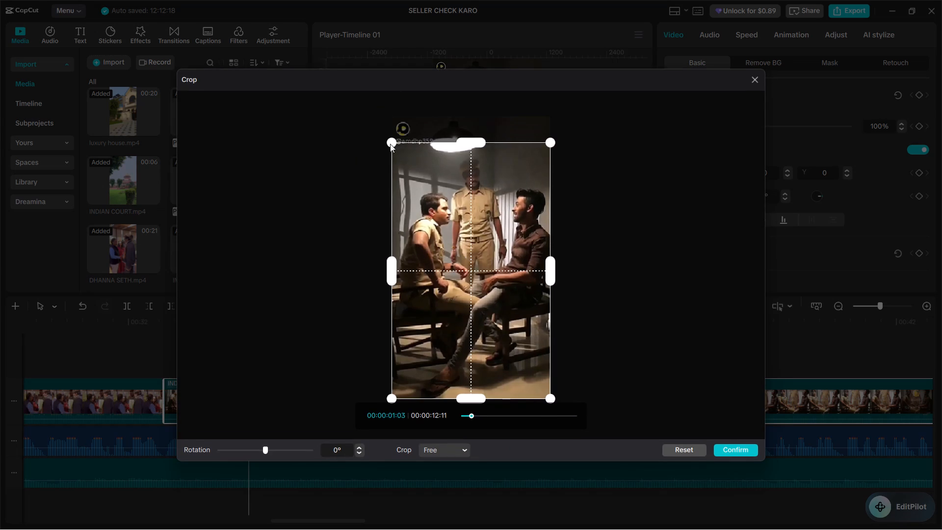
{"action": "left_click_drag", "start_coordinate": [390, 144], "coordinate": [390, 153]}
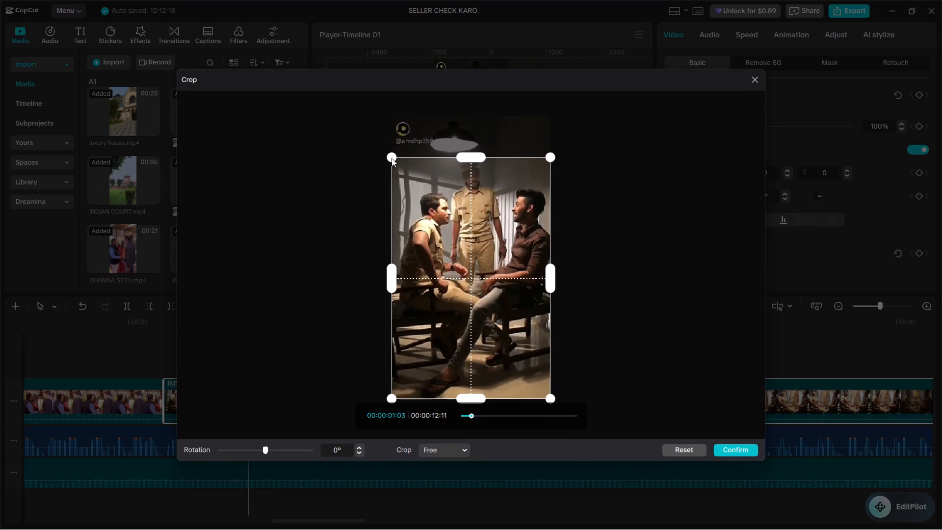
{"action": "left_click_drag", "start_coordinate": [388, 155], "coordinate": [387, 144]}
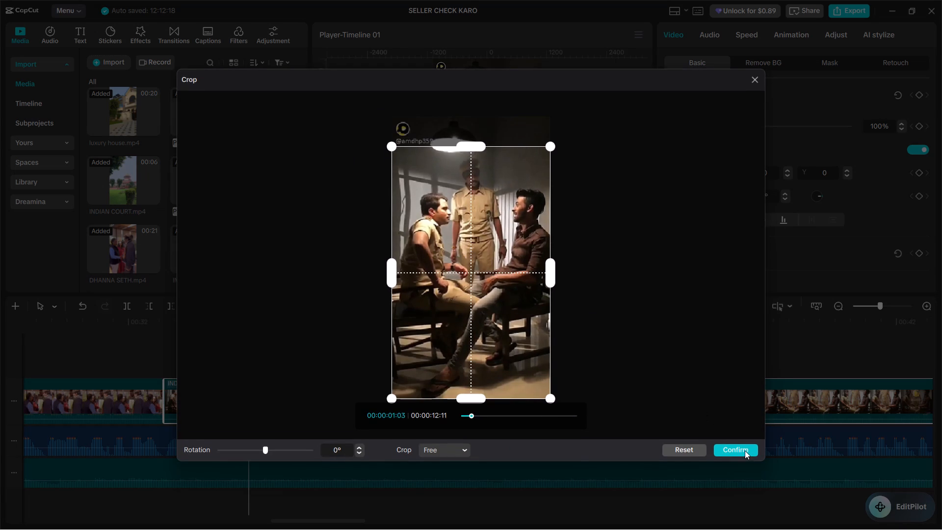
{"action": "left_click", "coordinate": [746, 451]}
Scale the cropped INDIAN MAFIA WITH POLICE.mp4 clip up to 112% to fill the 9:16 frame.
{"action": "left_click", "coordinate": [539, 237]}
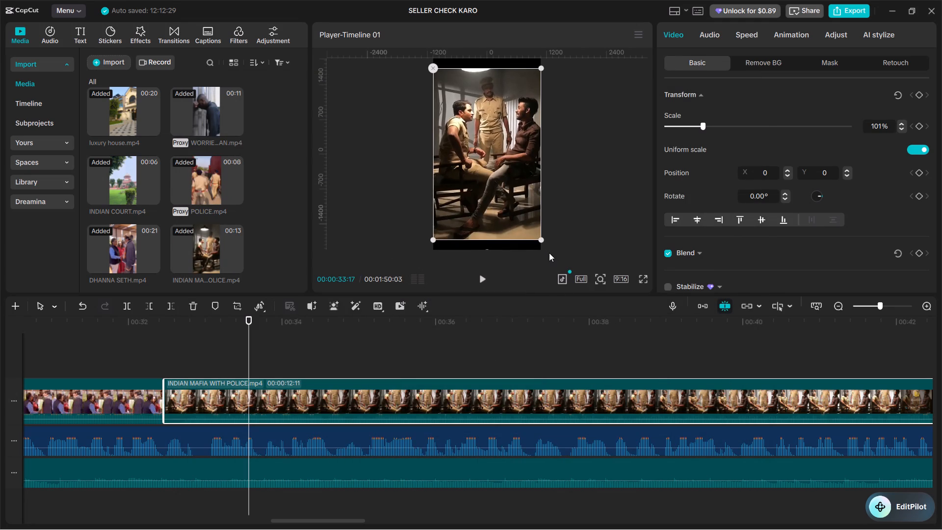
{"action": "double_click", "coordinate": [549, 253]}
{"action": "left_click_drag", "start_coordinate": [540, 238], "coordinate": [544, 247]}
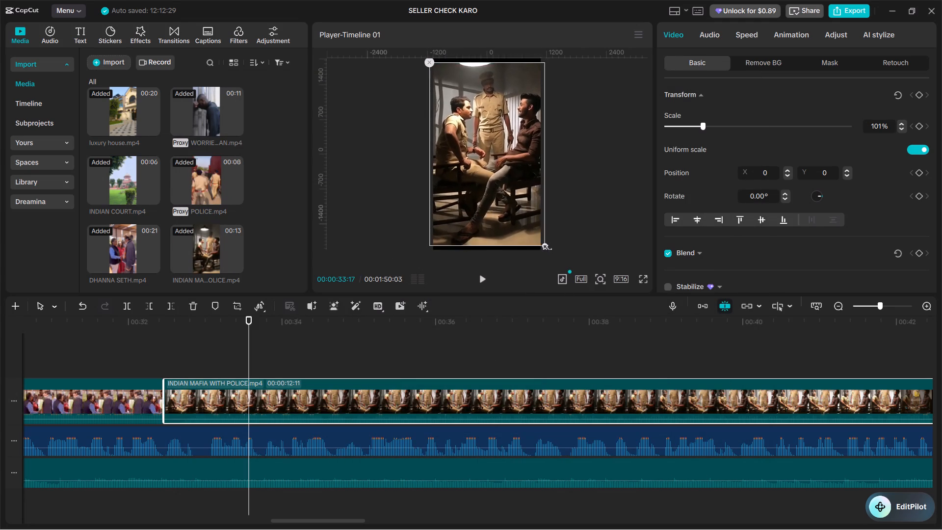
{"action": "left_click_drag", "start_coordinate": [544, 247], "coordinate": [547, 249]}
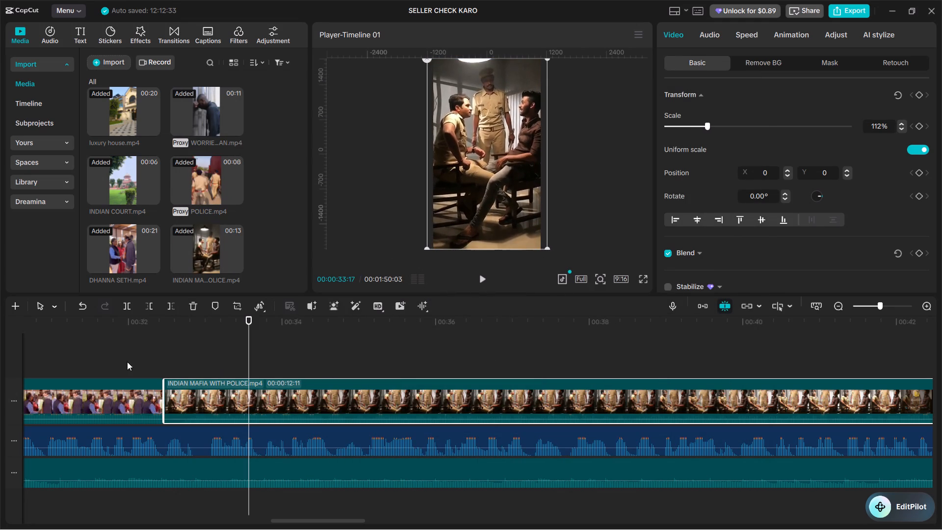
Play INDIAN MAFIA WITH POLICE.mp4 from about 33 s to about 39 s on the timeline to check it against the audio.
{"action": "left_click", "coordinate": [160, 350]}
{"action": "key", "text": "space"}
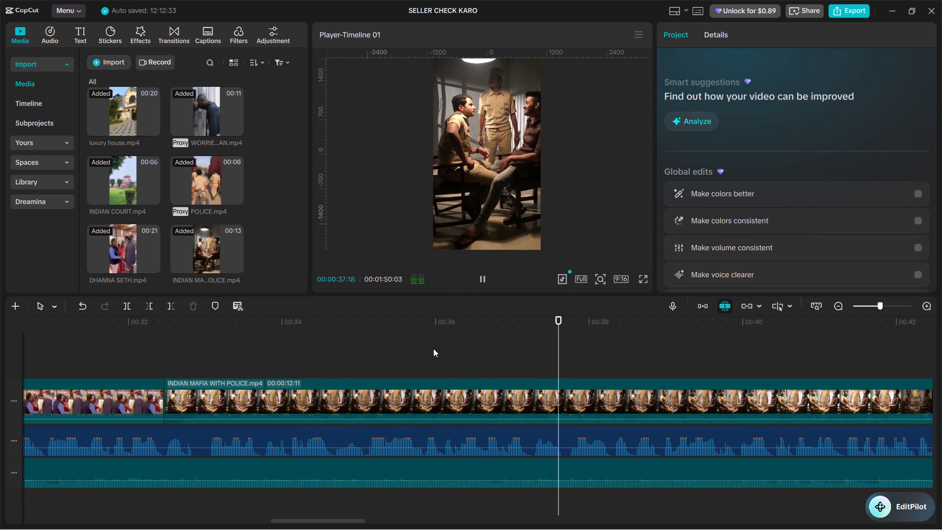
{"action": "double_click", "coordinate": [609, 359]}
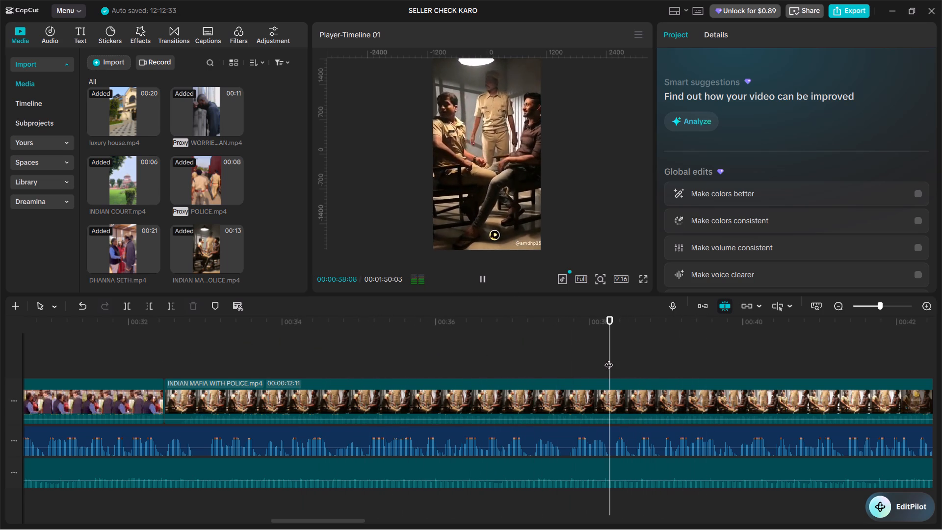
{"action": "key", "text": "space"}
{"action": "key", "text": "space"}
{"action": "key", "text": "space"}
{"action": "left_click", "coordinate": [611, 357]}
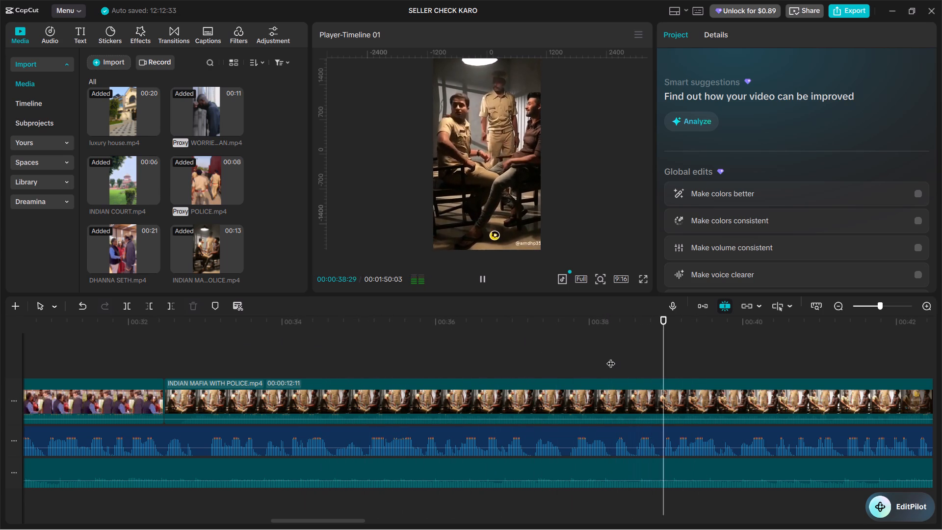
Switch to Pinterest in the Brave browser and search for INDIAN GUY SITTING WITH POLICE VIDEO.
{"action": "key", "text": "alt+Tab"}
{"action": "left_click", "coordinate": [238, 0]}
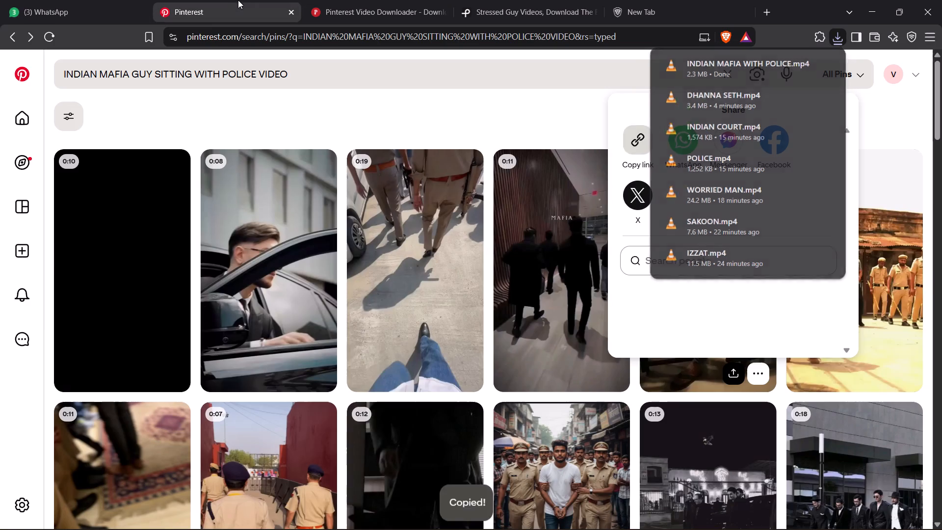
{"action": "left_click", "coordinate": [563, 82]}
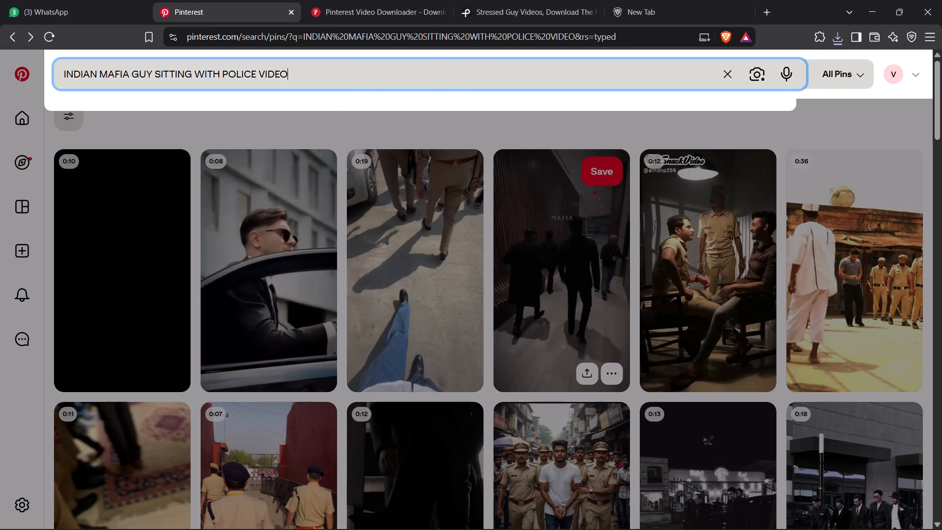
{"action": "left_click_drag", "start_coordinate": [131, 74], "coordinate": [101, 72]}
{"action": "key", "text": "BackSpace"}
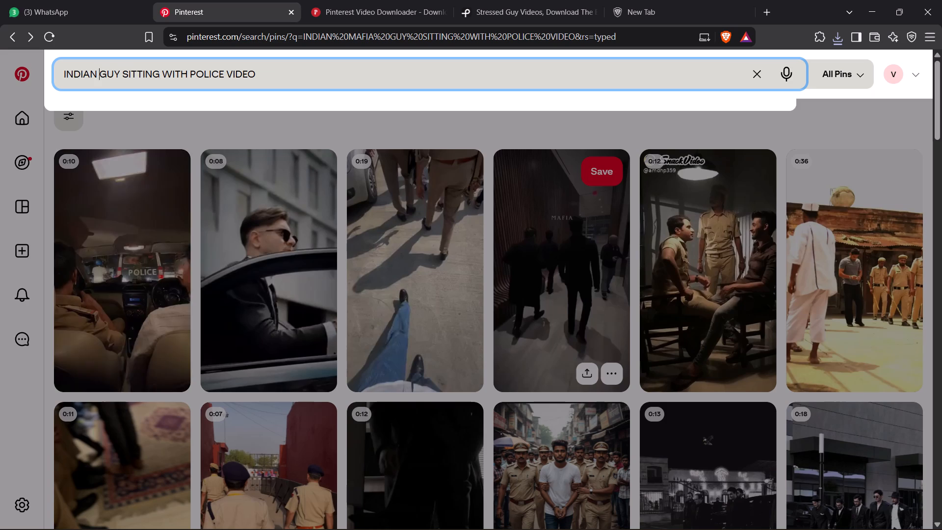
{"action": "key", "text": "Return"}
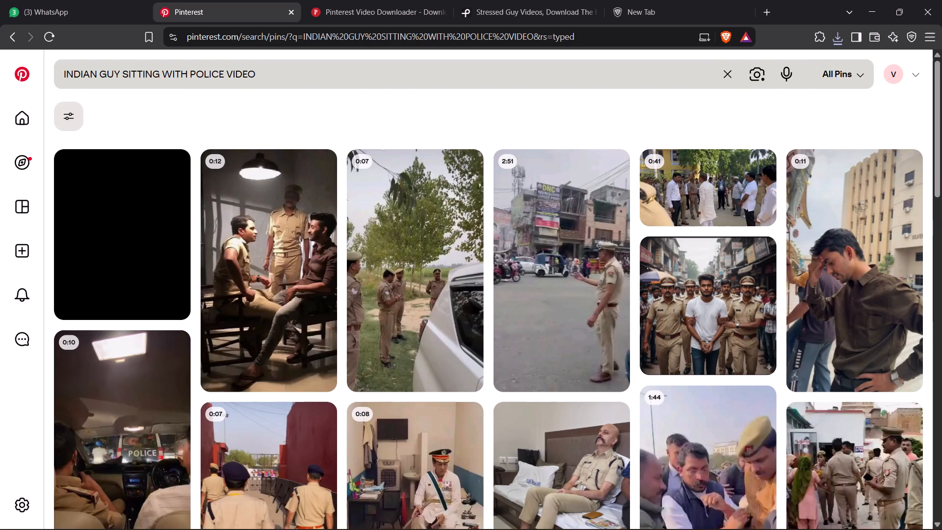
Replace POLICE with JUDGE in the Pinterest query and search for INDIAN GUY SITTING WITH JUDGE VIDEO.
{"action": "left_click_drag", "start_coordinate": [225, 73], "coordinate": [217, 73]}
{"action": "left_click_drag", "start_coordinate": [215, 73], "coordinate": [192, 70]}
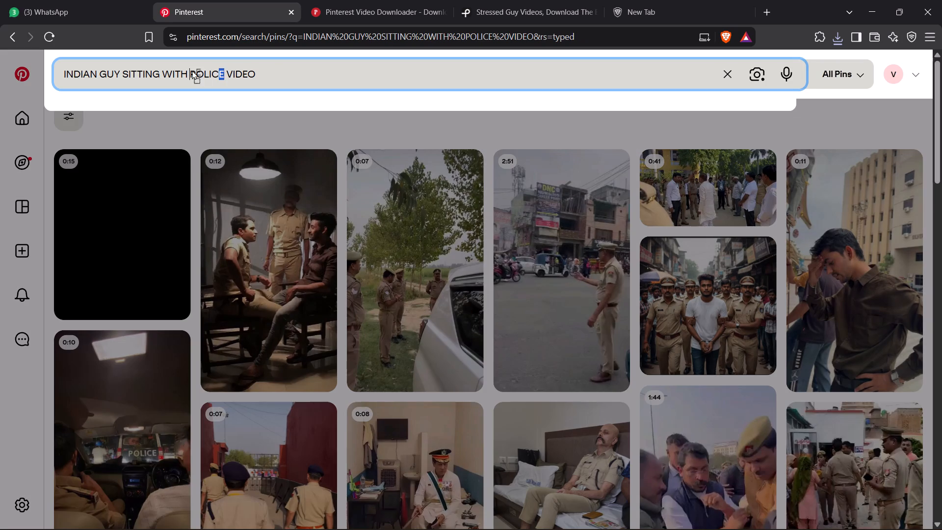
{"action": "left_click_drag", "start_coordinate": [192, 70], "coordinate": [191, 70]}
{"action": "left_click", "coordinate": [224, 72]}
{"action": "left_click_drag", "start_coordinate": [220, 72], "coordinate": [192, 72]}
{"action": "left_click_drag", "start_coordinate": [192, 72], "coordinate": [191, 72]}
{"action": "left_click_drag", "start_coordinate": [224, 74], "coordinate": [189, 73]}
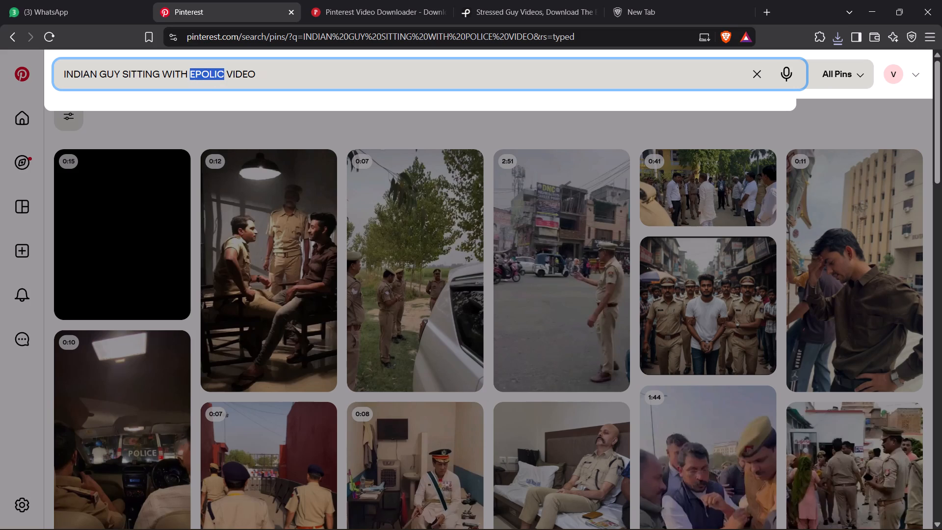
{"action": "type", "text": "JUDGE"}
{"action": "key", "text": "Return"}
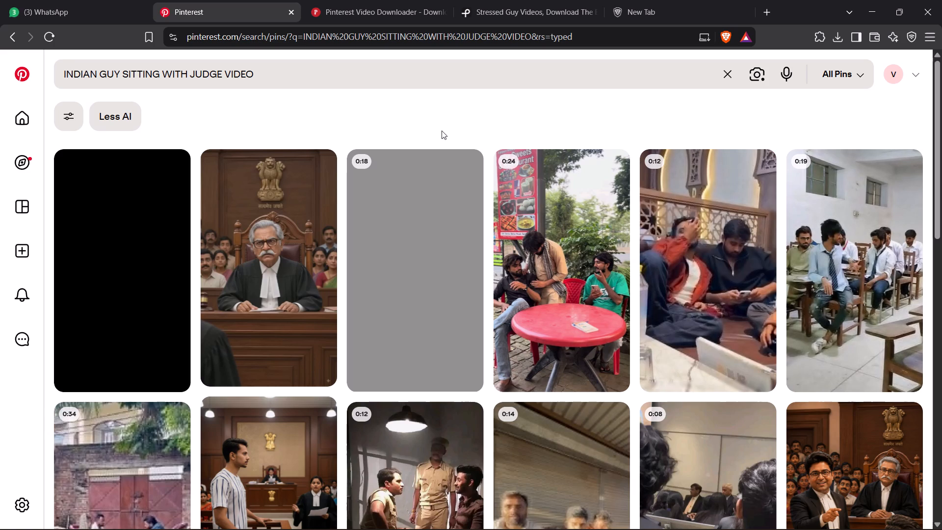
Browse the Pinterest results for a suitable video clip of an Indian man with a judge or in a court setting.
{"action": "scroll", "coordinate": [761, 213], "scroll_direction": "down", "scroll_amount": 3}
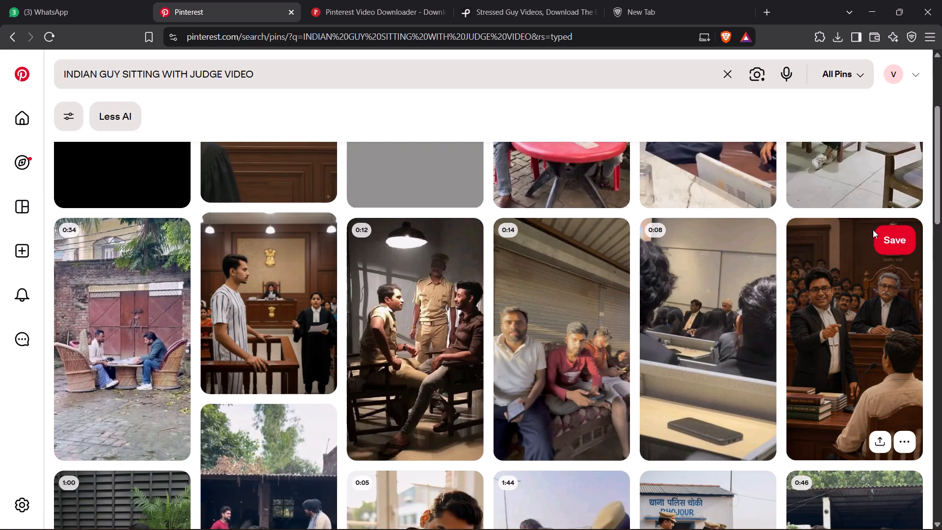
{"action": "scroll", "coordinate": [884, 226], "scroll_direction": "down", "scroll_amount": 4}
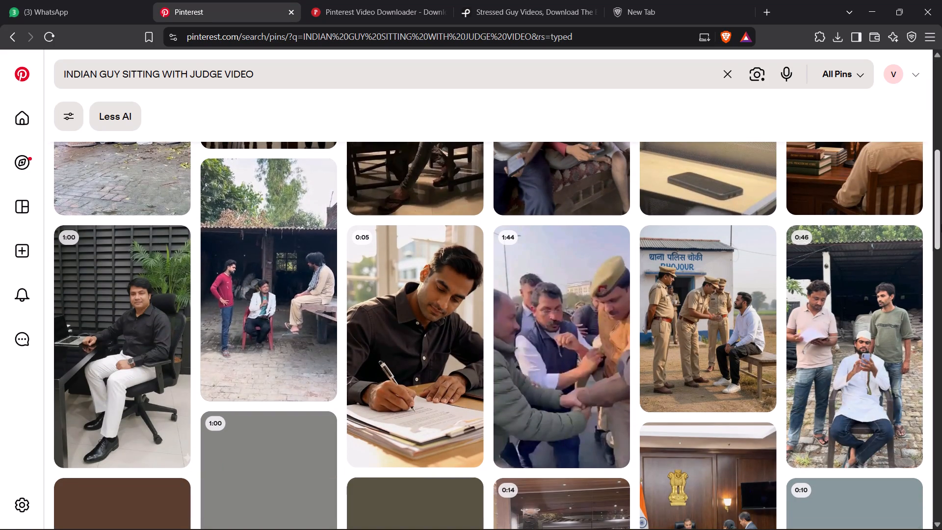
{"action": "scroll", "coordinate": [941, 227], "scroll_direction": "down", "scroll_amount": 6}
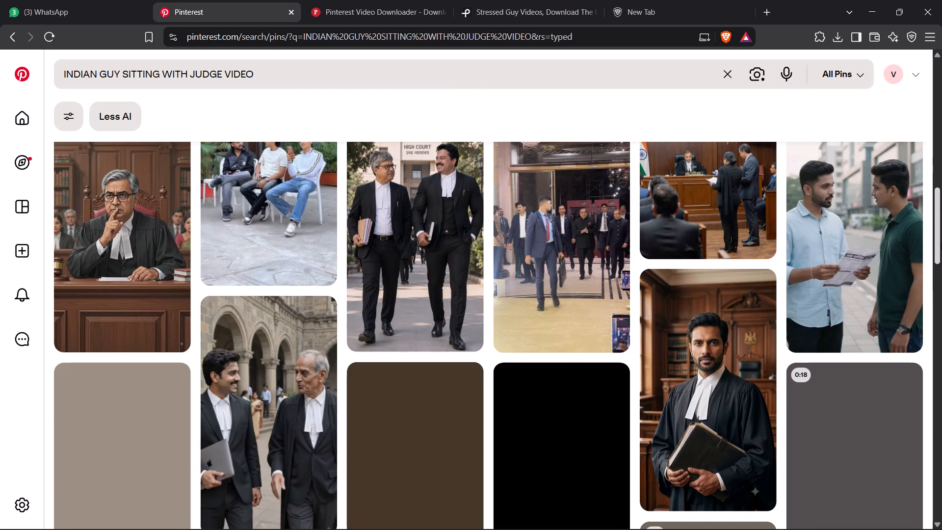
{"action": "scroll", "coordinate": [941, 243], "scroll_direction": "down", "scroll_amount": 5}
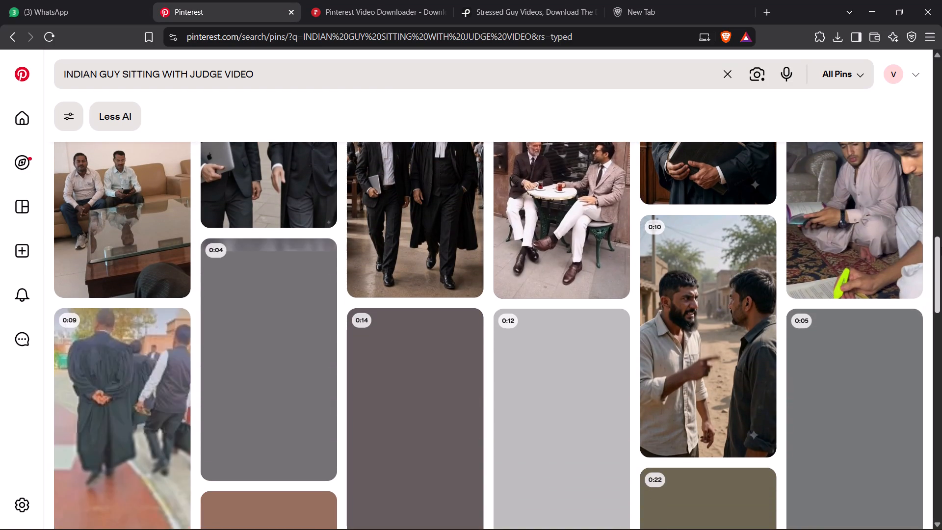
{"action": "scroll", "coordinate": [941, 247], "scroll_direction": "down", "scroll_amount": 4}
{"action": "scroll", "coordinate": [941, 247], "scroll_direction": "up", "scroll_amount": 3}
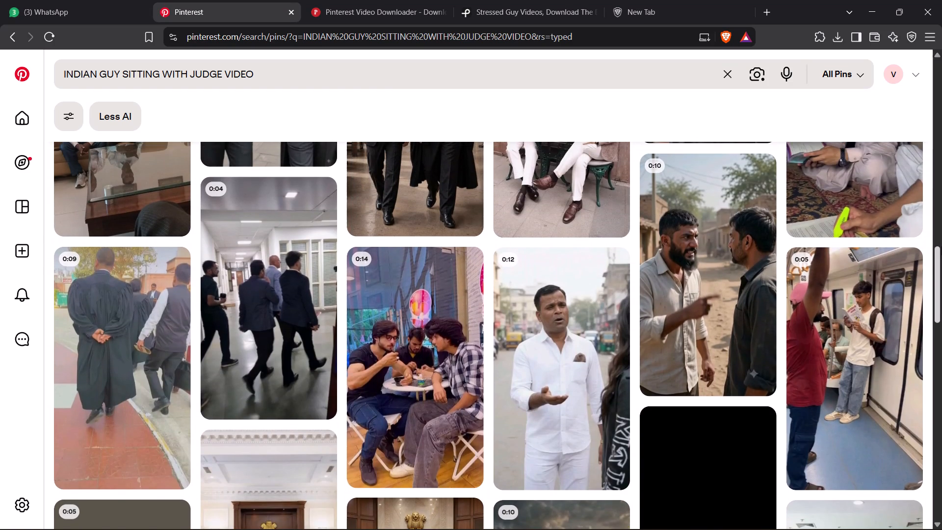
{"action": "scroll", "coordinate": [941, 243], "scroll_direction": "down", "scroll_amount": 1}
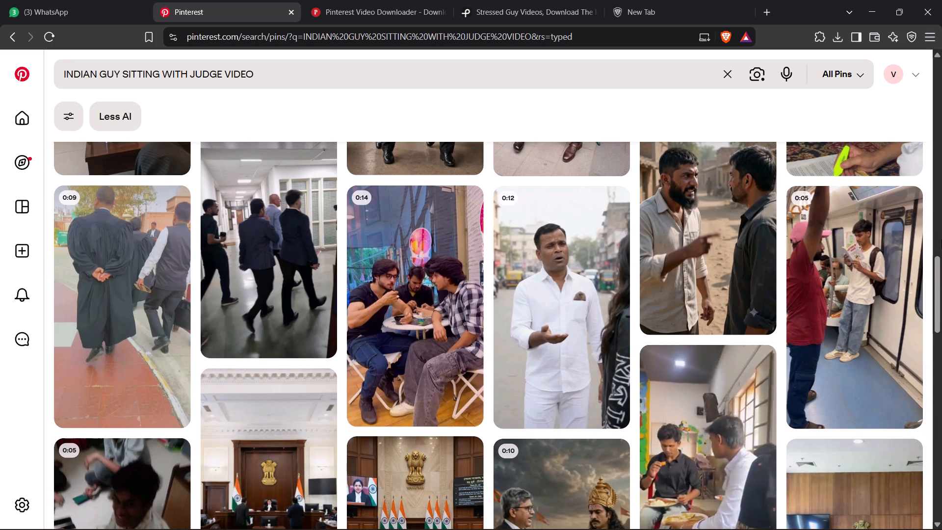
{"action": "scroll", "coordinate": [555, 256], "scroll_direction": "down", "scroll_amount": 3}
{"action": "scroll", "coordinate": [127, 293], "scroll_direction": "up", "scroll_amount": 1}
{"action": "scroll", "coordinate": [77, 301], "scroll_direction": "up", "scroll_amount": 2}
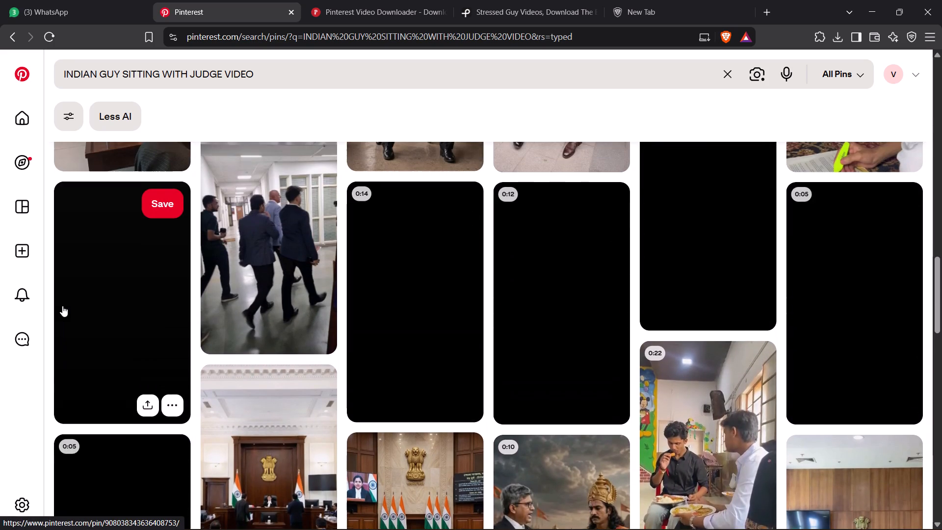
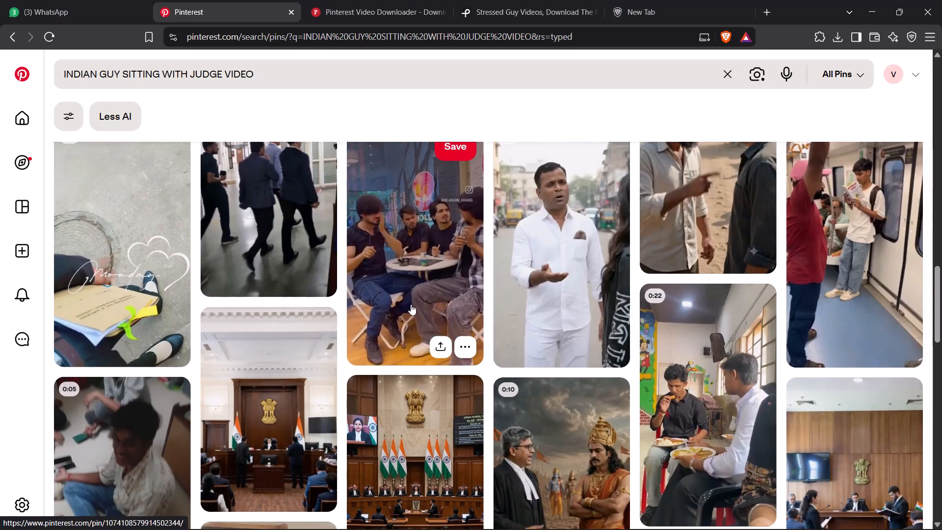
Replace JUDGE with LAWYER in the Pinterest query and search for INDIAN GUY SITTING WITH LAWYERVIDEO.
{"action": "scroll", "coordinate": [317, 251], "scroll_direction": "up", "scroll_amount": 3}
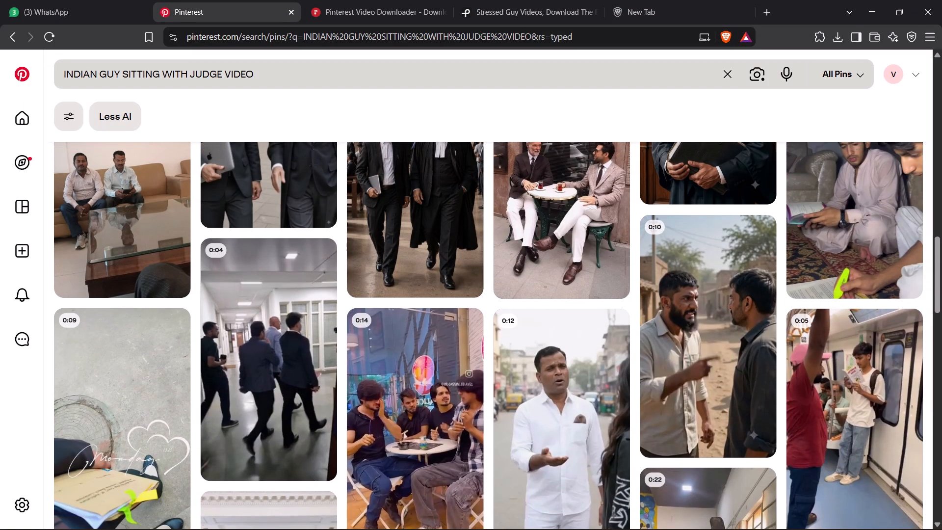
{"action": "double_click", "coordinate": [207, 73]}
{"action": "type", "text": "LAWYER"}
{"action": "key", "text": "Return"}
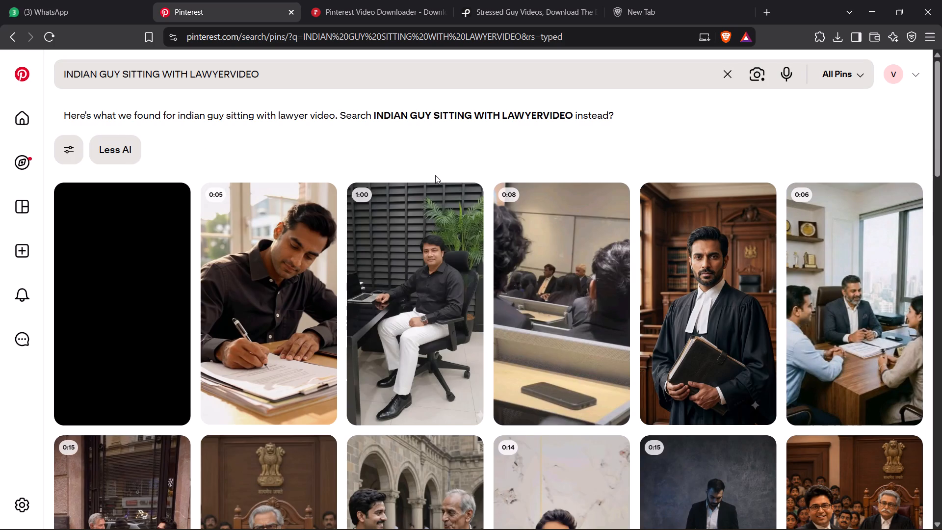
Browse the lawyer search results for a suitable video clip of an Indian man sitting with a lawyer.
{"action": "scroll", "coordinate": [435, 175], "scroll_direction": "down", "scroll_amount": 6}
{"action": "scroll", "coordinate": [744, 262], "scroll_direction": "up", "scroll_amount": 4}
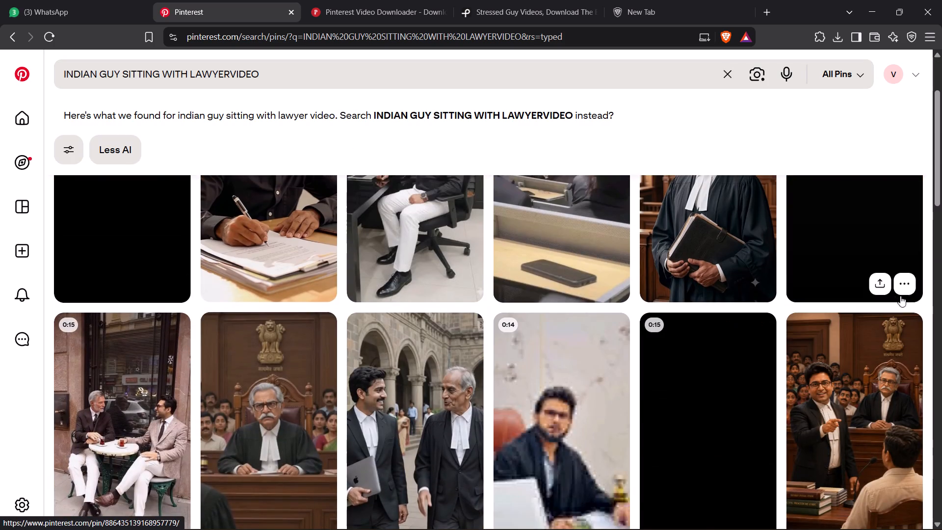
{"action": "scroll", "coordinate": [941, 296], "scroll_direction": "down", "scroll_amount": 4}
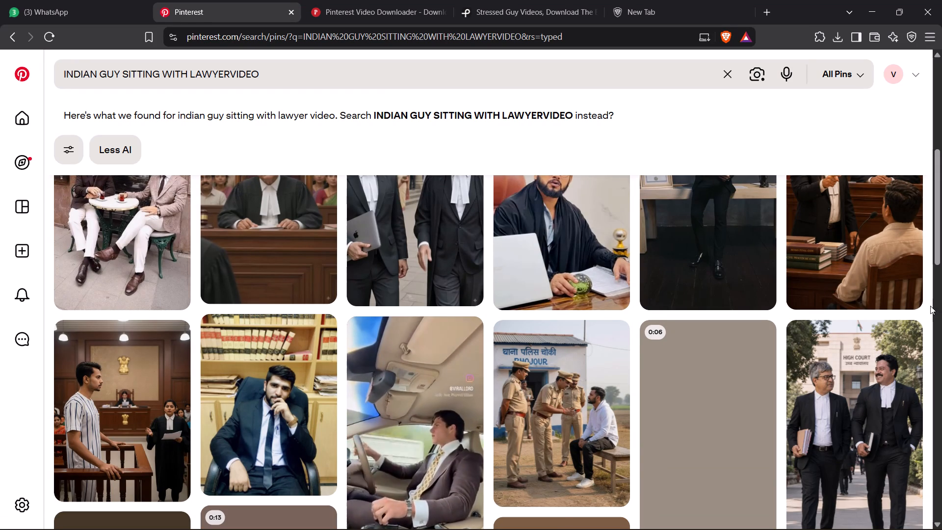
{"action": "scroll", "coordinate": [930, 306], "scroll_direction": "up", "scroll_amount": 1}
{"action": "scroll", "coordinate": [930, 306], "scroll_direction": "down", "scroll_amount": 1}
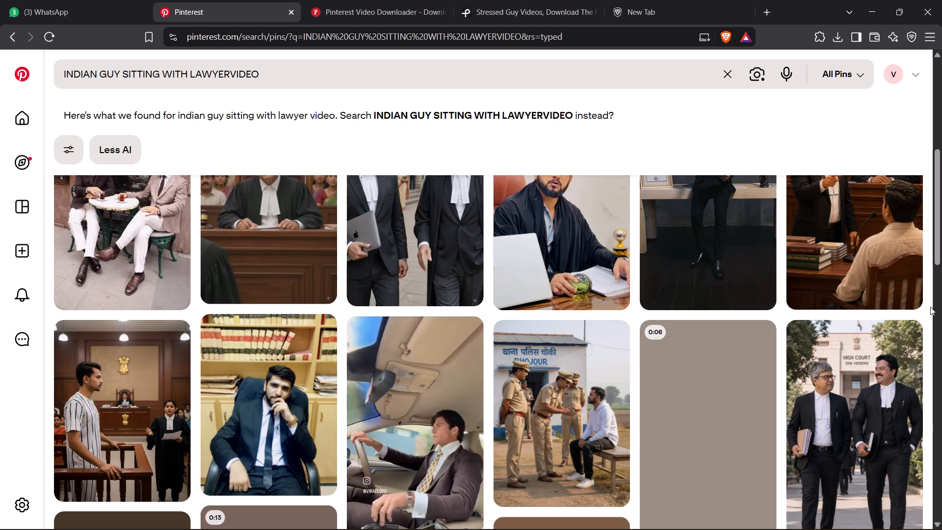
{"action": "scroll", "coordinate": [920, 265], "scroll_direction": "down", "scroll_amount": 2}
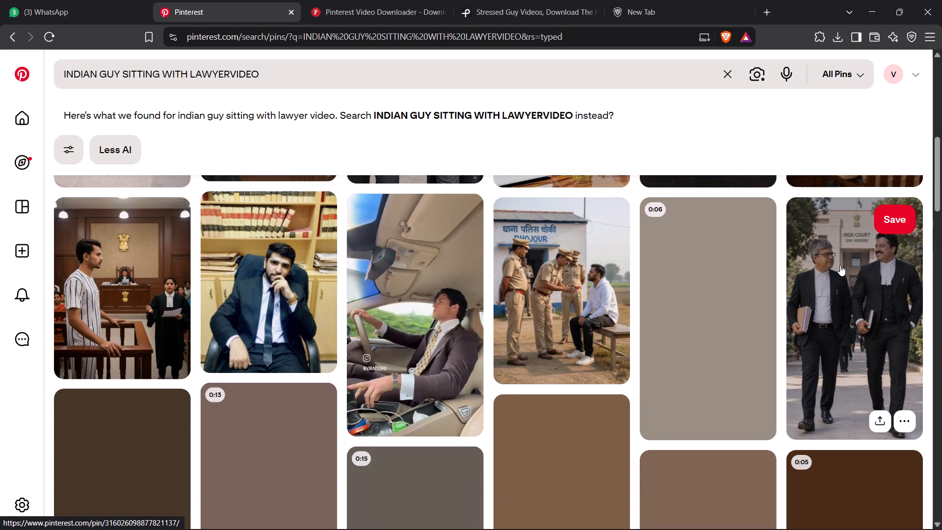
{"action": "scroll", "coordinate": [840, 268], "scroll_direction": "down", "scroll_amount": 3}
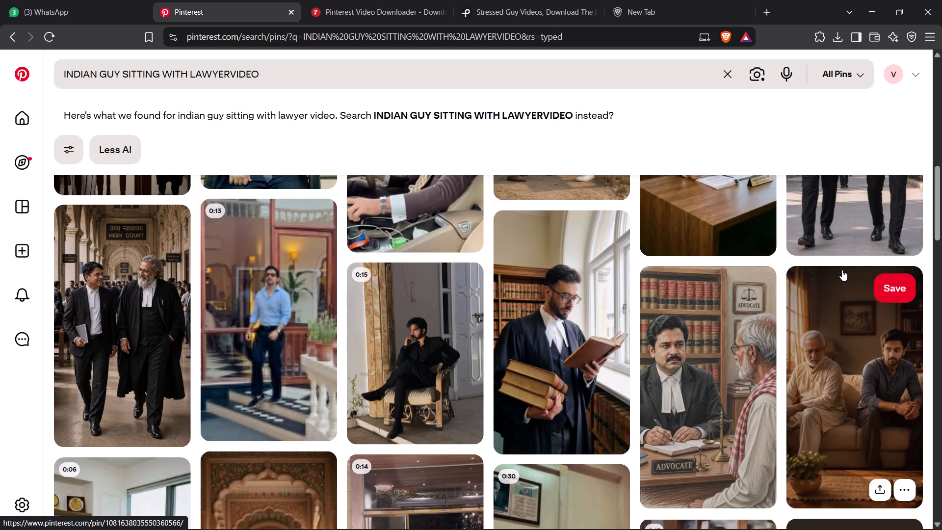
{"action": "scroll", "coordinate": [847, 281], "scroll_direction": "up", "scroll_amount": 9}
{"action": "scroll", "coordinate": [564, 335], "scroll_direction": "up", "scroll_amount": 5}
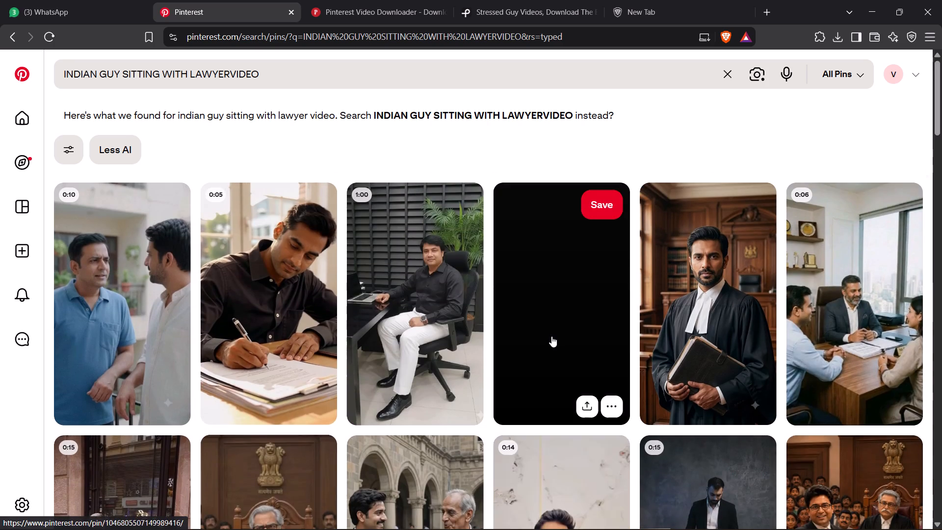
Return to the INDIAN GUY SITTING WITH JUDGE VIDEO results and examine them for a usable judge or courtroom video clip.
{"action": "left_click", "coordinate": [12, 37]}
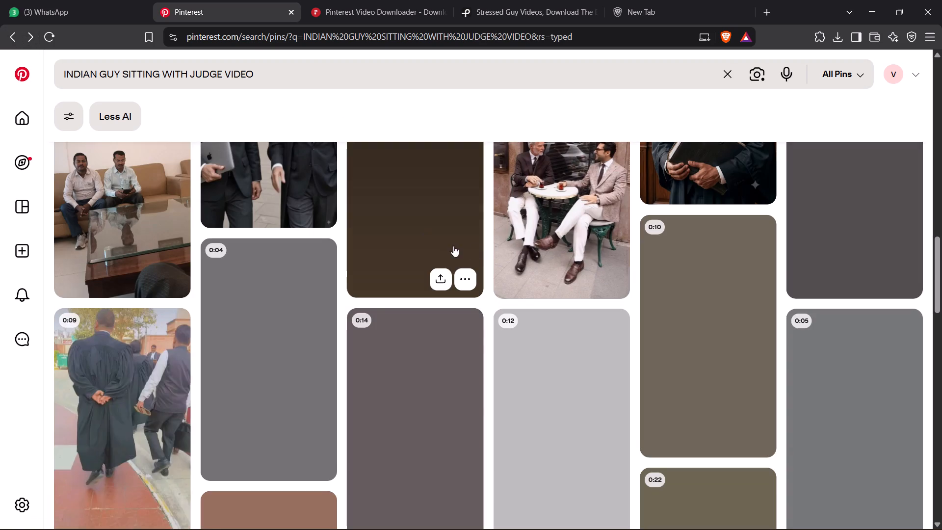
{"action": "scroll", "coordinate": [479, 248], "scroll_direction": "up", "scroll_amount": 2}
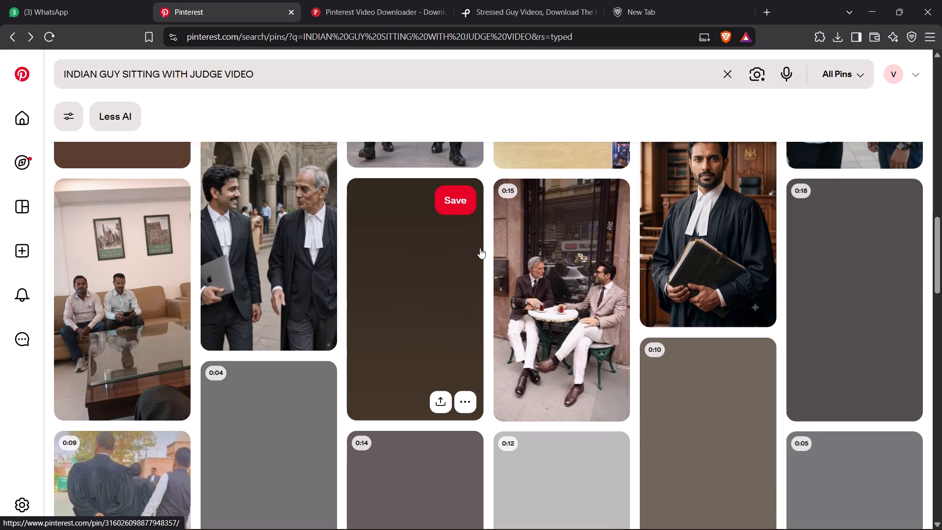
{"action": "scroll", "coordinate": [480, 248], "scroll_direction": "down", "scroll_amount": 3}
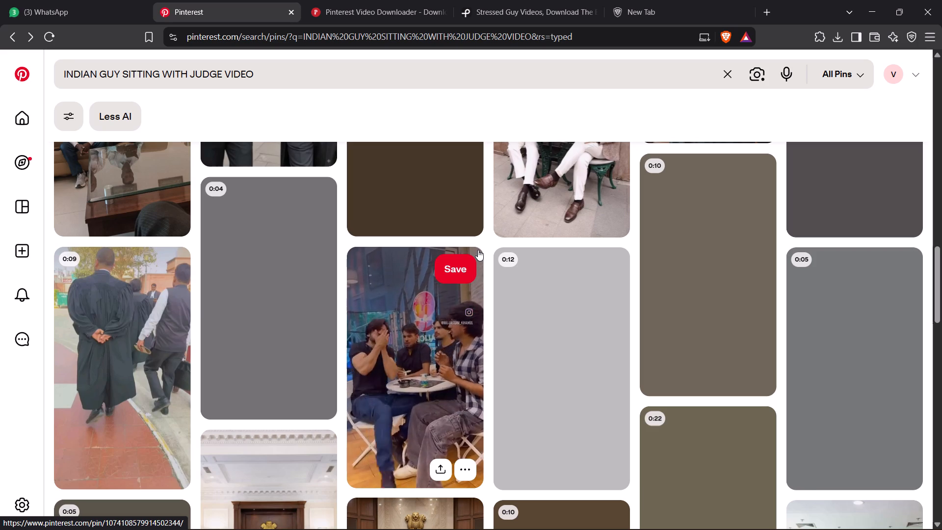
{"action": "scroll", "coordinate": [267, 322], "scroll_direction": "down", "scroll_amount": 2}
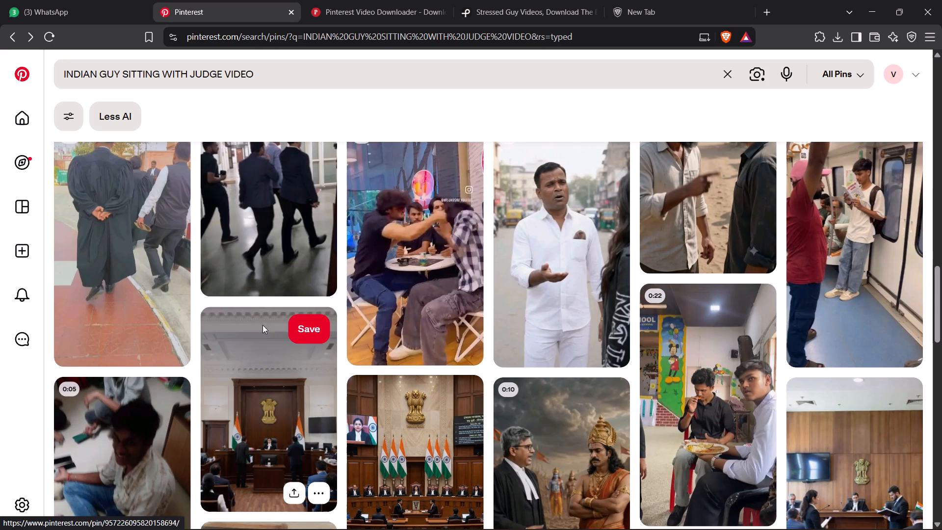
{"action": "scroll", "coordinate": [269, 314], "scroll_direction": "down", "scroll_amount": 4}
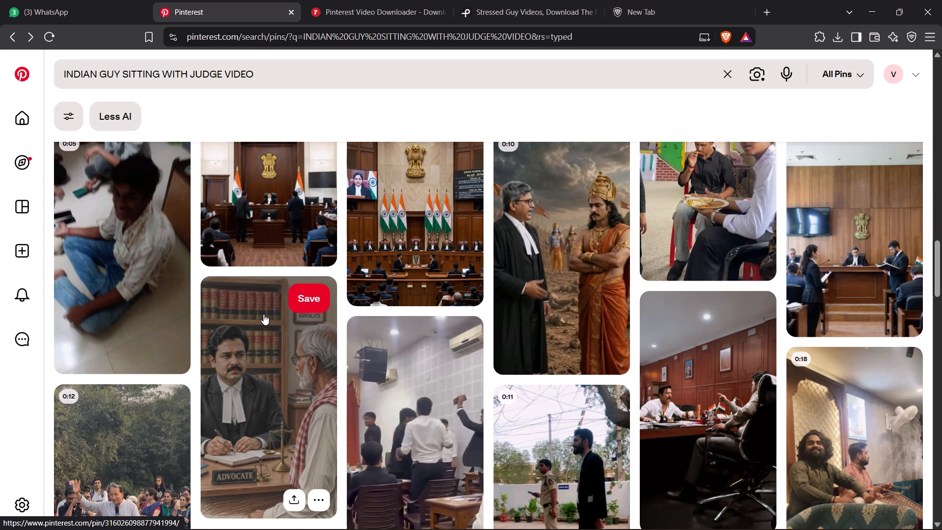
{"action": "scroll", "coordinate": [263, 314], "scroll_direction": "down", "scroll_amount": 2}
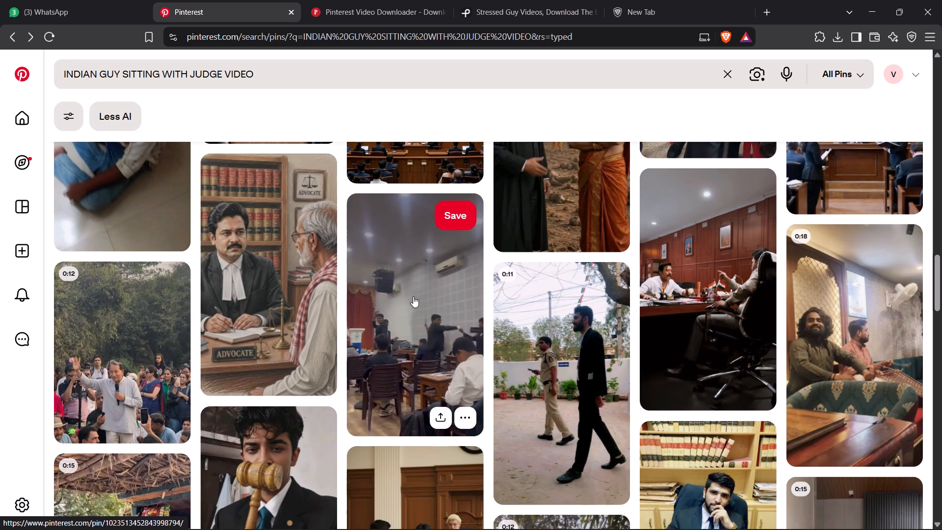
{"action": "scroll", "coordinate": [567, 302], "scroll_direction": "down", "scroll_amount": 5}
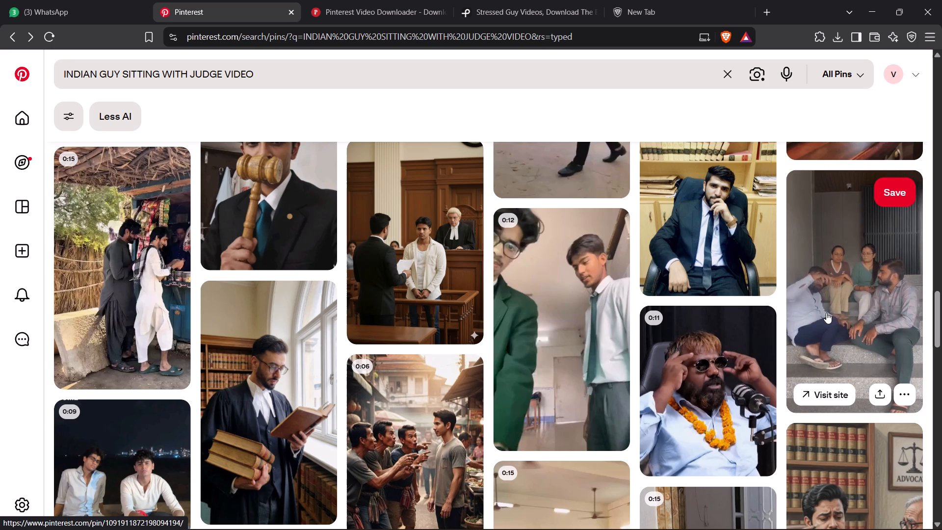
{"action": "scroll", "coordinate": [707, 342], "scroll_direction": "down", "scroll_amount": 7}
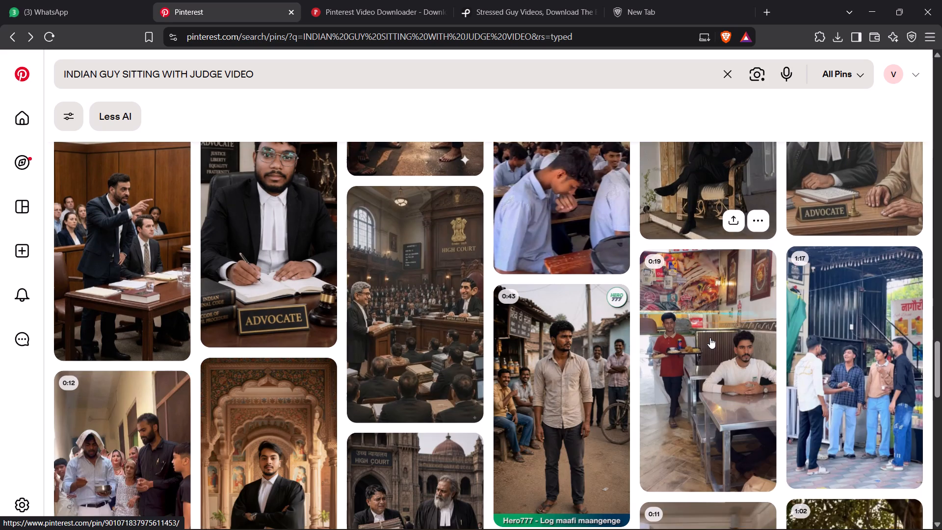
{"action": "scroll", "coordinate": [710, 338], "scroll_direction": "down", "scroll_amount": 7}
{"action": "scroll", "coordinate": [709, 339], "scroll_direction": "up", "scroll_amount": 10}
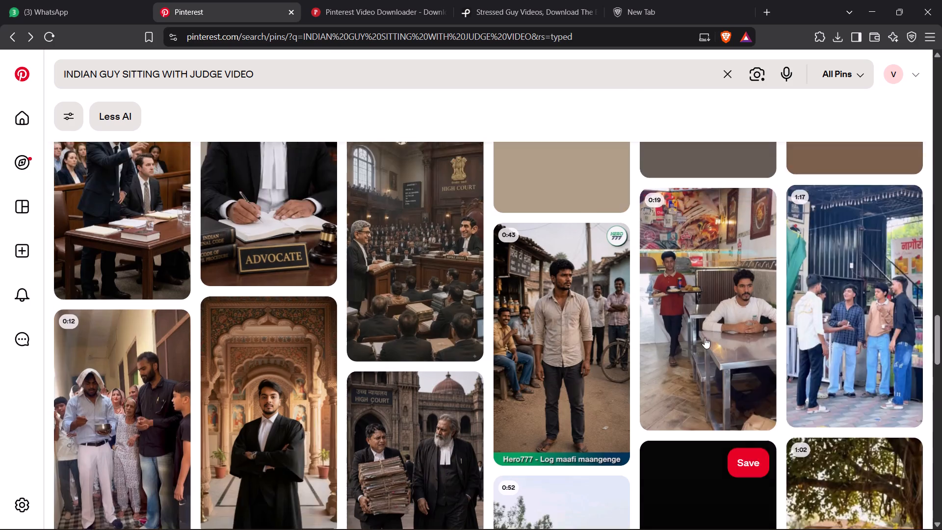
{"action": "scroll", "coordinate": [705, 338], "scroll_direction": "up", "scroll_amount": 20}
{"action": "scroll", "coordinate": [705, 338], "scroll_direction": "up", "scroll_amount": 20}
{"action": "scroll", "coordinate": [705, 338], "scroll_direction": "up", "scroll_amount": 7}
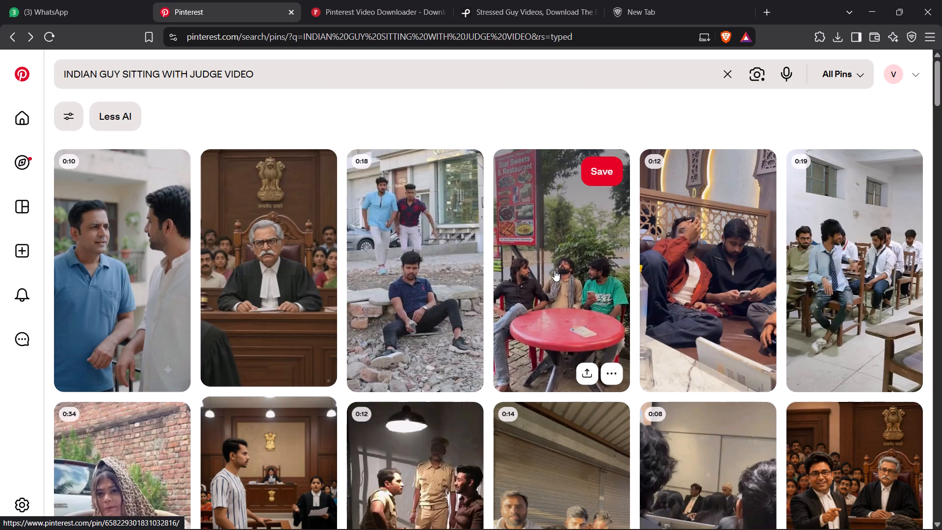
Revisit the earlier POLICE results briefly, and look through the JUDGE results again for a suitable clip.
{"action": "left_click", "coordinate": [14, 42]}
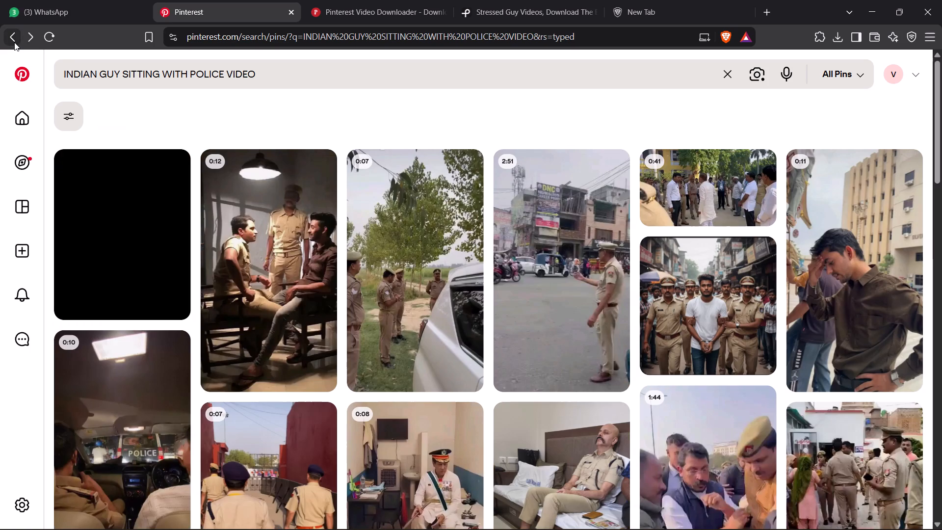
{"action": "left_click", "coordinate": [32, 38]}
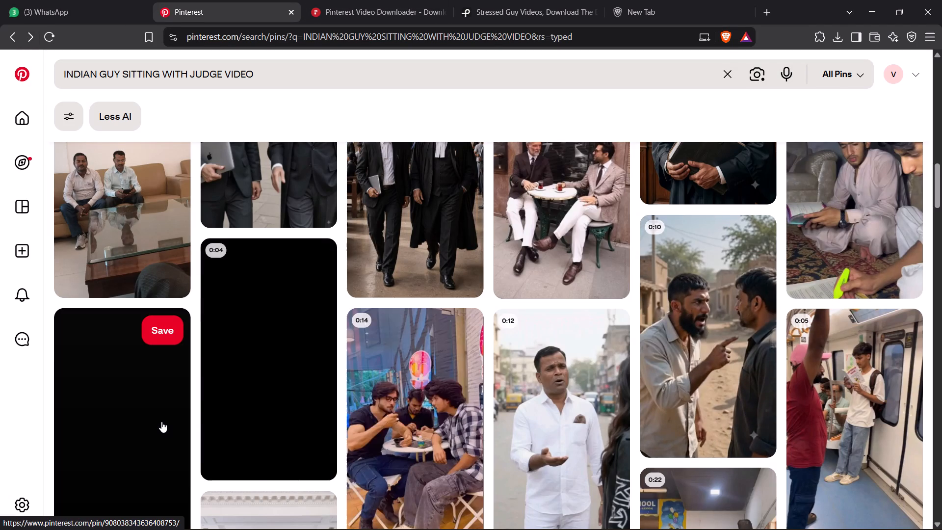
{"action": "scroll", "coordinate": [154, 412], "scroll_direction": "down", "scroll_amount": 1}
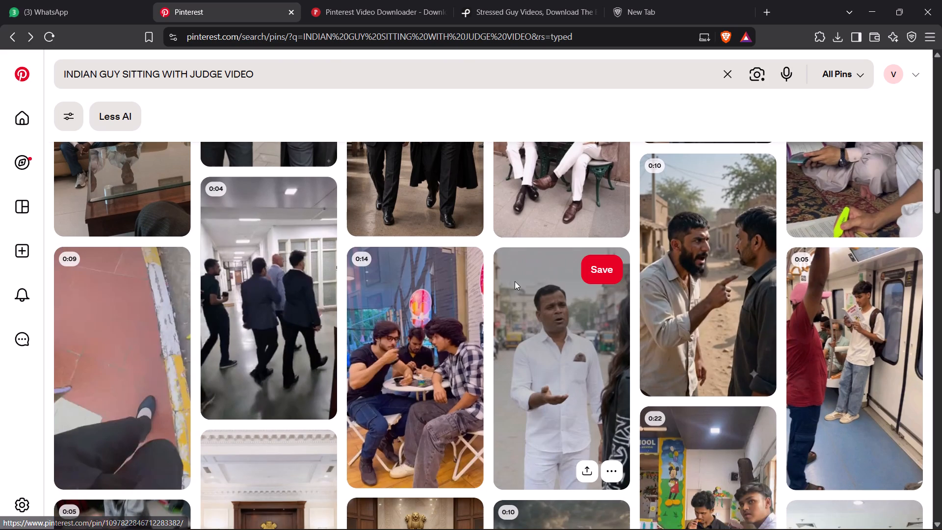
{"action": "scroll", "coordinate": [642, 280], "scroll_direction": "down", "scroll_amount": 3}
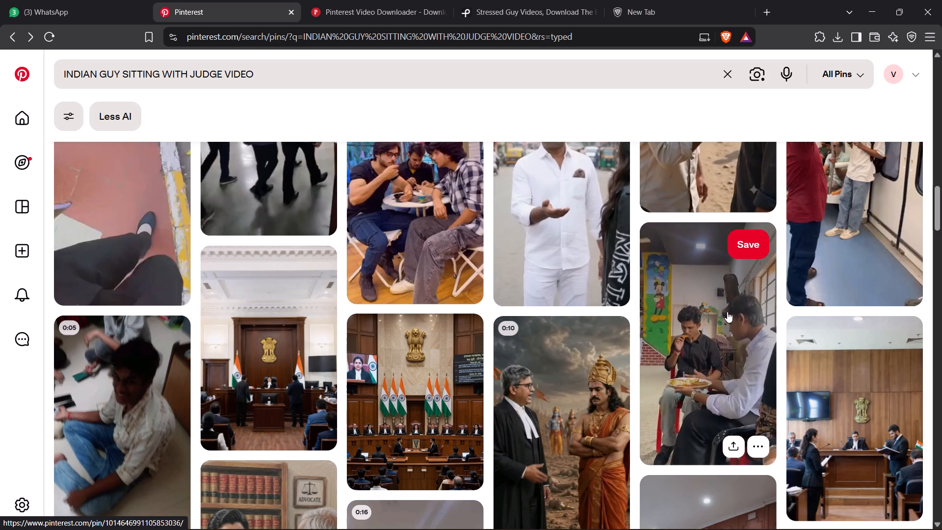
{"action": "scroll", "coordinate": [727, 312], "scroll_direction": "up", "scroll_amount": 15}
{"action": "scroll", "coordinate": [733, 310], "scroll_direction": "up", "scroll_amount": 8}
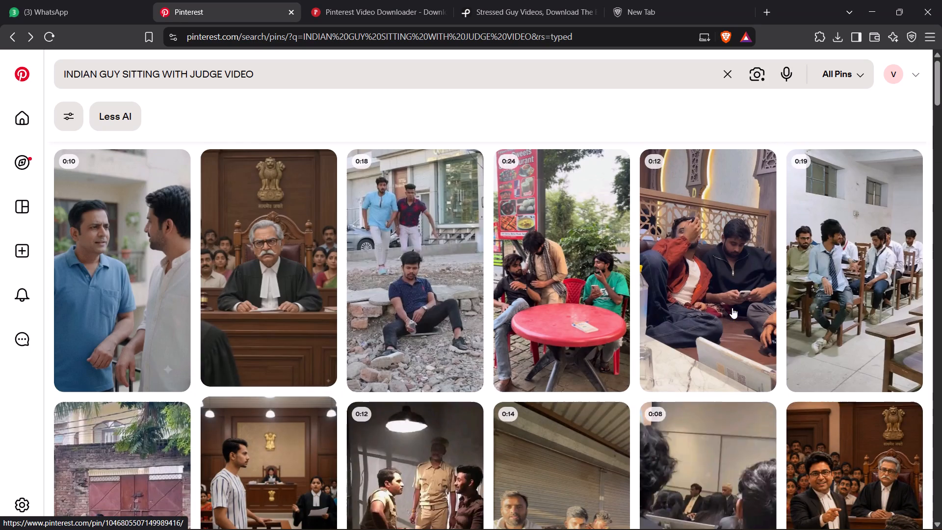
{"action": "scroll", "coordinate": [732, 308], "scroll_direction": "up", "scroll_amount": 6}
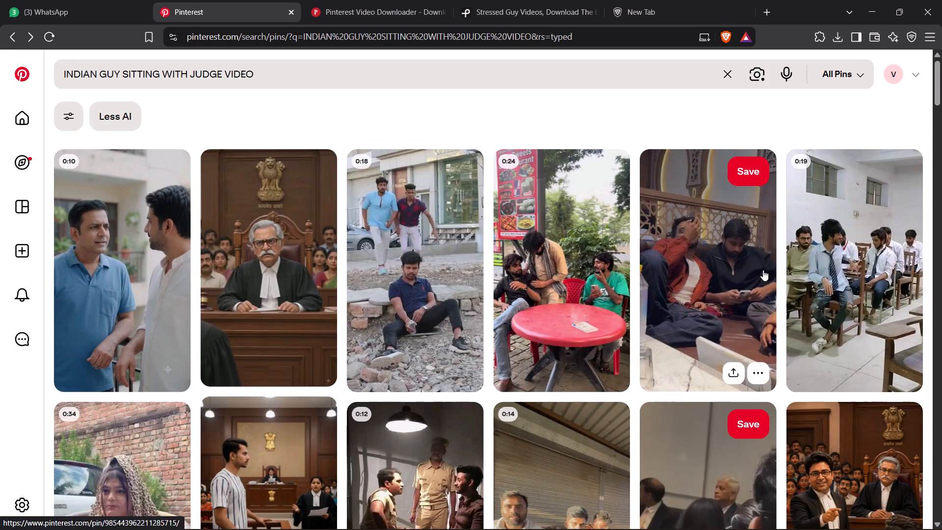
{"action": "scroll", "coordinate": [444, 311], "scroll_direction": "down", "scroll_amount": 6}
{"action": "scroll", "coordinate": [206, 389], "scroll_direction": "down", "scroll_amount": 5}
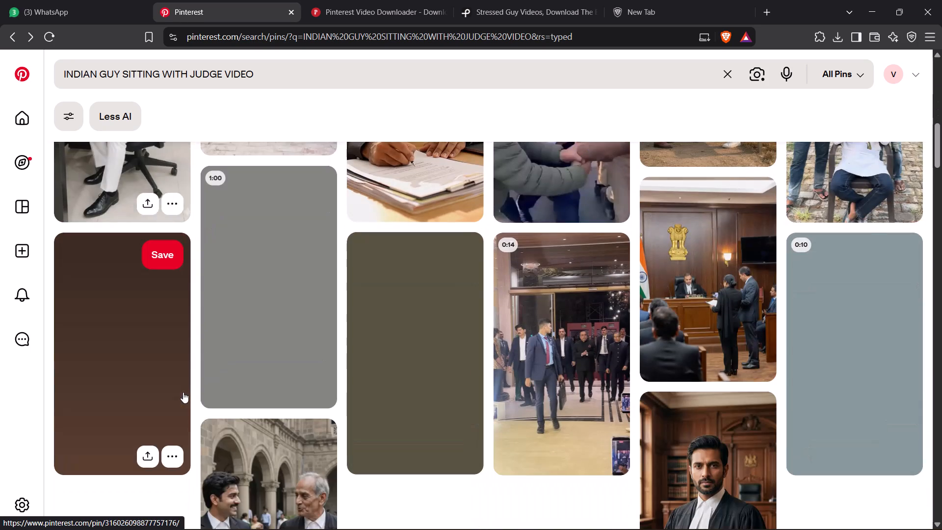
Replace the Pinterest query with INDAIN JUDGE VIDEO and run the search.
{"action": "scroll", "coordinate": [209, 349], "scroll_direction": "up", "scroll_amount": 16}
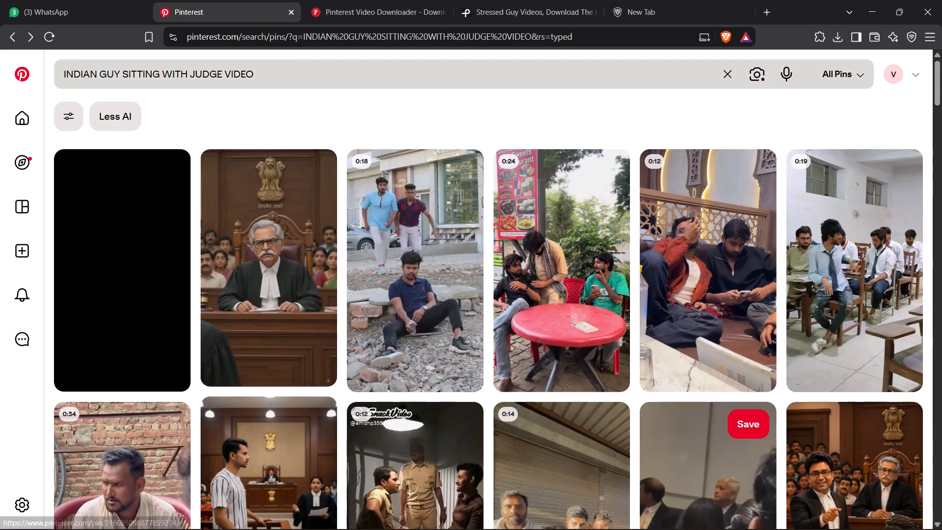
{"action": "left_click_drag", "start_coordinate": [267, 80], "coordinate": [20, 61]}
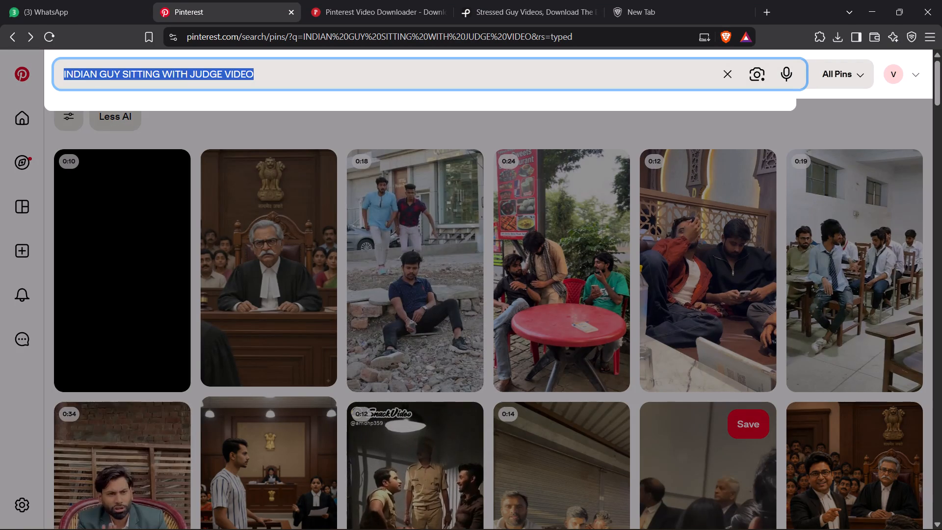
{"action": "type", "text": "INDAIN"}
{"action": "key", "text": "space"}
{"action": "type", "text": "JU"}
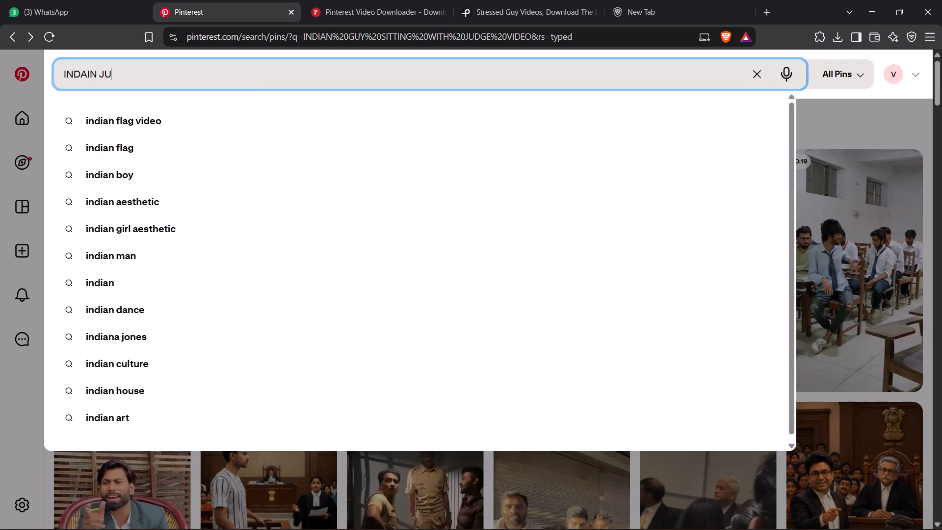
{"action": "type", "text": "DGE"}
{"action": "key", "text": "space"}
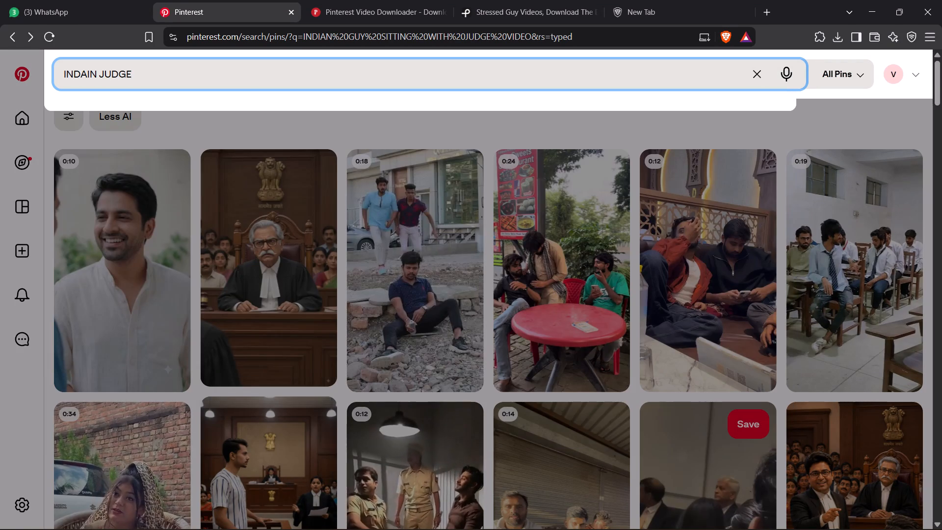
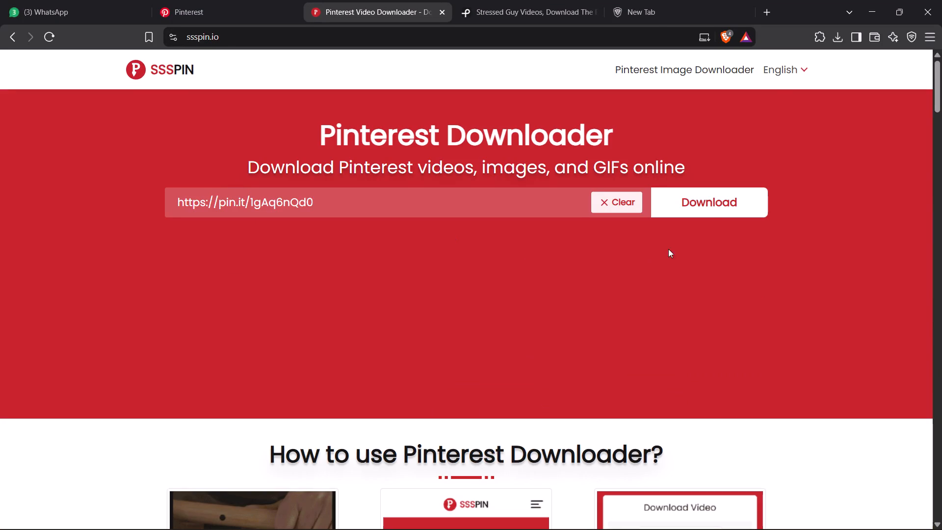
Fetch the pasted Pinterest link in the downloader and start the HD video download of the Supreme Court, Delhi clip.
{"action": "left_click", "coordinate": [707, 195]}
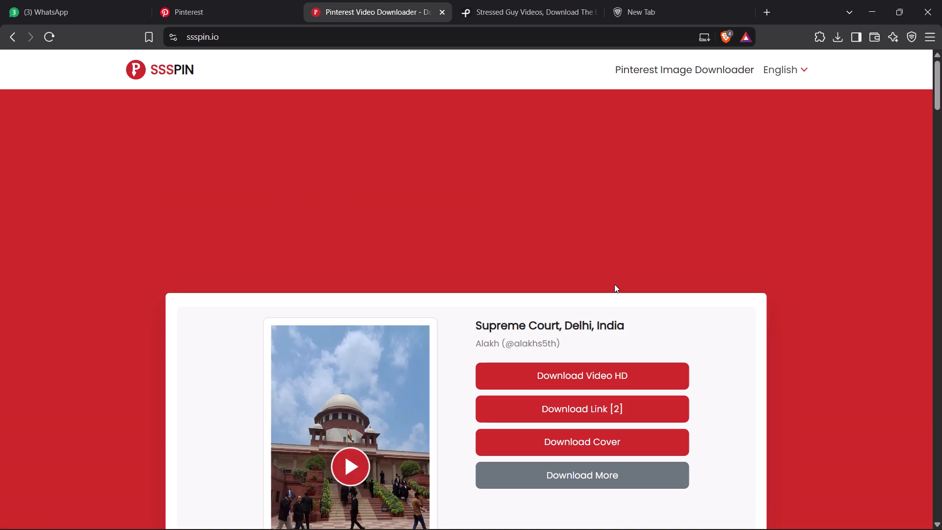
{"action": "left_click", "coordinate": [576, 372]}
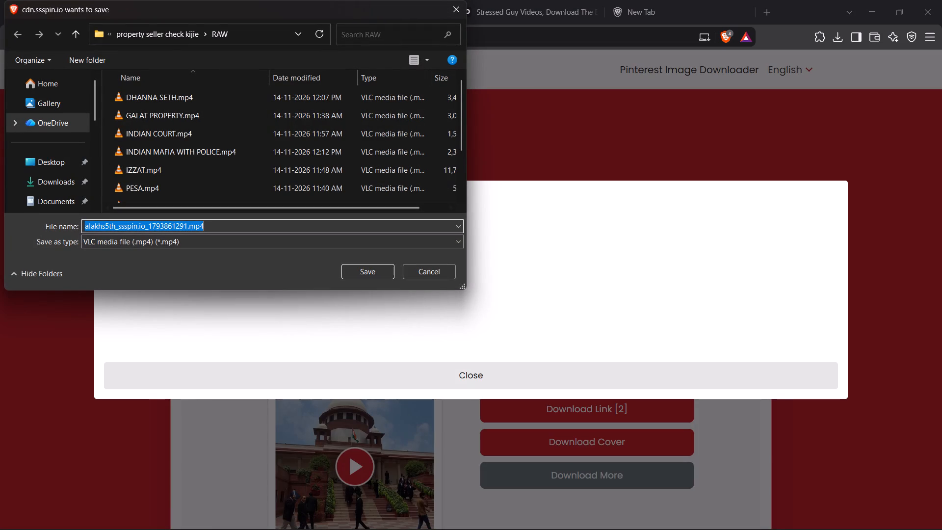
Save the downloaded court clip in the RAW folder as INDAIN JUDGE.
{"action": "type", "text": "INDAIN"}
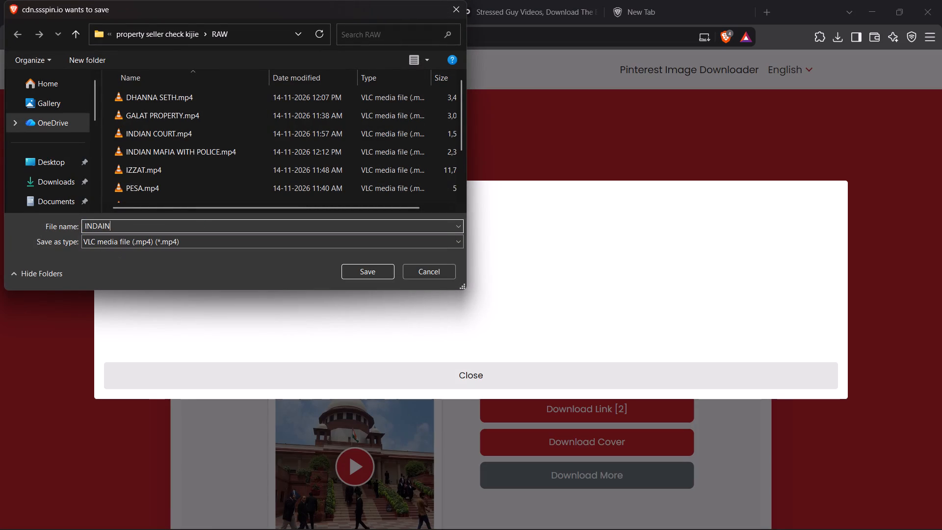
{"action": "key", "text": "space"}
{"action": "type", "text": "JU"}
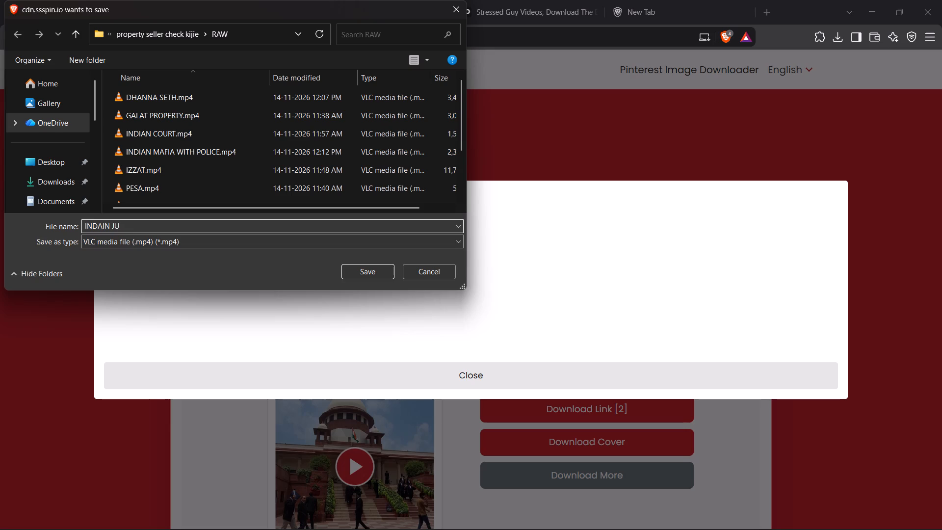
{"action": "type", "text": "DGE"}
{"action": "key", "text": "Return"}
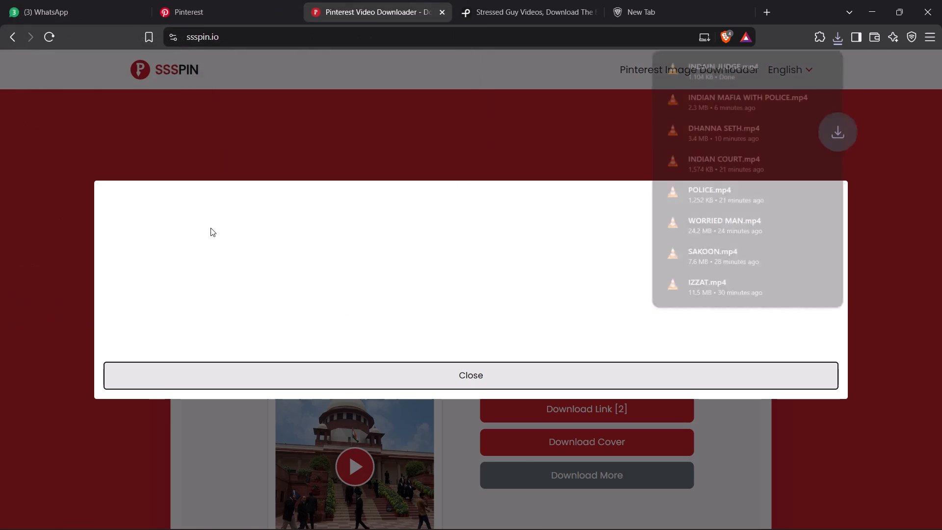
Switch to CapCut, import INDAIN JUDGE.mp4 from the RAW folder and place it on a track above the INDIAN MAFIA WITH POLICE clip.
{"action": "key", "text": "alt+Tab"}
{"action": "left_click", "coordinate": [106, 61]}
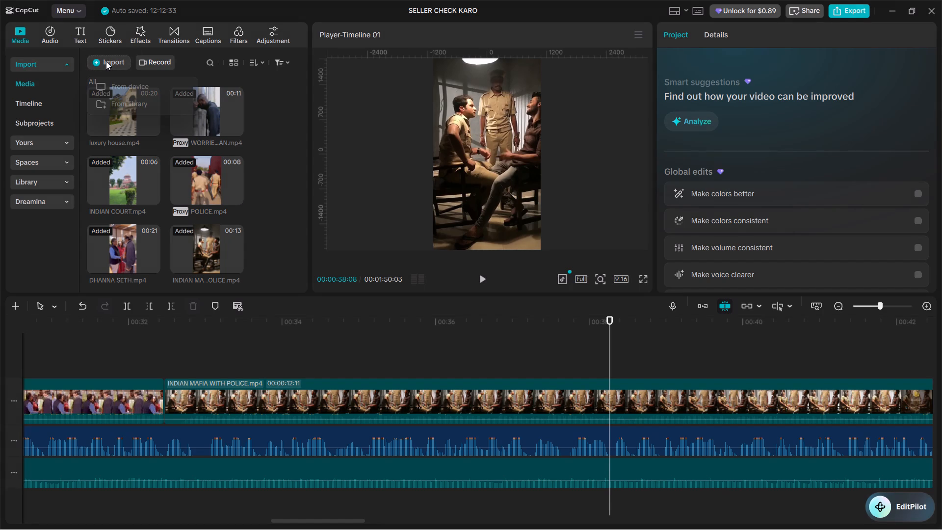
{"action": "left_click", "coordinate": [123, 81]}
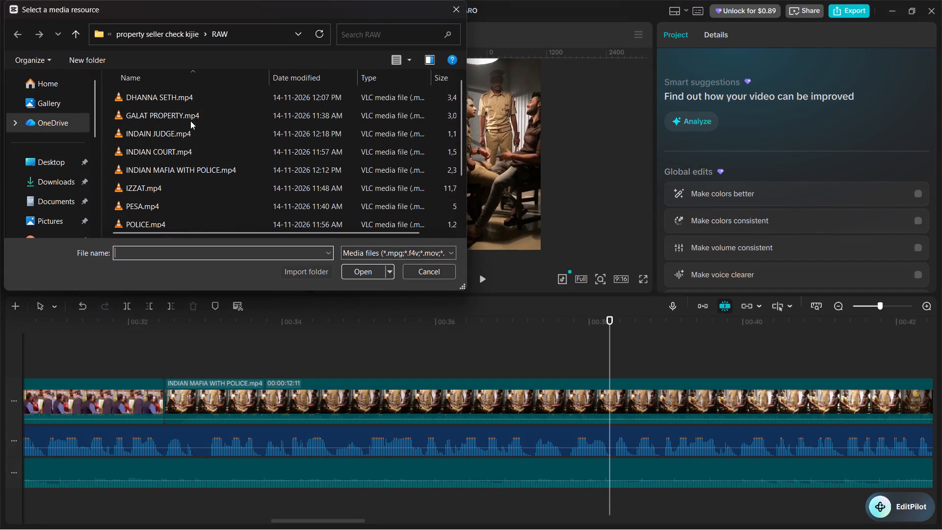
{"action": "double_click", "coordinate": [237, 134]}
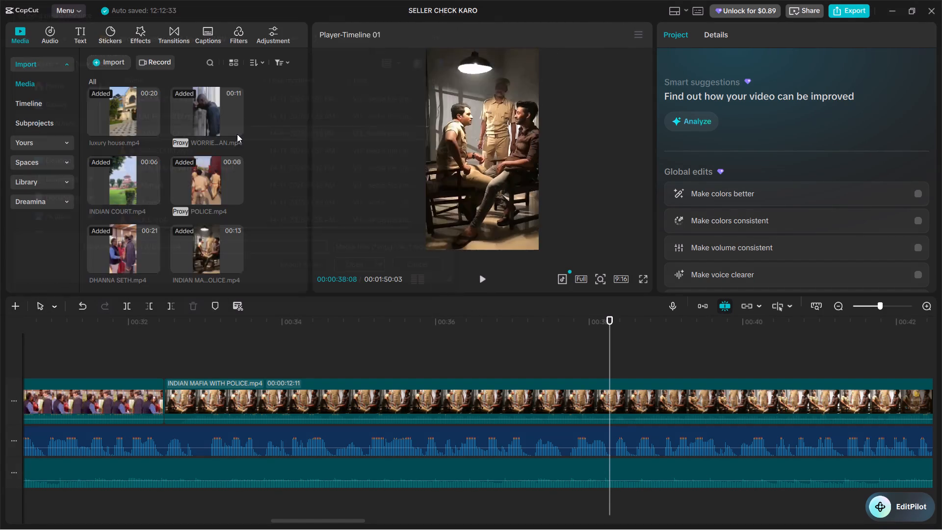
{"action": "left_click_drag", "start_coordinate": [112, 249], "coordinate": [354, 321]}
{"action": "left_click_drag", "start_coordinate": [461, 342], "coordinate": [516, 354]}
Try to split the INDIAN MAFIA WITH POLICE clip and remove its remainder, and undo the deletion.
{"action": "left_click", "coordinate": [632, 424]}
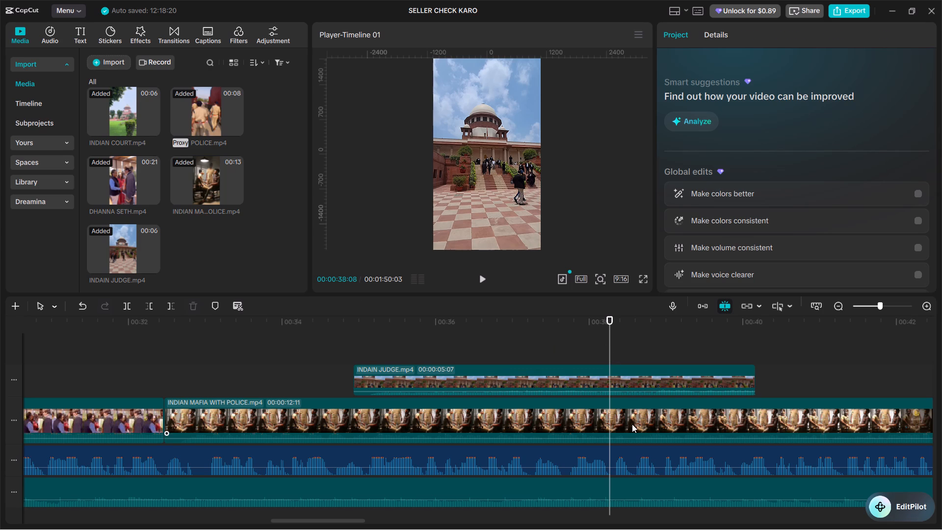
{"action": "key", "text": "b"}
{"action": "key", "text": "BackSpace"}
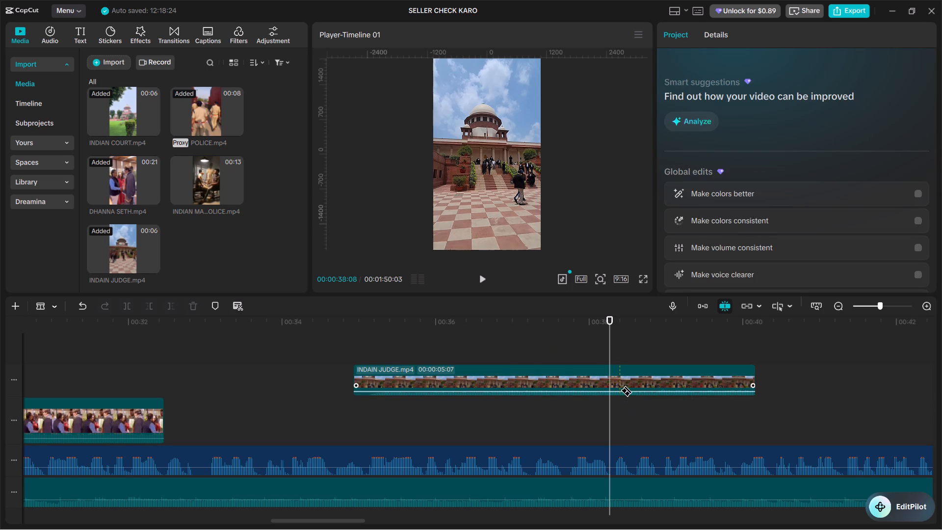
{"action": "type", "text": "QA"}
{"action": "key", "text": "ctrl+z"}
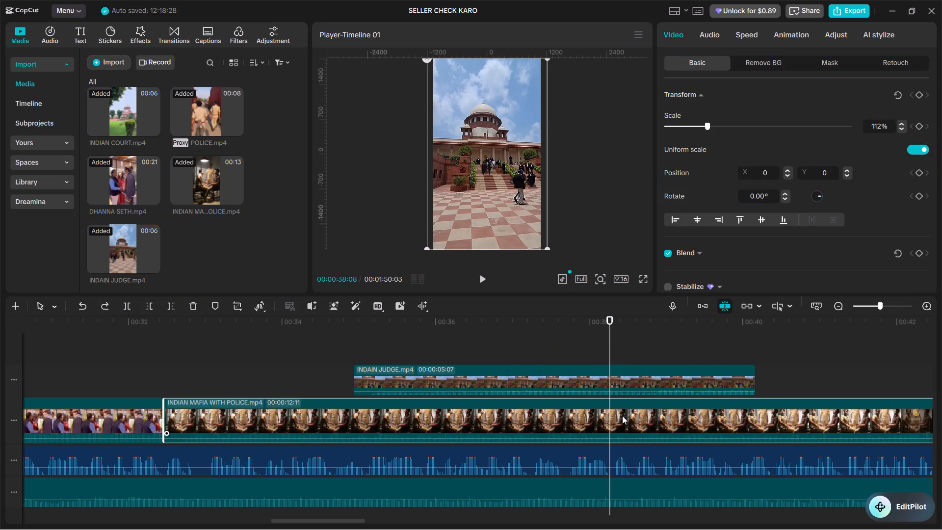
Split the INDIAN MAFIA WITH POLICE clip at 00:00:38:08 and delete the part after the cut.
{"action": "left_click", "coordinate": [622, 416]}
{"action": "key", "text": "ctrl+b"}
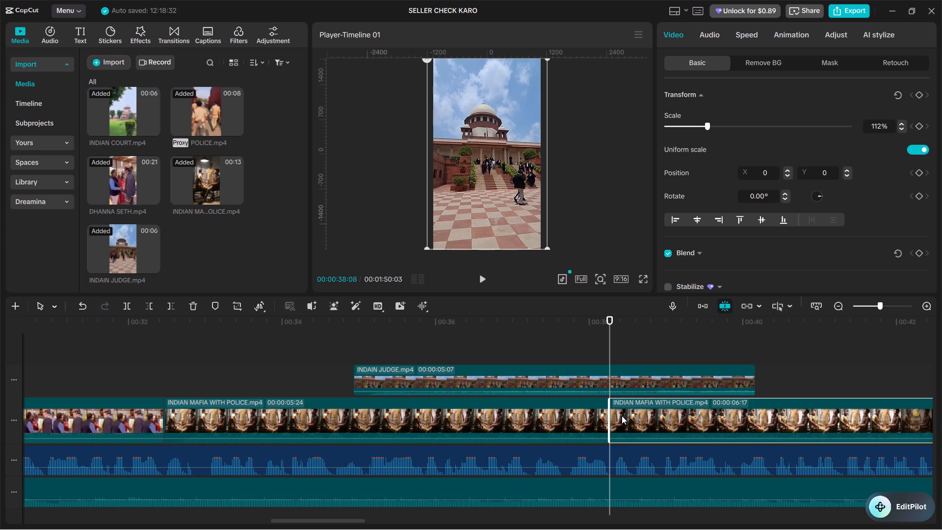
{"action": "key", "text": "BackSpace"}
Move the INDAIN JUDGE clip onto the main track after the INDIAN MAFIA WITH POLICE clip and close the gap between them.
{"action": "left_click_drag", "start_coordinate": [598, 380], "coordinate": [861, 421]}
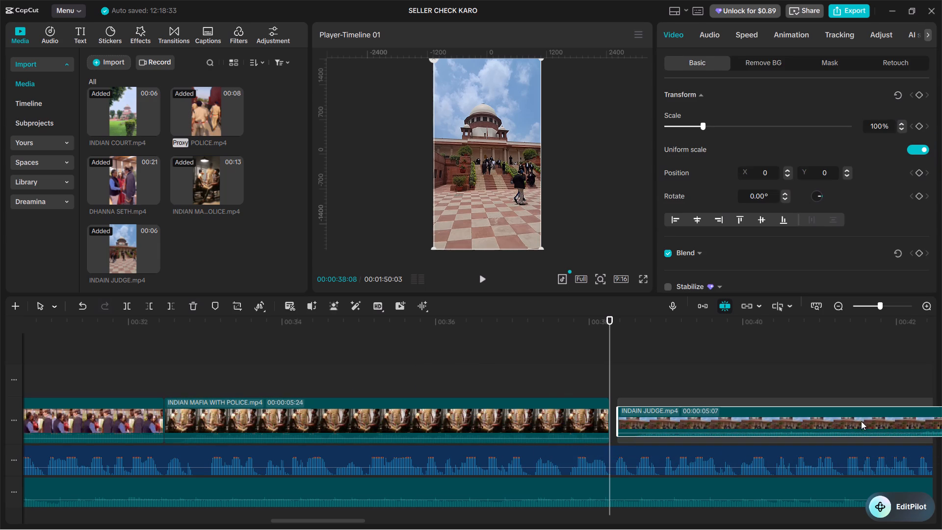
{"action": "left_click_drag", "start_coordinate": [861, 421], "coordinate": [882, 421]}
{"action": "right_click", "coordinate": [625, 381]}
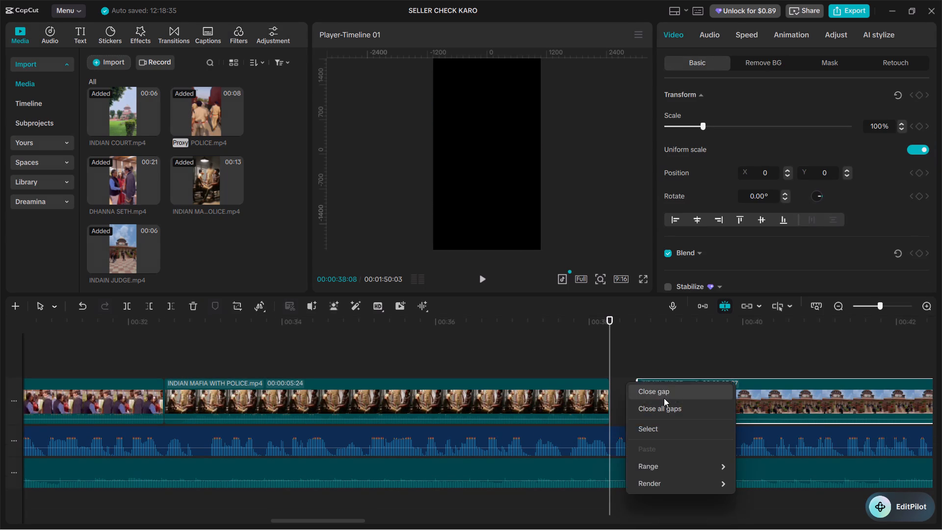
{"action": "left_click", "coordinate": [664, 398]}
Play the INDAIN JUDGE clip against the audio, split it at 00:00:39:28 and delete the part after the cut.
{"action": "left_click", "coordinate": [592, 352]}
{"action": "left_click", "coordinate": [592, 357]}
{"action": "key", "text": "space"}
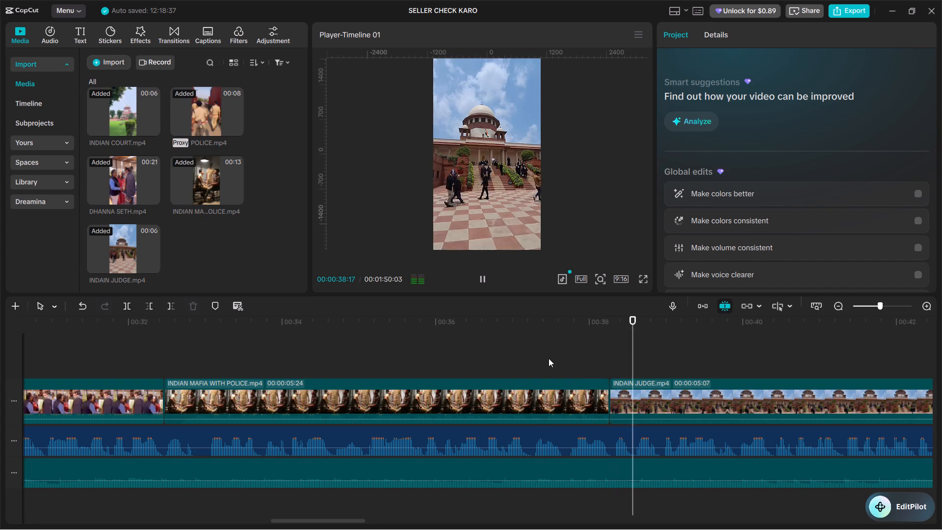
{"action": "left_click", "coordinate": [541, 356]}
{"action": "left_click", "coordinate": [464, 357]}
{"action": "key", "text": "space"}
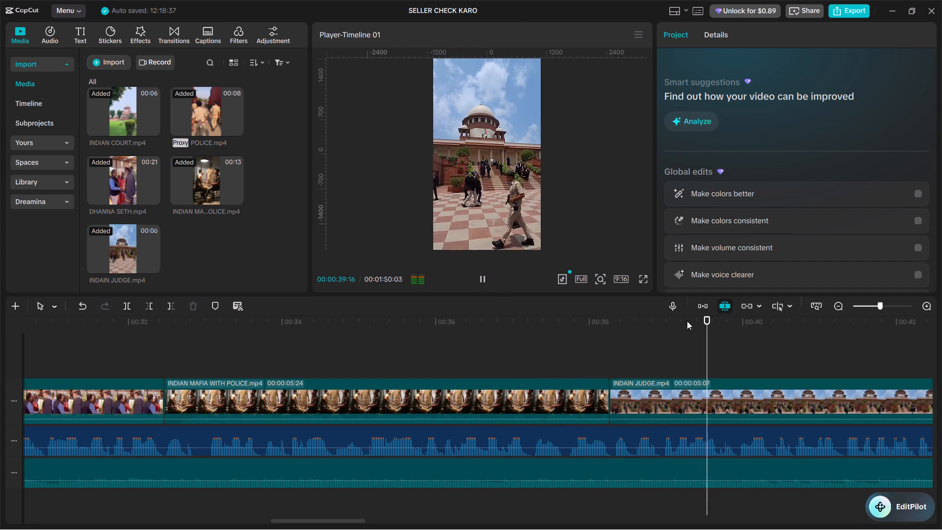
{"action": "scroll", "coordinate": [686, 322], "scroll_direction": "down", "scroll_amount": 9, "text": "alt"}
{"action": "scroll", "coordinate": [616, 336], "scroll_direction": "down", "scroll_amount": 4, "text": "alt"}
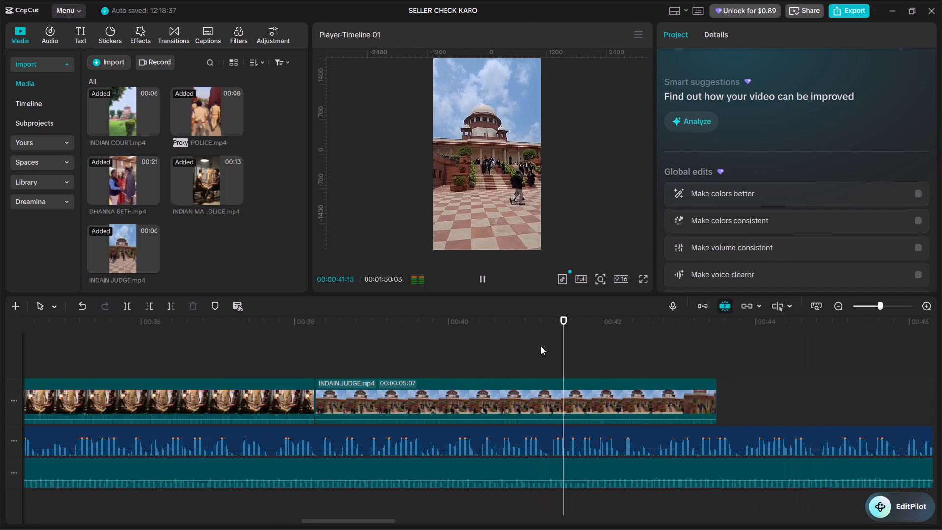
{"action": "left_click", "coordinate": [455, 344]}
{"action": "left_click_drag", "start_coordinate": [454, 344], "coordinate": [480, 350]}
{"action": "key", "text": "space"}
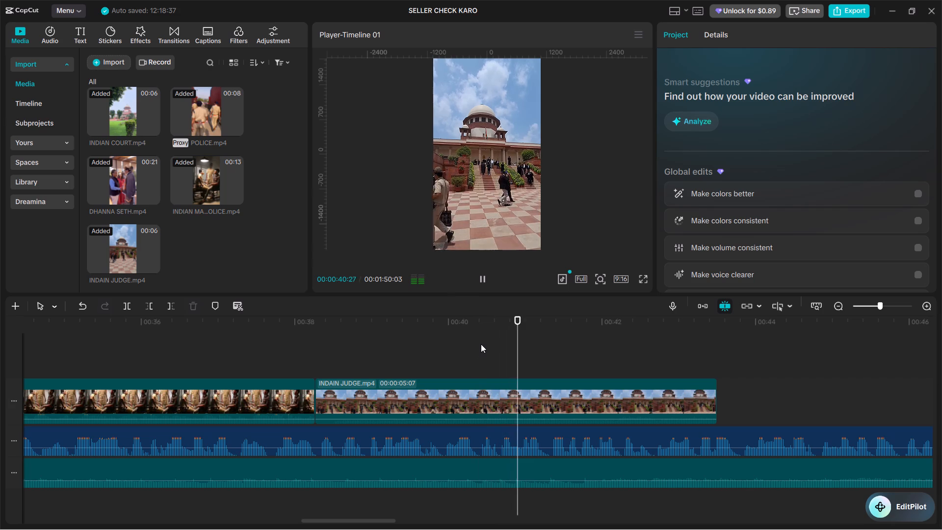
{"action": "left_click", "coordinate": [481, 344]}
{"action": "left_click_drag", "start_coordinate": [481, 344], "coordinate": [445, 345]}
{"action": "key", "text": "space"}
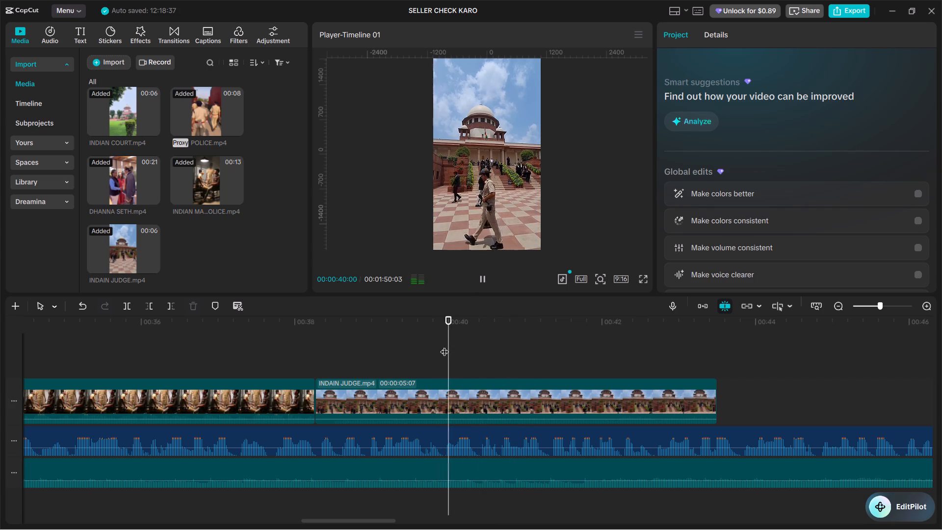
{"action": "left_click", "coordinate": [444, 343]}
{"action": "left_click", "coordinate": [441, 408]}
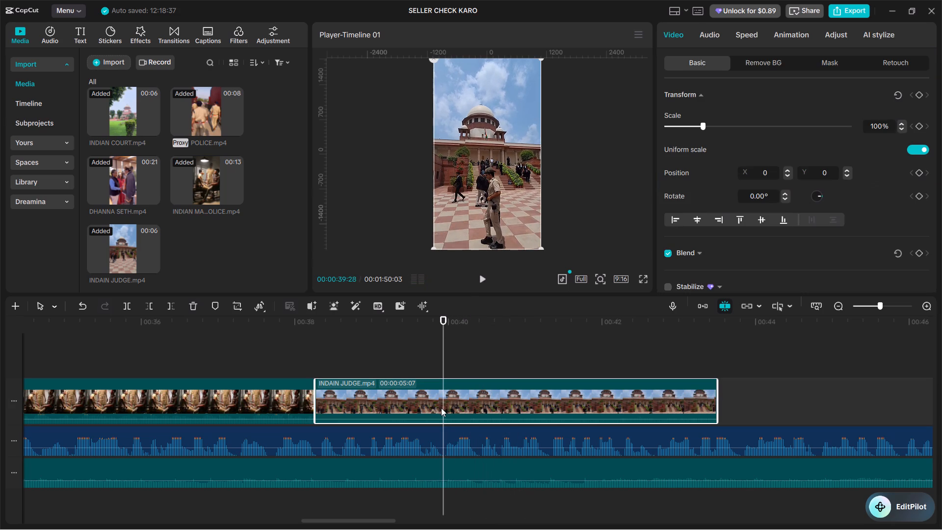
{"action": "key", "text": "ctrl+b"}
{"action": "key", "text": "BackSpace"}
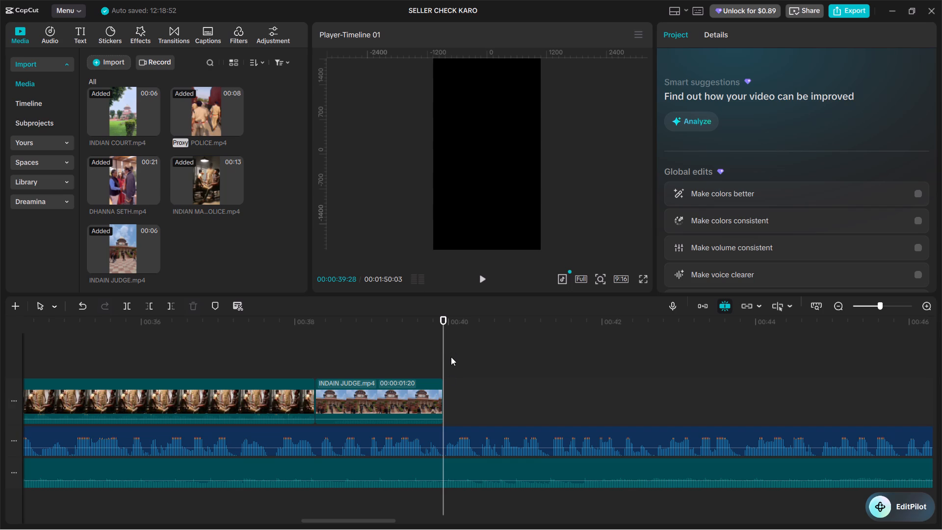
Listen to the audio beyond the INDAIN JUDGE clip and put the playhead back at the clip's end.
{"action": "left_click", "coordinate": [424, 355]}
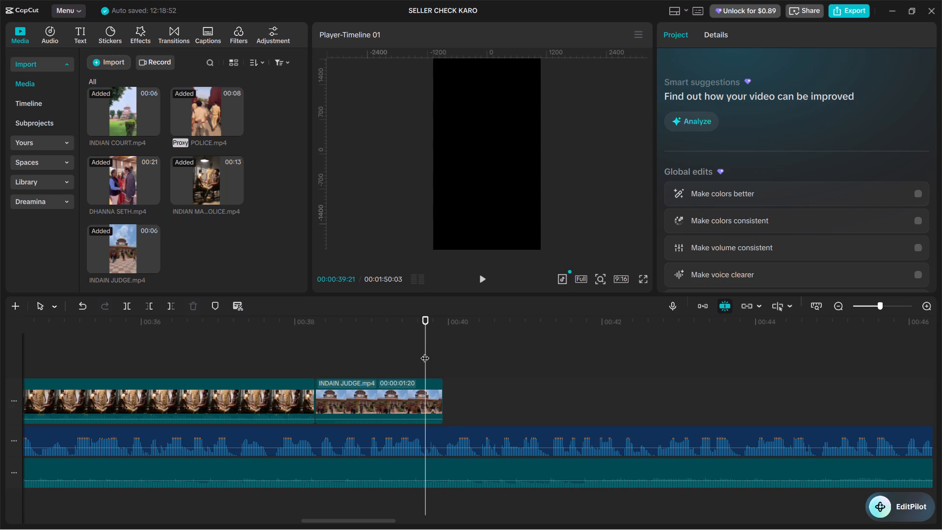
{"action": "key", "text": "space"}
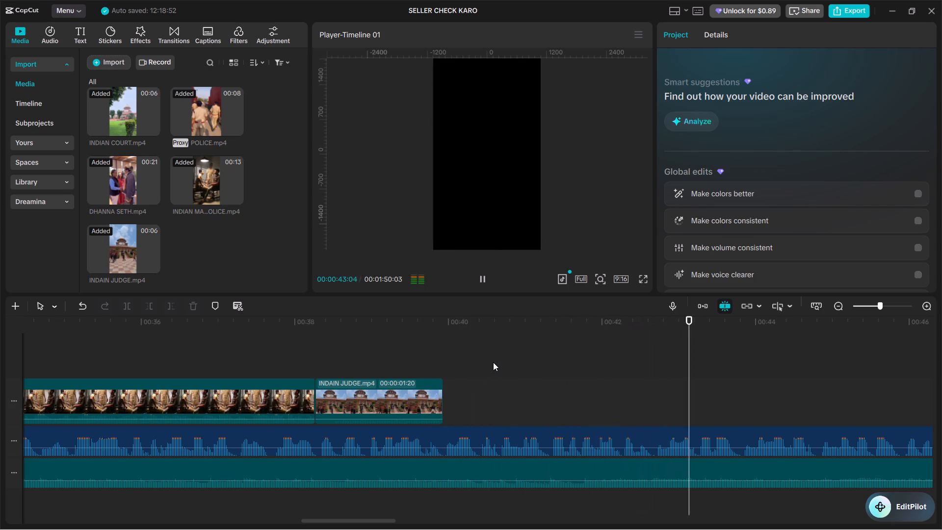
{"action": "left_click", "coordinate": [449, 355]}
{"action": "left_click_drag", "start_coordinate": [447, 355], "coordinate": [442, 351]}
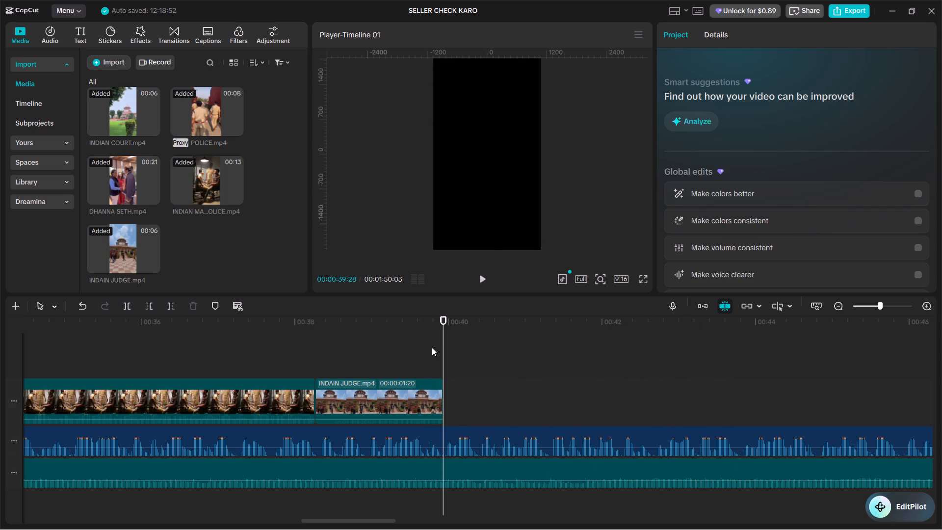
Switch to the Pinterest page in the Brave browser to look for the next clip.
{"action": "key", "text": "Tab"}
{"action": "key", "text": "alt+Tab"}
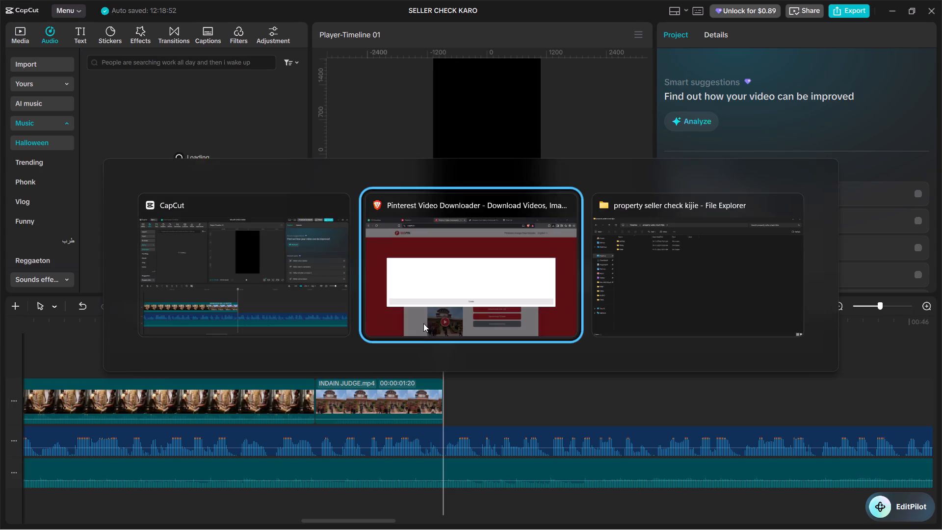
{"action": "left_click", "coordinate": [155, 0]}
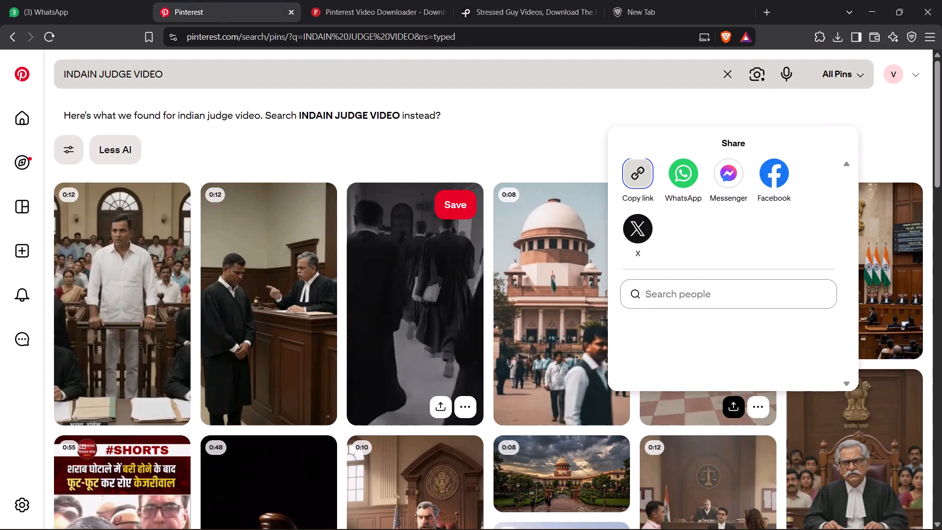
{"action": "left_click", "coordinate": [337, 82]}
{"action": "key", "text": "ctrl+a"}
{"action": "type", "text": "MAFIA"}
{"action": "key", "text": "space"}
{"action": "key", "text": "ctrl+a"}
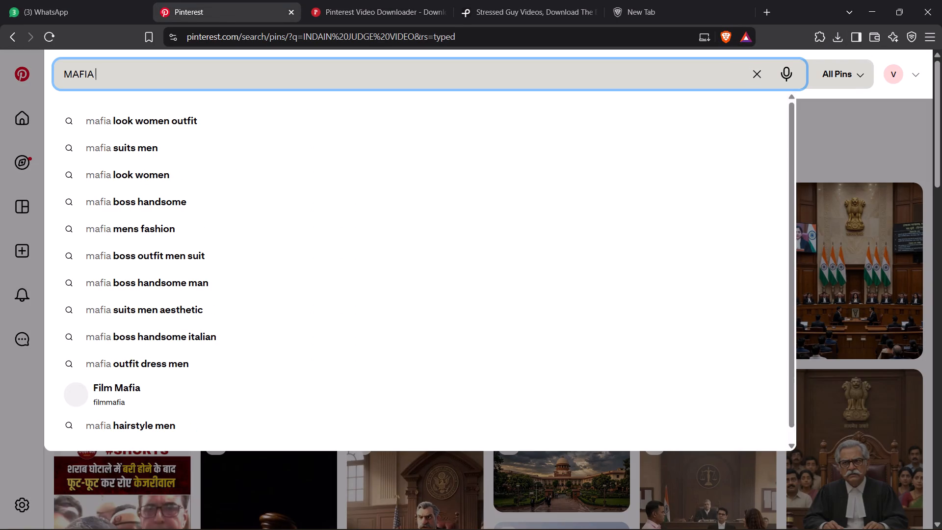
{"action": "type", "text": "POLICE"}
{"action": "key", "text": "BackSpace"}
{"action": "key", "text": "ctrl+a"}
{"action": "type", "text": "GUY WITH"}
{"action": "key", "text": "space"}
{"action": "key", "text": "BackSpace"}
Search Pinterest for INDIAN GUY WITH SECURITY and browse the results for a suitable video clip.
{"action": "key", "text": "ctrl+a"}
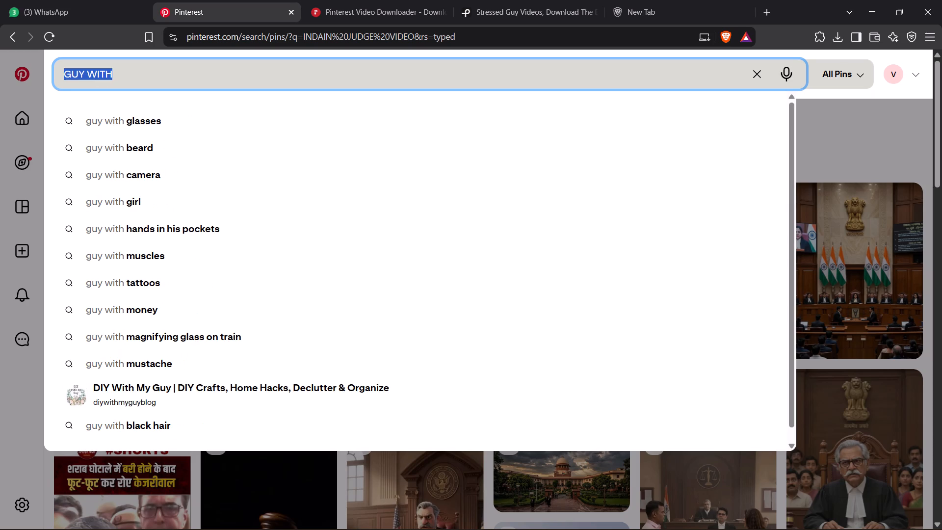
{"action": "type", "text": "INDIAN"}
{"action": "key", "text": "space"}
{"action": "type", "text": "GUY WITH SECURITY"}
{"action": "key", "text": "space"}
{"action": "key", "text": "Return"}
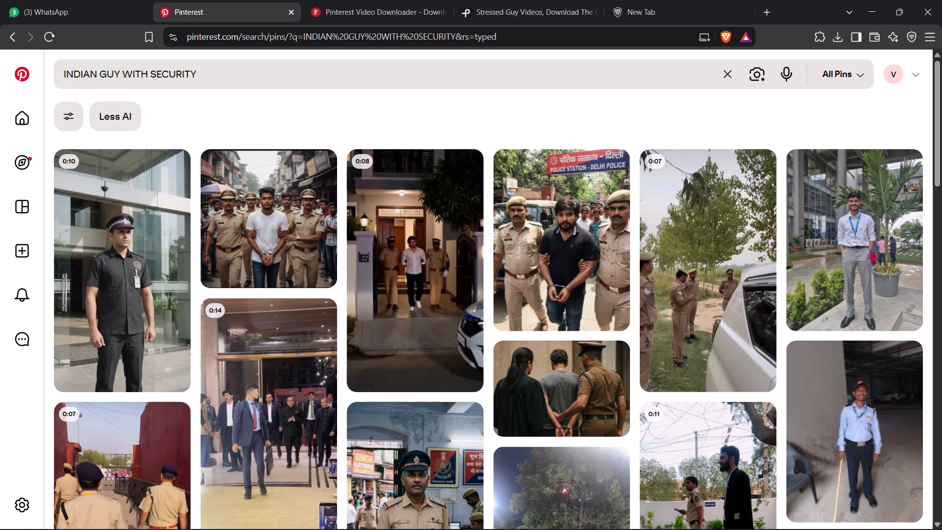
{"action": "scroll", "coordinate": [629, 74], "scroll_direction": "down", "scroll_amount": 3}
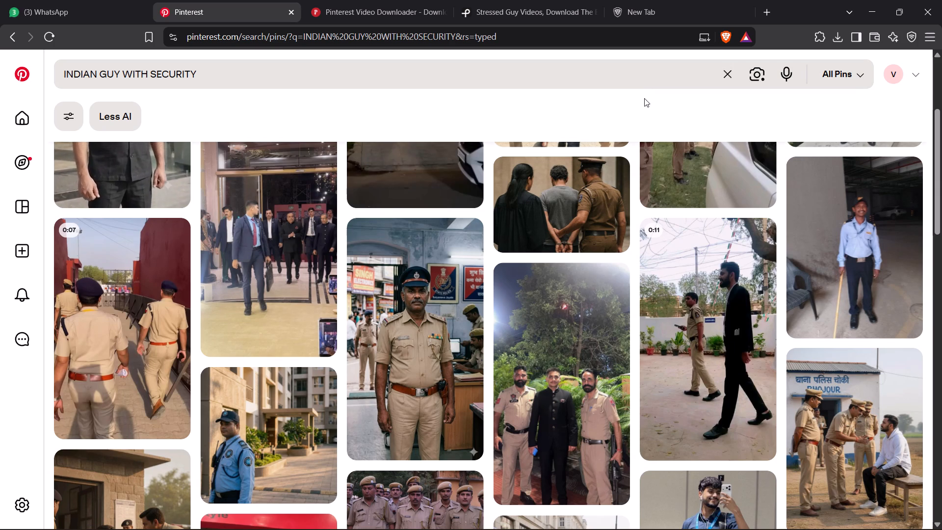
{"action": "scroll", "coordinate": [873, 121], "scroll_direction": "down", "scroll_amount": 4}
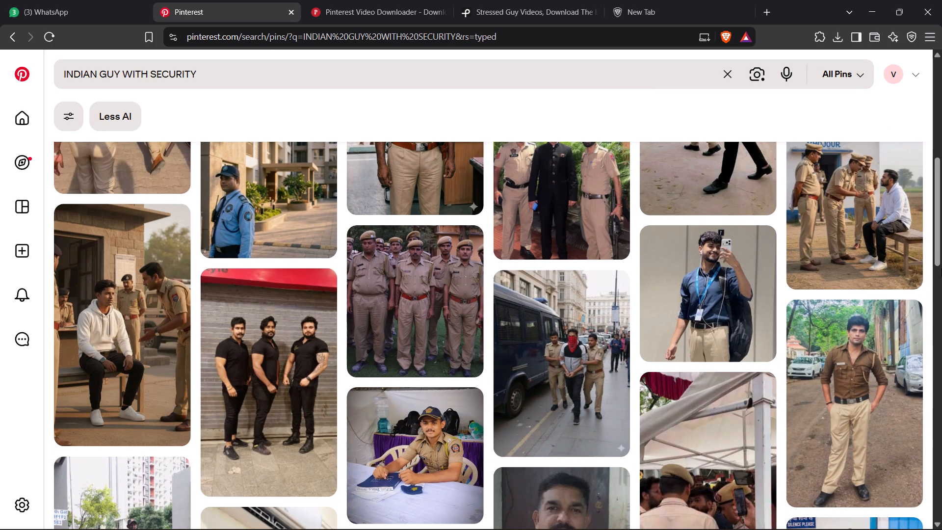
{"action": "scroll", "coordinate": [941, 273], "scroll_direction": "down", "scroll_amount": 4}
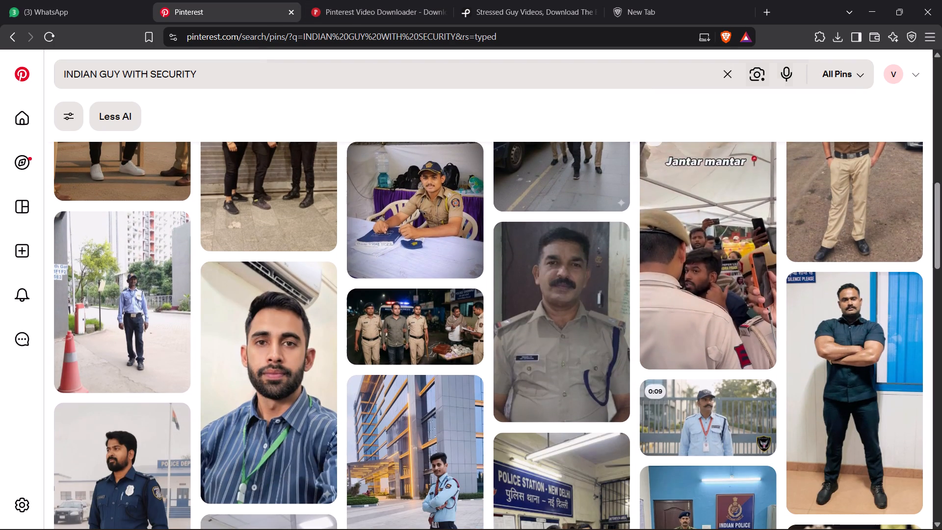
Extend the Pinterest query to INDIAN GUY WITH SECURITY GUARDS and run the search.
{"action": "left_click", "coordinate": [235, 79]}
{"action": "key", "text": "space"}
{"action": "type", "text": "GUARS"}
{"action": "key", "text": "BackSpace"}
{"action": "type", "text": "DS"}
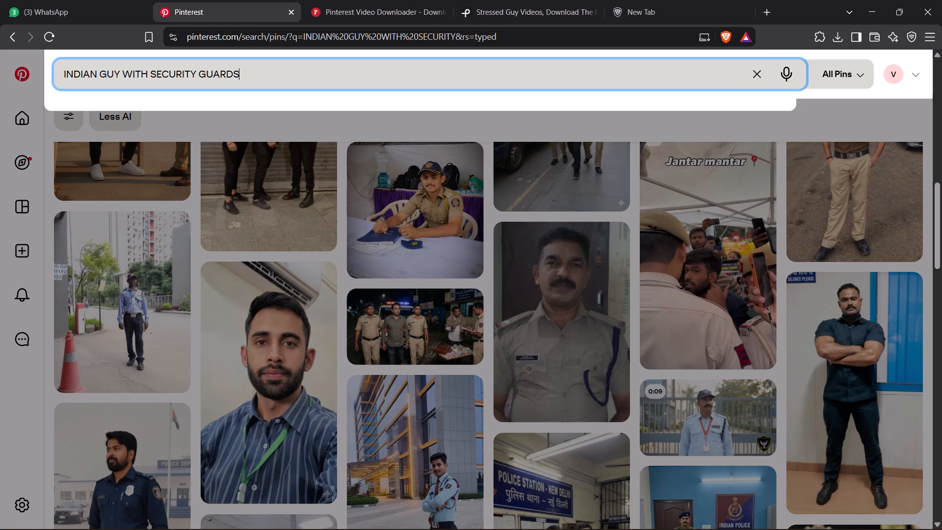
{"action": "key", "text": "Return"}
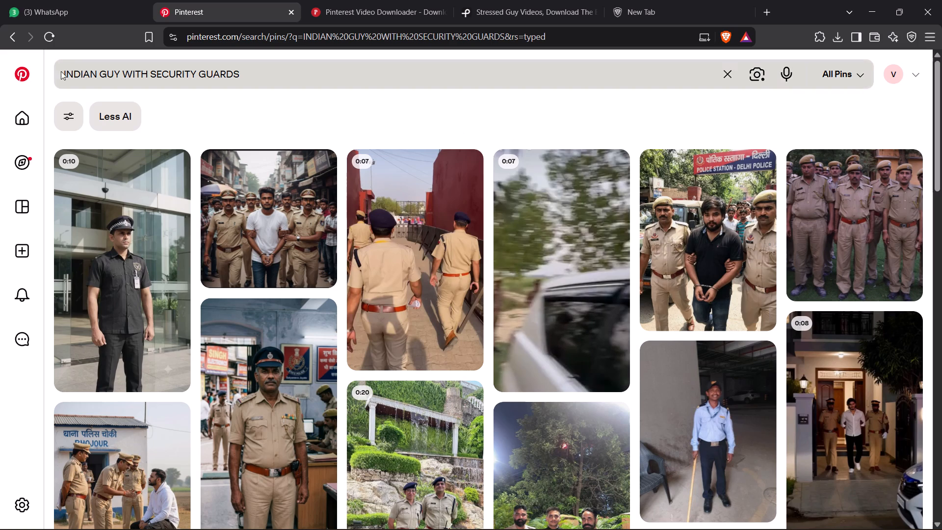
Remove INDIAN from the query and search Pinterest for GUY WITH SECURITY GUARDS.
{"action": "left_click_drag", "start_coordinate": [96, 75], "coordinate": [58, 67]}
{"action": "key", "text": "BackSpace"}
{"action": "key", "text": "Return"}
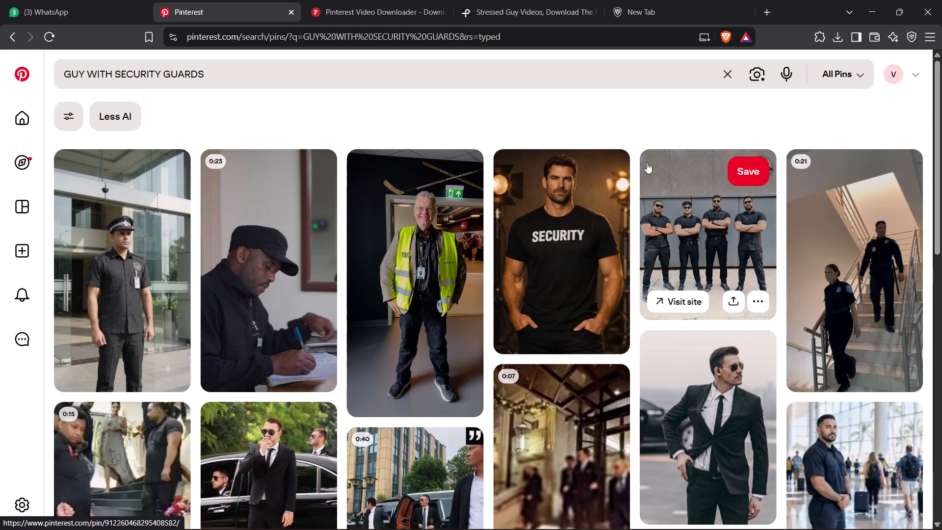
Refine the Pinterest query to RICH GUY WITH SECURITY GUARDS and run the search.
{"action": "scroll", "coordinate": [941, 233], "scroll_direction": "down", "scroll_amount": 3}
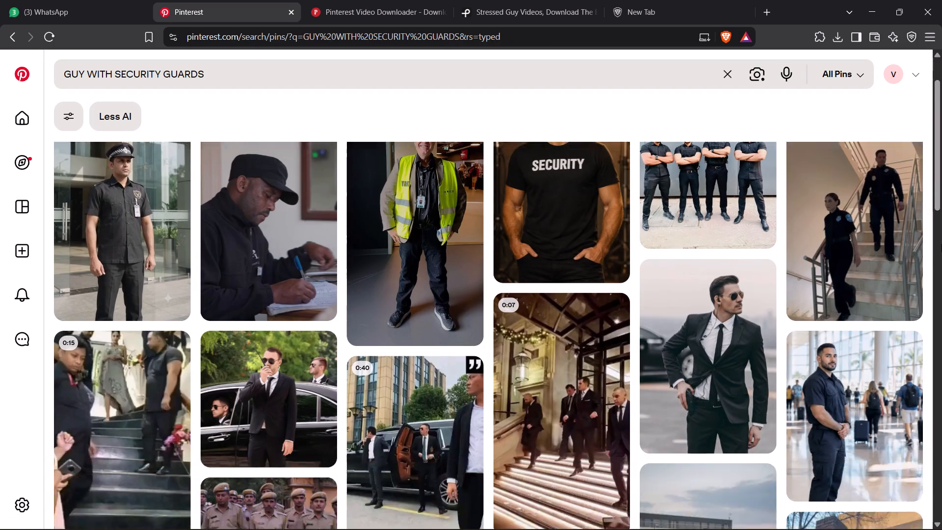
{"action": "scroll", "coordinate": [941, 244], "scroll_direction": "down", "scroll_amount": 4}
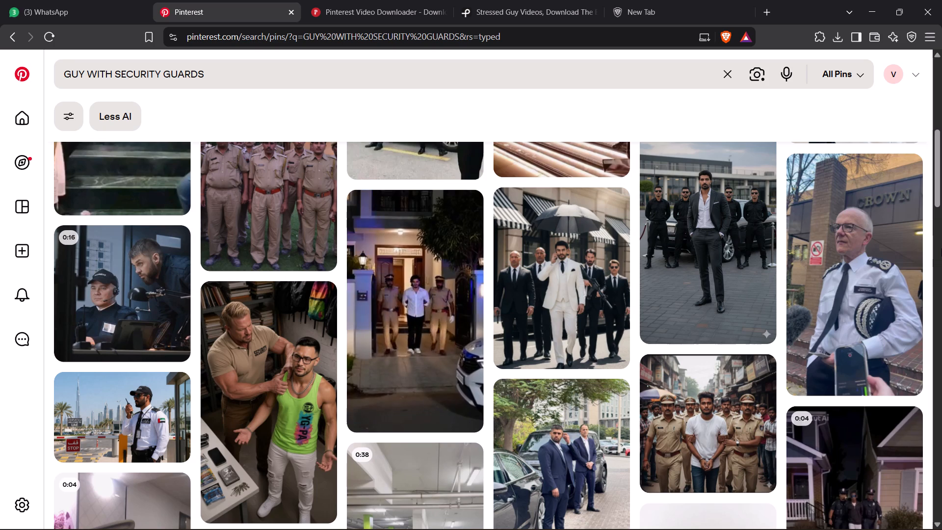
{"action": "scroll", "coordinate": [941, 237], "scroll_direction": "up", "scroll_amount": 7}
{"action": "scroll", "coordinate": [436, 172], "scroll_direction": "up", "scroll_amount": 9}
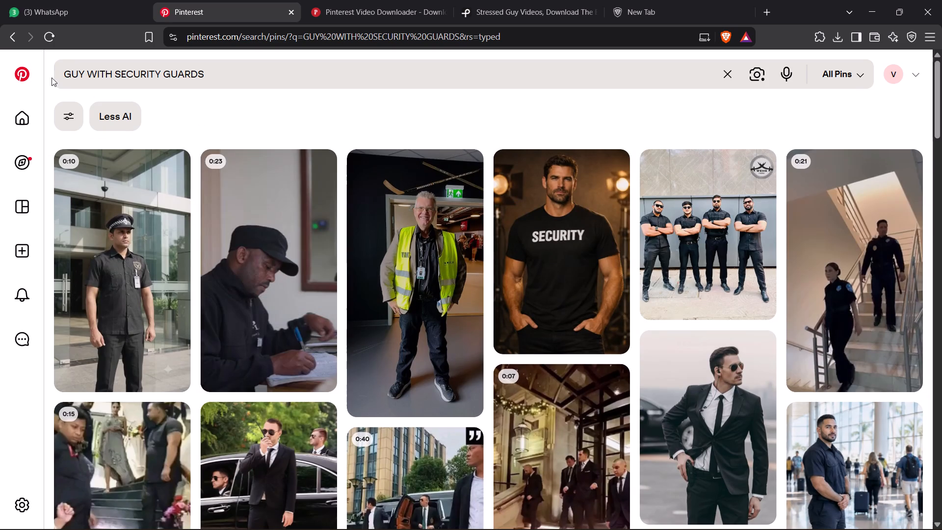
{"action": "left_click", "coordinate": [66, 70]}
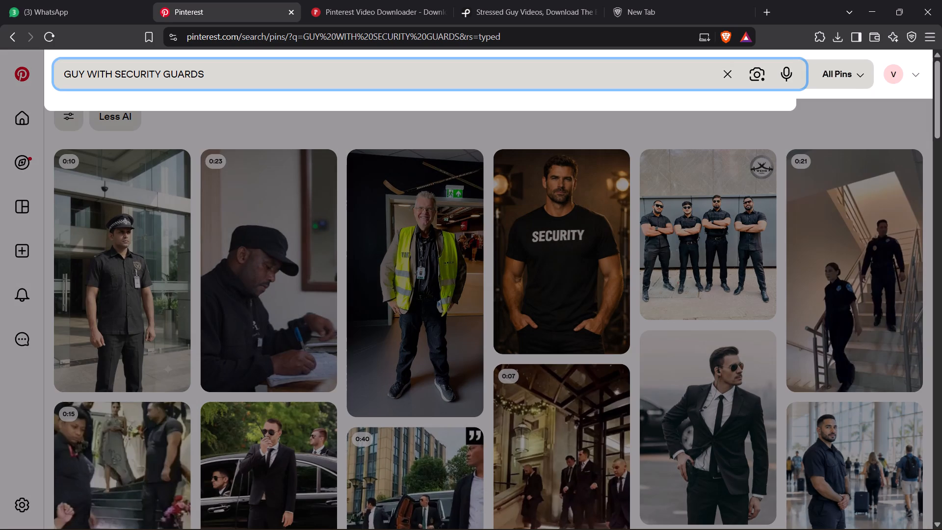
{"action": "type", "text": "RICH GUY"}
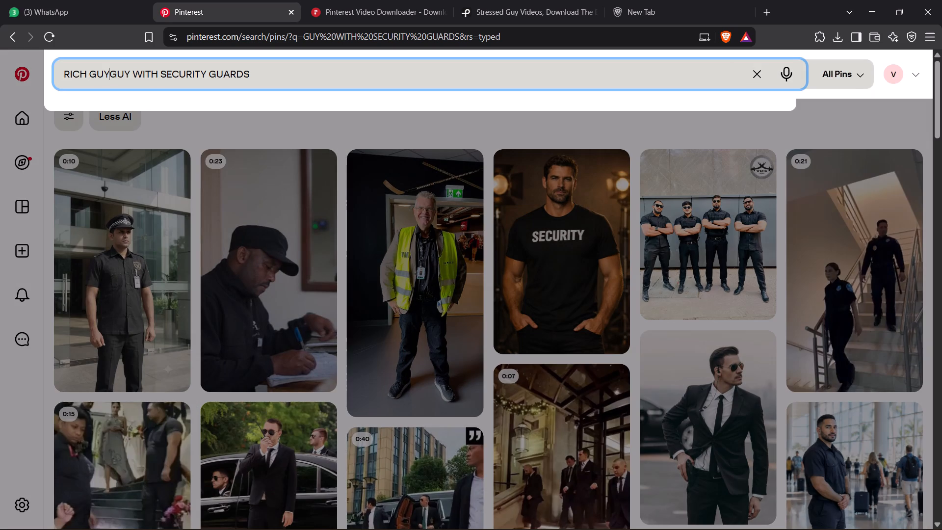
{"action": "key", "text": "space"}
{"action": "key", "text": "BackSpace"}
{"action": "key", "text": "BackSpace"}
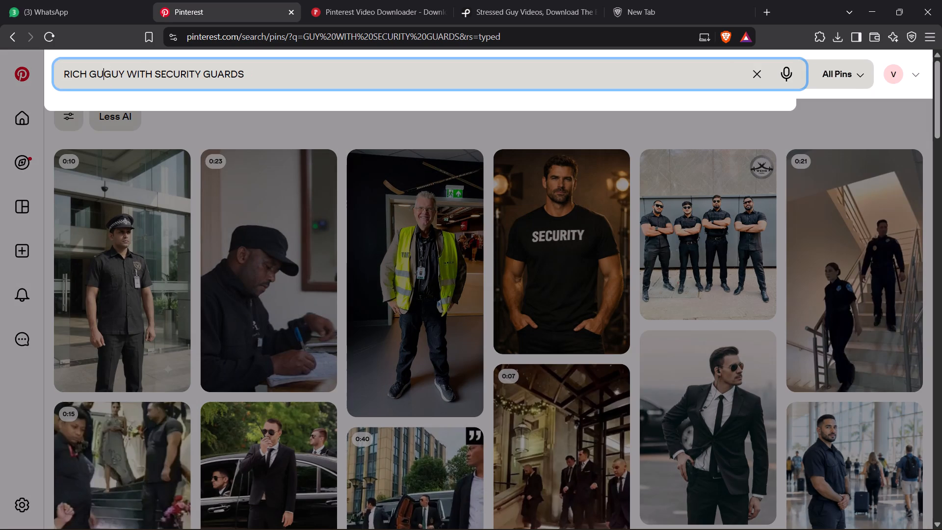
{"action": "key", "text": "BackSpace"}
{"action": "key", "text": "BackSpace"}
{"action": "key", "text": "BackSpace"}
{"action": "key", "text": "space"}
{"action": "key", "text": "Return"}
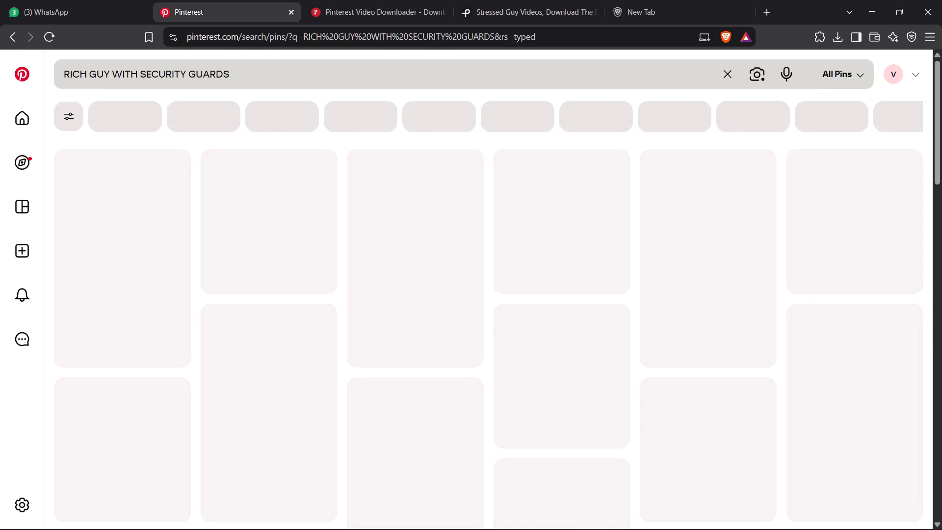
Browse the RICH GUY WITH SECURITY GUARDS results and preview the video pins for a suitable clip of a man with guards.
{"action": "scroll", "coordinate": [123, 68], "scroll_direction": "up", "scroll_amount": 1}
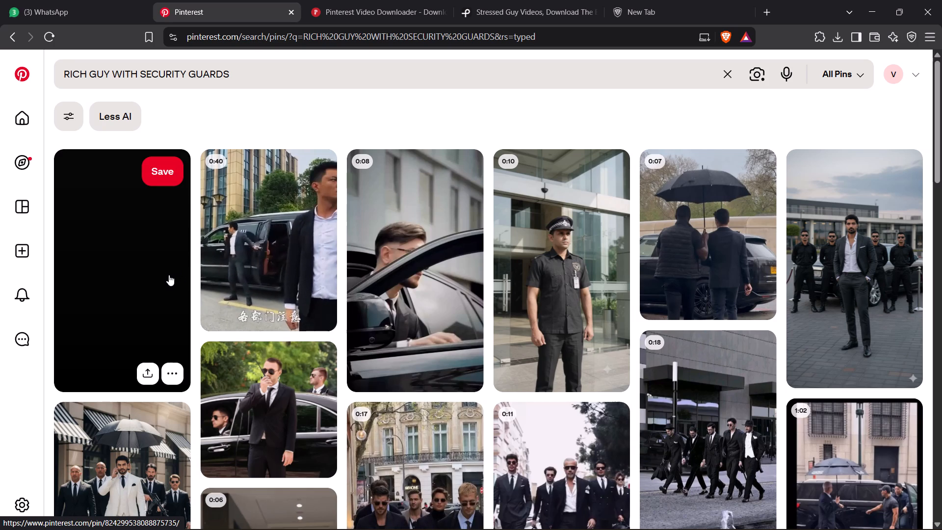
{"action": "scroll", "coordinate": [941, 236], "scroll_direction": "down", "scroll_amount": 3}
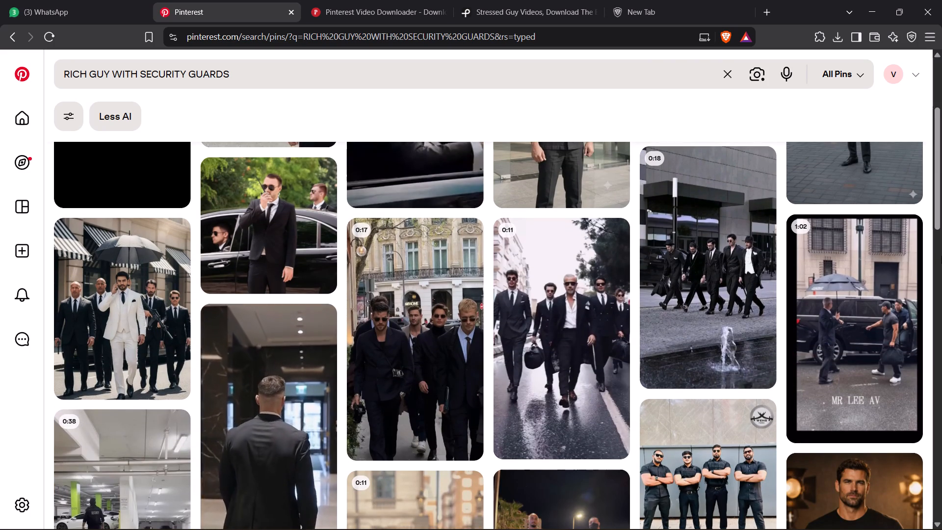
{"action": "scroll", "coordinate": [710, 307], "scroll_direction": "up", "scroll_amount": 1}
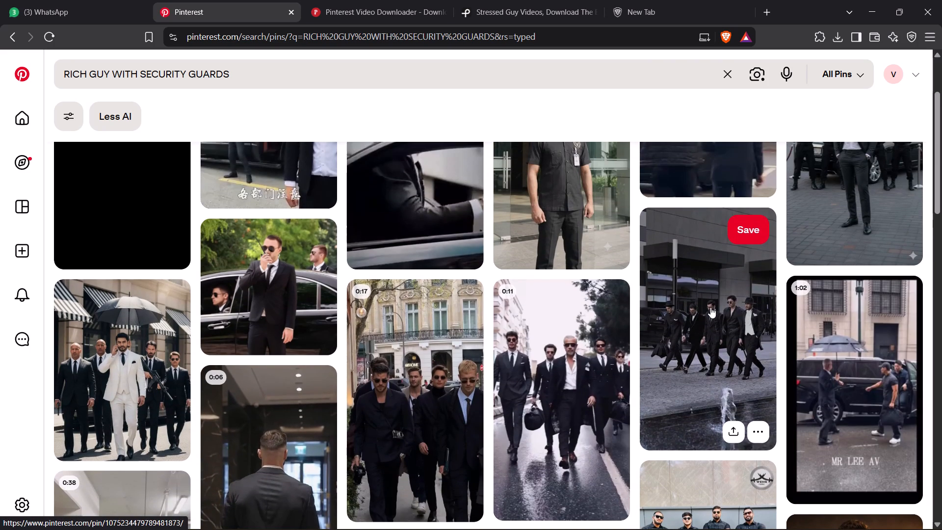
{"action": "scroll", "coordinate": [712, 307], "scroll_direction": "down", "scroll_amount": 3}
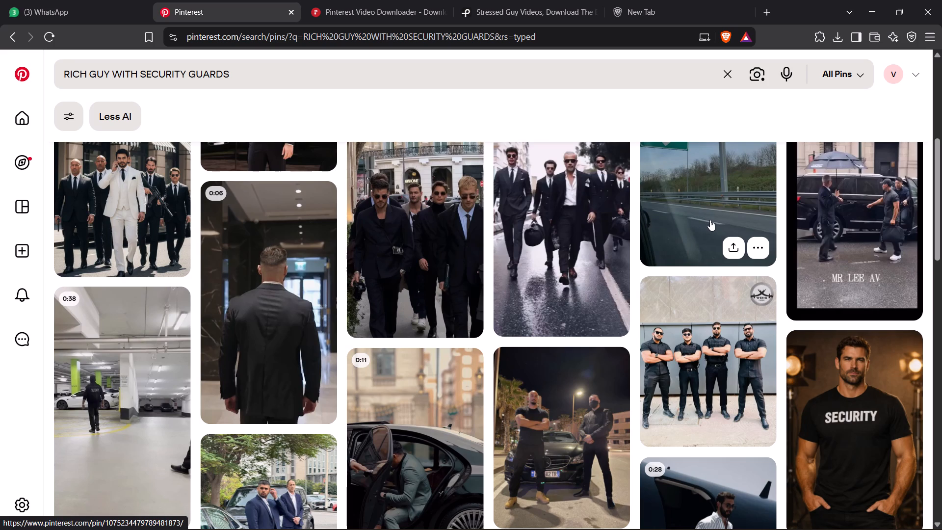
{"action": "scroll", "coordinate": [710, 220], "scroll_direction": "up", "scroll_amount": 3}
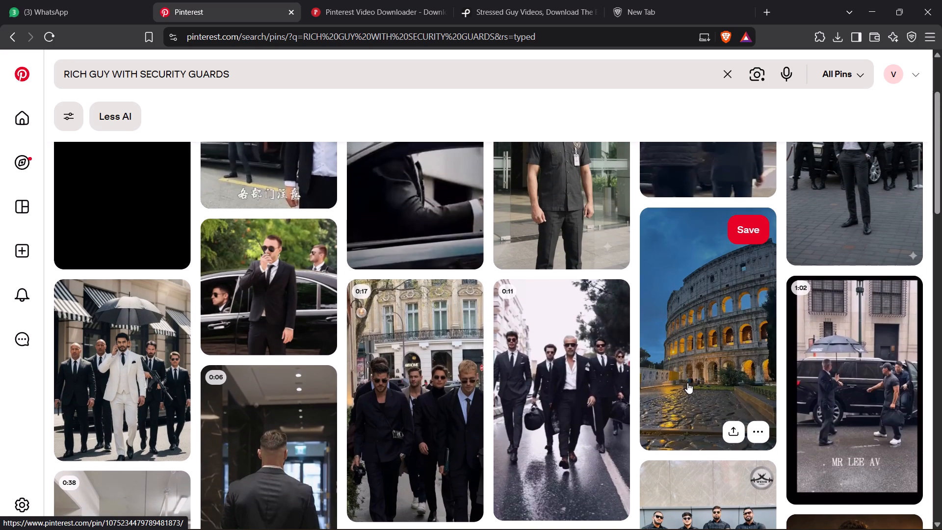
{"action": "scroll", "coordinate": [695, 380], "scroll_direction": "down", "scroll_amount": 5}
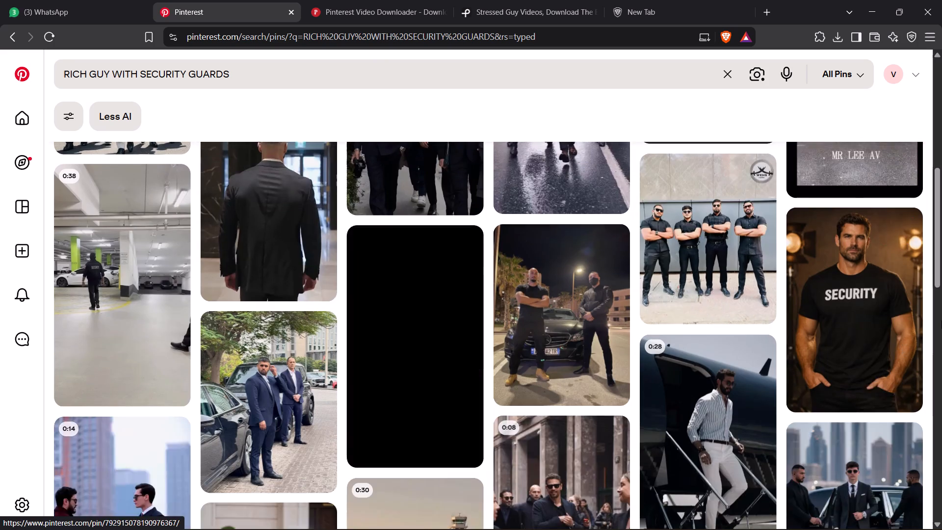
{"action": "scroll", "coordinate": [941, 319], "scroll_direction": "up", "scroll_amount": 10}
{"action": "scroll", "coordinate": [941, 319], "scroll_direction": "down", "scroll_amount": 5}
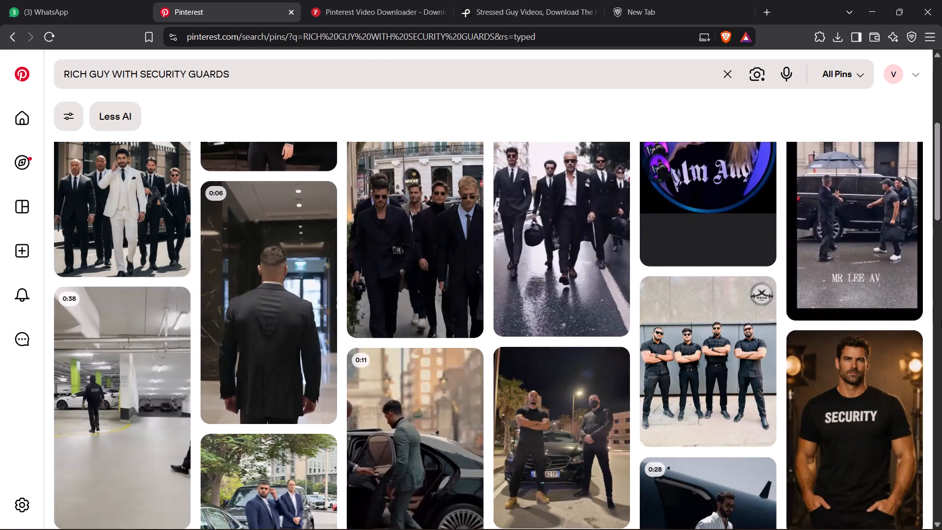
{"action": "scroll", "coordinate": [941, 319], "scroll_direction": "down", "scroll_amount": 4}
{"action": "scroll", "coordinate": [941, 319], "scroll_direction": "up", "scroll_amount": 3}
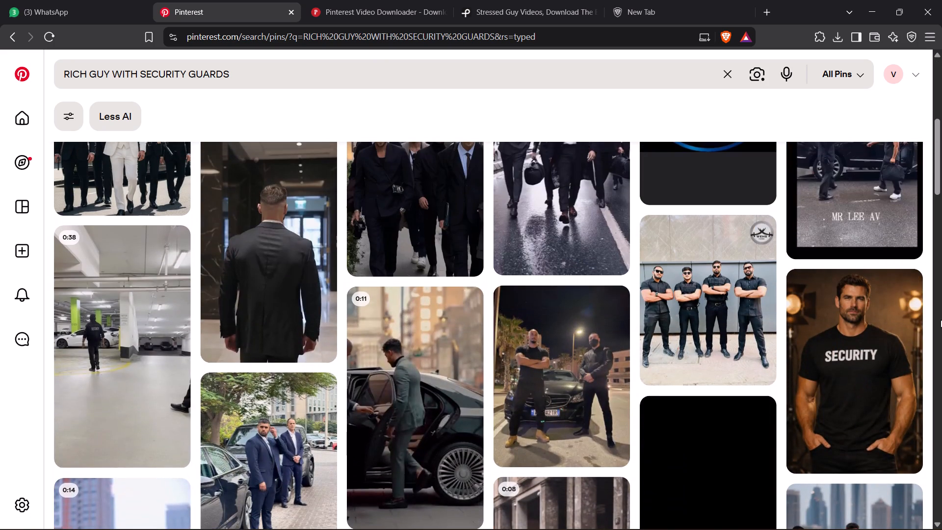
{"action": "scroll", "coordinate": [940, 322], "scroll_direction": "down", "scroll_amount": 8}
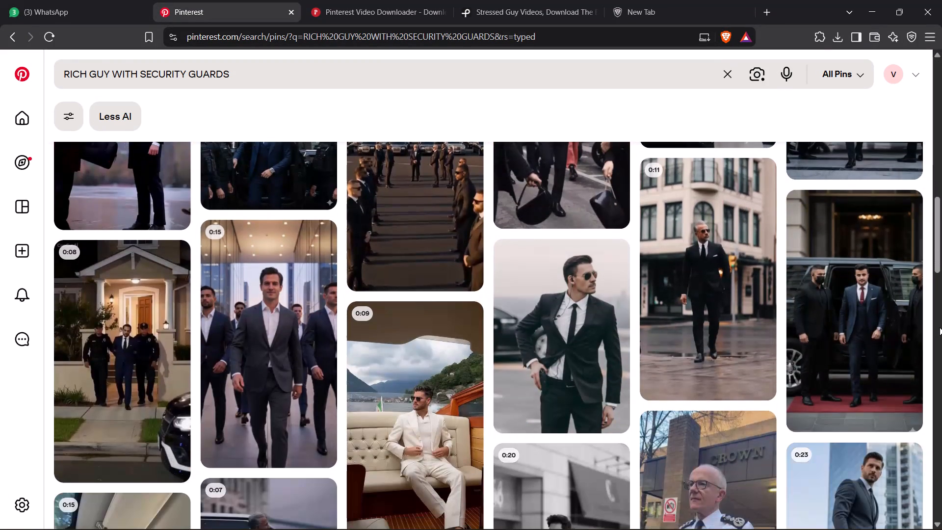
{"action": "scroll", "coordinate": [936, 354], "scroll_direction": "down", "scroll_amount": 5}
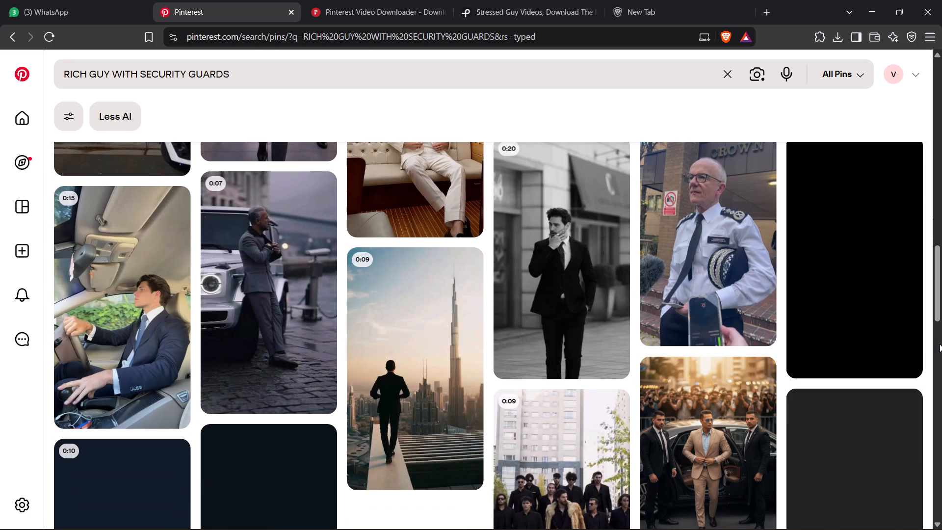
{"action": "scroll", "coordinate": [914, 308], "scroll_direction": "down", "scroll_amount": 5}
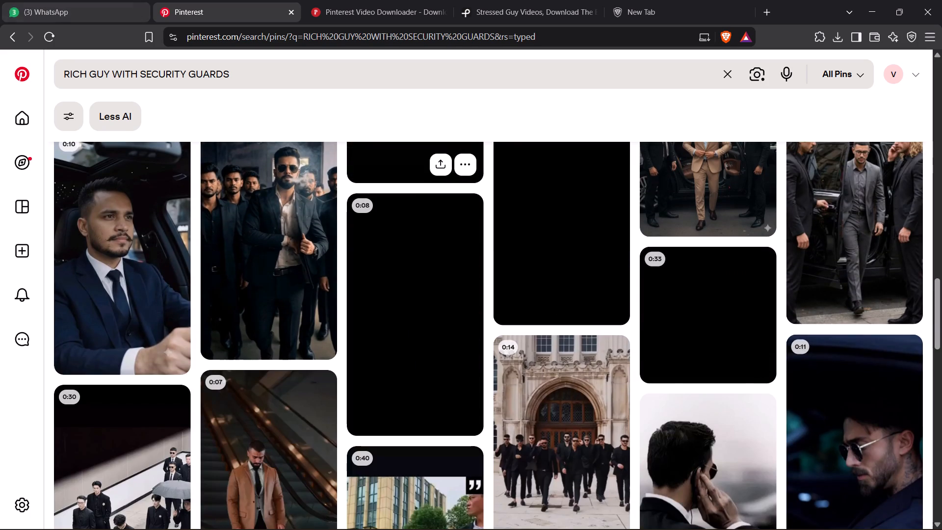
Replace the Pinterest query with RICH INDIAN GUY and run the search.
{"action": "left_click", "coordinate": [247, 73]}
{"action": "key", "text": "ctrl+a"}
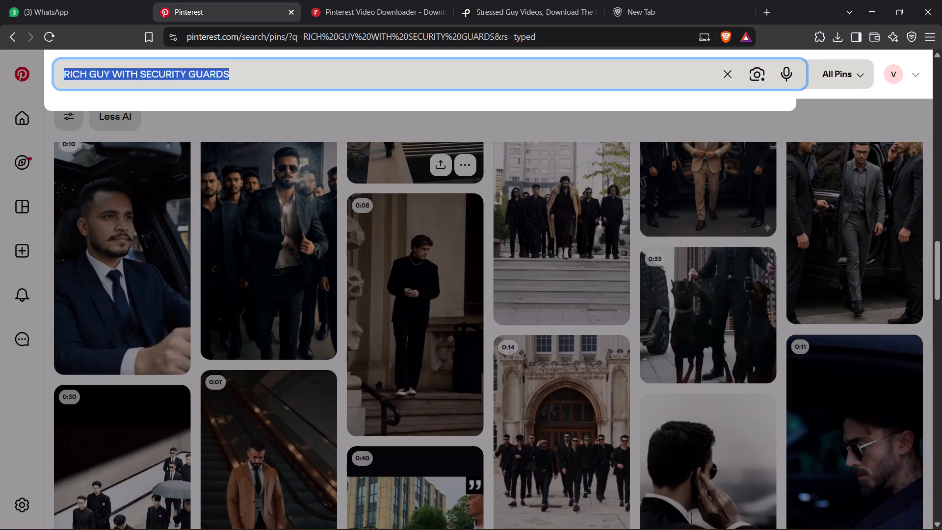
{"action": "type", "text": "RICH INDAIN"}
{"action": "key", "text": "space"}
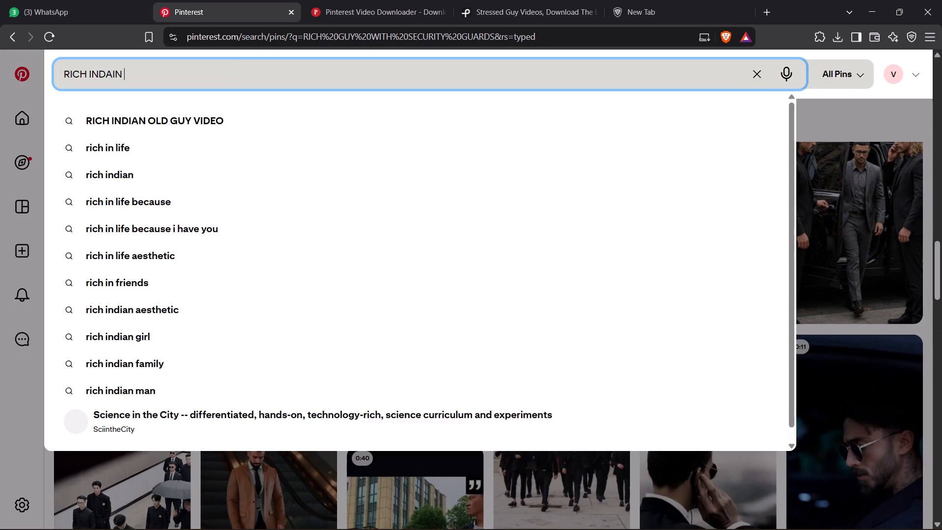
{"action": "key", "text": "BackSpace"}
{"action": "key", "text": "BackSpace"}
{"action": "key", "text": "BackSpace"}
{"action": "key", "text": "BackSpace"}
{"action": "type", "text": "IAN GU"}
{"action": "key", "text": "y"}
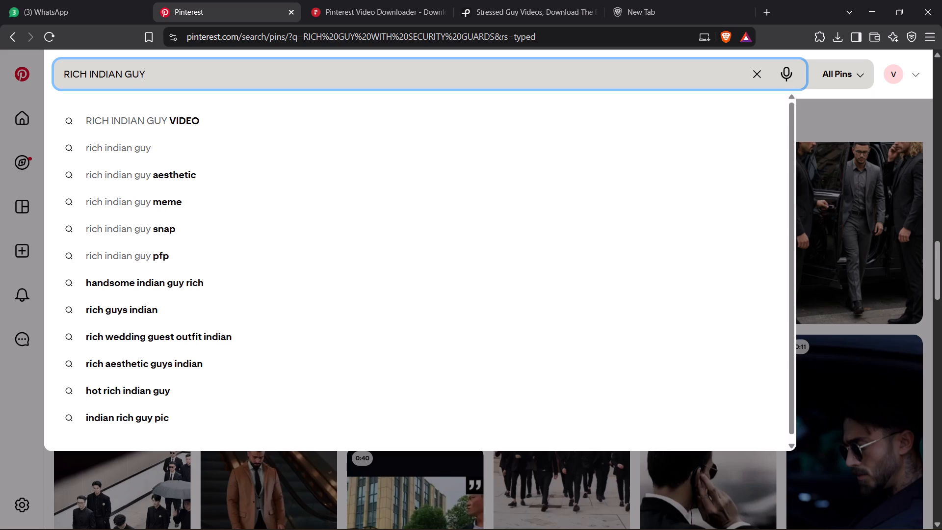
{"action": "key", "text": "Return"}
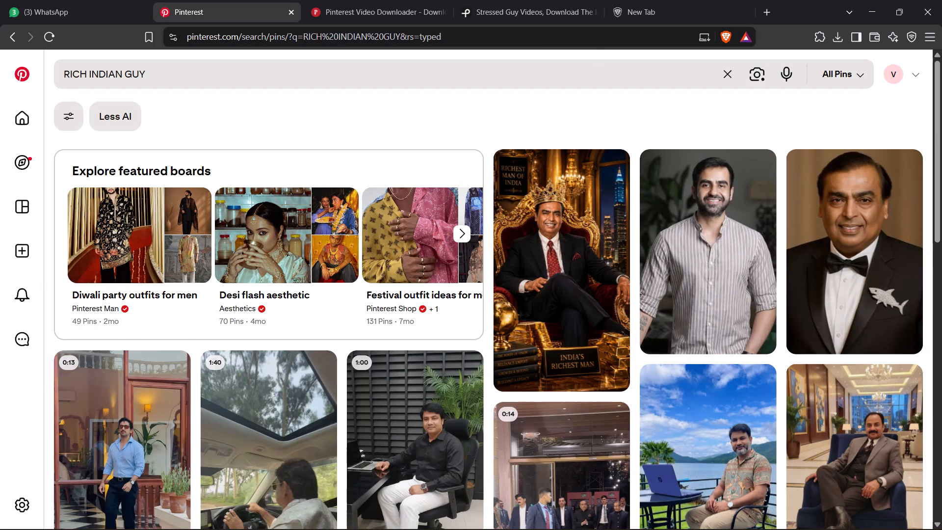
Add VIDEO to the query and search Pinterest for RICH INDIAN GUY VIDEO.
{"action": "left_click", "coordinate": [360, 71]}
{"action": "key", "text": "space"}
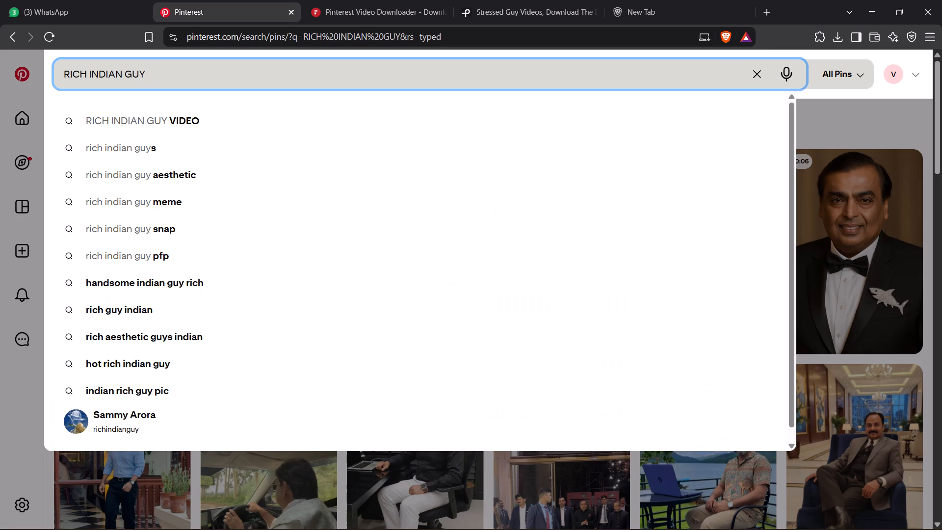
{"action": "type", "text": "VIDE"}
{"action": "key", "text": "BackSpace"}
{"action": "type", "text": "DE"}
{"action": "key", "text": "BackSpace"}
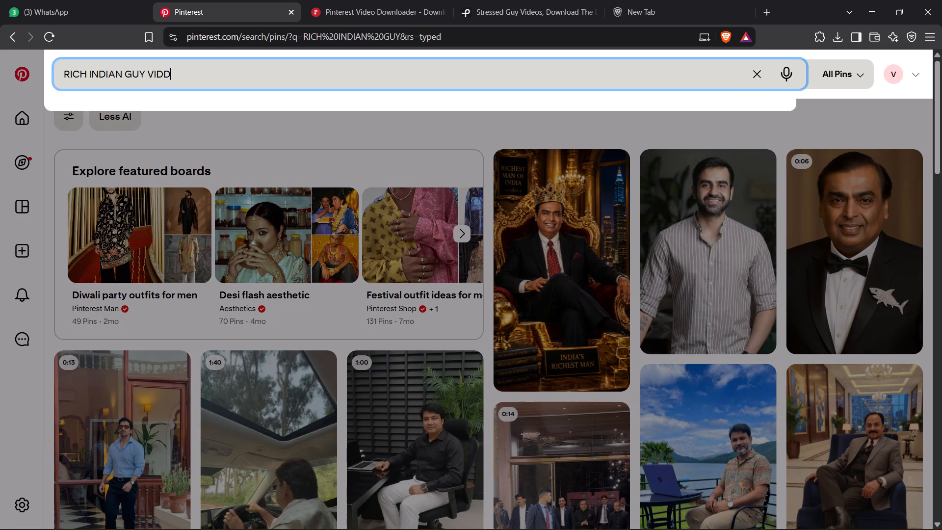
{"action": "key", "text": "BackSpace"}
{"action": "type", "text": "EO"}
{"action": "key", "text": "Return"}
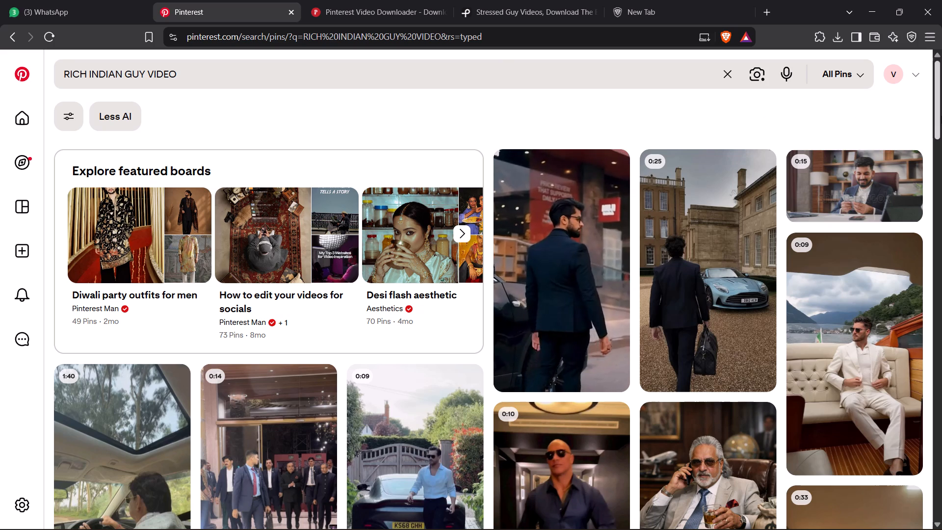
Browse the RICH INDIAN GUY VIDEO results for a suitable clip of a wealthy Indian man.
{"action": "scroll", "coordinate": [941, 159], "scroll_direction": "down", "scroll_amount": 4}
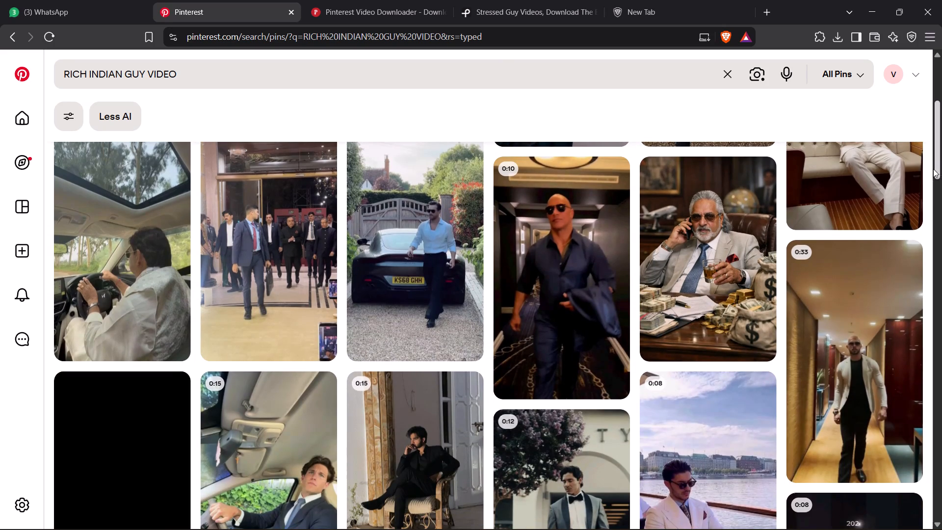
{"action": "scroll", "coordinate": [930, 172], "scroll_direction": "up", "scroll_amount": 1}
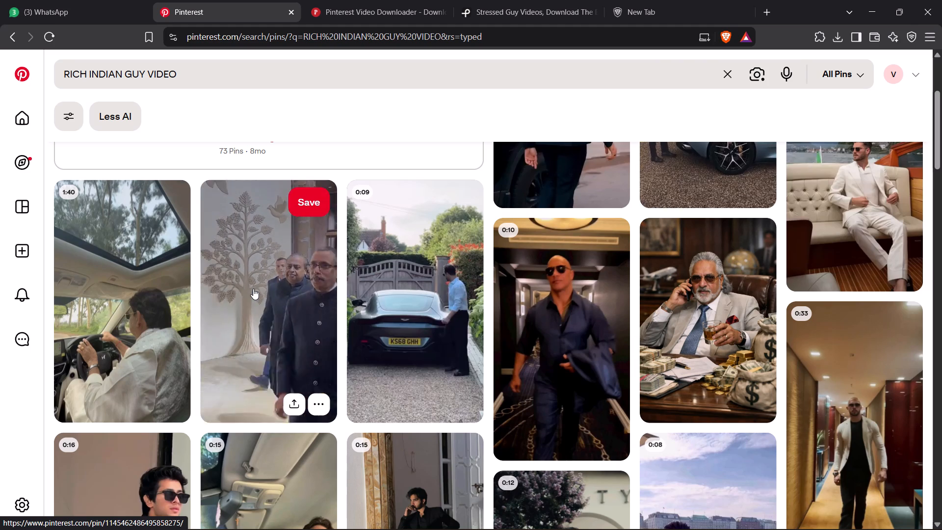
{"action": "scroll", "coordinate": [941, 297], "scroll_direction": "down", "scroll_amount": 5}
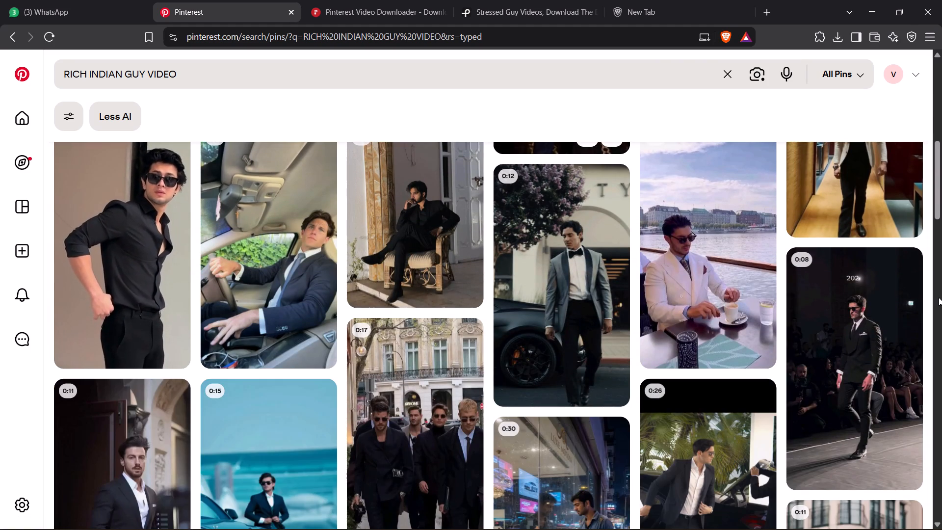
{"action": "scroll", "coordinate": [939, 297], "scroll_direction": "down", "scroll_amount": 3}
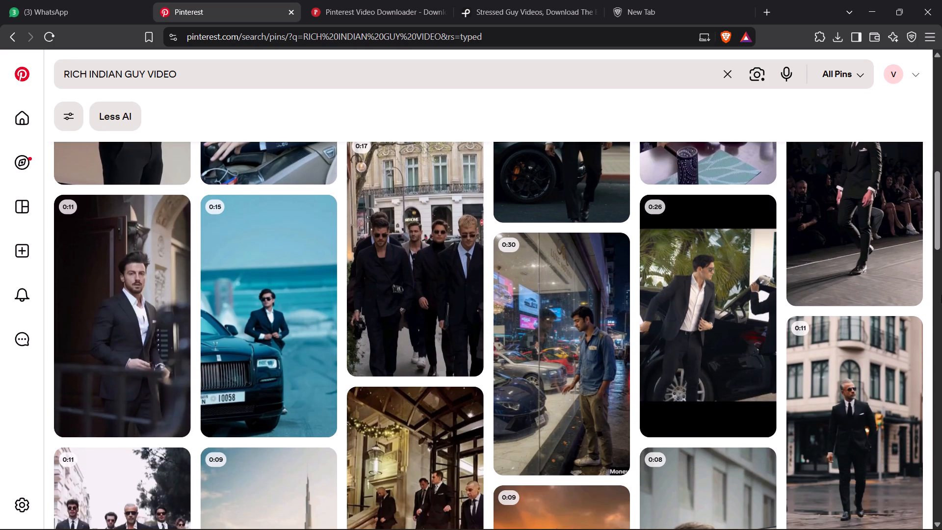
{"action": "scroll", "coordinate": [941, 295], "scroll_direction": "down", "scroll_amount": 2}
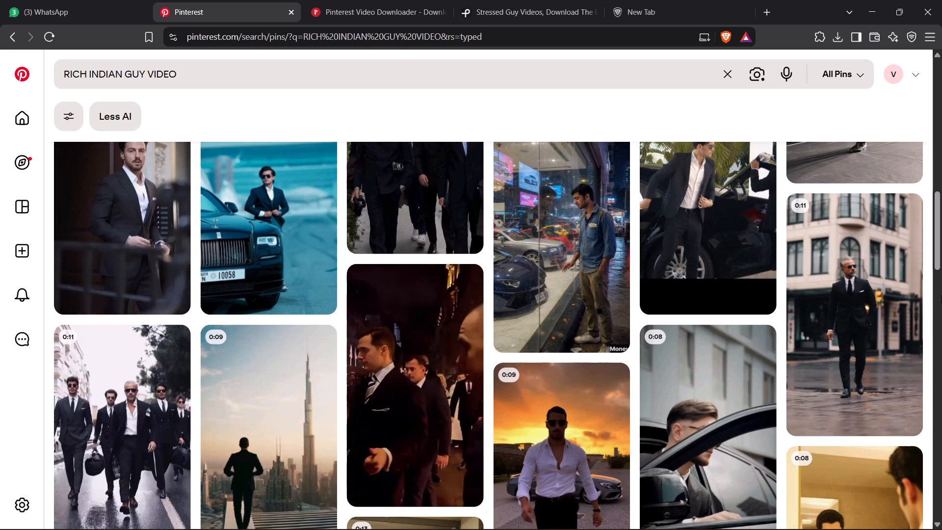
{"action": "scroll", "coordinate": [941, 300], "scroll_direction": "down", "scroll_amount": 5}
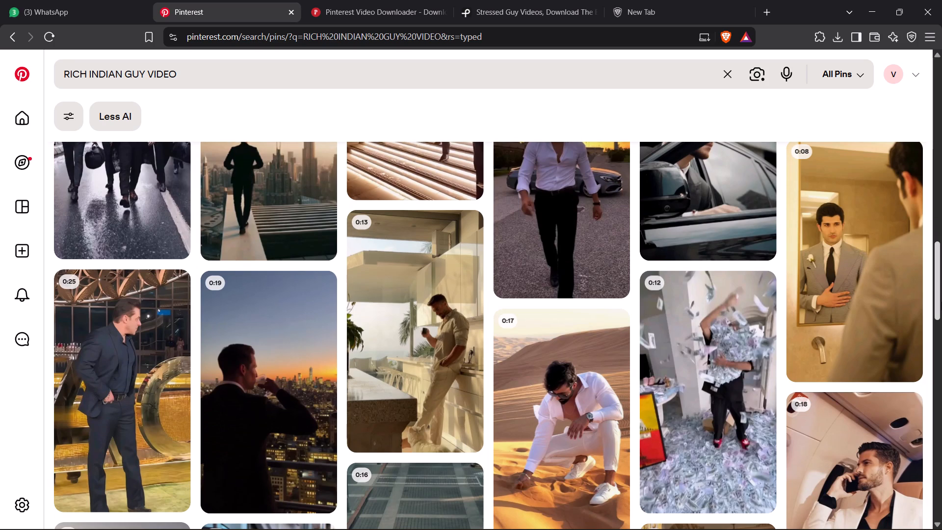
{"action": "scroll", "coordinate": [941, 302], "scroll_direction": "down", "scroll_amount": 3}
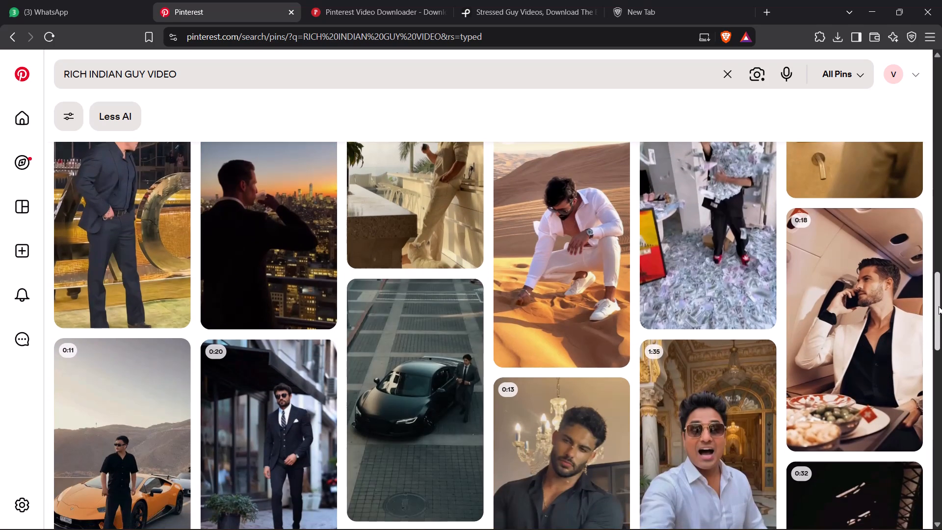
{"action": "scroll", "coordinate": [938, 307], "scroll_direction": "down", "scroll_amount": 2}
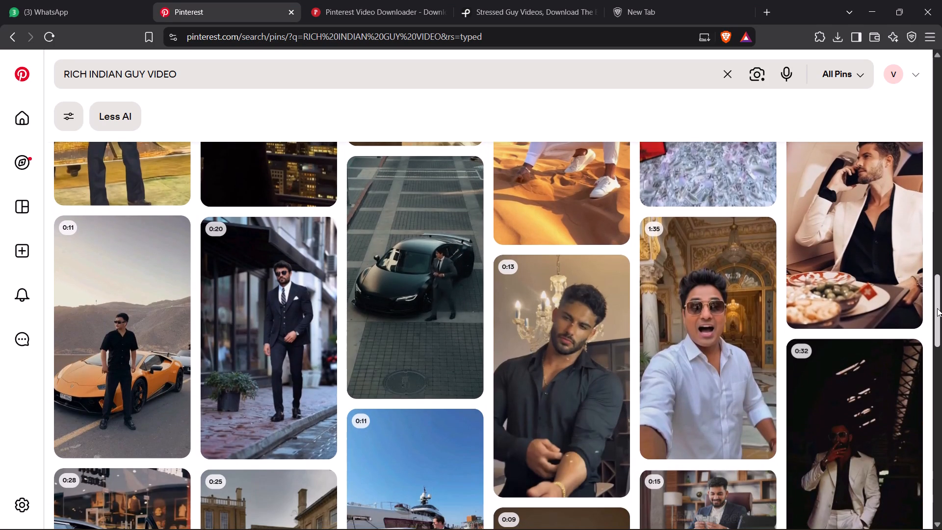
{"action": "scroll", "coordinate": [936, 308], "scroll_direction": "down", "scroll_amount": 2}
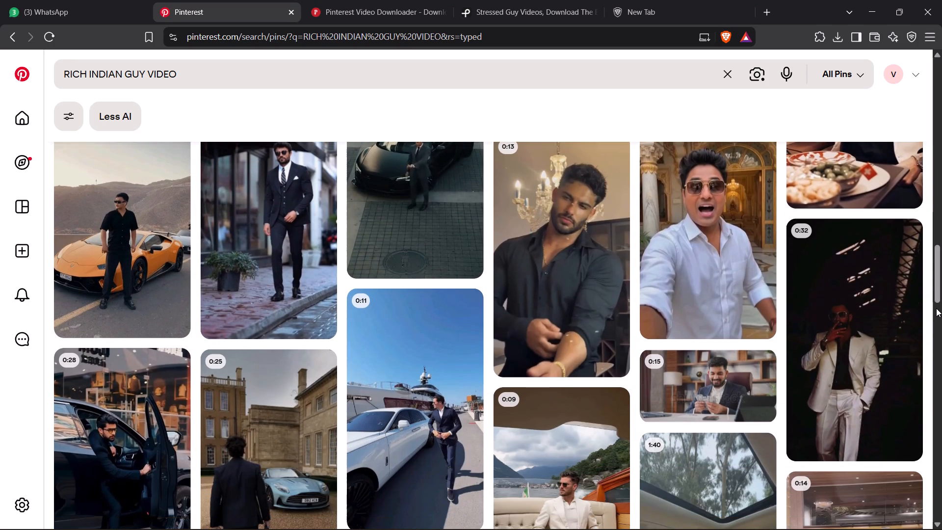
{"action": "scroll", "coordinate": [936, 308], "scroll_direction": "down", "scroll_amount": 4}
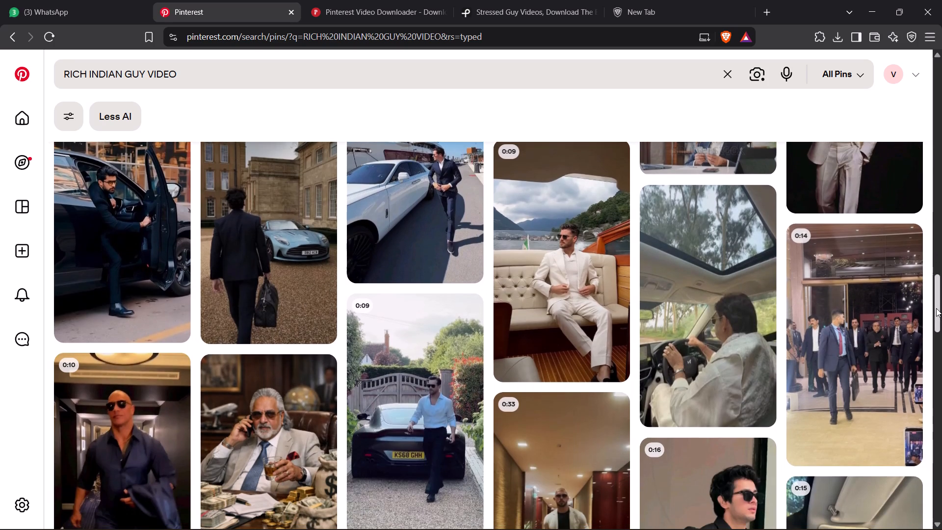
{"action": "scroll", "coordinate": [931, 306], "scroll_direction": "down", "scroll_amount": 4}
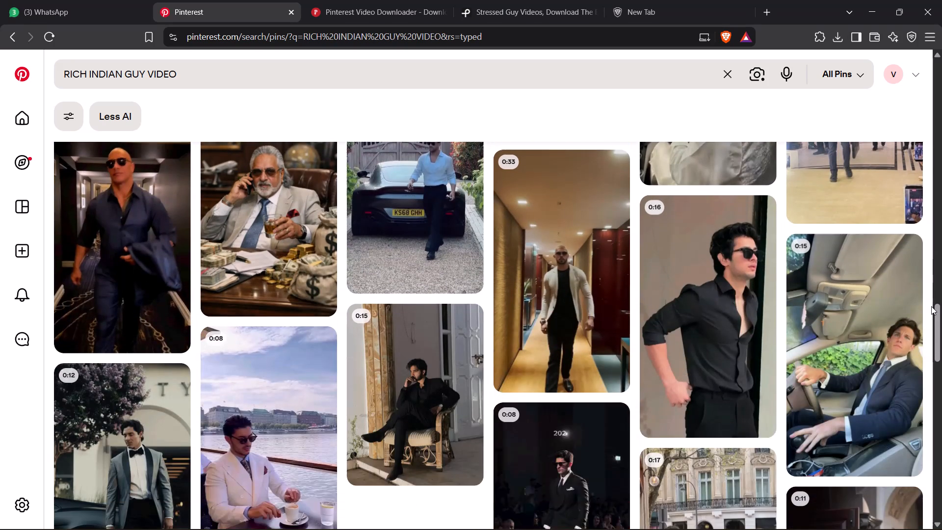
{"action": "scroll", "coordinate": [941, 300], "scroll_direction": "down", "scroll_amount": 3}
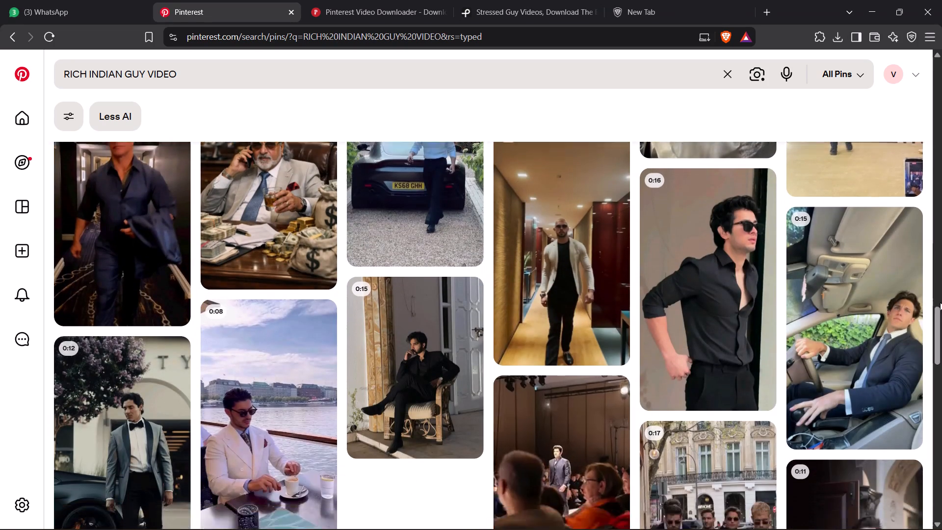
{"action": "scroll", "coordinate": [940, 302], "scroll_direction": "down", "scroll_amount": 3}
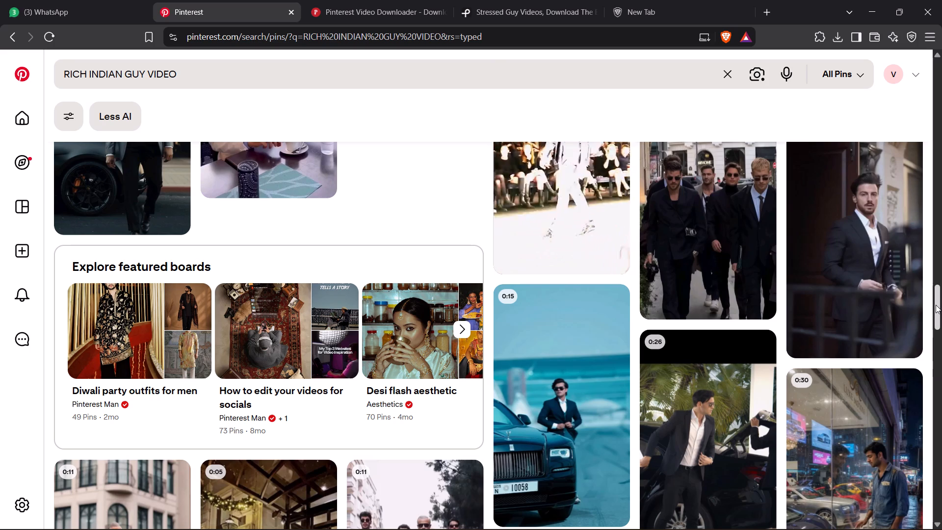
{"action": "scroll", "coordinate": [934, 305], "scroll_direction": "up", "scroll_amount": 12}
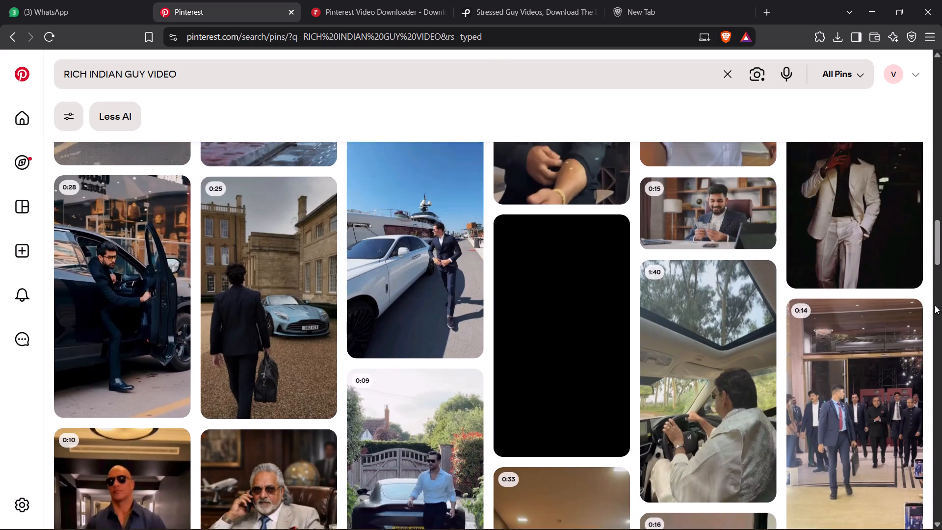
Open the 0:14 video pin of suited men walking out with guards and look through its related pins.
{"action": "left_click", "coordinate": [900, 384]}
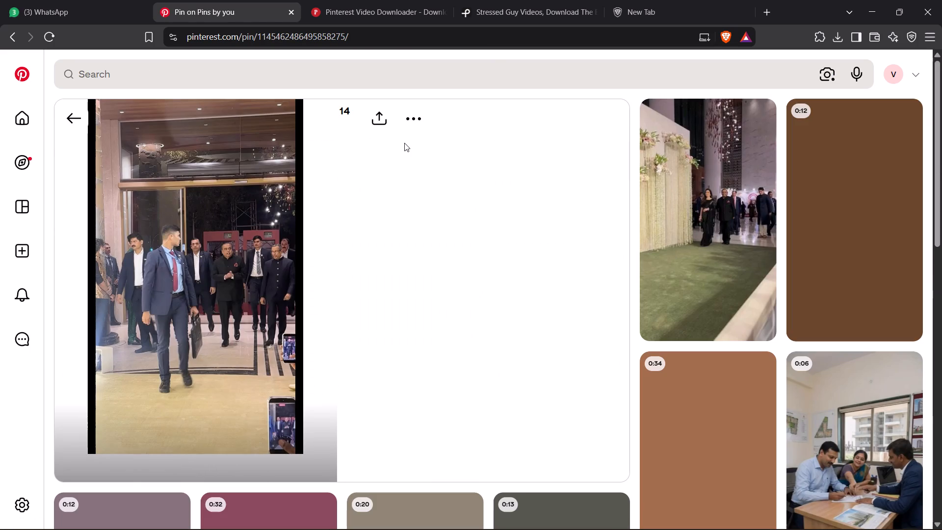
{"action": "scroll", "coordinate": [816, 158], "scroll_direction": "down", "scroll_amount": 5}
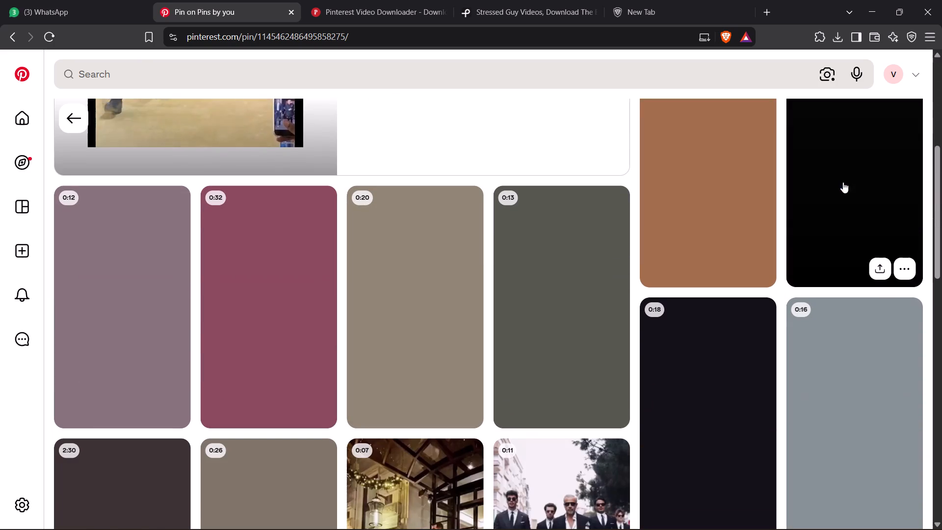
{"action": "scroll", "coordinate": [940, 203], "scroll_direction": "up", "scroll_amount": 4}
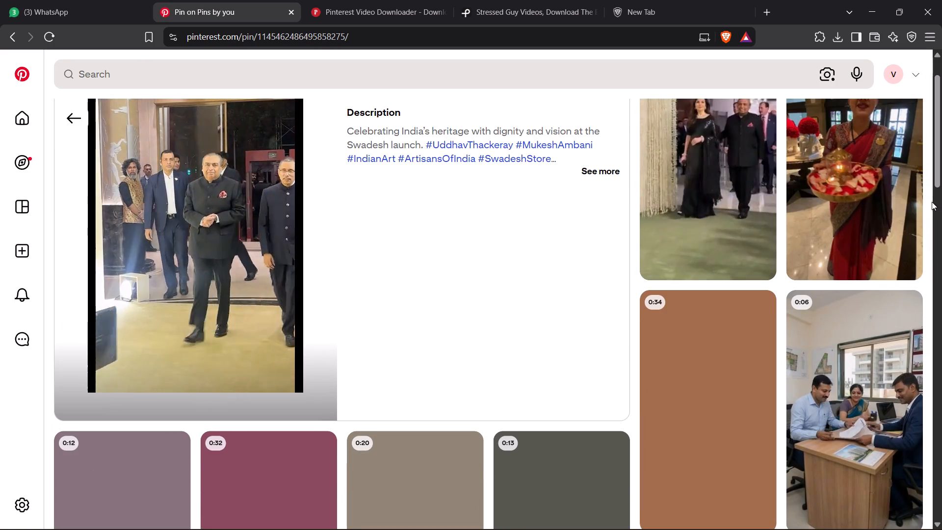
{"action": "scroll", "coordinate": [929, 201], "scroll_direction": "down", "scroll_amount": 5}
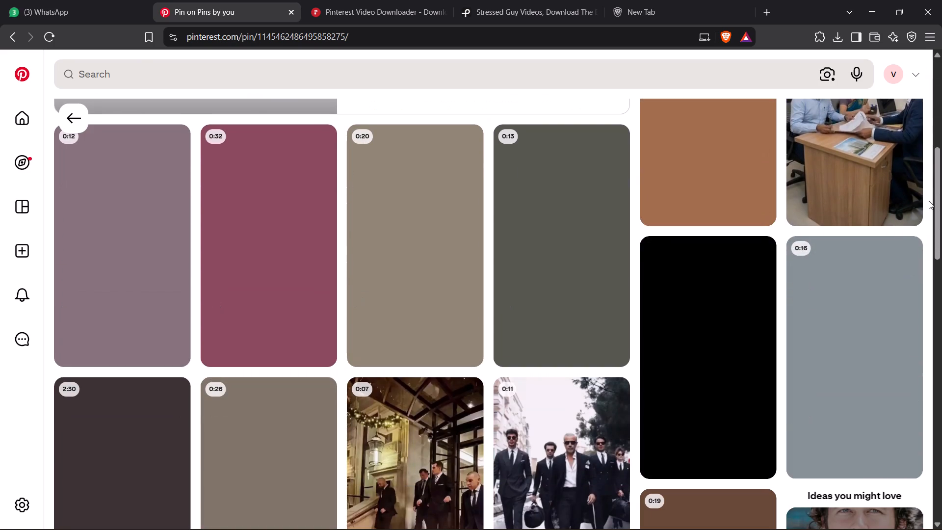
{"action": "scroll", "coordinate": [929, 201], "scroll_direction": "down", "scroll_amount": 4}
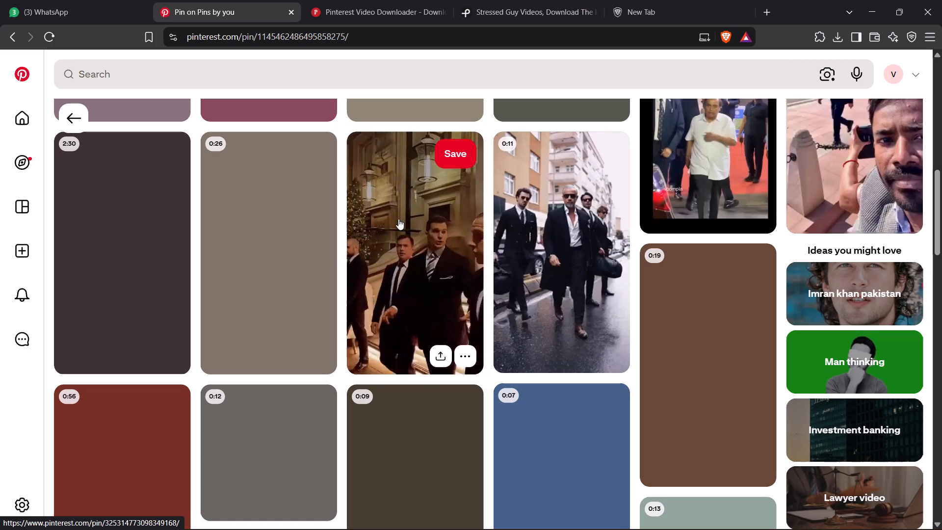
{"action": "scroll", "coordinate": [398, 219], "scroll_direction": "down", "scroll_amount": 5}
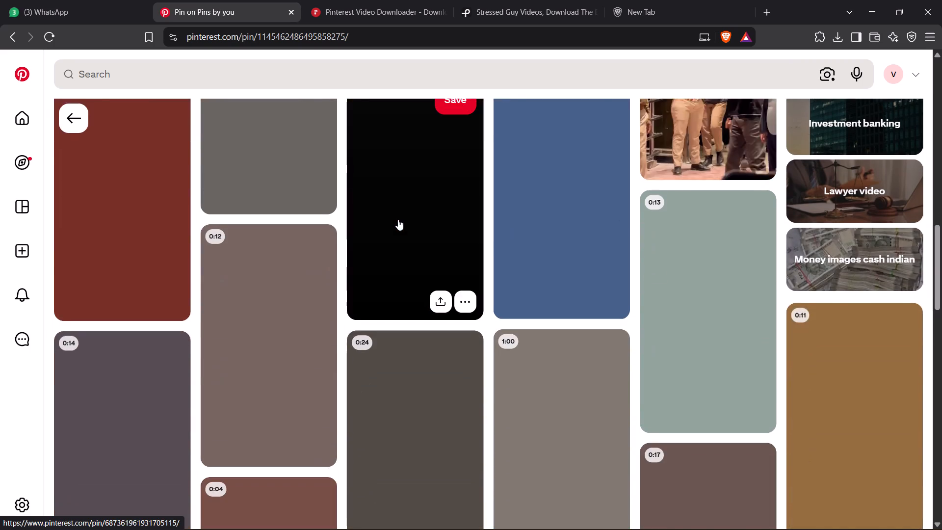
{"action": "scroll", "coordinate": [398, 219], "scroll_direction": "up", "scroll_amount": 20}
{"action": "scroll", "coordinate": [398, 219], "scroll_direction": "up", "scroll_amount": 5}
Switch to CapCut and listen to the audio after INDAIN JUDGE.mp4, returning the playhead to that clip's end.
{"action": "key", "text": "alt+Tab"}
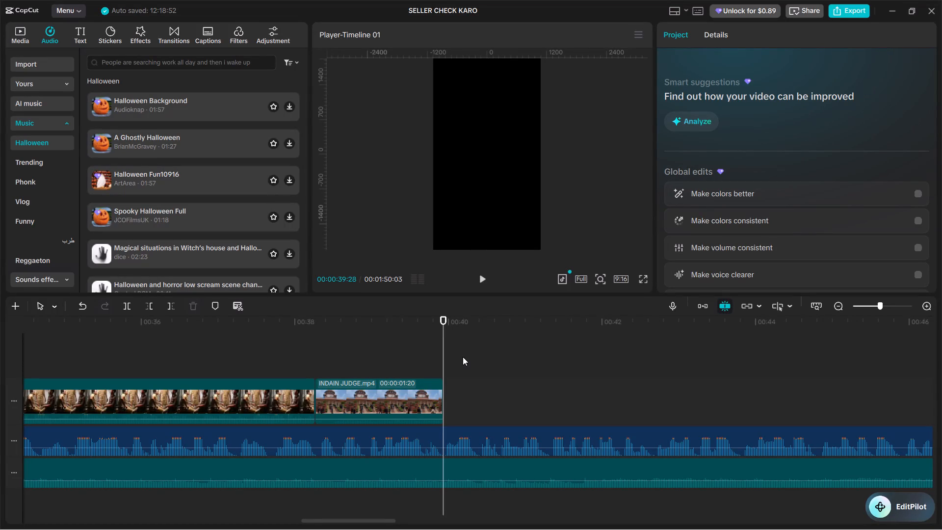
{"action": "key", "text": "space"}
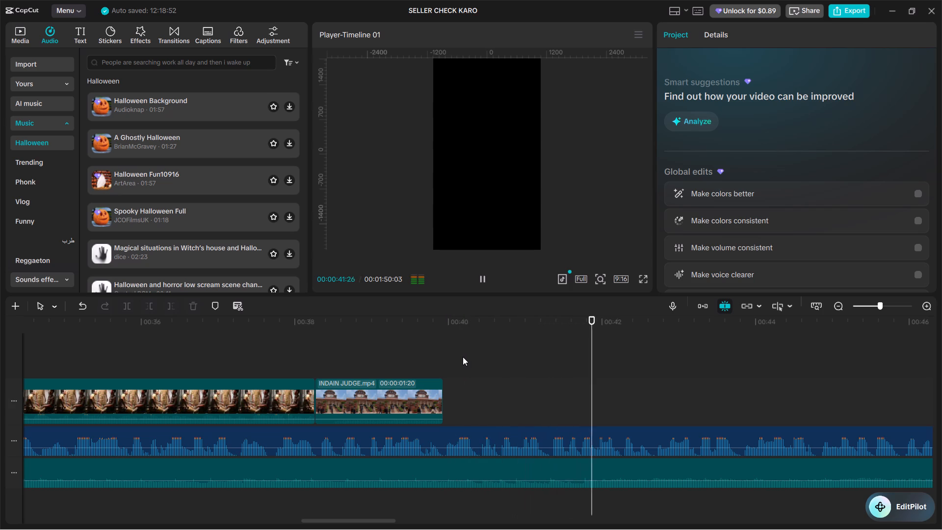
{"action": "key", "text": "space"}
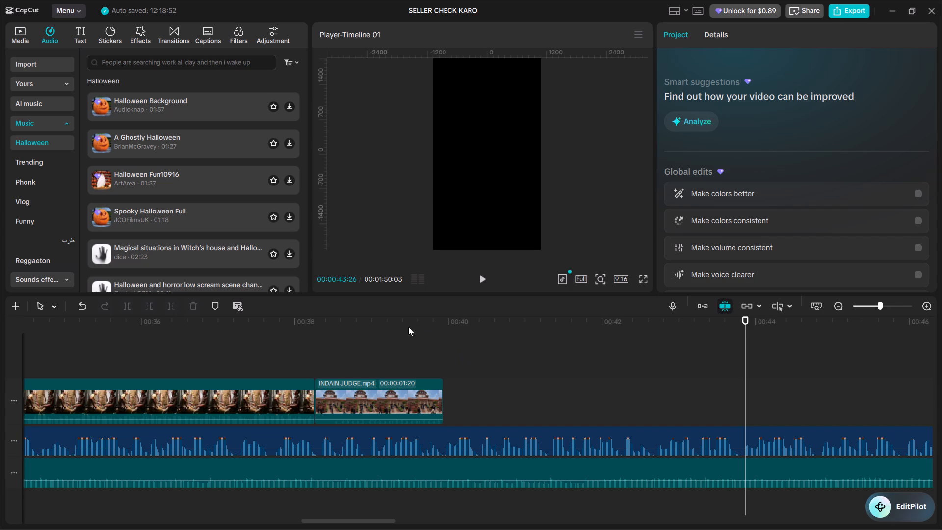
{"action": "scroll", "coordinate": [434, 375], "scroll_direction": "down", "scroll_amount": 17, "text": "ctrl"}
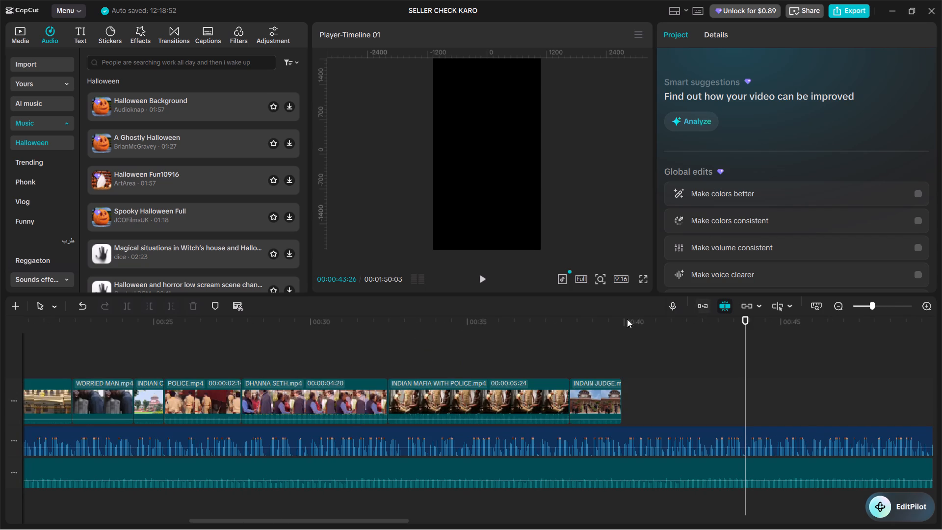
{"action": "scroll", "coordinate": [532, 340], "scroll_direction": "down", "scroll_amount": 7, "text": "ctrl"}
{"action": "scroll", "coordinate": [697, 371], "scroll_direction": "up", "scroll_amount": 3, "text": "ctrl"}
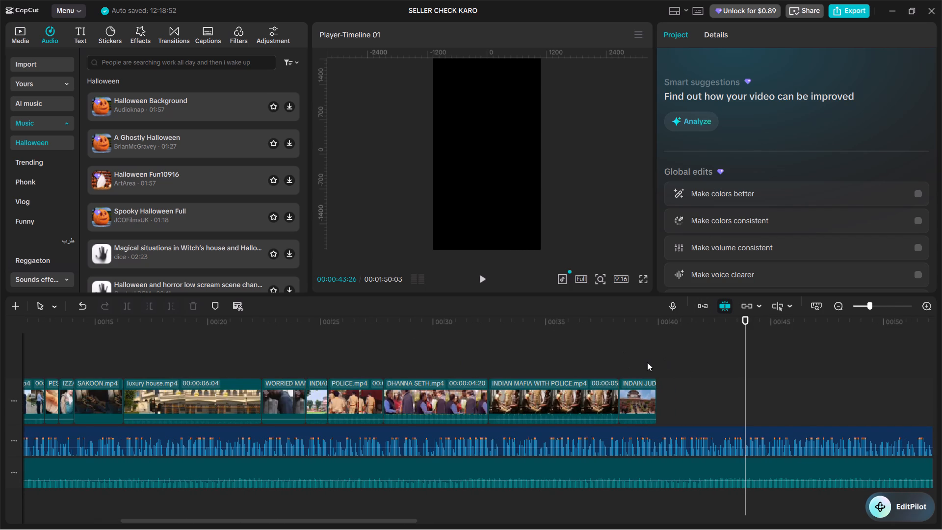
{"action": "left_click", "coordinate": [653, 354]}
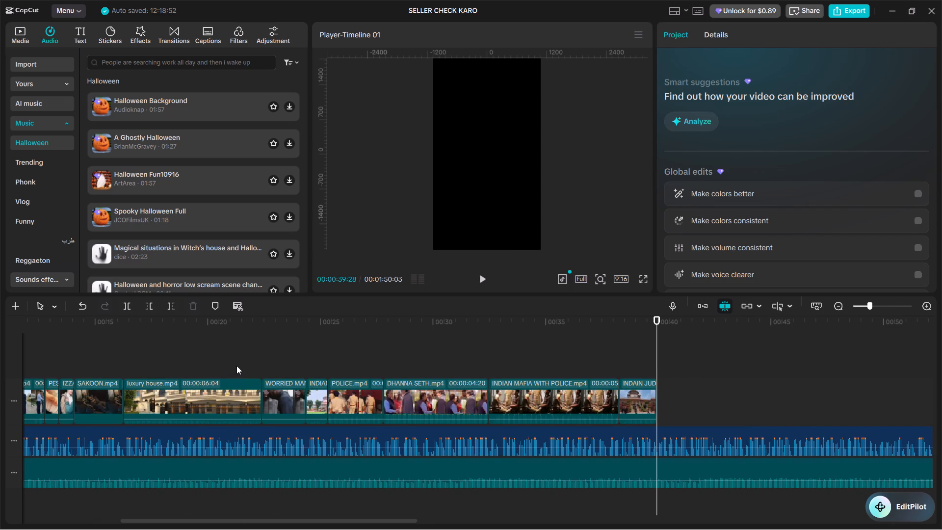
Review the assembled clips by scrubbing to DHANNA SETH.mp4 and playing from there past the end of INDAIN JUDGE.mp4.
{"action": "scroll", "coordinate": [236, 366], "scroll_direction": "up", "scroll_amount": 6, "text": "alt"}
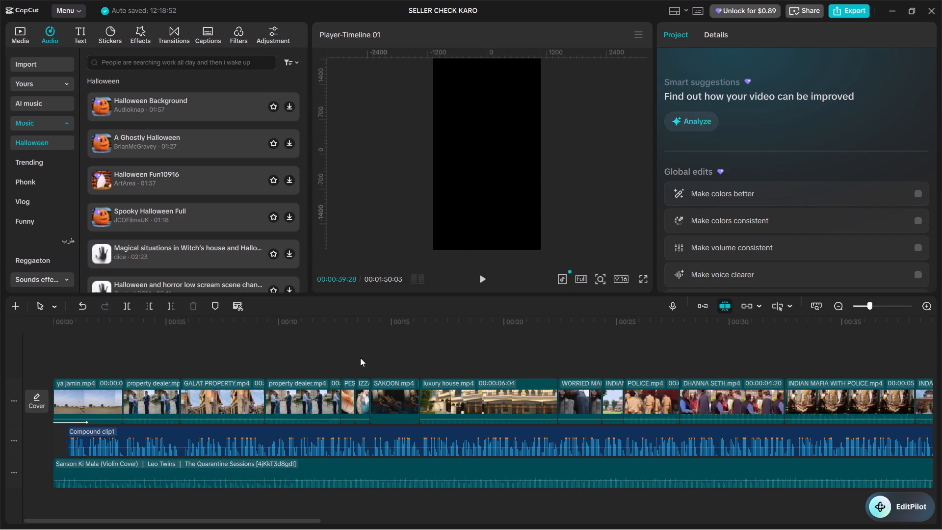
{"action": "left_click", "coordinate": [370, 358]}
{"action": "left_click_drag", "start_coordinate": [371, 358], "coordinate": [429, 360]}
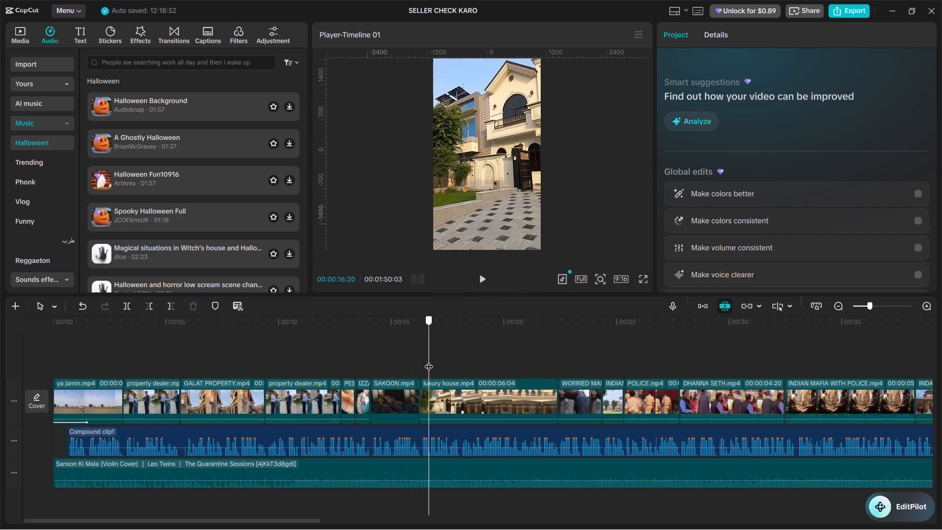
{"action": "left_click_drag", "start_coordinate": [429, 360], "coordinate": [611, 357]}
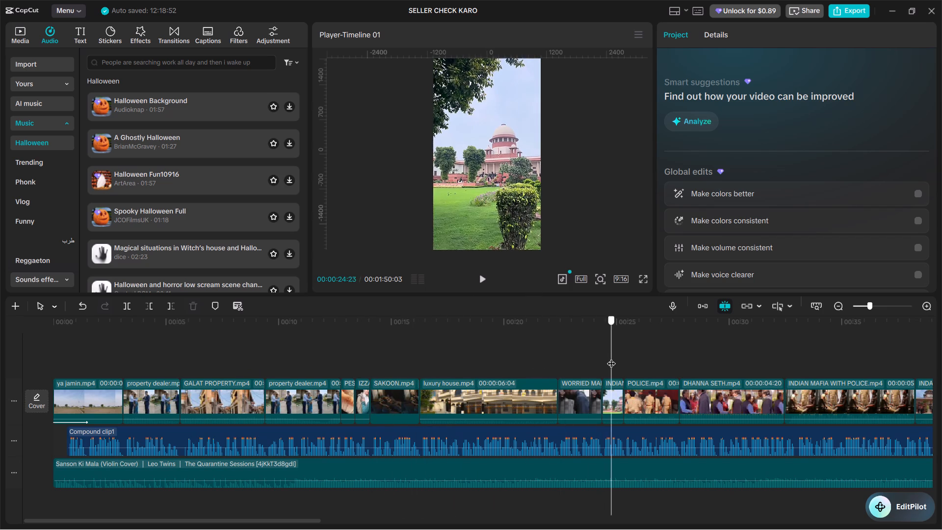
{"action": "left_click_drag", "start_coordinate": [611, 357], "coordinate": [683, 355]}
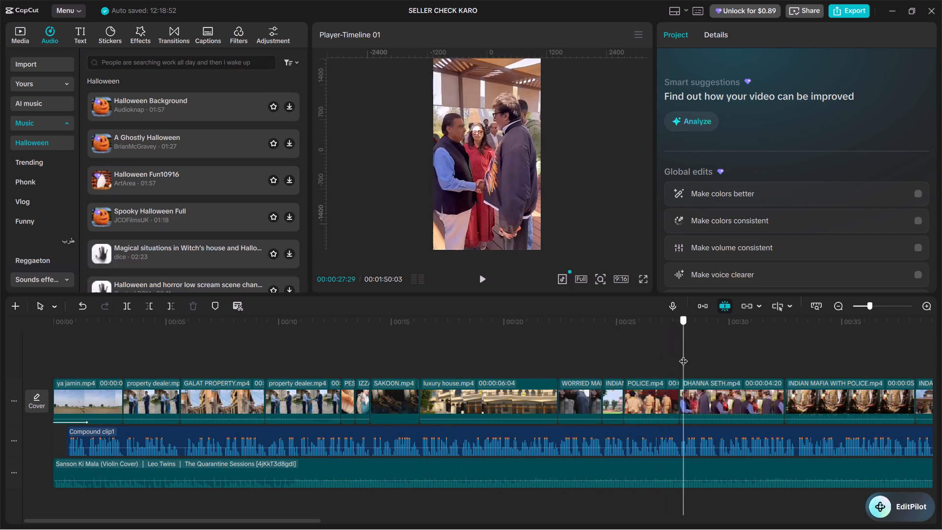
{"action": "left_click_drag", "start_coordinate": [683, 355], "coordinate": [682, 349]}
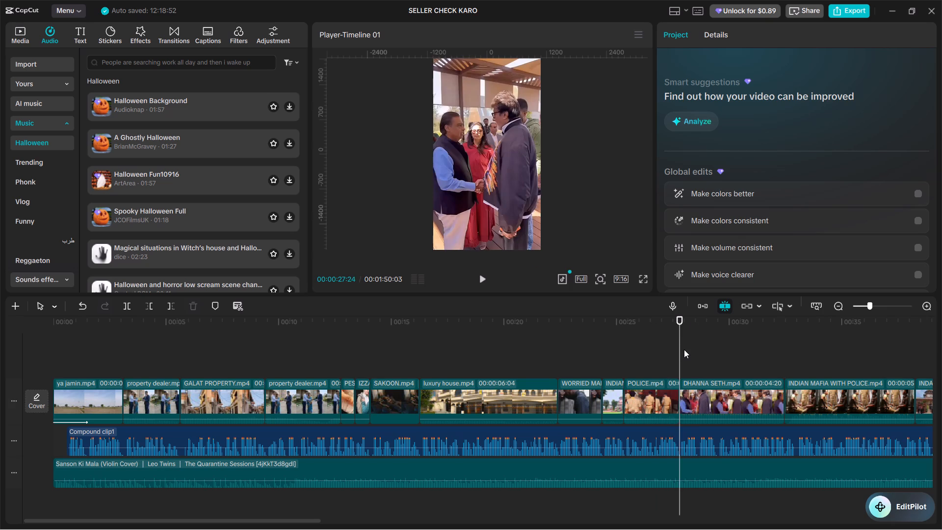
{"action": "key", "text": "space"}
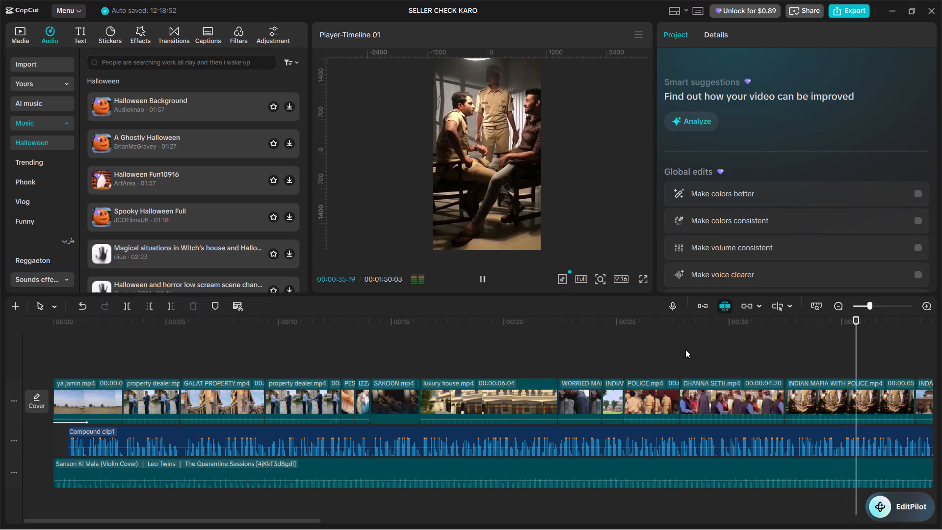
{"action": "scroll", "coordinate": [730, 369], "scroll_direction": "down", "scroll_amount": 3}
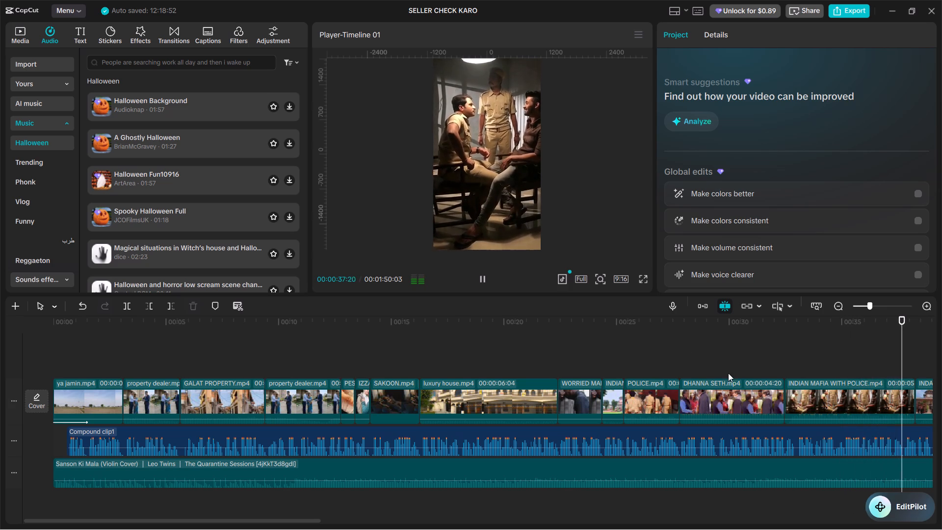
{"action": "scroll", "coordinate": [728, 373], "scroll_direction": "down", "scroll_amount": 5}
{"action": "scroll", "coordinate": [648, 380], "scroll_direction": "down", "scroll_amount": 7, "text": "alt"}
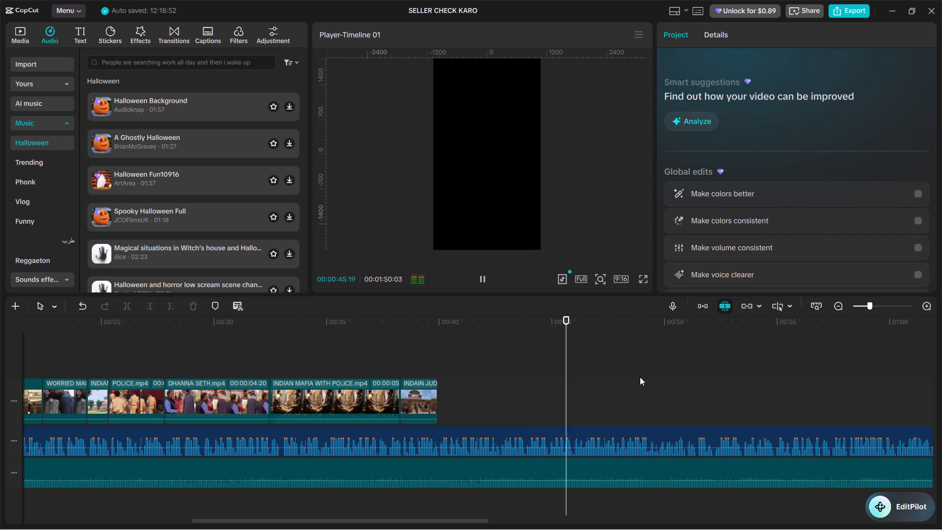
{"action": "key", "text": "space"}
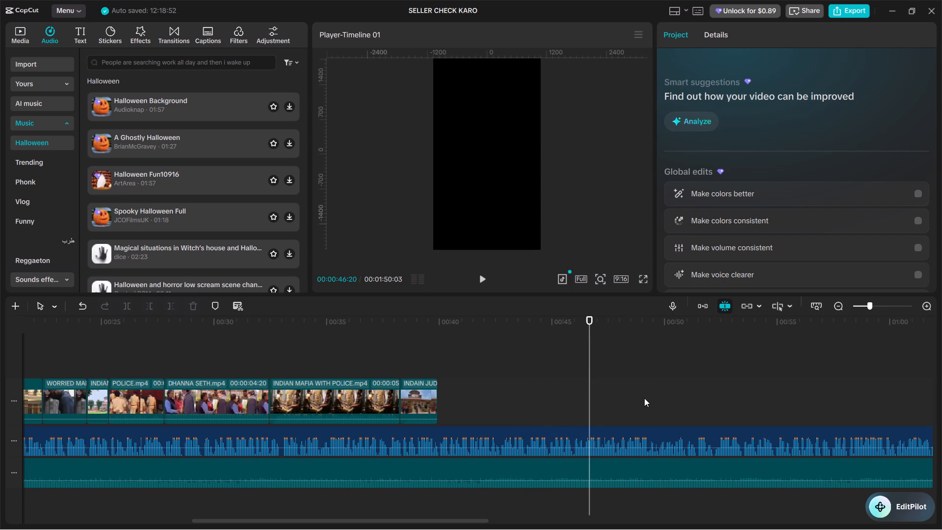
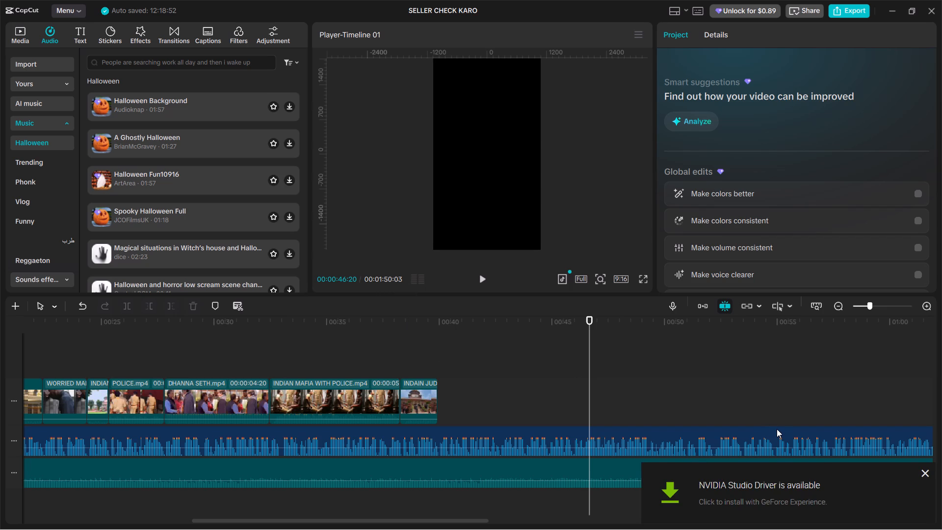
Dismiss the NVIDIA Studio Driver notification covering the timeline.
{"action": "left_click", "coordinate": [926, 473]}
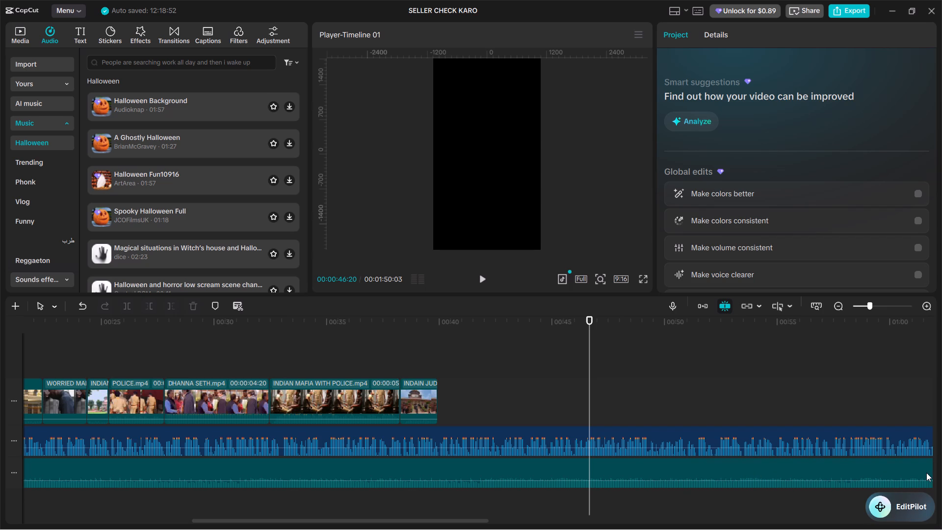
Move back to the start of POLICE.mp4 and play from there into DHANNA SETH.mp4 to check clips against the audio.
{"action": "left_click", "coordinate": [461, 369]}
{"action": "left_click_drag", "start_coordinate": [461, 365], "coordinate": [163, 379]}
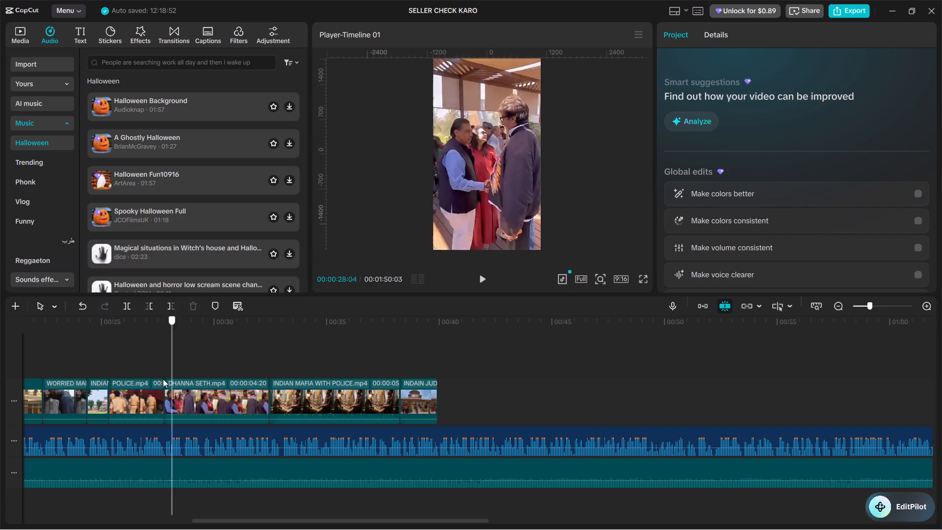
{"action": "left_click_drag", "start_coordinate": [163, 379], "coordinate": [107, 372]}
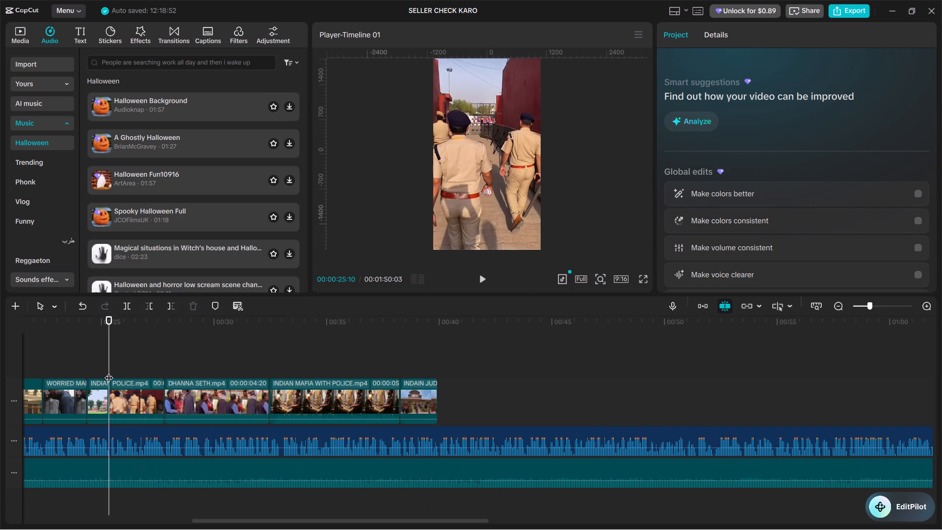
{"action": "key", "text": "space"}
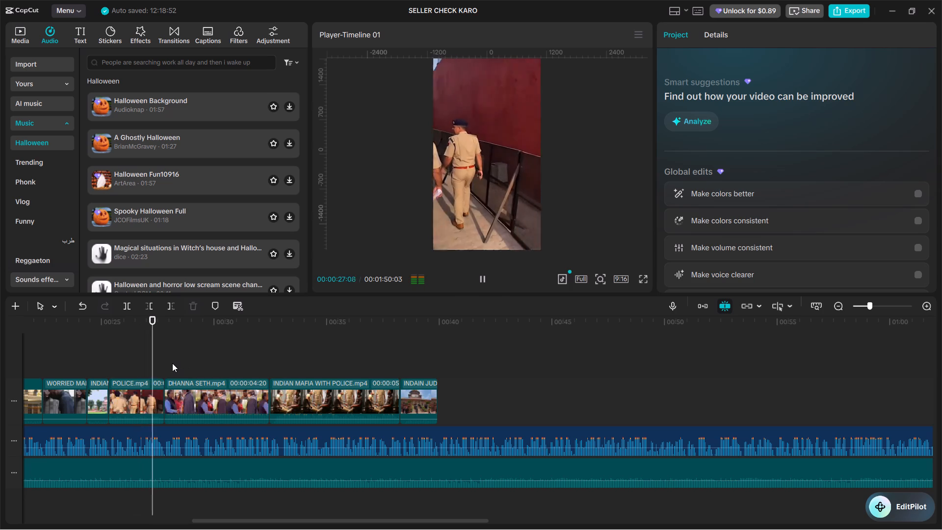
{"action": "double_click", "coordinate": [167, 356]}
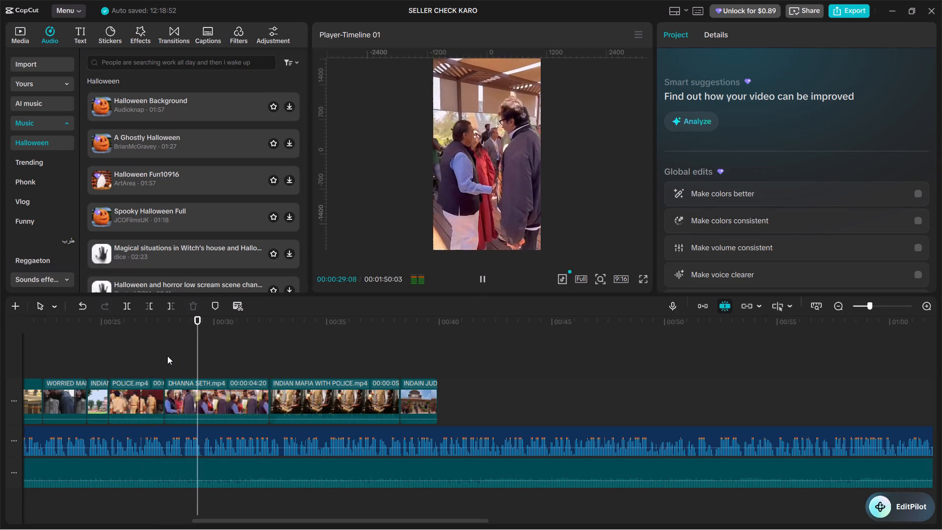
{"action": "key", "text": "space"}
{"action": "triple_click", "coordinate": [191, 360]}
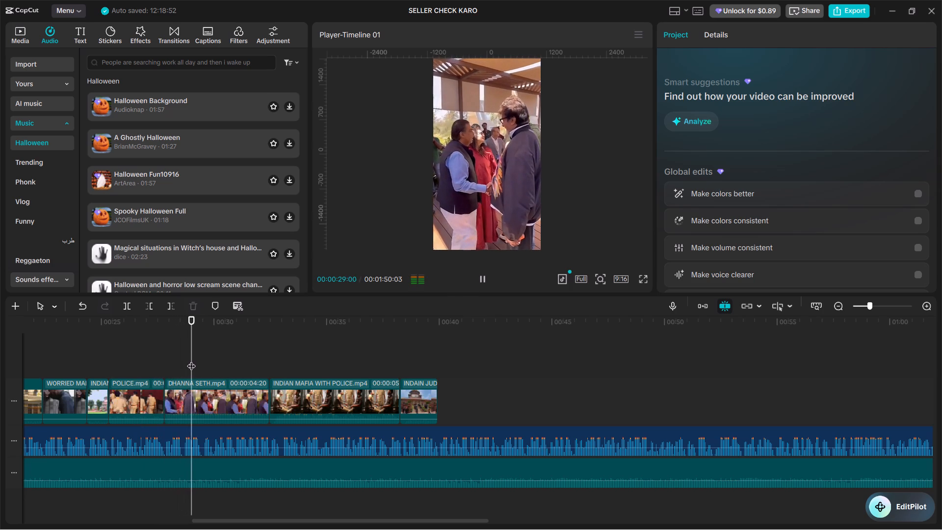
Scrub through INDIAN MAFIA WITH POLICE.mp4 and past the last clip, returning the playhead to about 00:00:37:02.
{"action": "left_click_drag", "start_coordinate": [192, 360], "coordinate": [323, 346]}
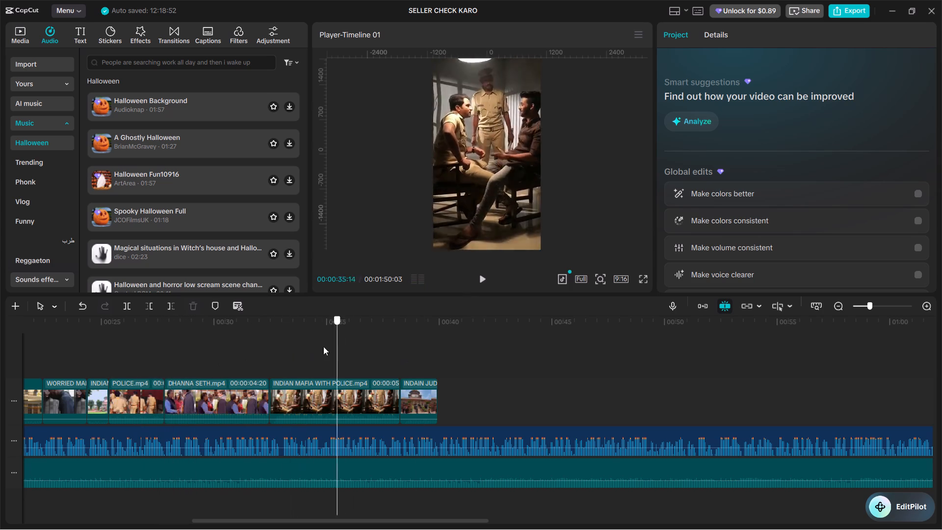
{"action": "left_click_drag", "start_coordinate": [323, 346], "coordinate": [250, 371]}
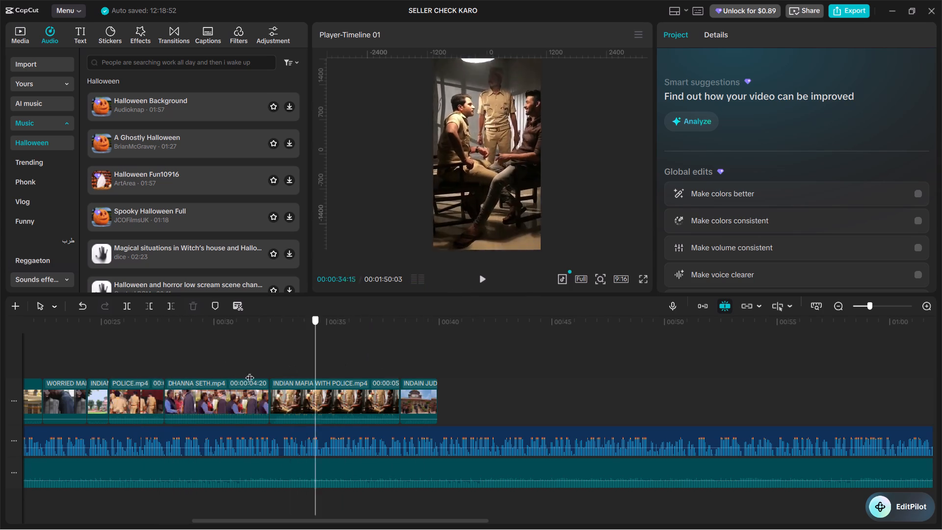
{"action": "left_click_drag", "start_coordinate": [250, 371], "coordinate": [402, 369]}
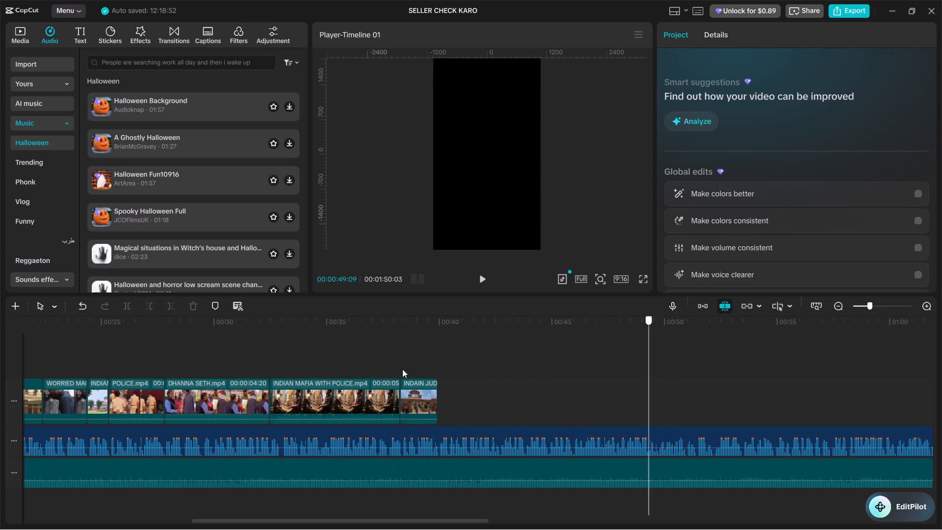
{"action": "left_click_drag", "start_coordinate": [402, 369], "coordinate": [328, 381]}
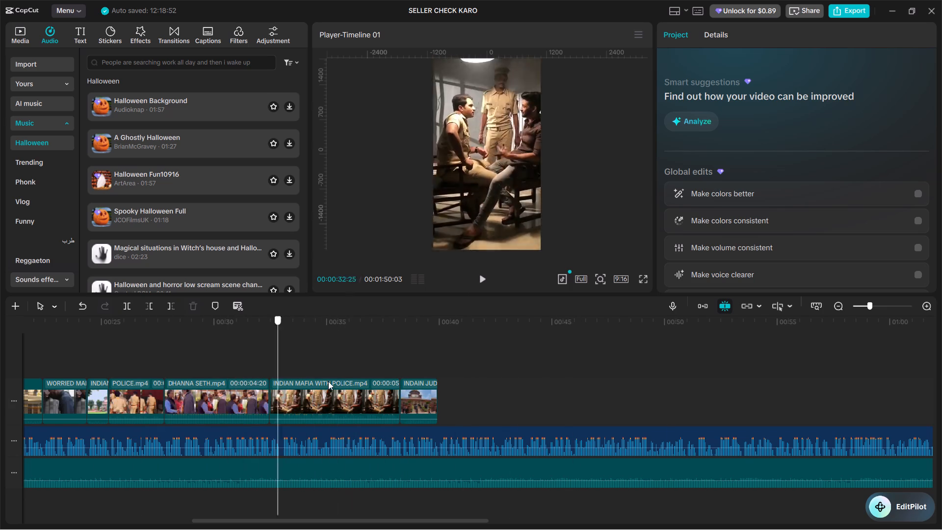
{"action": "left_click_drag", "start_coordinate": [328, 381], "coordinate": [342, 367]}
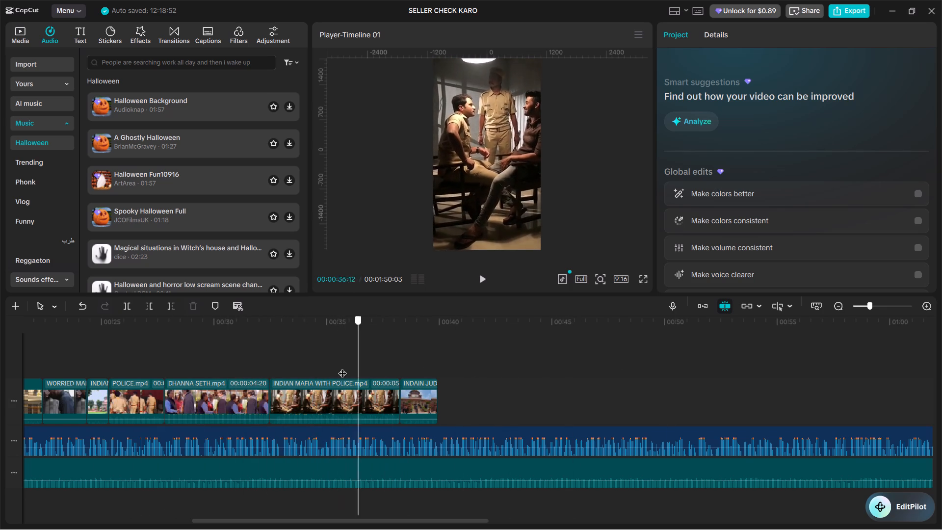
{"action": "left_click_drag", "start_coordinate": [342, 367], "coordinate": [373, 355]}
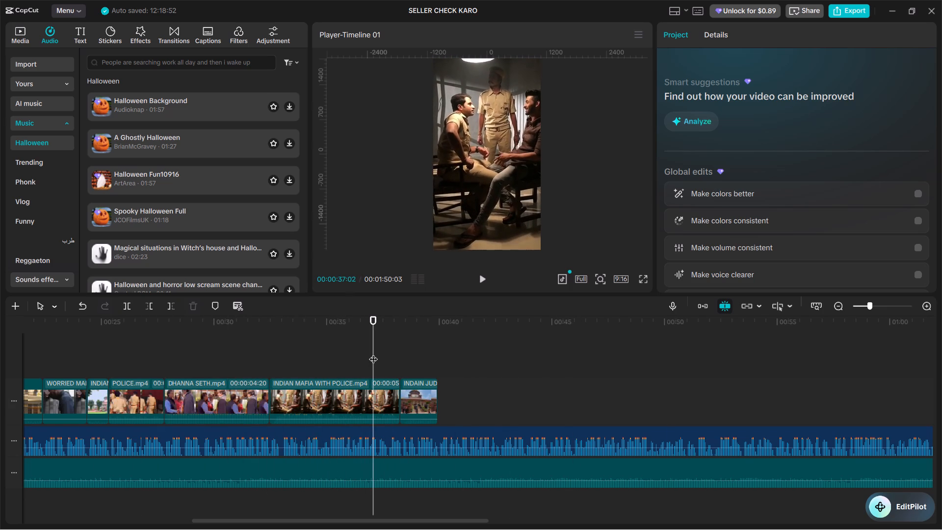
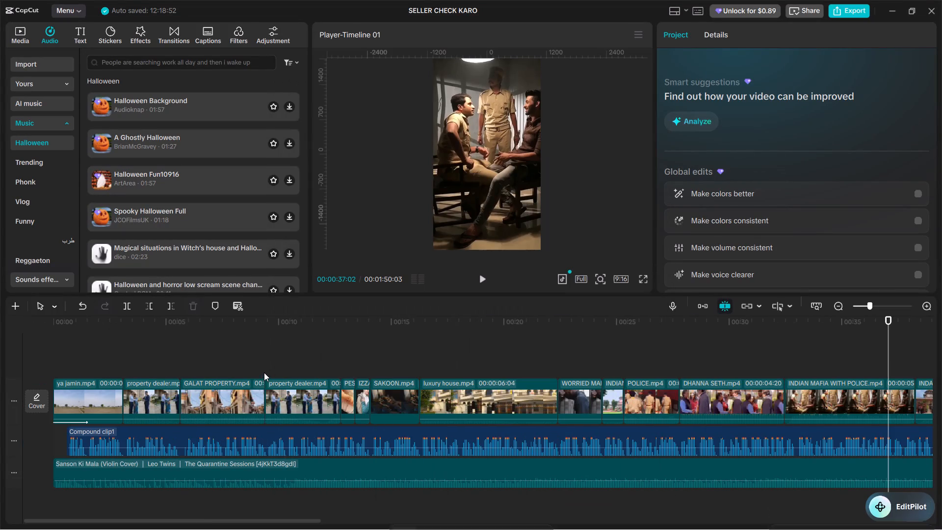
Play the video from the beginning through ya jamin.mp4 into GALAT PROPERTY.mp4 to check the opening clips against the audio.
{"action": "scroll", "coordinate": [264, 372], "scroll_direction": "up", "scroll_amount": 11, "text": "alt"}
{"action": "left_click", "coordinate": [49, 364]}
{"action": "left_click", "coordinate": [62, 360]}
{"action": "left_click_drag", "start_coordinate": [63, 360], "coordinate": [50, 360]}
{"action": "key", "text": "space"}
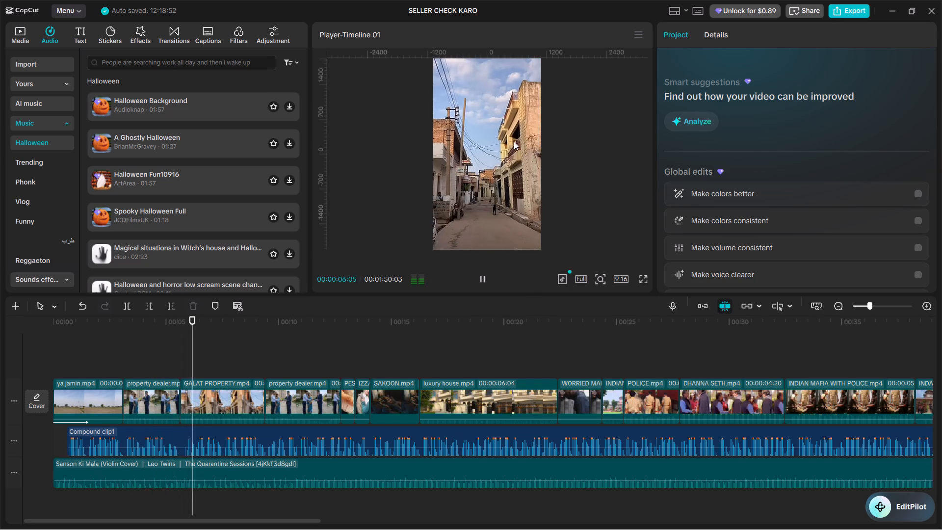
{"action": "key", "text": "space"}
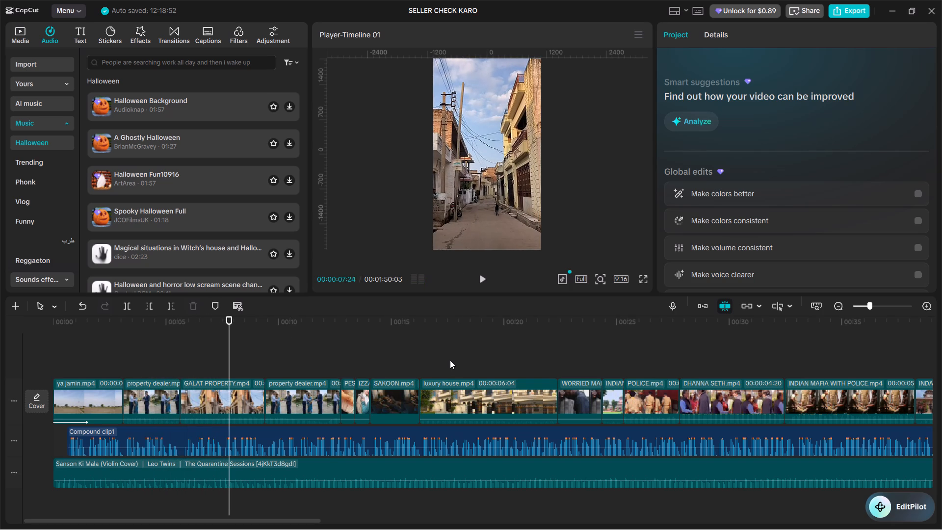
Replay from the start of the first property dealer.mp4 up to SAKOON.mp4, checking how the clips match the narration.
{"action": "left_click", "coordinate": [125, 348]}
{"action": "key", "text": "space"}
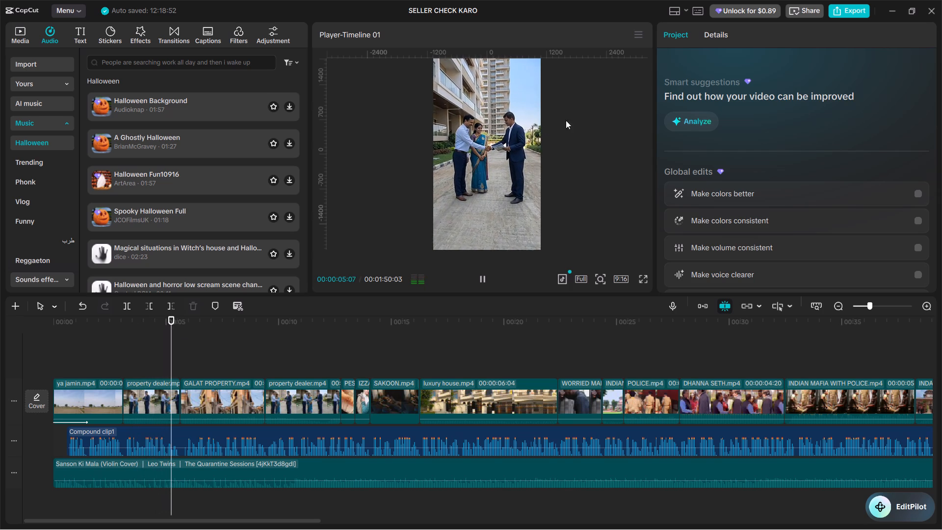
{"action": "key", "text": "space"}
{"action": "left_click", "coordinate": [138, 367]}
{"action": "left_click_drag", "start_coordinate": [138, 366], "coordinate": [137, 366]}
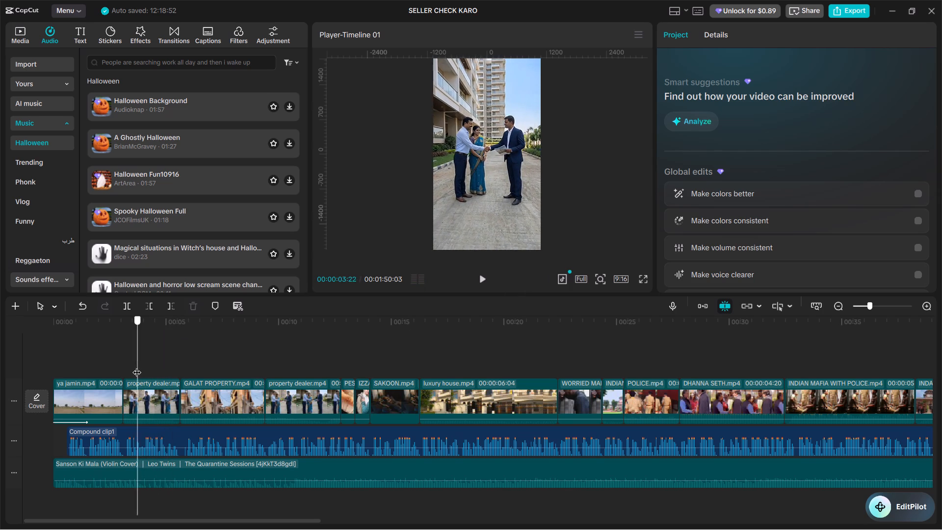
{"action": "left_click_drag", "start_coordinate": [137, 366], "coordinate": [127, 363]}
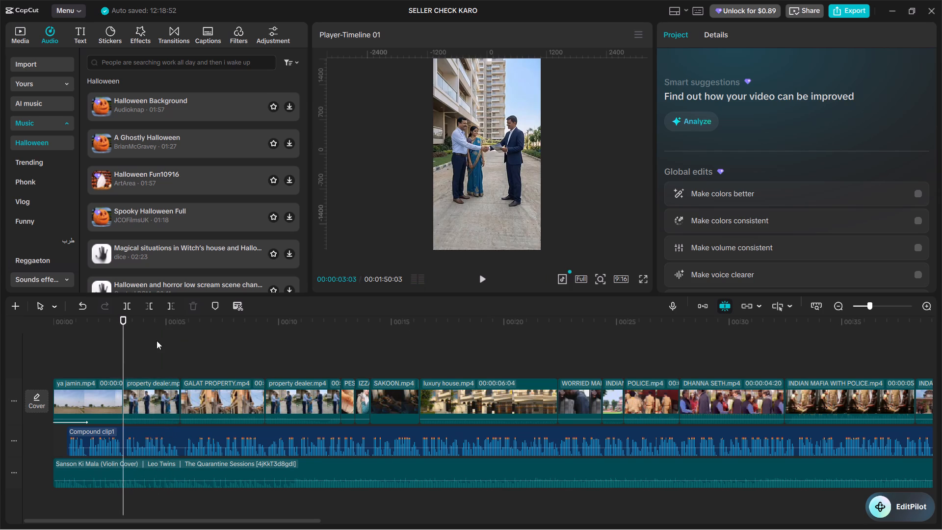
{"action": "key", "text": "space"}
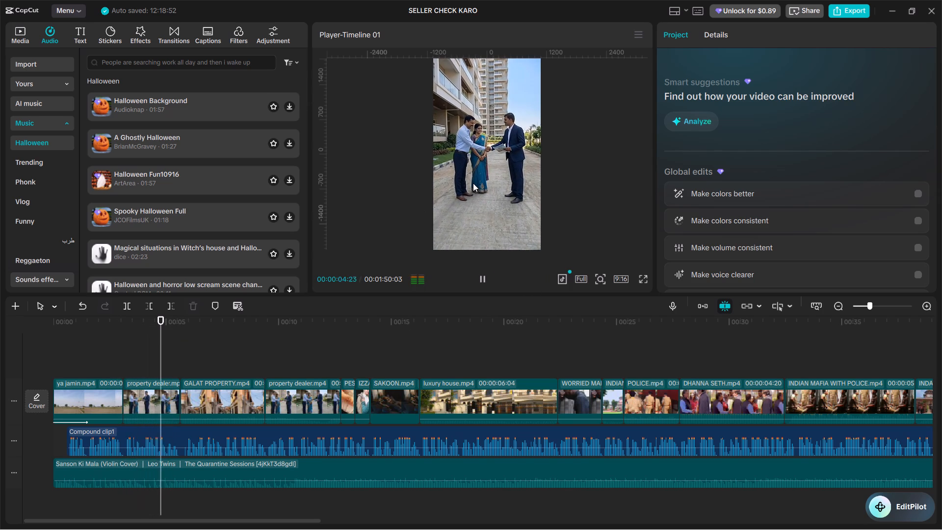
{"action": "key", "text": "space"}
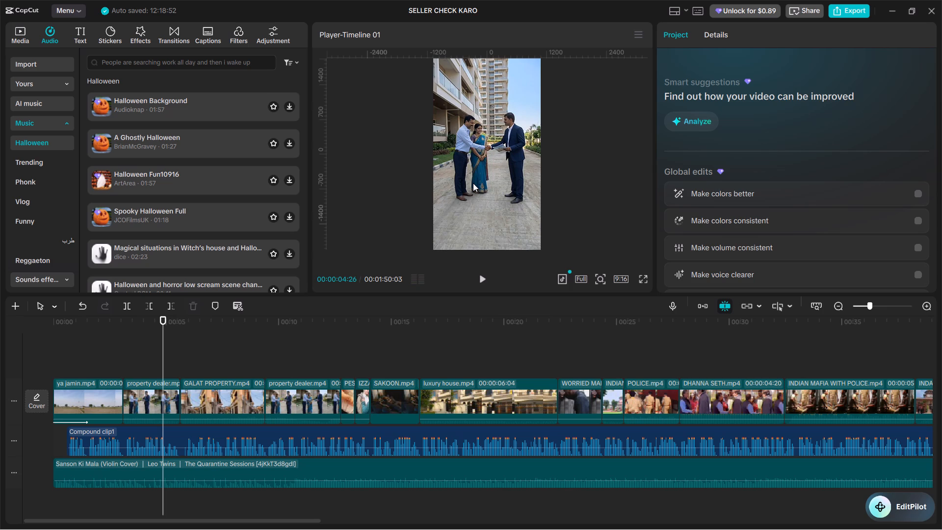
{"action": "key", "text": "space"}
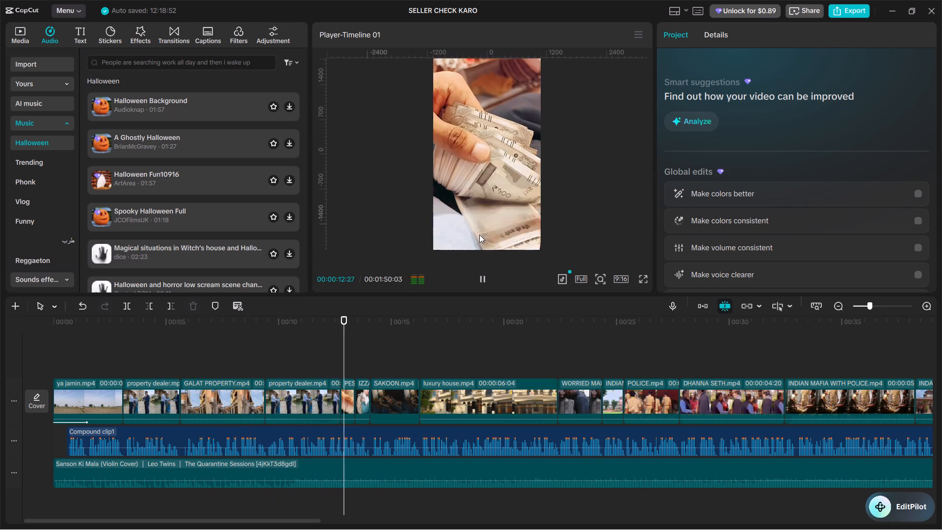
{"action": "key", "text": "space"}
Move the playhead to the end of INDAIN JUDGE.mp4 and listen to the next few seconds of audio.
{"action": "scroll", "coordinate": [528, 231], "scroll_direction": "down", "scroll_amount": 8, "text": "alt"}
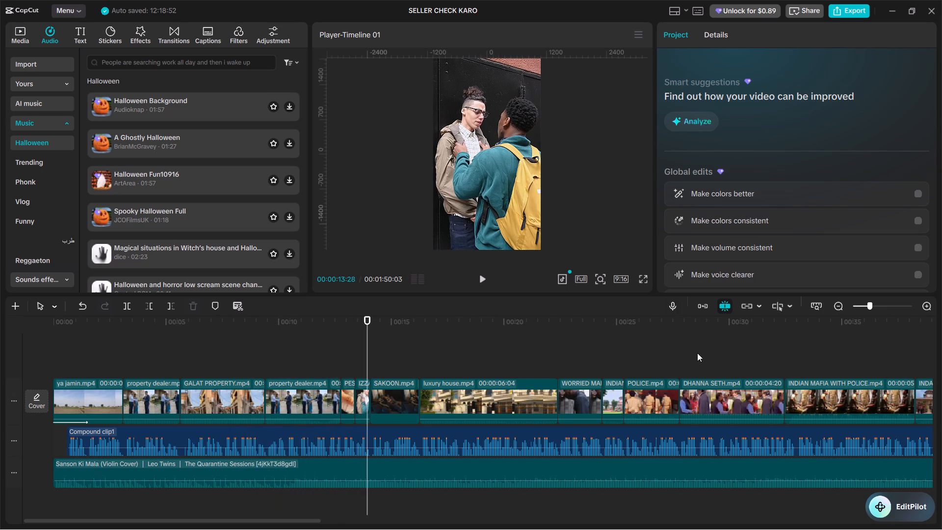
{"action": "scroll", "coordinate": [697, 353], "scroll_direction": "down", "scroll_amount": 8, "text": "alt"}
{"action": "left_click", "coordinate": [433, 352]}
{"action": "left_click_drag", "start_coordinate": [433, 352], "coordinate": [440, 360]}
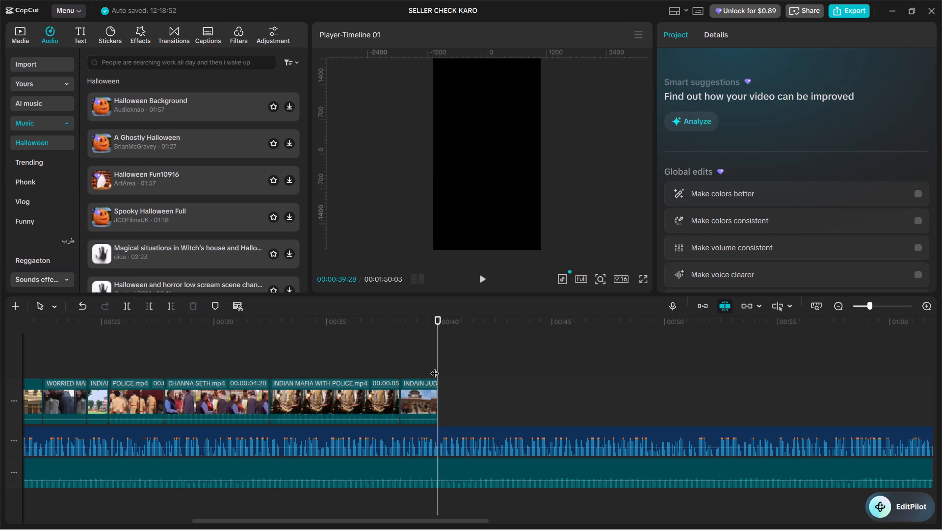
{"action": "key", "text": "space"}
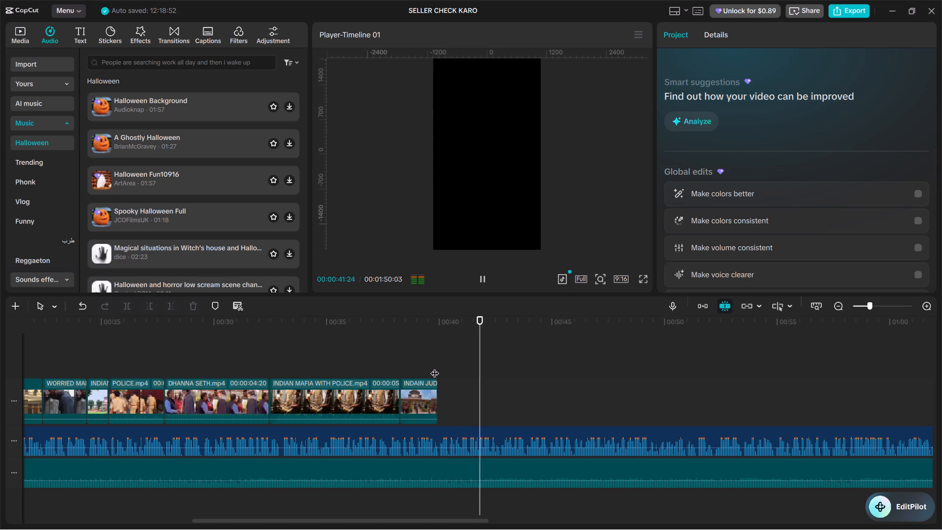
{"action": "key", "text": "space"}
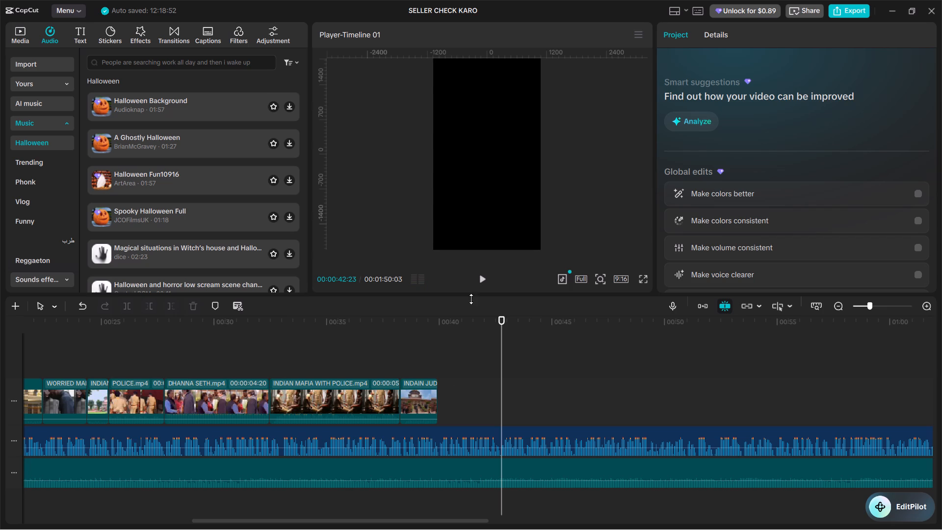
Review from the start of DHANNA SETH.mp4 through INDIAN MAFIA WITH POLICE.mp4 and past INDAIN JUDGE.mp4 against the audio.
{"action": "left_click", "coordinate": [174, 357]}
{"action": "left_click_drag", "start_coordinate": [172, 357], "coordinate": [163, 357]}
{"action": "key", "text": "space"}
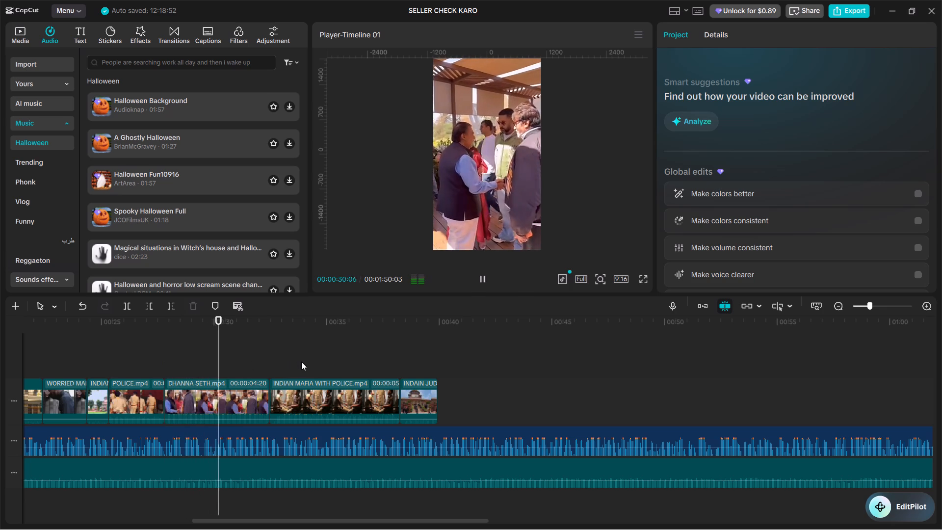
{"action": "key", "text": "space"}
{"action": "key", "text": "space"}
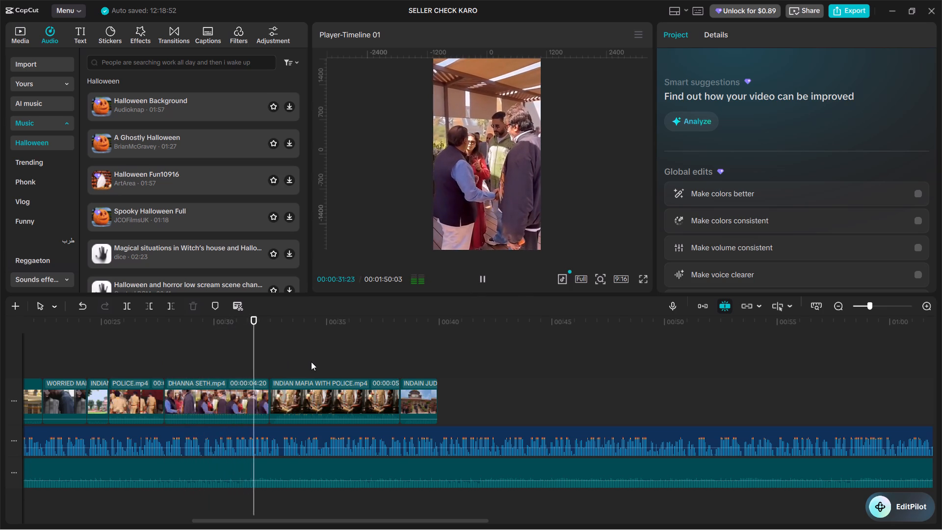
{"action": "key", "text": "space"}
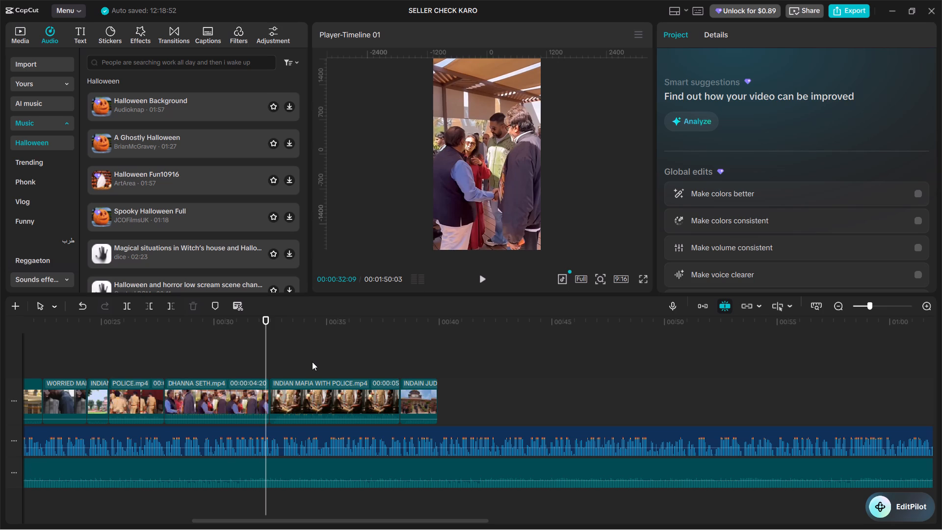
{"action": "left_click", "coordinate": [267, 366]}
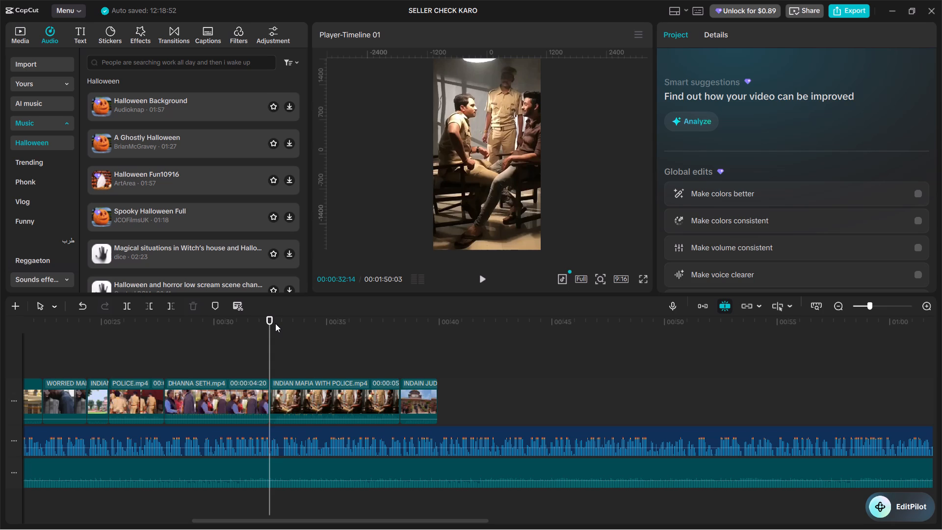
{"action": "left_click", "coordinate": [182, 337]}
{"action": "left_click_drag", "start_coordinate": [182, 337], "coordinate": [167, 348]}
{"action": "key", "text": "space"}
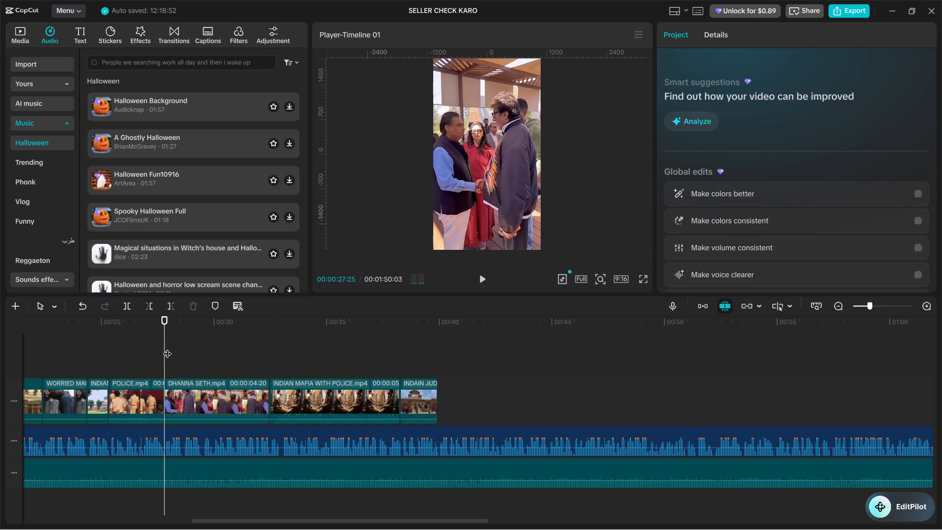
{"action": "key", "text": "space"}
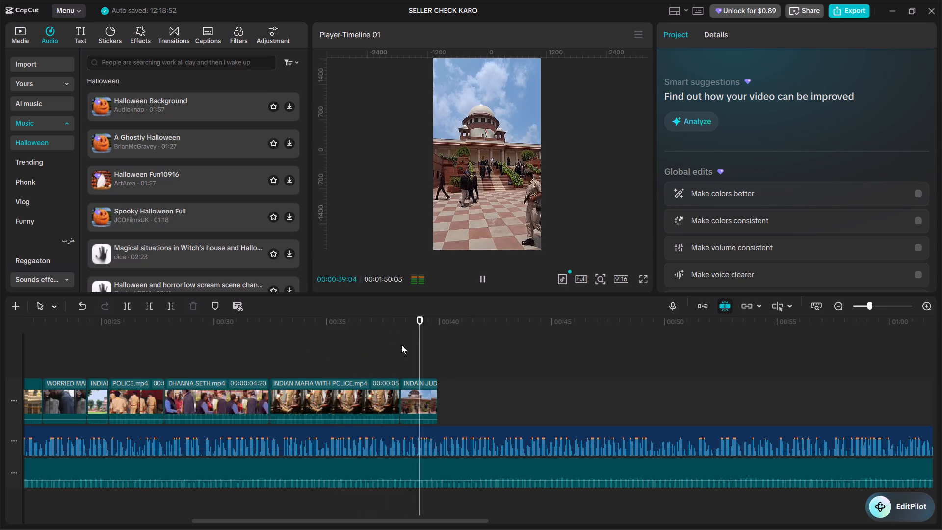
Return to the end of INDAIN JUDGE.mp4 and listen through the audio that has no video clips above it.
{"action": "left_click", "coordinate": [445, 351]}
{"action": "left_click_drag", "start_coordinate": [445, 351], "coordinate": [440, 351]}
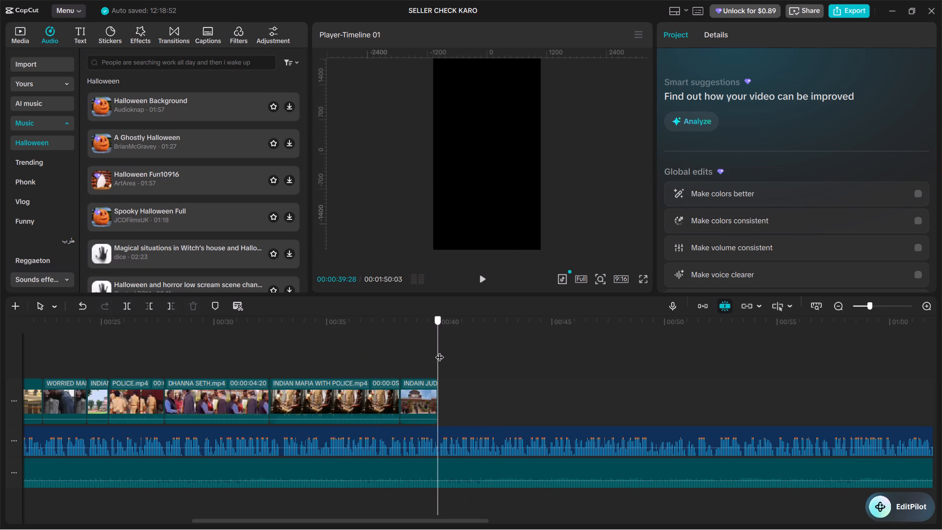
{"action": "left_click_drag", "start_coordinate": [440, 351], "coordinate": [437, 350]}
{"action": "key", "text": "space"}
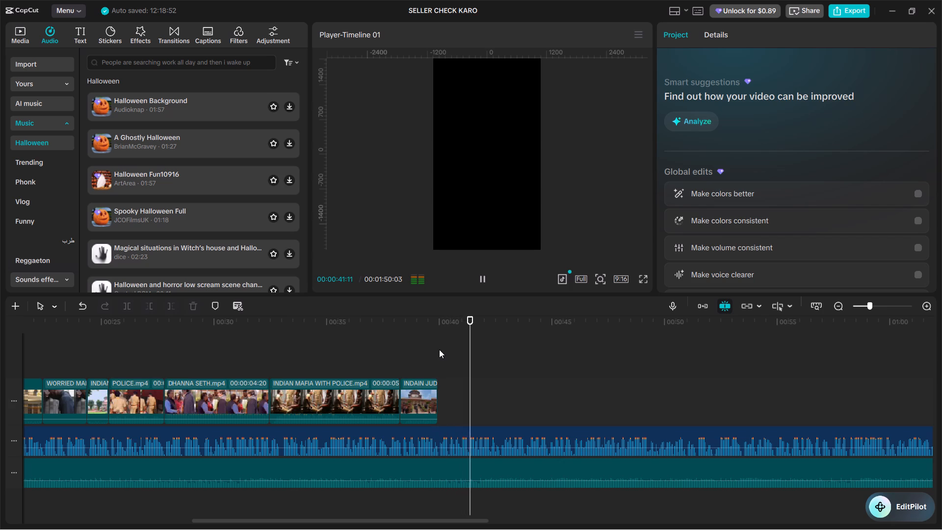
{"action": "left_click", "coordinate": [441, 349]}
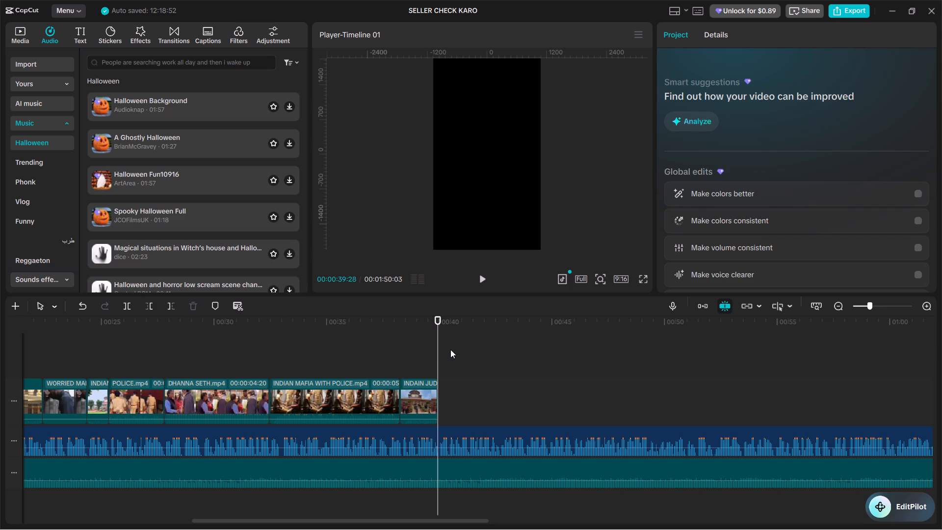
{"action": "key", "text": "space"}
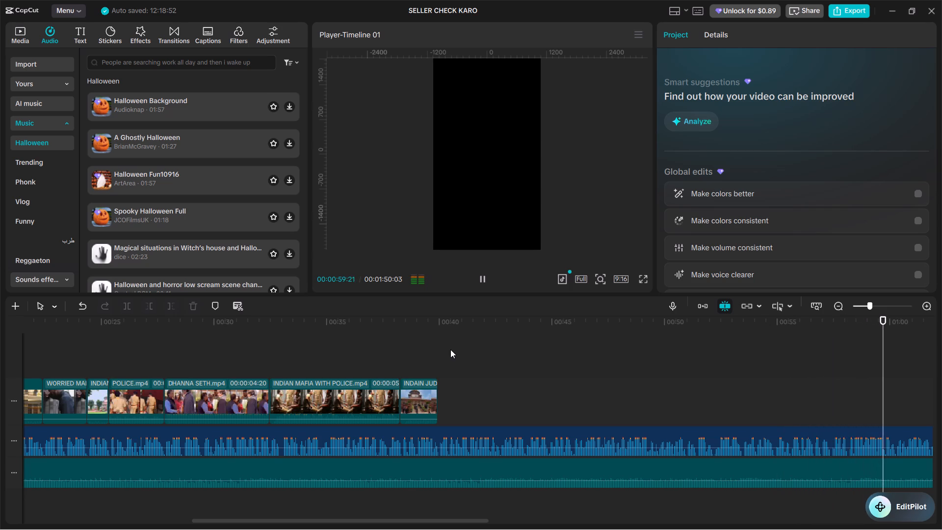
{"action": "scroll", "coordinate": [455, 353], "scroll_direction": "down", "scroll_amount": 12, "text": "ctrl"}
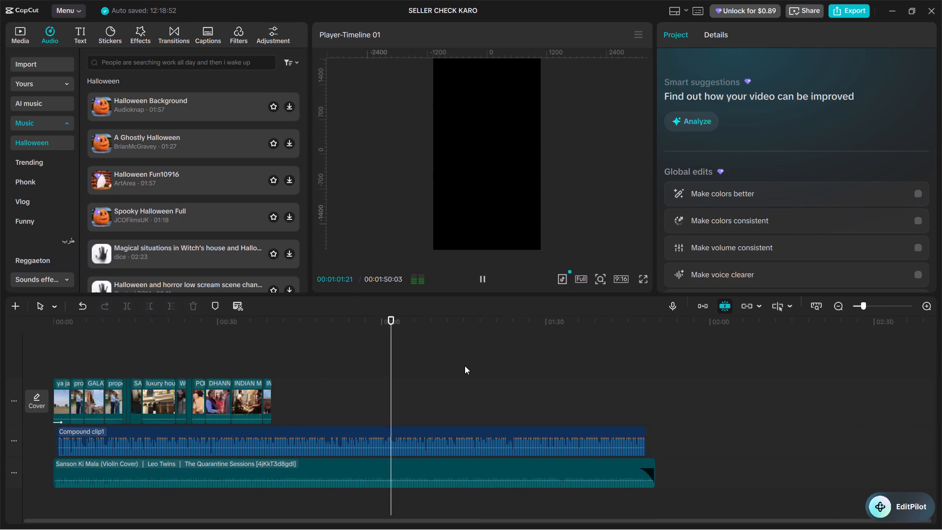
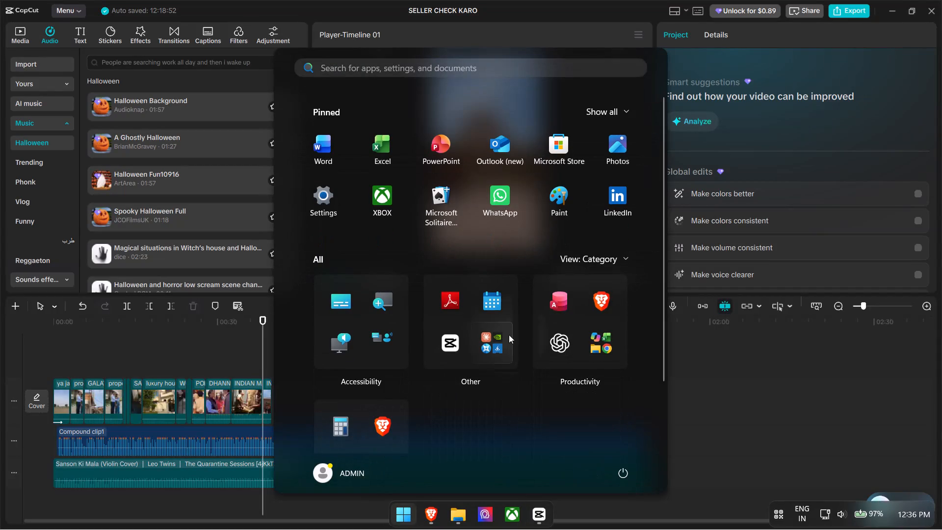
Launch ChatGPT.
{"action": "left_click", "coordinate": [556, 338]}
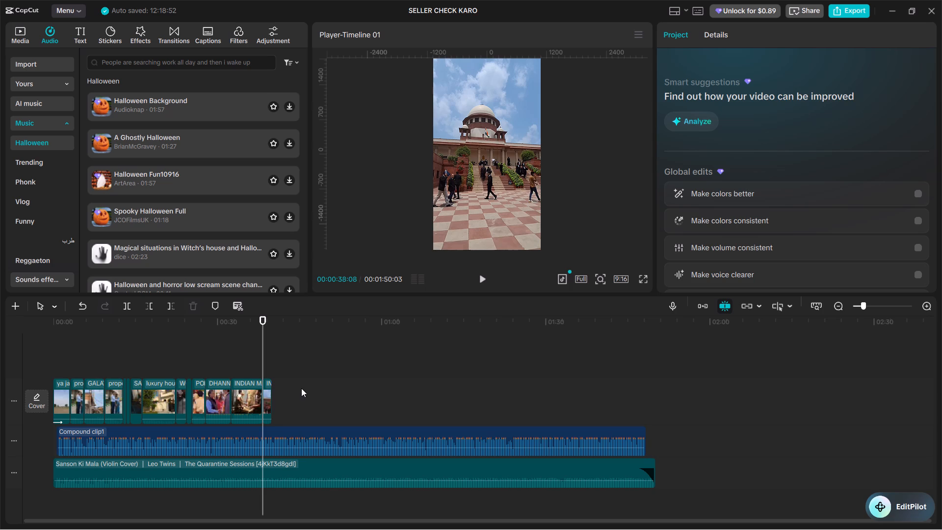
Delete the DHANNA SETH, INDIAN MAFIA WITH POLICE and INDAIN JUDGE clips from the end of the video track.
{"action": "left_click", "coordinate": [205, 368]}
{"action": "key", "text": "space"}
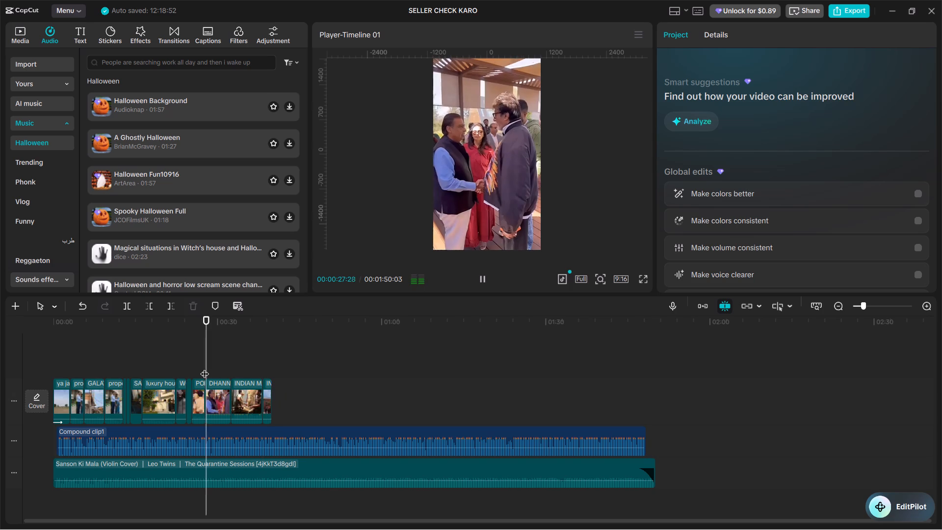
{"action": "left_click_drag", "start_coordinate": [208, 363], "coordinate": [265, 401]}
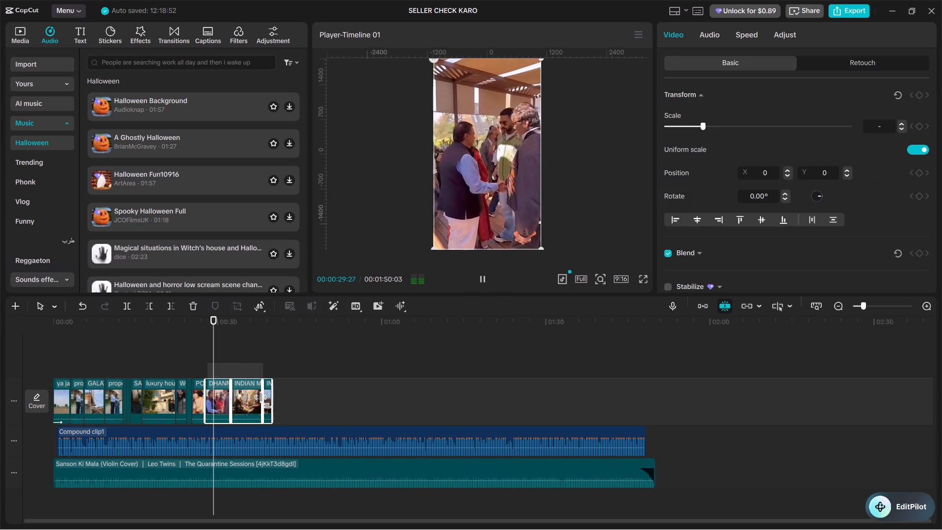
{"action": "left_click_drag", "start_coordinate": [265, 401], "coordinate": [269, 407]}
{"action": "key", "text": "BackSpace"}
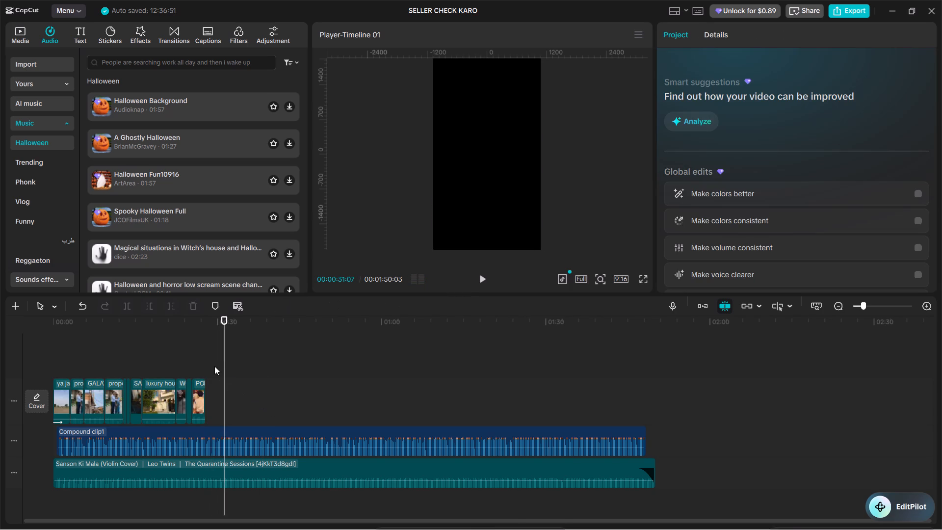
Listen to the next few seconds of audio from the end of the last remaining video clip.
{"action": "left_click", "coordinate": [214, 366]}
{"action": "left_click", "coordinate": [209, 363]}
{"action": "key", "text": "space"}
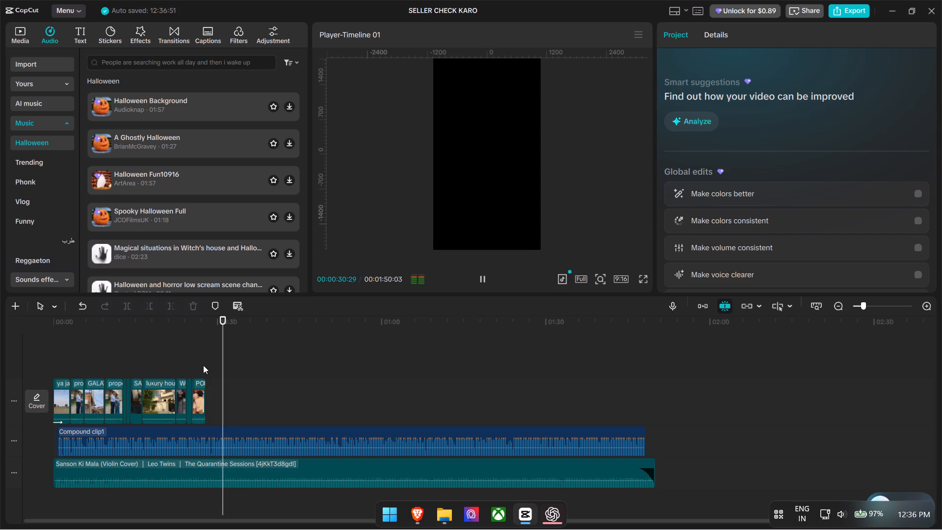
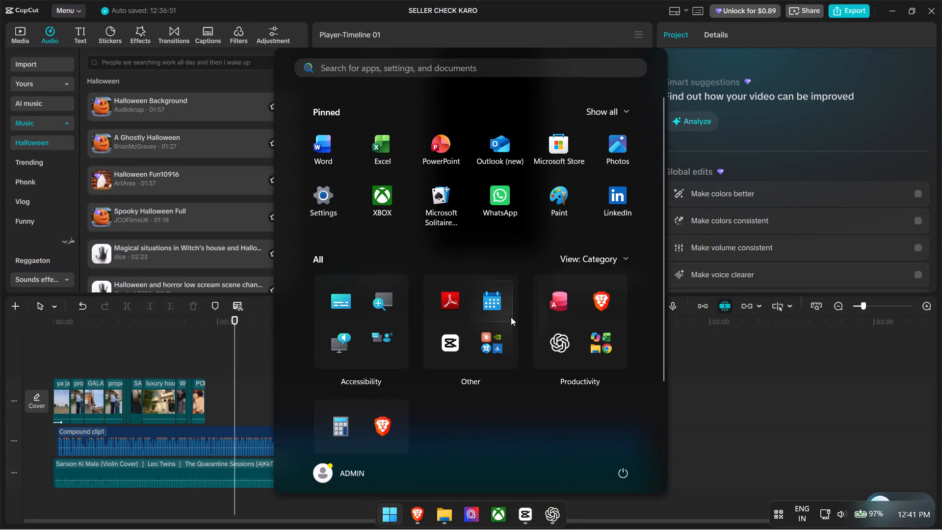
Open LocalSend, accept the incoming Dignified Leader in a Bustling Indian Bazaar image from random grape, and return to CapCut.
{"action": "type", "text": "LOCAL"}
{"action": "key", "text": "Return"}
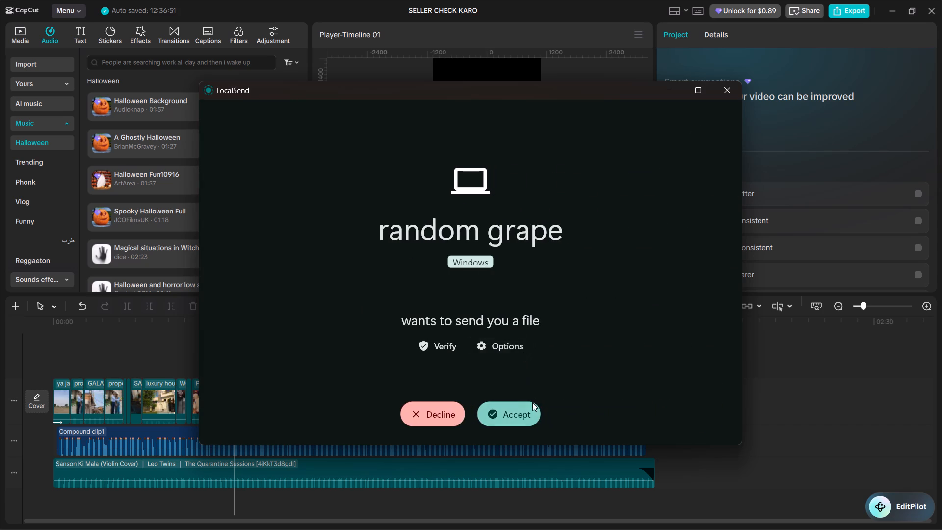
{"action": "left_click", "coordinate": [517, 413]}
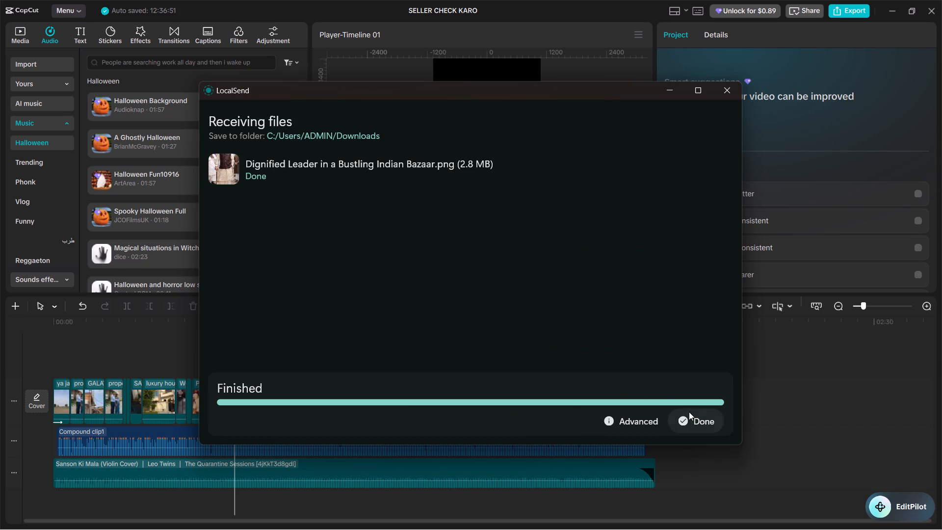
{"action": "left_click", "coordinate": [691, 415]}
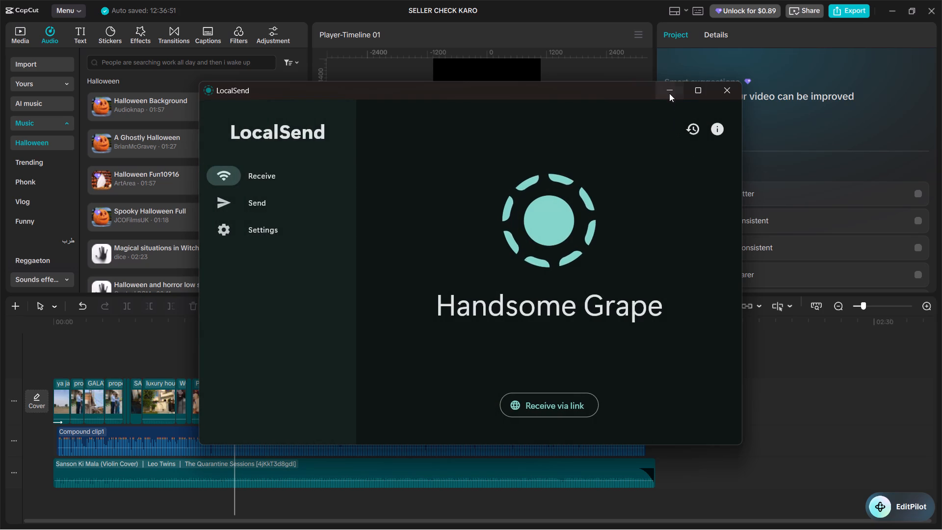
{"action": "left_click", "coordinate": [668, 90]}
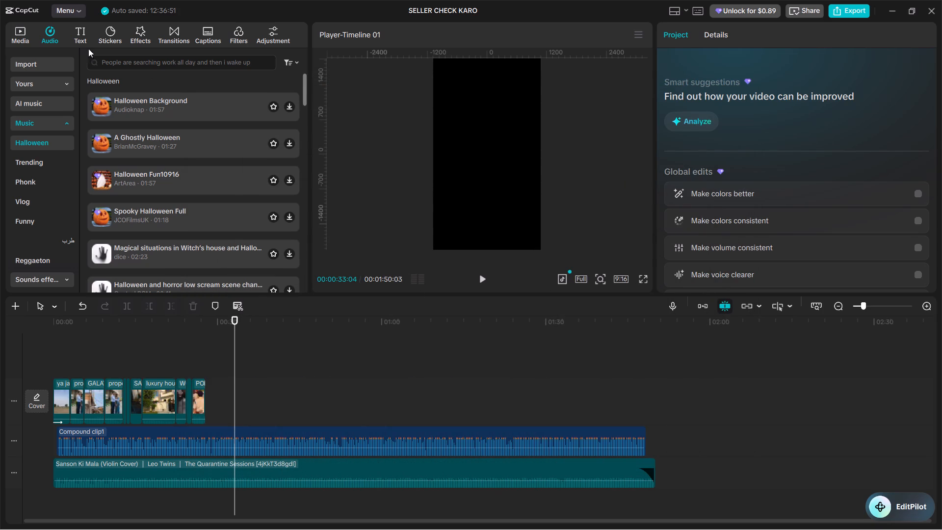
Import the image Dignified Leader in a Bustling Indian Bazaar.png from the Downloads folder into the project media.
{"action": "left_click", "coordinate": [2, 36]}
{"action": "left_click", "coordinate": [23, 28]}
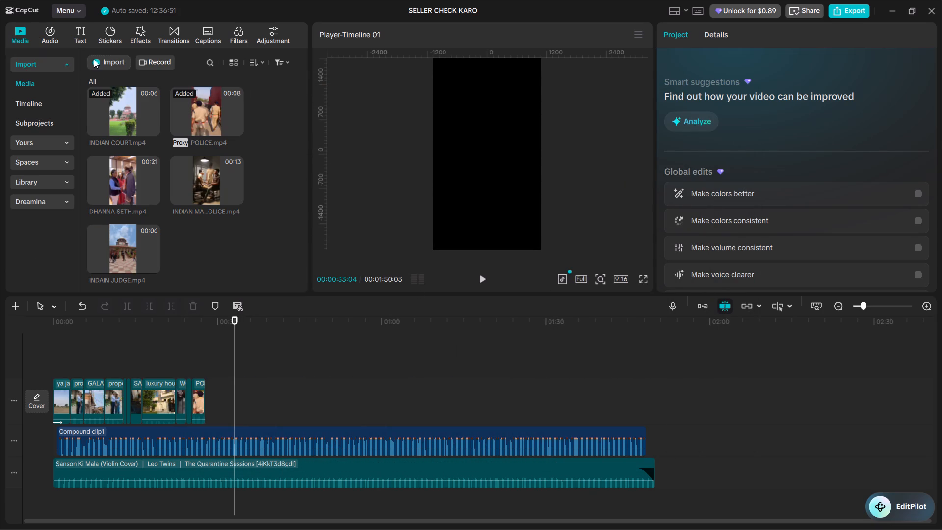
{"action": "left_click", "coordinate": [95, 58]}
{"action": "left_click", "coordinate": [111, 87]}
{"action": "left_click", "coordinate": [55, 180]}
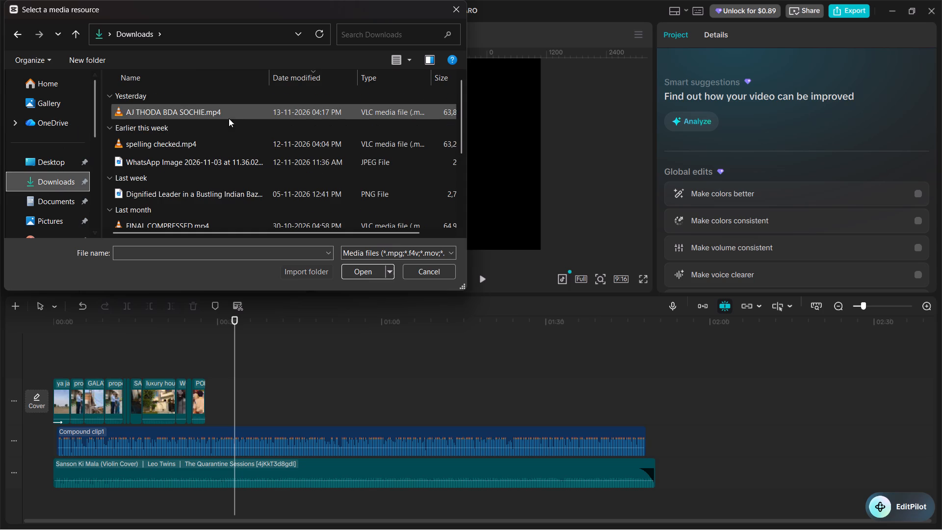
{"action": "scroll", "coordinate": [242, 149], "scroll_direction": "down", "scroll_amount": 1}
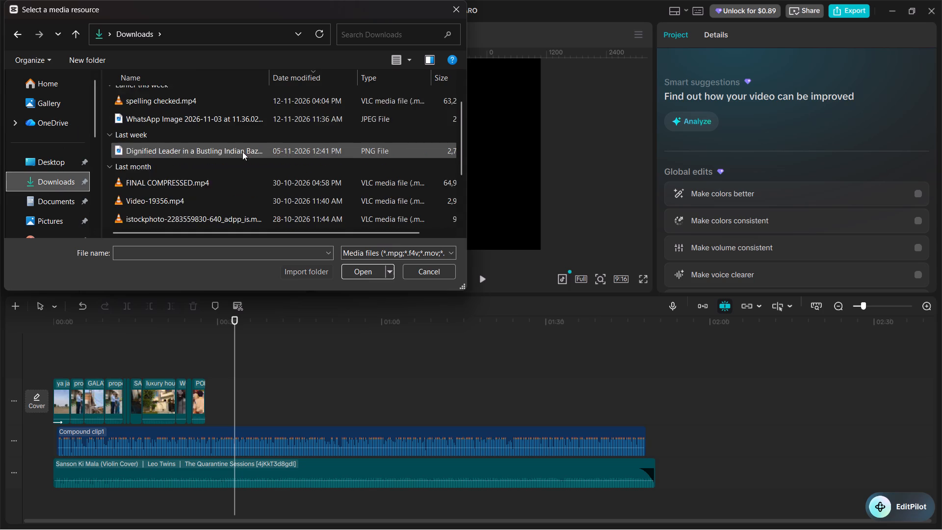
{"action": "scroll", "coordinate": [242, 153], "scroll_direction": "down", "scroll_amount": 7}
{"action": "scroll", "coordinate": [244, 159], "scroll_direction": "up", "scroll_amount": 9}
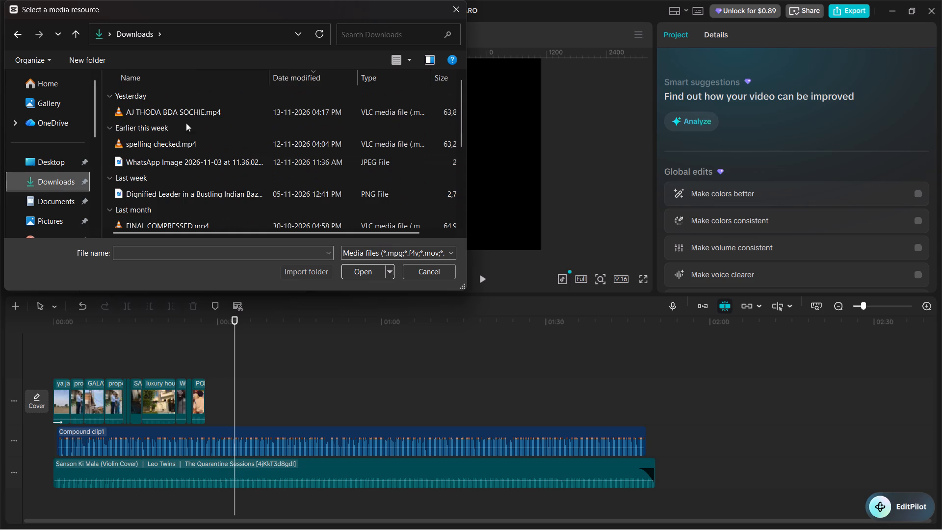
{"action": "left_click", "coordinate": [75, 30]}
{"action": "left_click", "coordinate": [64, 179]}
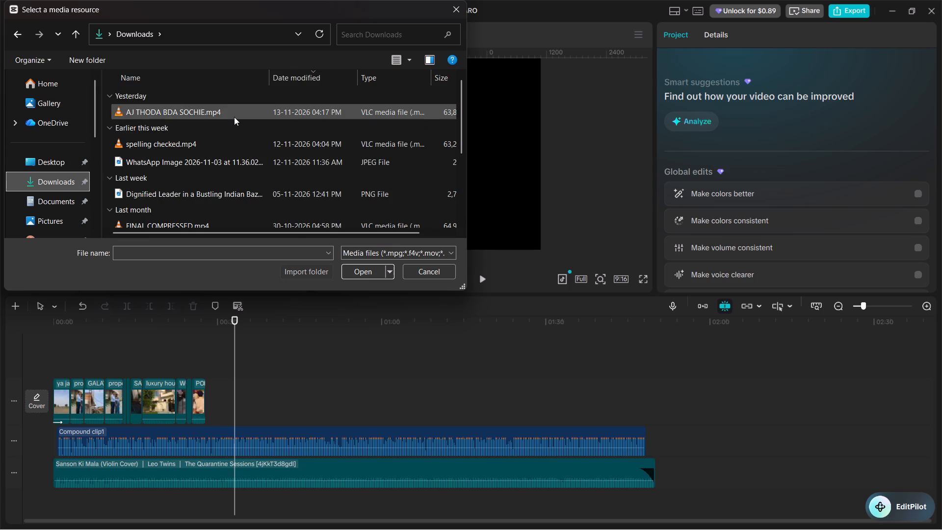
{"action": "scroll", "coordinate": [234, 117], "scroll_direction": "up", "scroll_amount": 6}
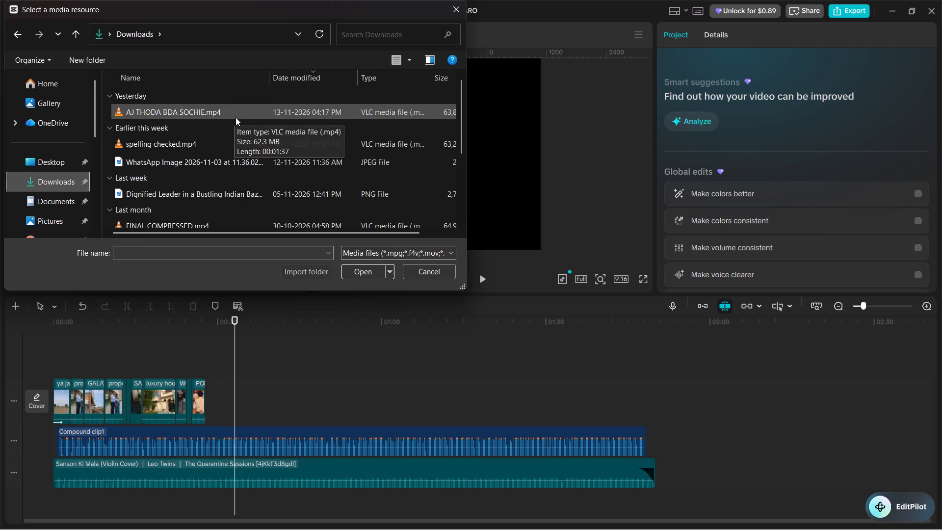
{"action": "double_click", "coordinate": [265, 194]}
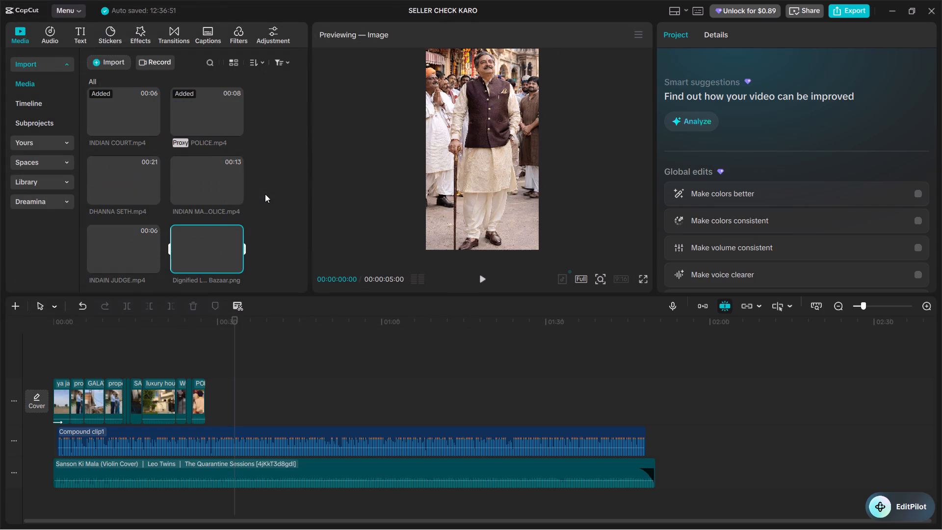
Place the Dignified Leader image on the video track directly after the POLICE clip, playing the audio around the join to check the timing.
{"action": "left_click_drag", "start_coordinate": [193, 244], "coordinate": [242, 401]}
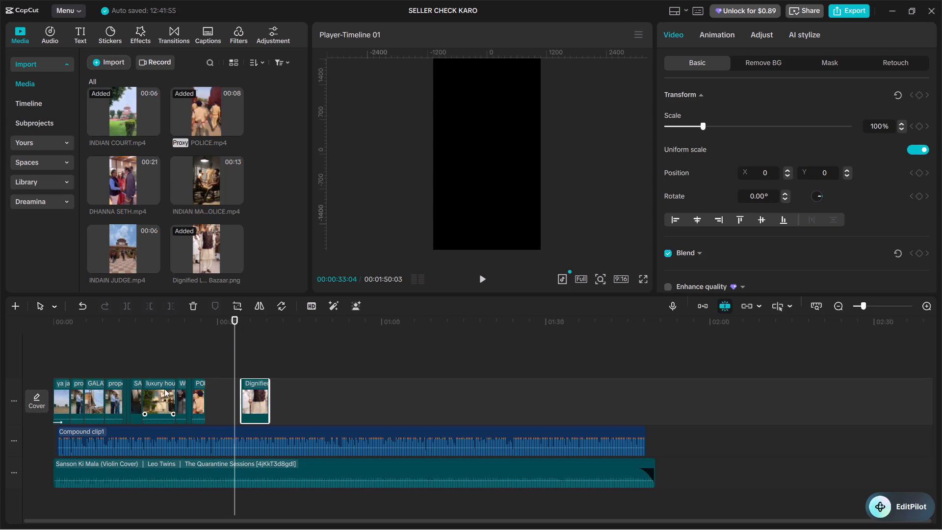
{"action": "left_click", "coordinate": [206, 365]}
{"action": "double_click", "coordinate": [199, 365]}
{"action": "key", "text": "space"}
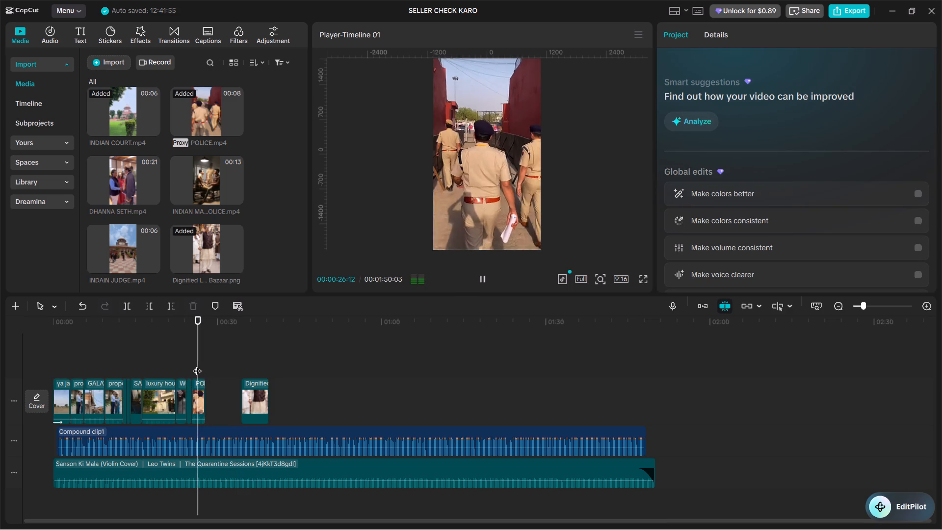
{"action": "key", "text": "space"}
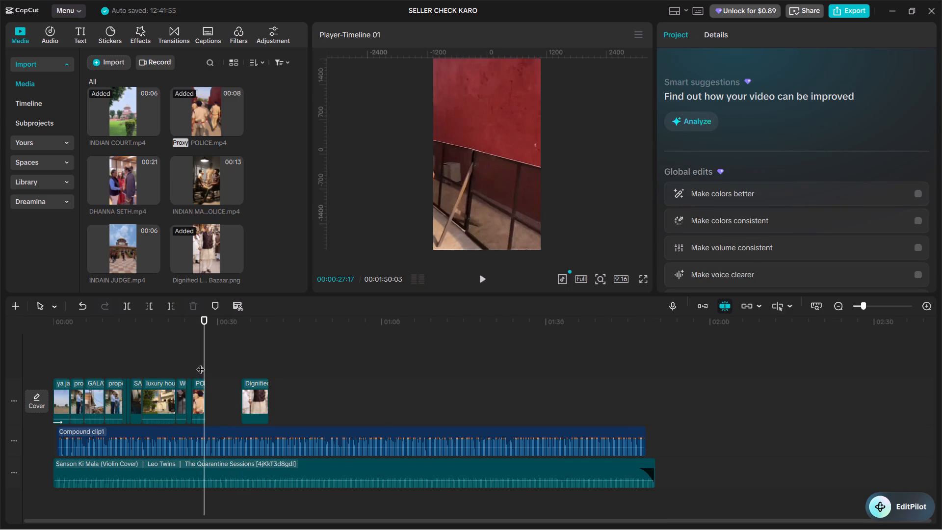
{"action": "key", "text": "space"}
{"action": "key", "text": "space"}
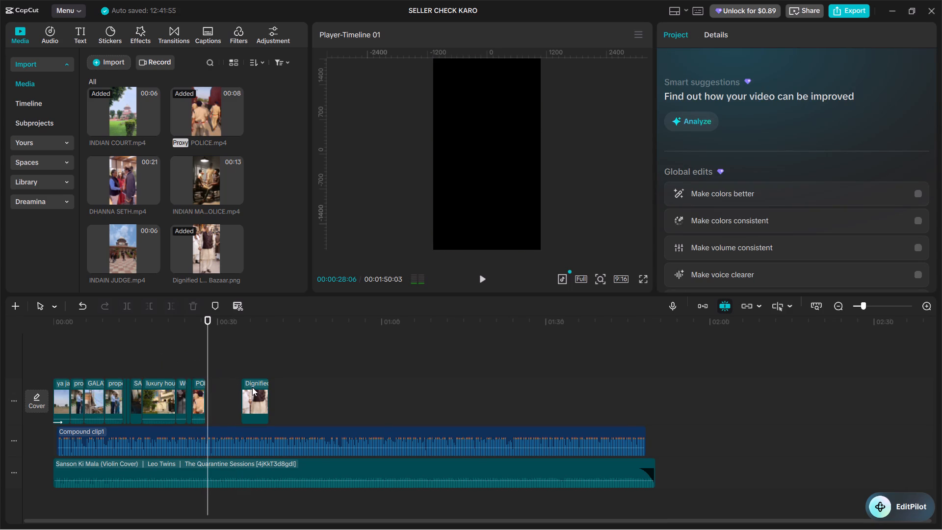
{"action": "left_click_drag", "start_coordinate": [253, 388], "coordinate": [216, 393]}
{"action": "scroll", "coordinate": [222, 394], "scroll_direction": "up", "scroll_amount": 18, "text": "ctrl"}
{"action": "left_click_drag", "start_coordinate": [230, 397], "coordinate": [228, 397]}
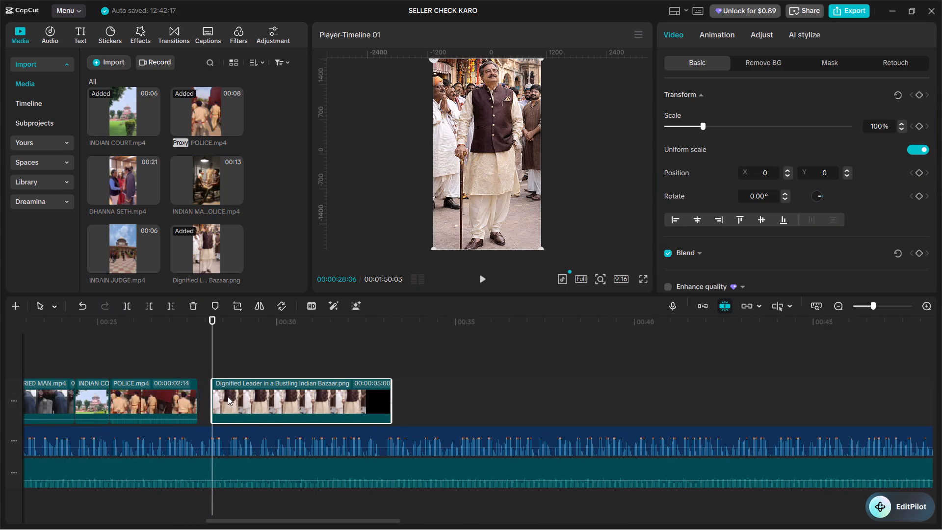
{"action": "left_click_drag", "start_coordinate": [228, 397], "coordinate": [218, 398]}
{"action": "left_click", "coordinate": [192, 367]}
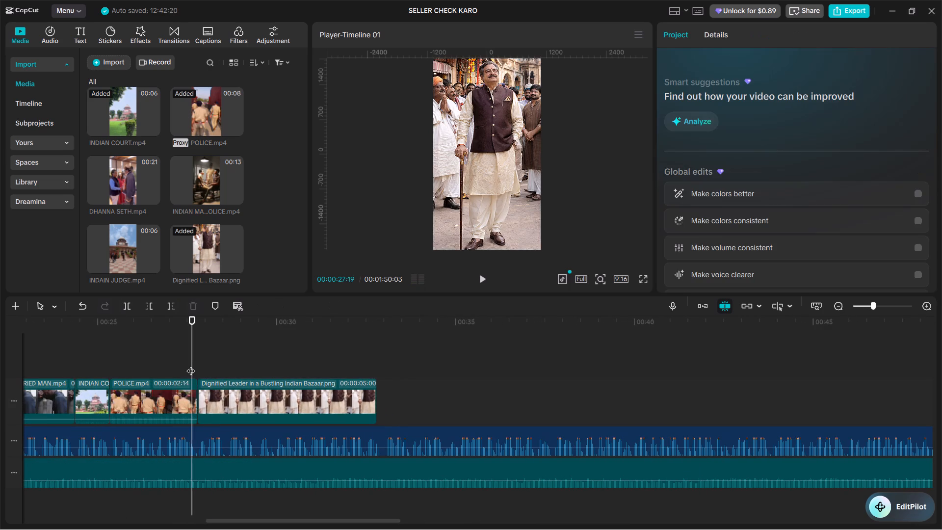
{"action": "key", "text": "space"}
{"action": "key", "text": "space"}
Add transform keyframes to the Dignified Leader image at 00:00:28:05 and 00:00:28:21, and move the first one to the clip's start.
{"action": "left_click", "coordinate": [231, 385]}
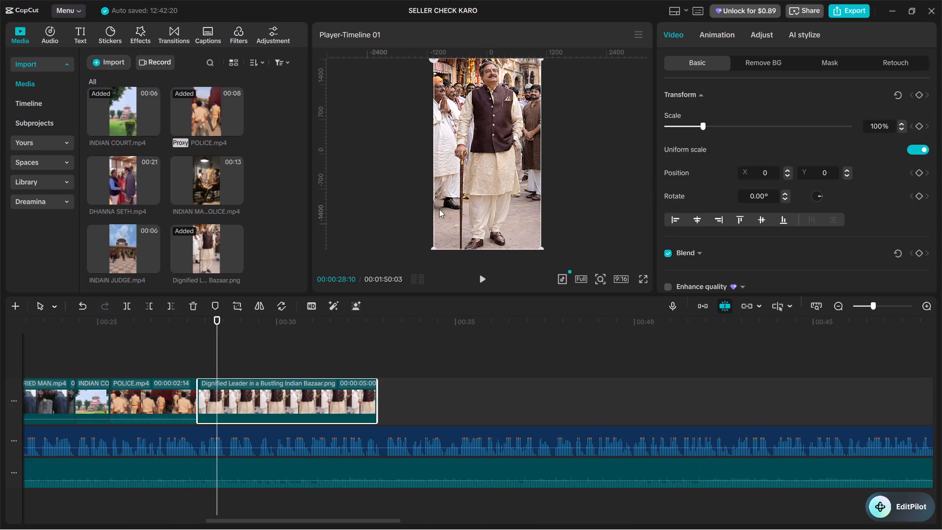
{"action": "left_click_drag", "start_coordinate": [214, 360], "coordinate": [201, 365]}
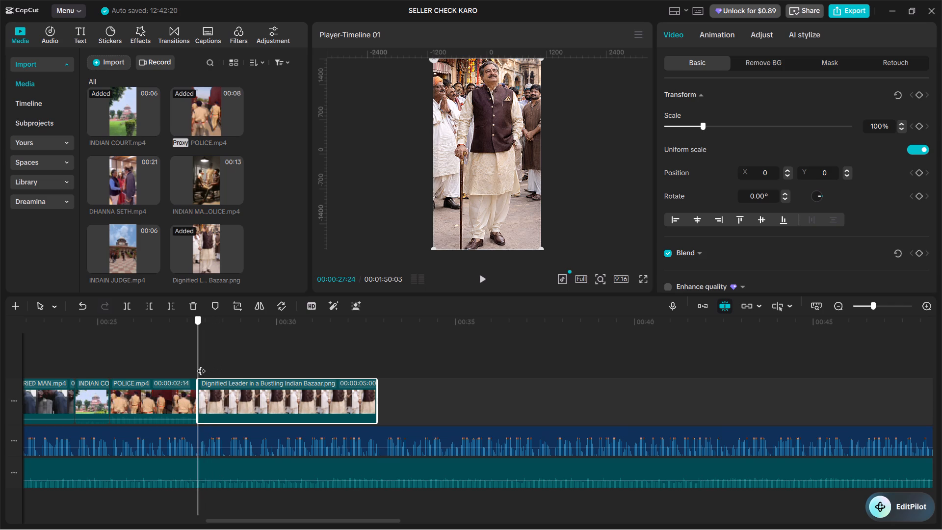
{"action": "left_click_drag", "start_coordinate": [201, 365], "coordinate": [210, 365]}
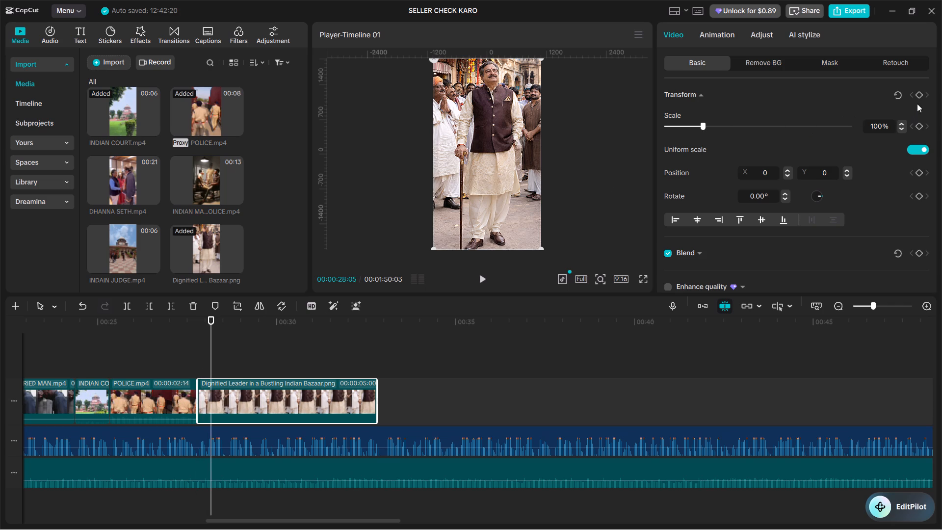
{"action": "left_click", "coordinate": [922, 94]}
{"action": "left_click_drag", "start_coordinate": [212, 347], "coordinate": [209, 349]}
{"action": "left_click_drag", "start_coordinate": [209, 349], "coordinate": [230, 350]}
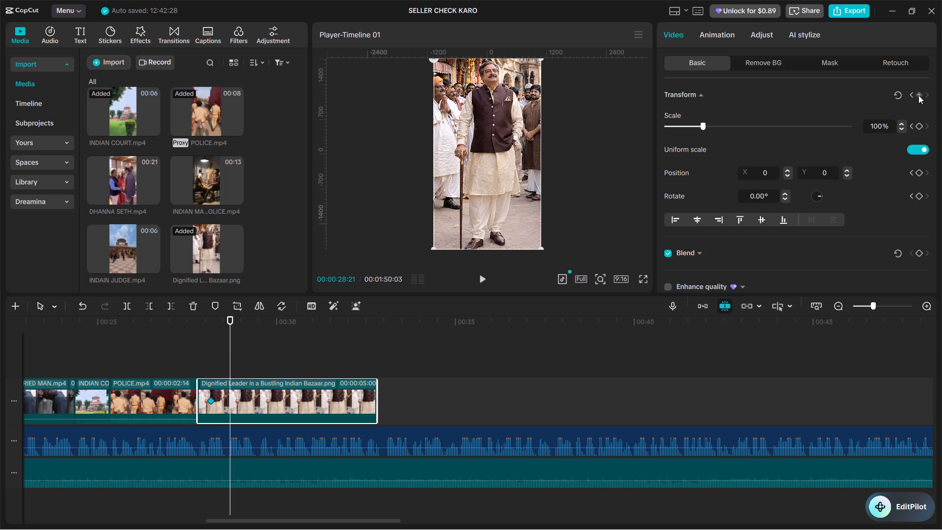
{"action": "left_click", "coordinate": [919, 95]}
{"action": "left_click_drag", "start_coordinate": [209, 400], "coordinate": [192, 402]}
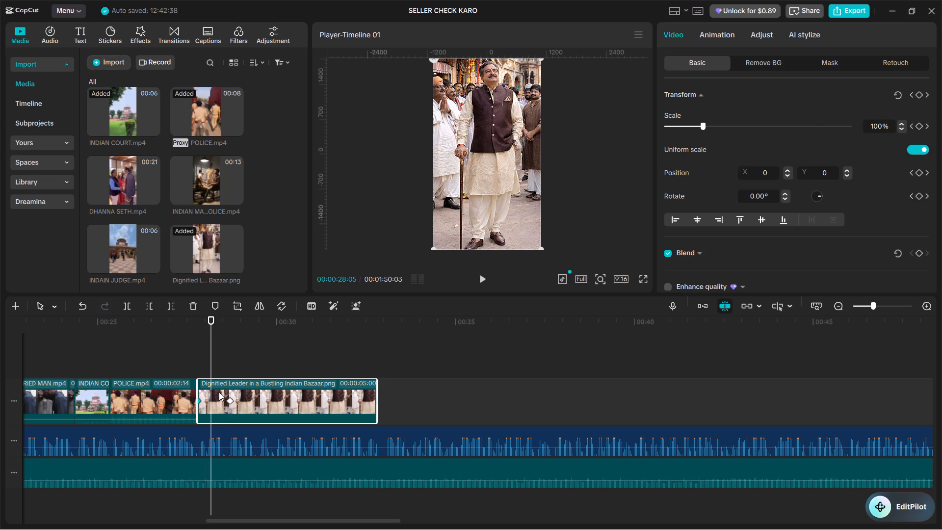
Listen for the end of the phrase and trim the Dignified Leader image's end to 00:00:32:14.
{"action": "key", "text": "space"}
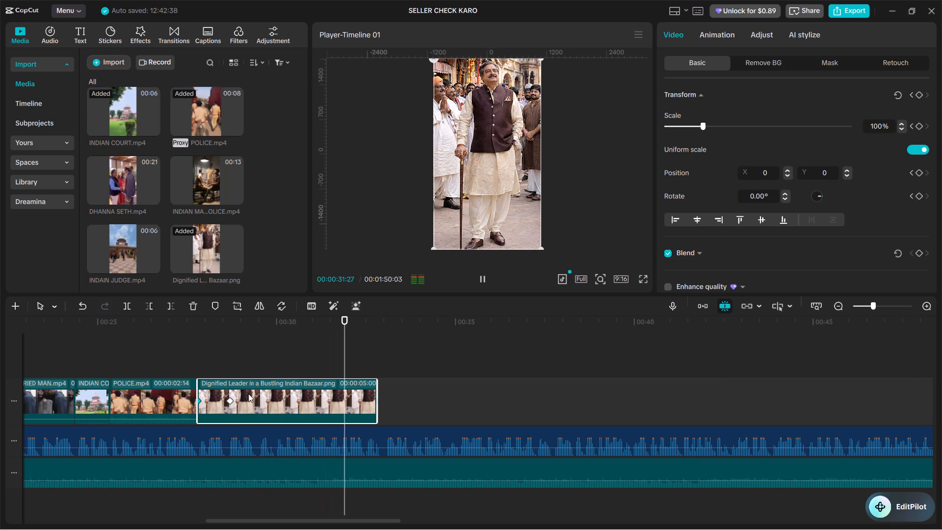
{"action": "key", "text": "space"}
{"action": "key", "text": "space"}
{"action": "key", "text": "space"}
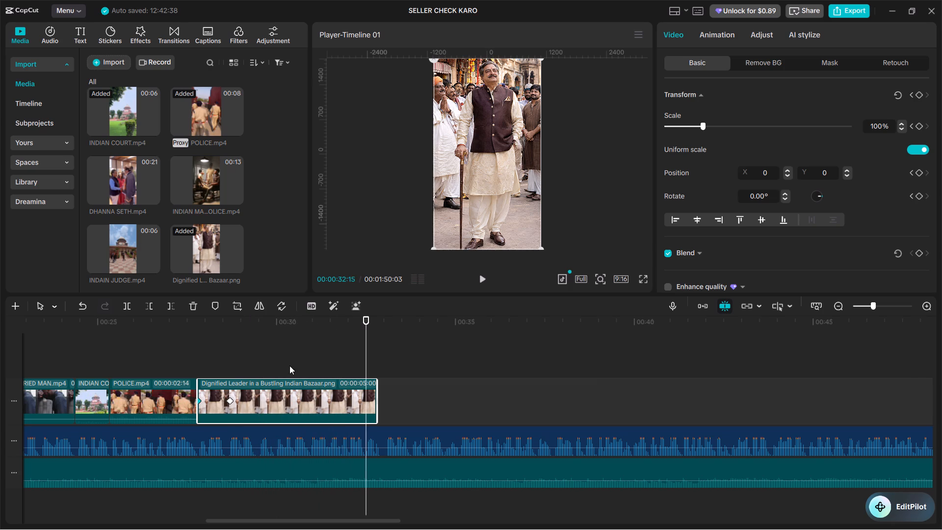
{"action": "left_click", "coordinate": [289, 366]}
{"action": "left_click", "coordinate": [281, 390]}
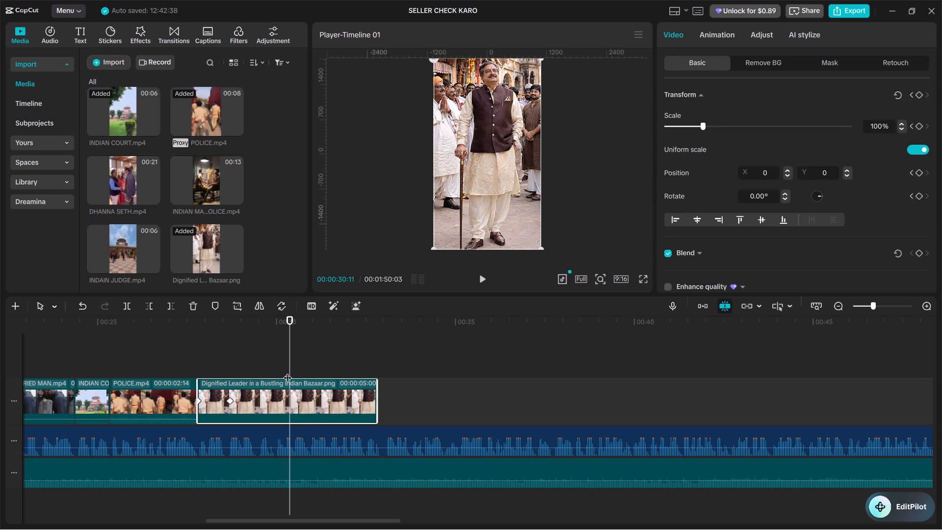
{"action": "key", "text": "space"}
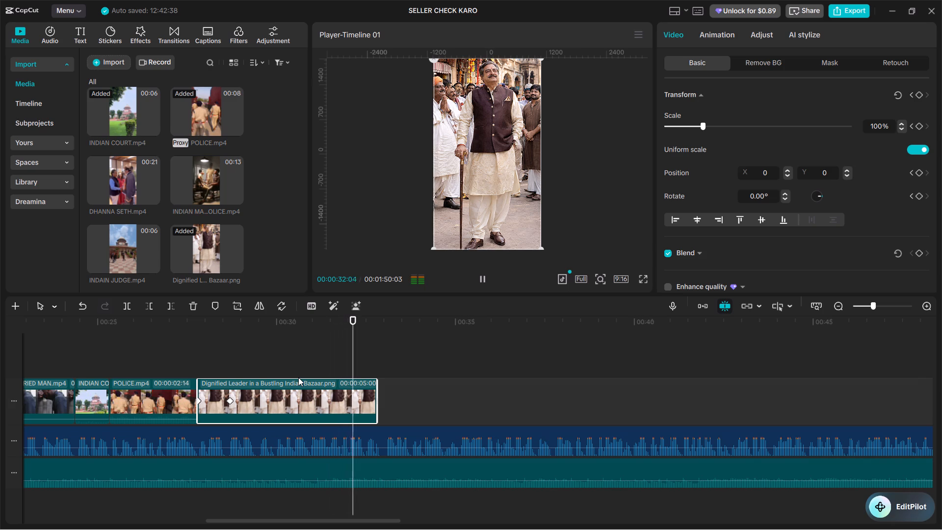
{"action": "key", "text": "space"}
{"action": "scroll", "coordinate": [312, 389], "scroll_direction": "up", "scroll_amount": 12, "text": "ctrl"}
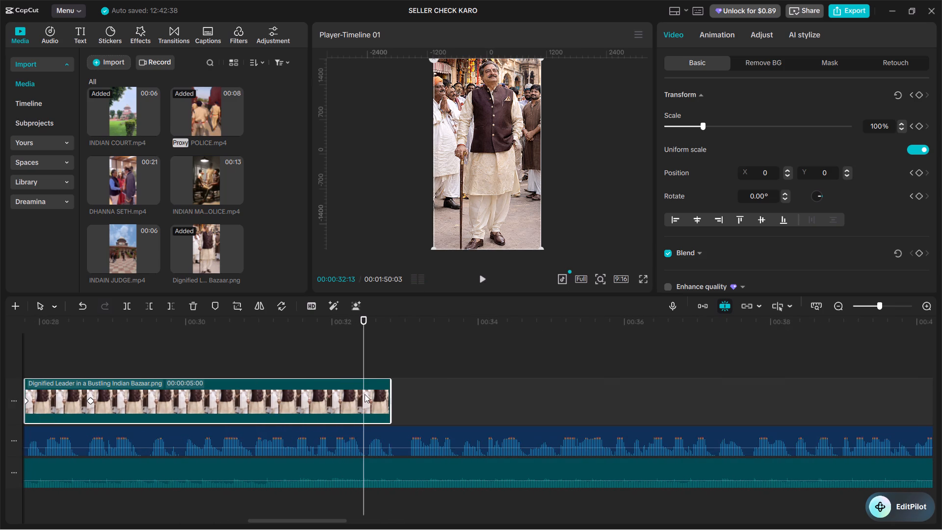
{"action": "left_click", "coordinate": [366, 360]}
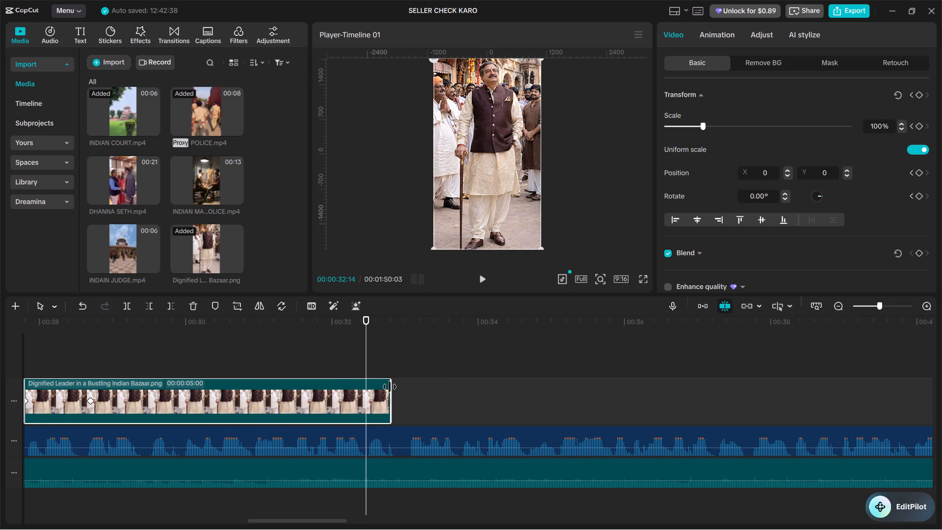
{"action": "left_click_drag", "start_coordinate": [390, 387], "coordinate": [367, 389]}
At the image's second keyframe, set the scale to 115% and shift the picture down to a Y position of -285.
{"action": "scroll", "coordinate": [310, 384], "scroll_direction": "down", "scroll_amount": 13}
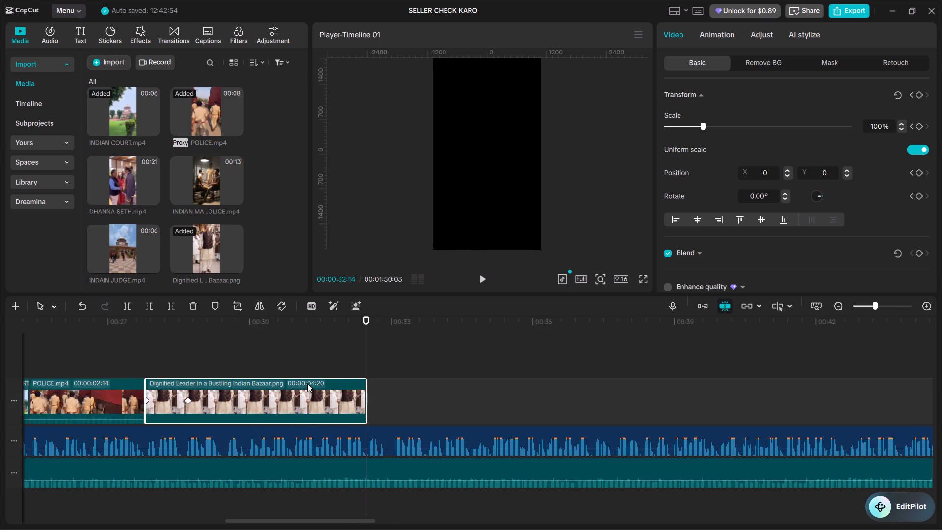
{"action": "scroll", "coordinate": [307, 383], "scroll_direction": "down", "scroll_amount": 4}
{"action": "left_click", "coordinate": [231, 363]}
{"action": "left_click", "coordinate": [239, 384]}
{"action": "left_click", "coordinate": [239, 401]}
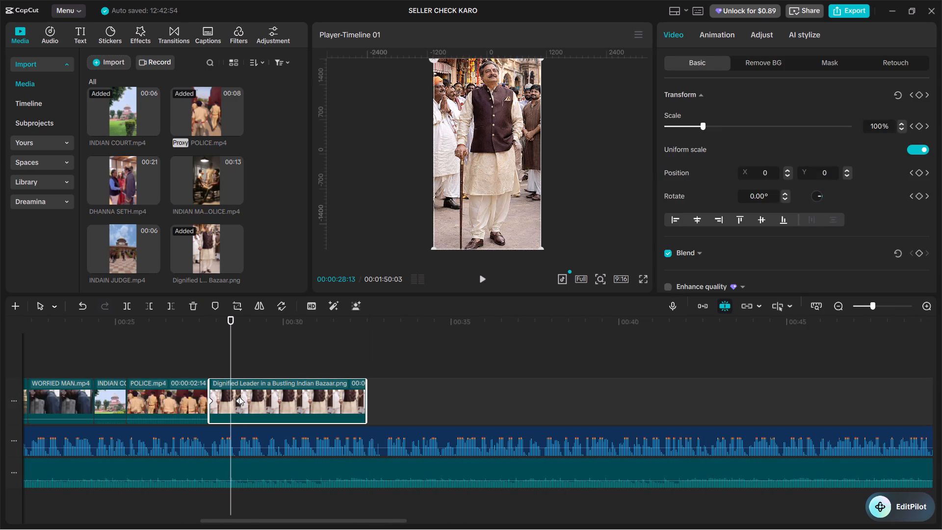
{"action": "triple_click", "coordinate": [903, 122]}
{"action": "triple_click", "coordinate": [902, 122]}
{"action": "triple_click", "coordinate": [902, 122]}
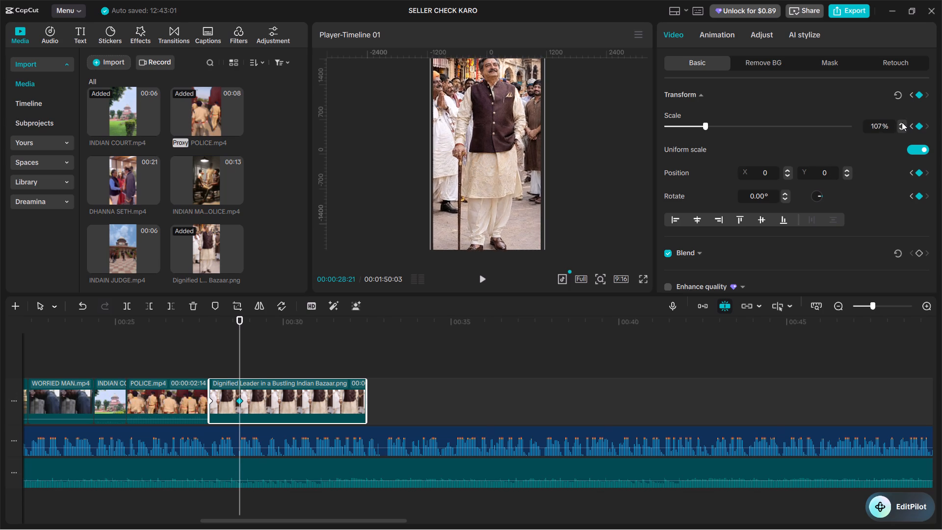
{"action": "left_click", "coordinate": [902, 122]}
{"action": "triple_click", "coordinate": [902, 122]}
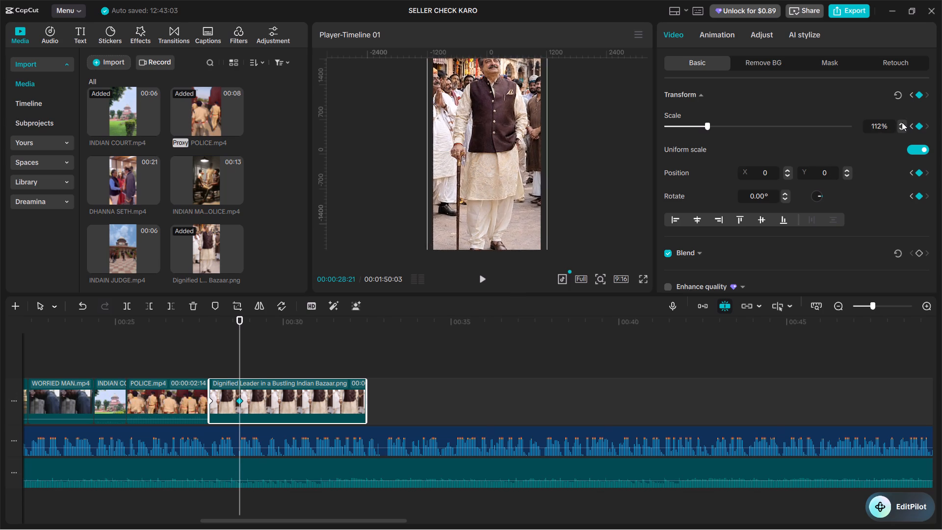
{"action": "double_click", "coordinate": [902, 122]}
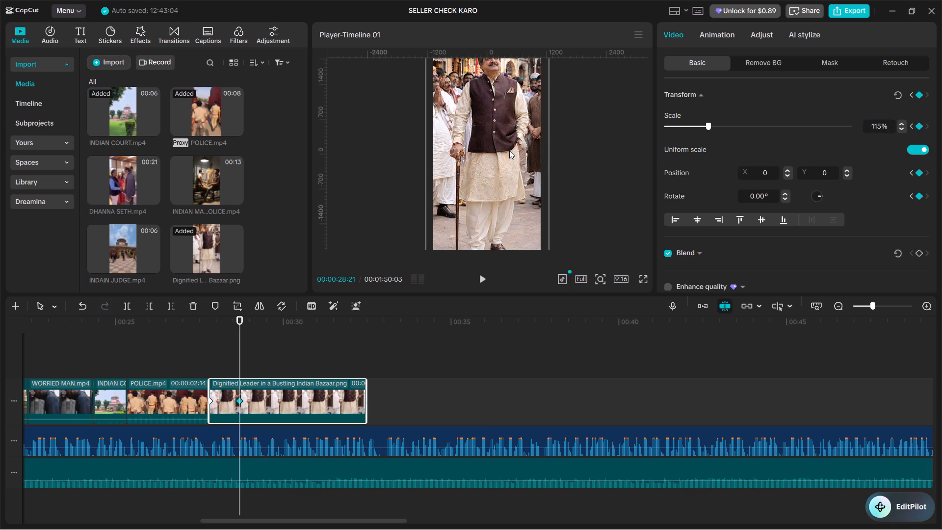
{"action": "left_click_drag", "start_coordinate": [509, 150], "coordinate": [507, 165]}
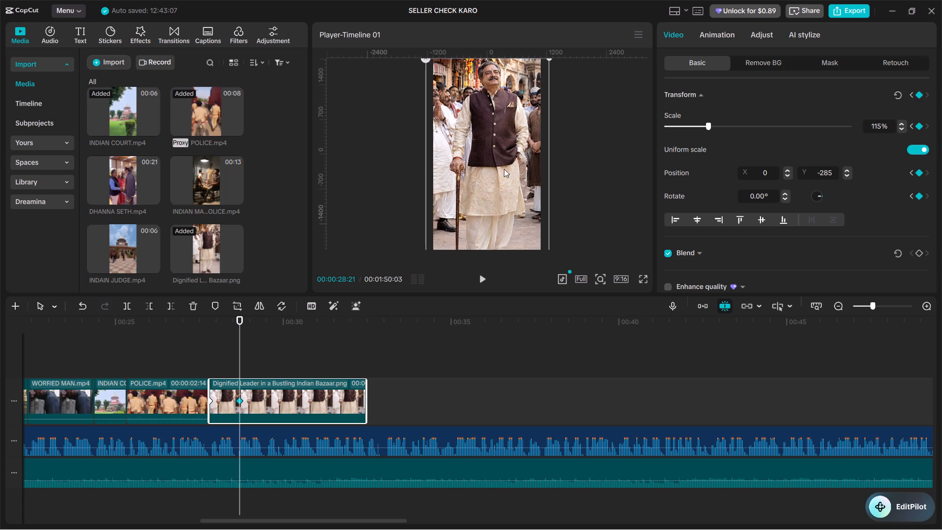
Move the image's second keyframe to the end of the clip so the zoom spans its whole length.
{"action": "left_click_drag", "start_coordinate": [240, 400], "coordinate": [385, 398]}
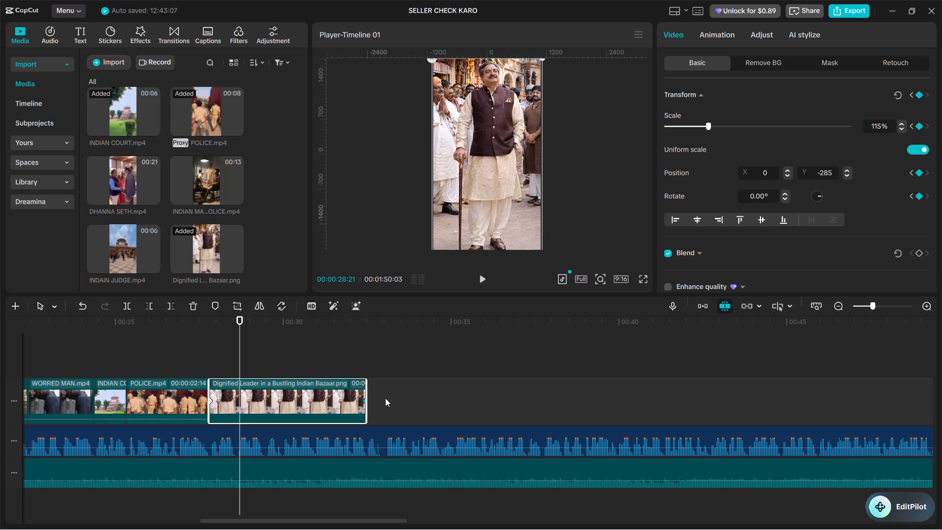
Add the favourited Black Fade transition between the POLICE clip and the Dignified Leader image, and play back the join.
{"action": "left_click_drag", "start_coordinate": [385, 398], "coordinate": [402, 397]}
{"action": "left_click", "coordinate": [184, 365]}
{"action": "key", "text": "space"}
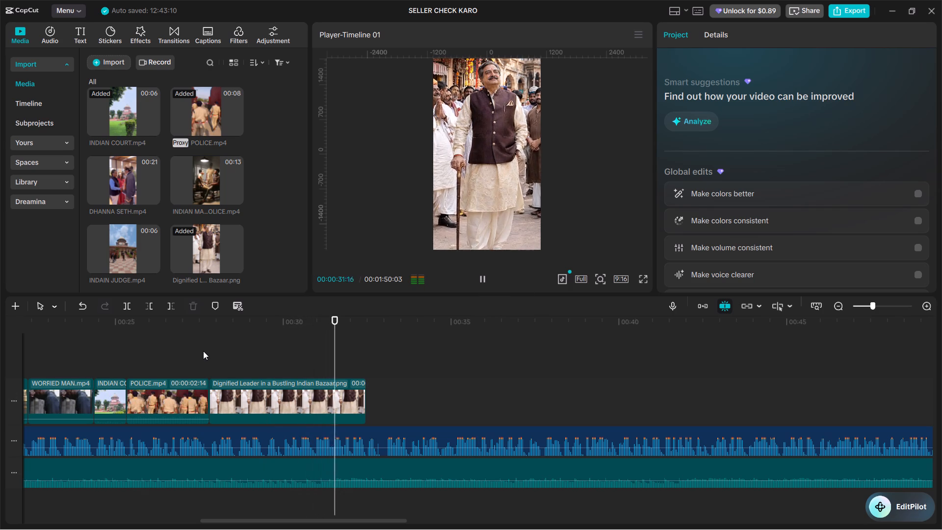
{"action": "key", "text": "space"}
{"action": "left_click", "coordinate": [219, 357]}
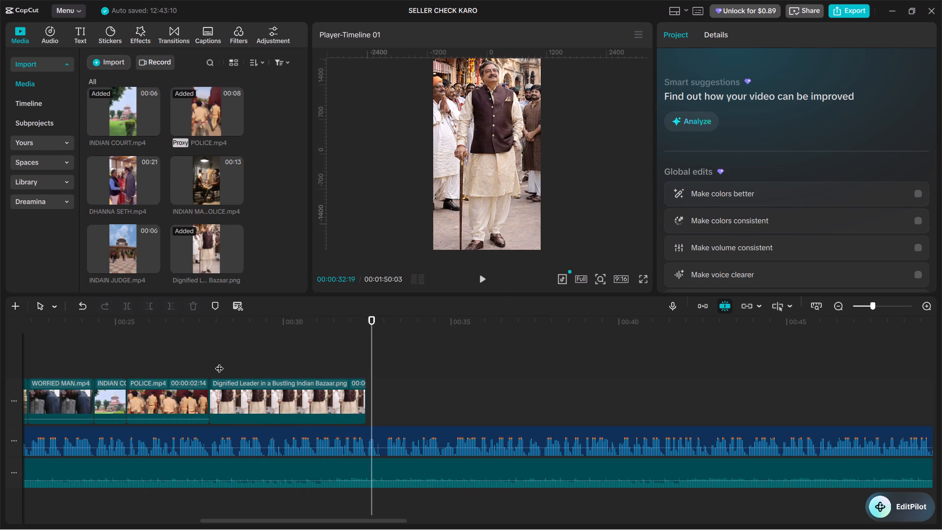
{"action": "left_click", "coordinate": [236, 389]}
{"action": "left_click", "coordinate": [168, 32]}
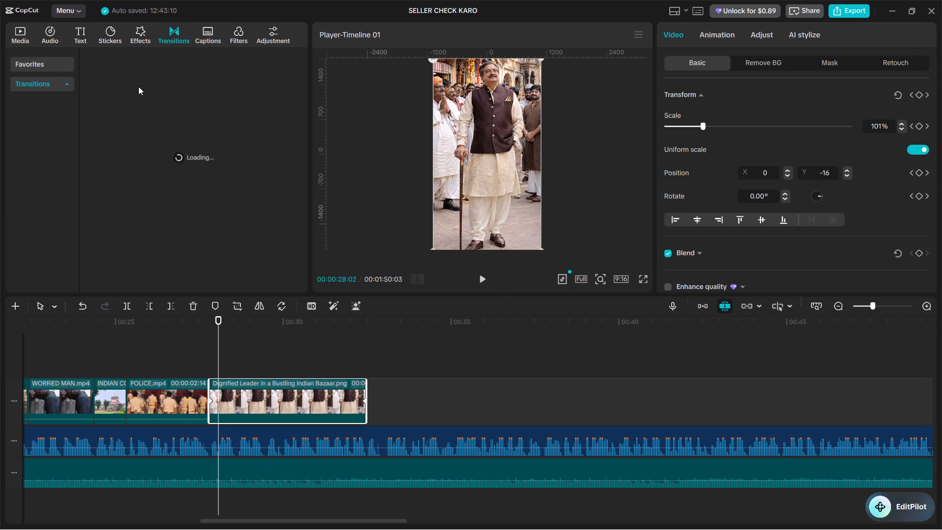
{"action": "left_click", "coordinate": [67, 71]}
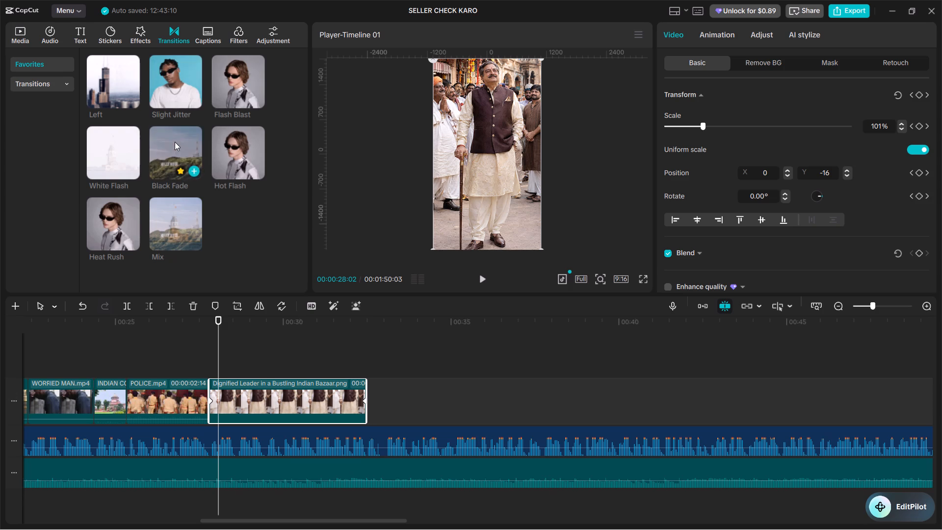
{"action": "left_click_drag", "start_coordinate": [167, 142], "coordinate": [203, 385]}
{"action": "left_click", "coordinate": [195, 345]}
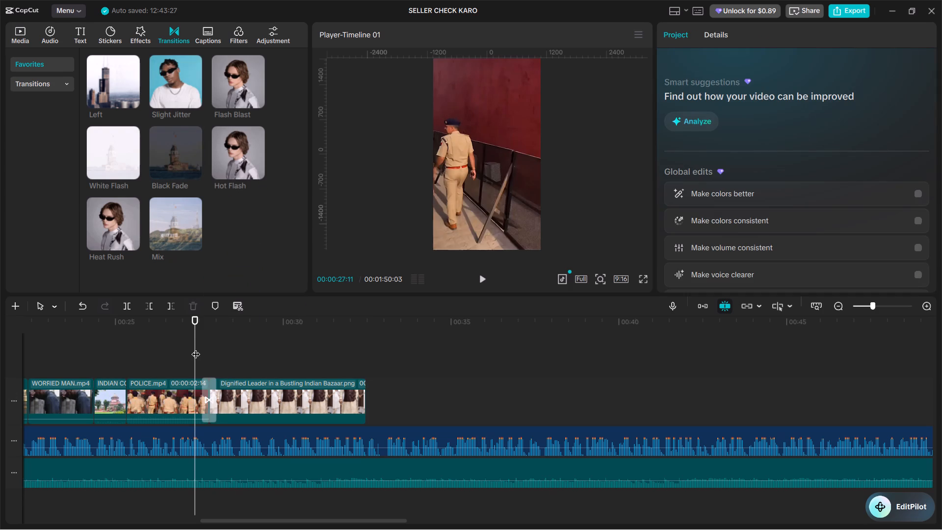
{"action": "key", "text": "space"}
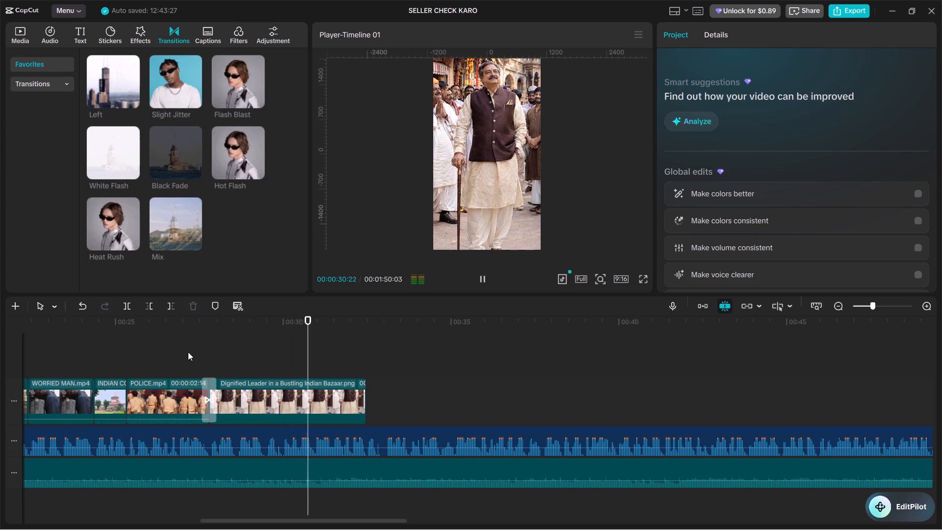
{"action": "key", "text": "space"}
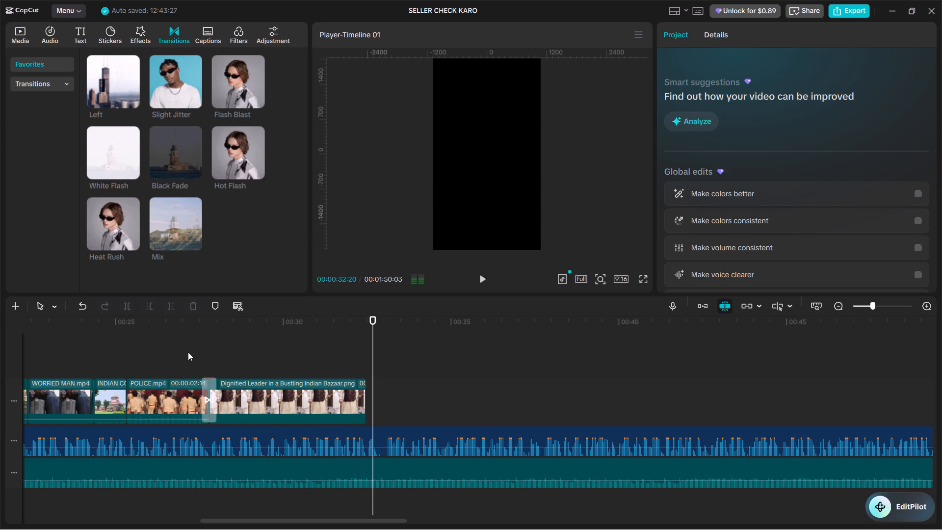
{"action": "scroll", "coordinate": [270, 368], "scroll_direction": "down", "scroll_amount": 5, "text": "alt"}
{"action": "scroll", "coordinate": [236, 371], "scroll_direction": "up", "scroll_amount": 4, "text": "alt"}
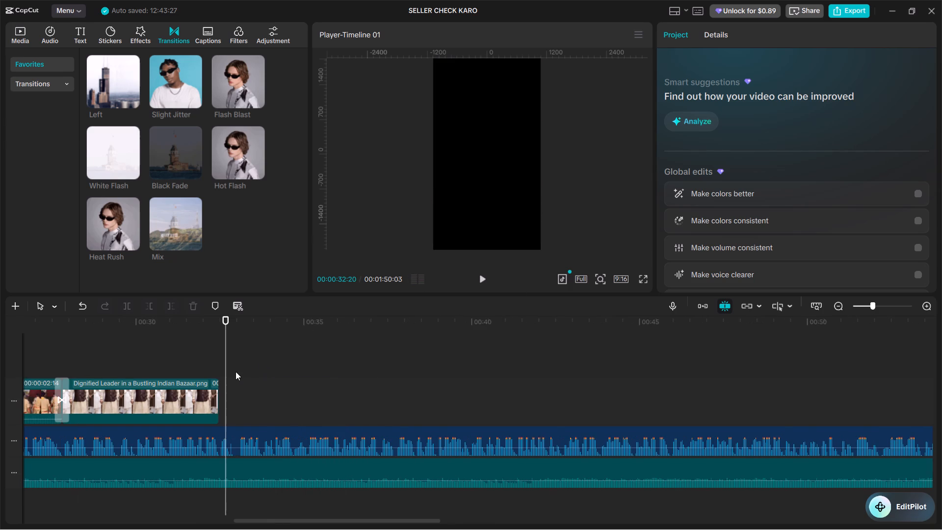
{"action": "left_click", "coordinate": [257, 364]}
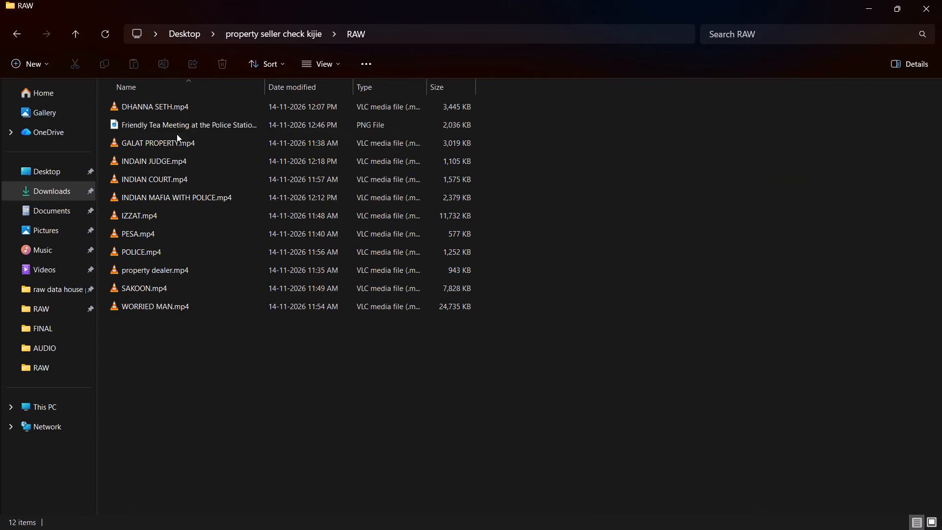
{"action": "left_click_drag", "start_coordinate": [175, 127], "coordinate": [542, 513]}
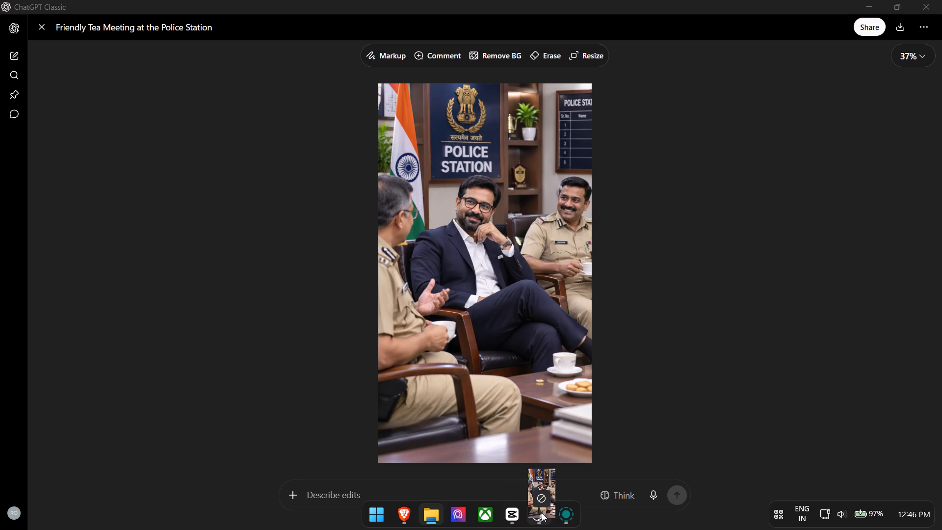
{"action": "left_click_drag", "start_coordinate": [542, 513], "coordinate": [338, 404]}
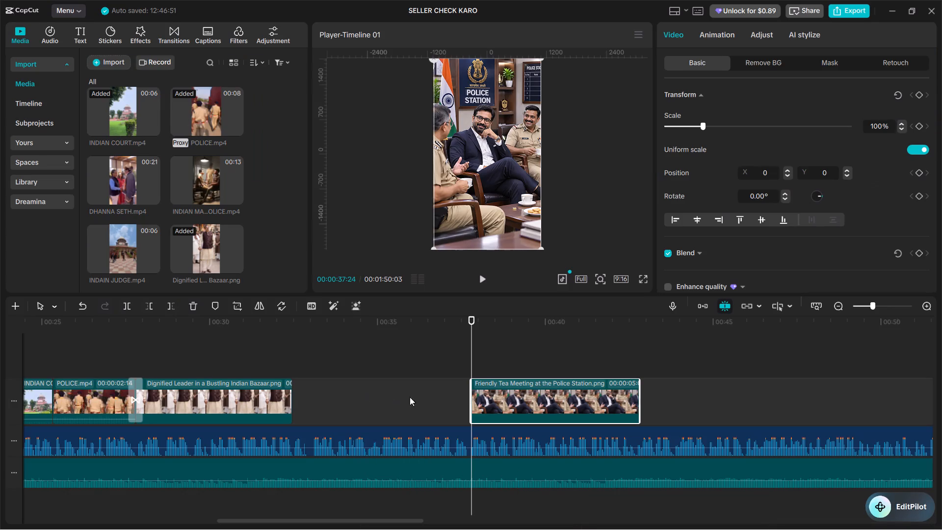
{"action": "left_click_drag", "start_coordinate": [506, 394], "coordinate": [329, 398]}
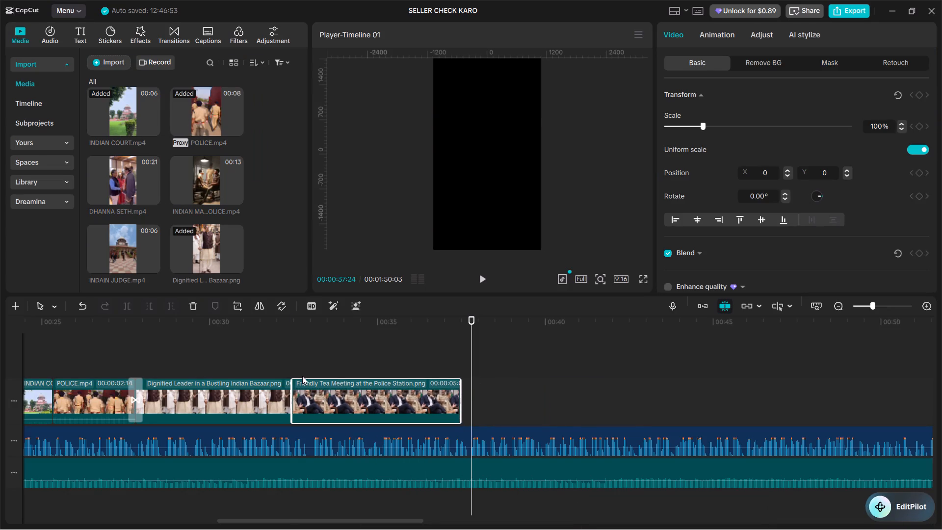
Listen to the narration from about 00:00:32 to 00:00:39:29, replaying the part up to 00:00:38:08, to judge where the police-station image should end.
{"action": "left_click", "coordinate": [284, 366]}
{"action": "key", "text": "space"}
{"action": "key", "text": "space"}
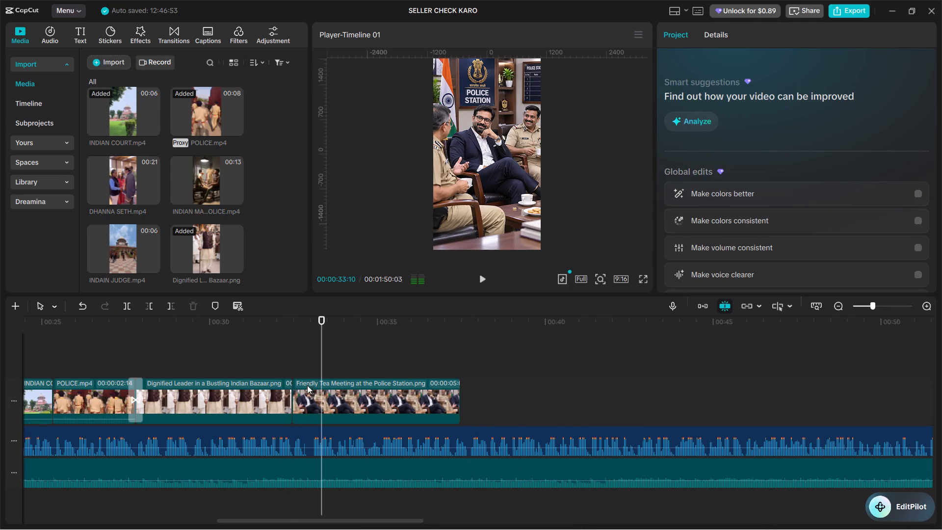
{"action": "key", "text": "space"}
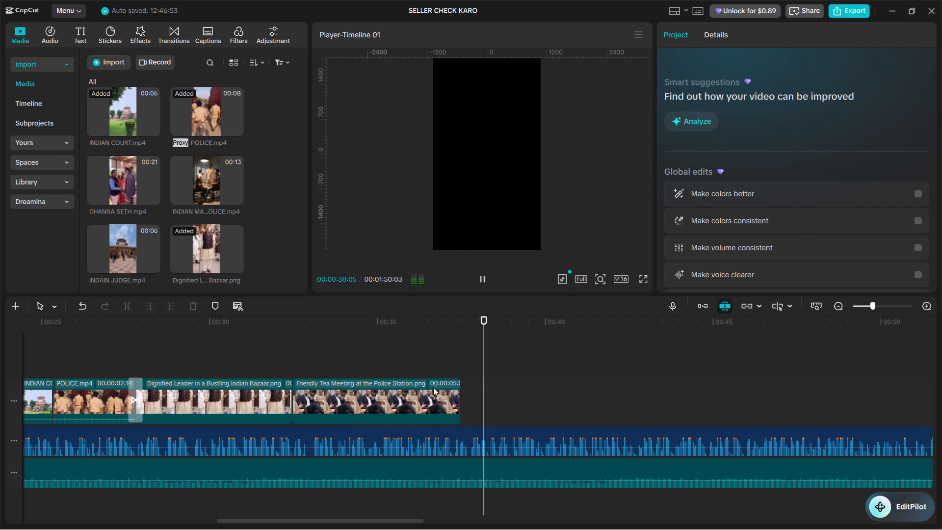
{"action": "key", "text": "space"}
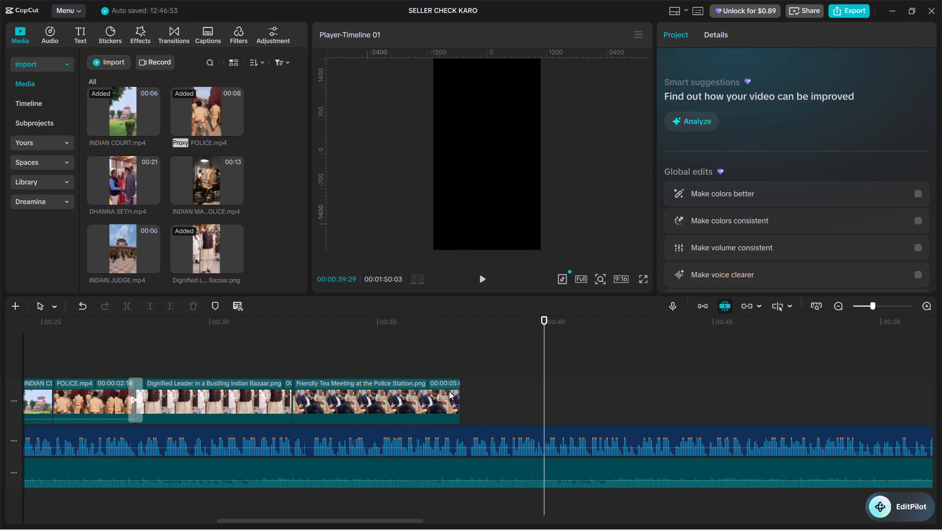
{"action": "left_click", "coordinate": [412, 358]}
{"action": "key", "text": "space"}
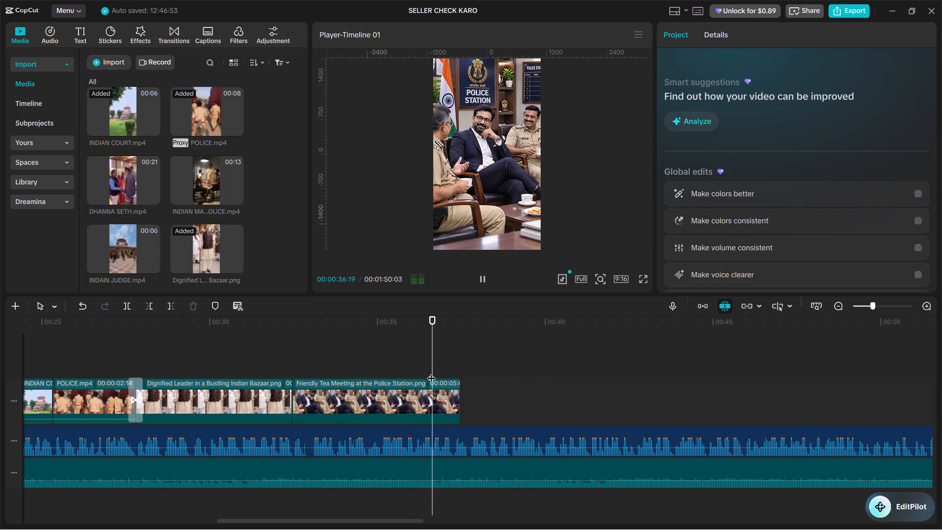
{"action": "key", "text": "space"}
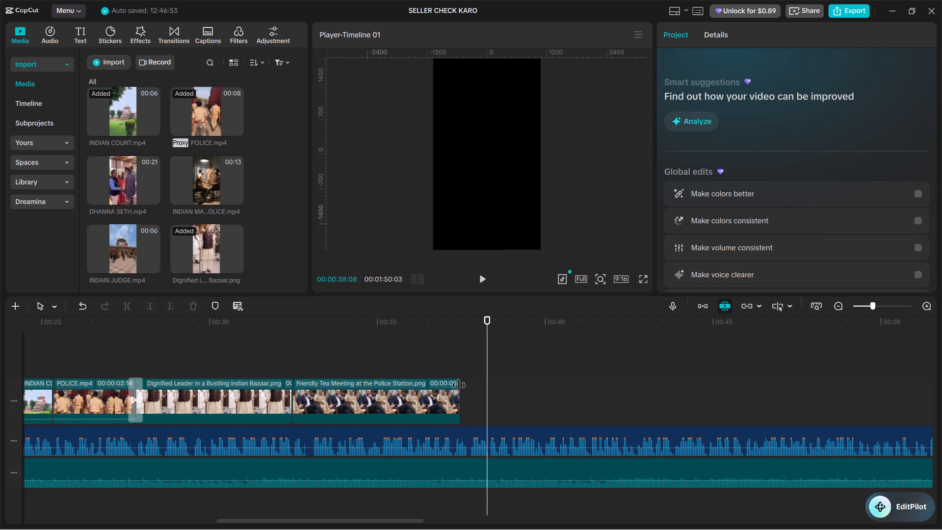
Extend the end of the police-station image clip on the main track to 00:00:38:08.
{"action": "left_click", "coordinate": [428, 393]}
{"action": "left_click_drag", "start_coordinate": [461, 391], "coordinate": [484, 392]}
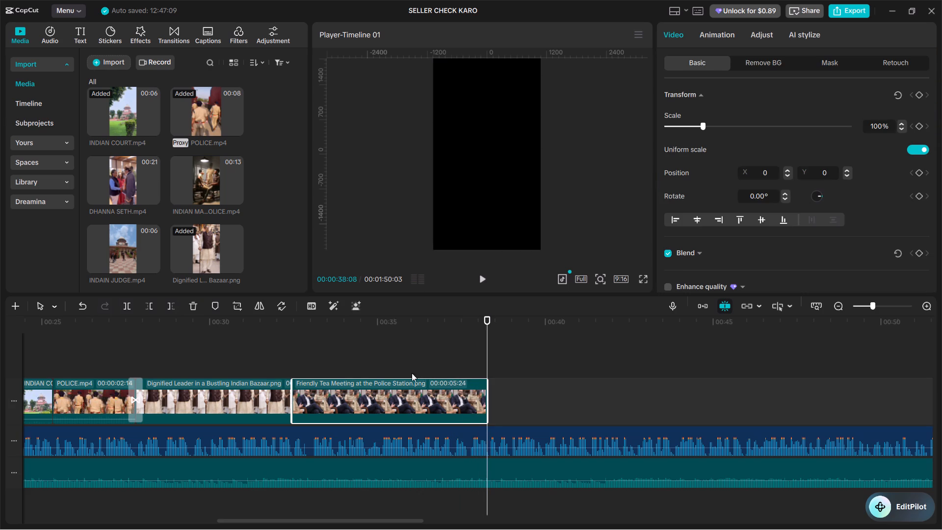
Add the favourite Left transition between the Dignified Leader image and the police-station image.
{"action": "left_click", "coordinate": [354, 363]}
{"action": "left_click", "coordinate": [337, 357]}
{"action": "left_click", "coordinate": [320, 352]}
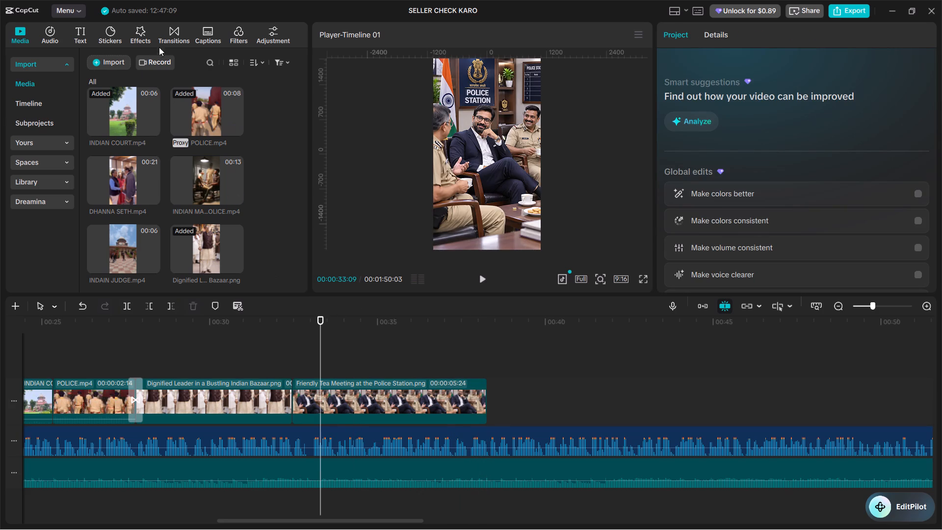
{"action": "left_click", "coordinate": [160, 37]}
{"action": "left_click", "coordinate": [66, 63]}
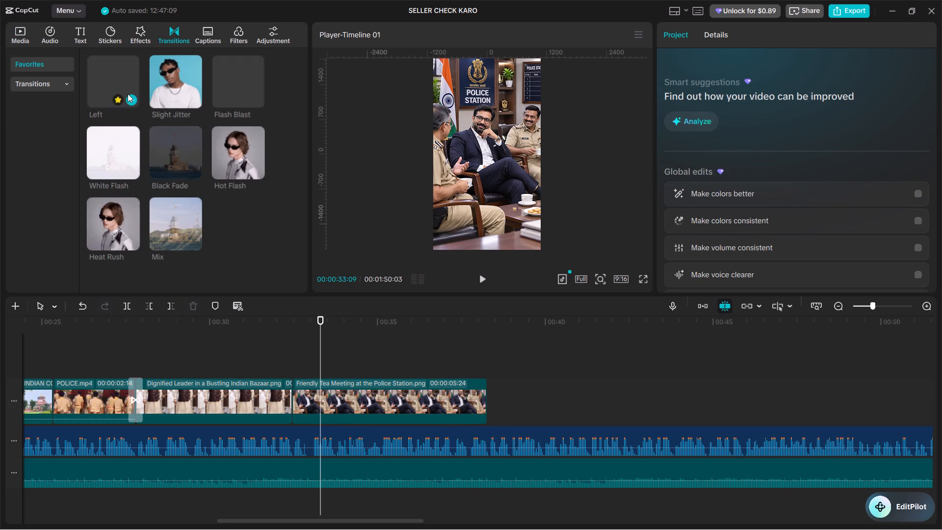
{"action": "left_click_drag", "start_coordinate": [102, 89], "coordinate": [283, 387]}
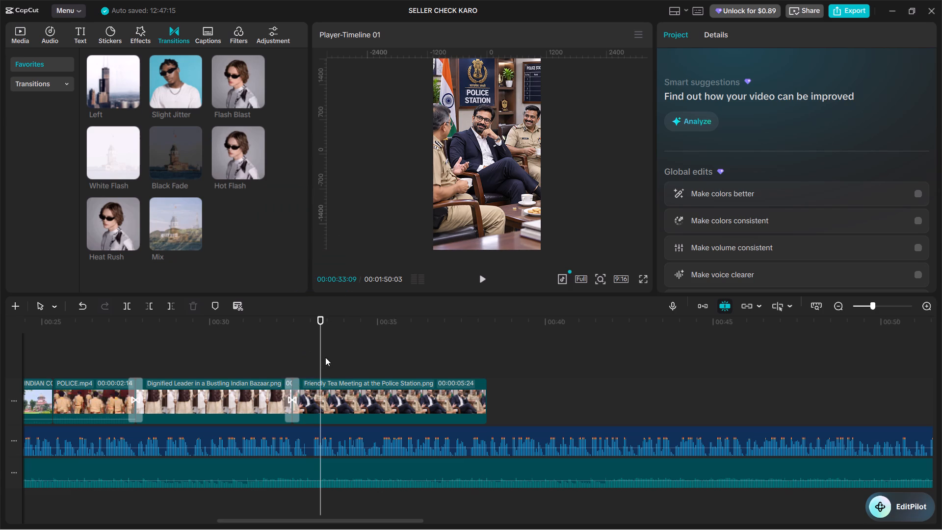
Add transform keyframes to the police-station clip at 00:00:34:12 and 00:00:34:25, and move the first one back to the clip's start.
{"action": "left_click", "coordinate": [326, 358]}
{"action": "key", "text": "space"}
{"action": "left_click", "coordinate": [332, 388]}
{"action": "key", "text": "space"}
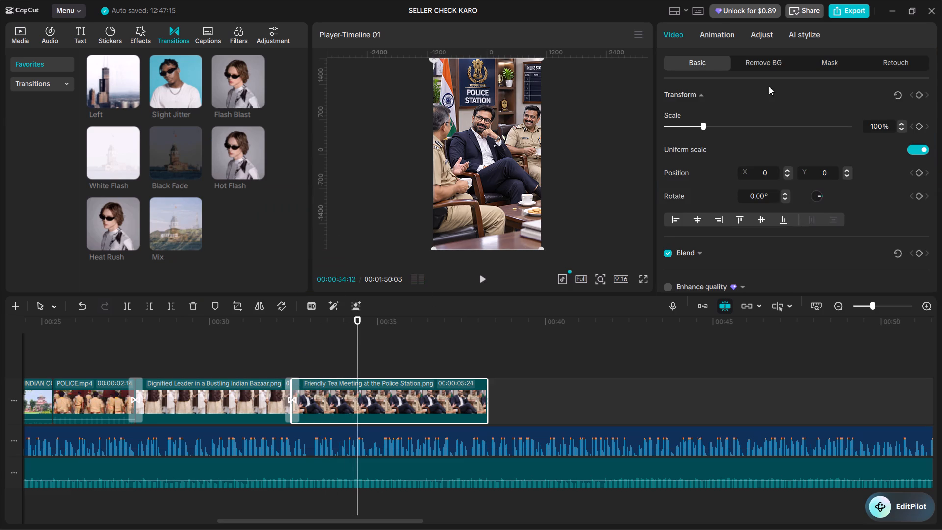
{"action": "left_click", "coordinate": [917, 98]}
{"action": "left_click_drag", "start_coordinate": [356, 355], "coordinate": [371, 355]}
{"action": "left_click", "coordinate": [919, 97]}
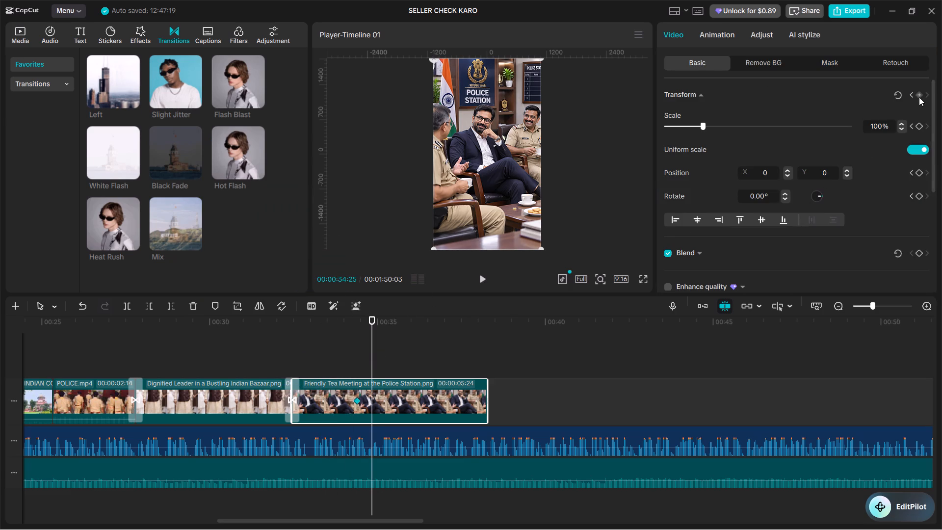
{"action": "left_click", "coordinate": [357, 402]}
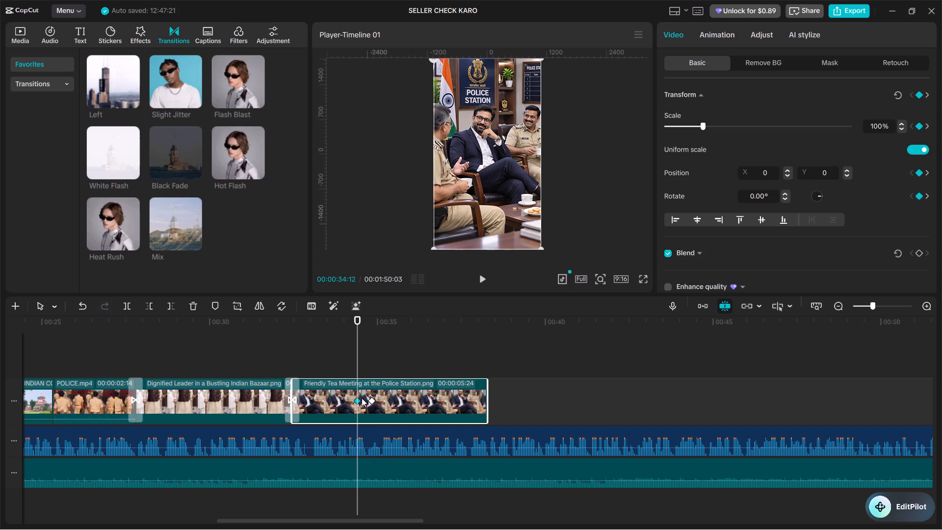
{"action": "left_click_drag", "start_coordinate": [358, 400], "coordinate": [264, 402]}
At the 00:00:34:25 keyframe, scale the police-station image to 114% and shift it slightly downward in the frame.
{"action": "left_click_drag", "start_coordinate": [359, 369], "coordinate": [371, 368]}
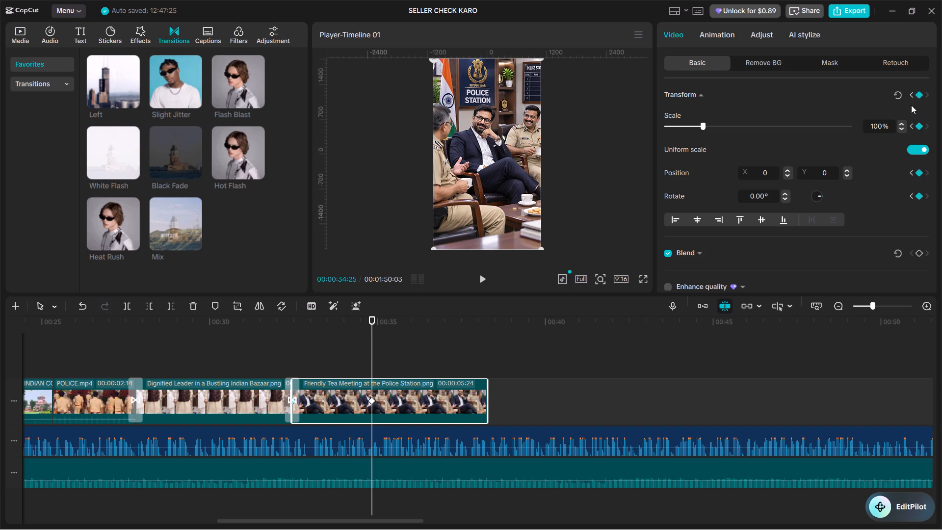
{"action": "triple_click", "coordinate": [901, 123]}
{"action": "triple_click", "coordinate": [901, 123]}
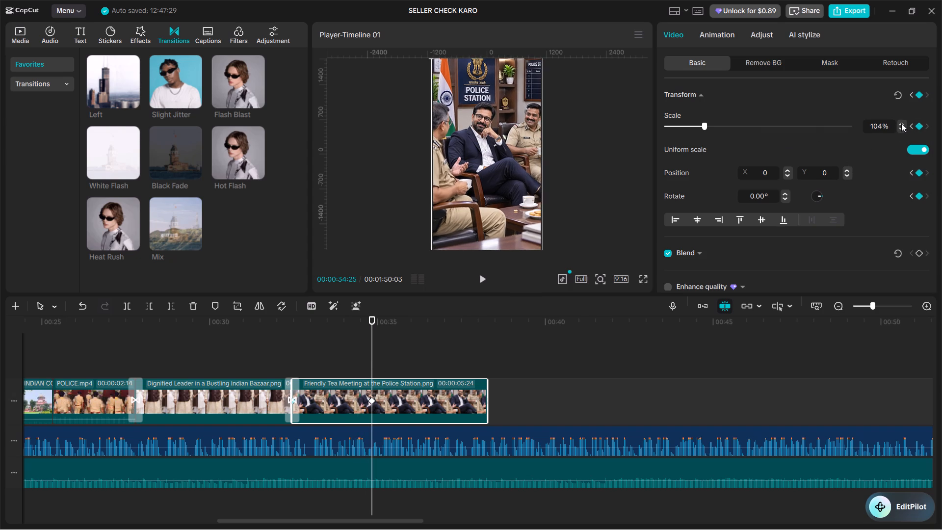
{"action": "triple_click", "coordinate": [901, 123]}
{"action": "triple_click", "coordinate": [901, 123]}
{"action": "triple_click", "coordinate": [901, 123]}
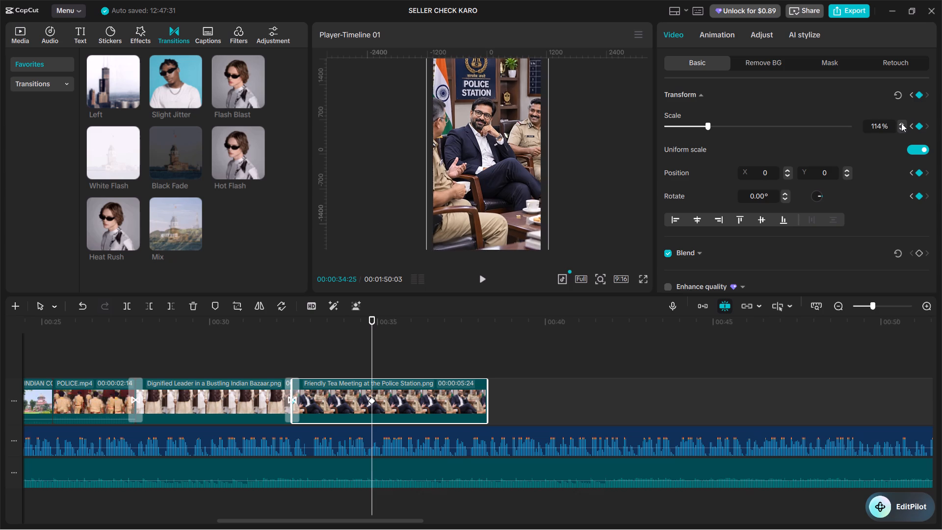
{"action": "left_click_drag", "start_coordinate": [495, 174], "coordinate": [497, 187]}
{"action": "left_click", "coordinate": [326, 352]}
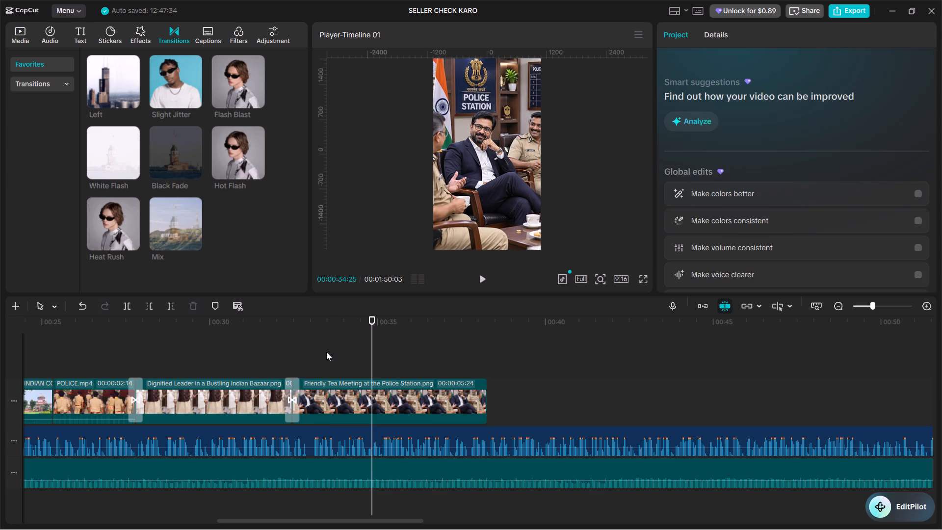
Move the enlarged keyframe to the police-station clip's end so the zoom spans the whole clip, and play it back from about 00:00:32.
{"action": "left_click", "coordinate": [286, 349]}
{"action": "left_click", "coordinate": [348, 385]}
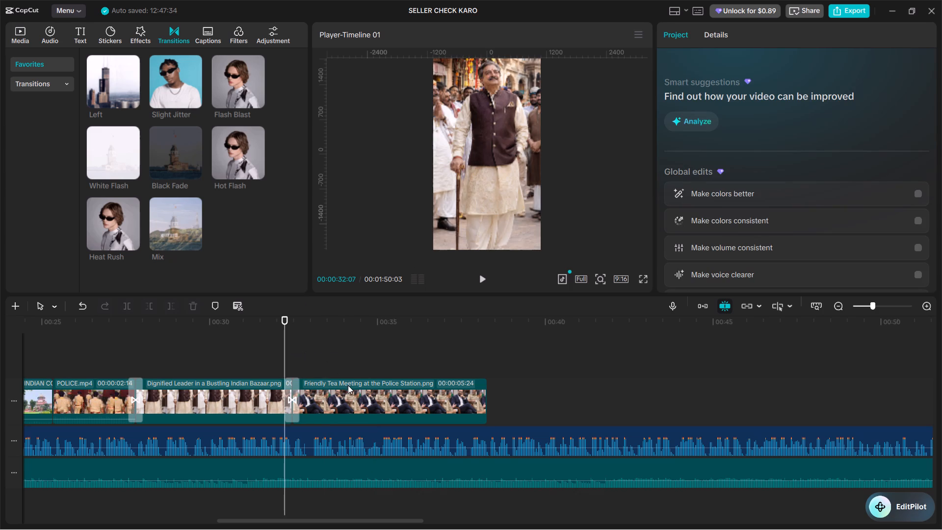
{"action": "left_click_drag", "start_coordinate": [372, 399], "coordinate": [536, 399]}
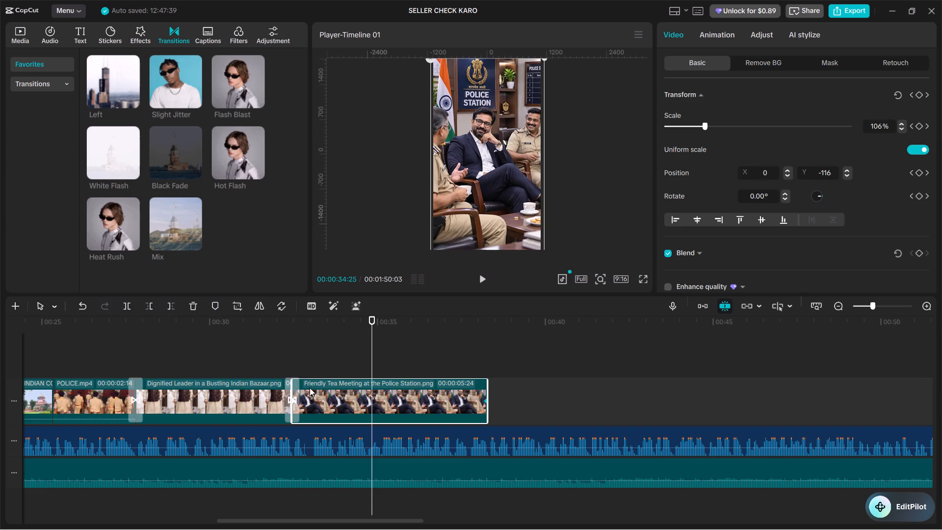
{"action": "left_click", "coordinate": [289, 371]}
{"action": "left_click", "coordinate": [281, 365]}
{"action": "key", "text": "space"}
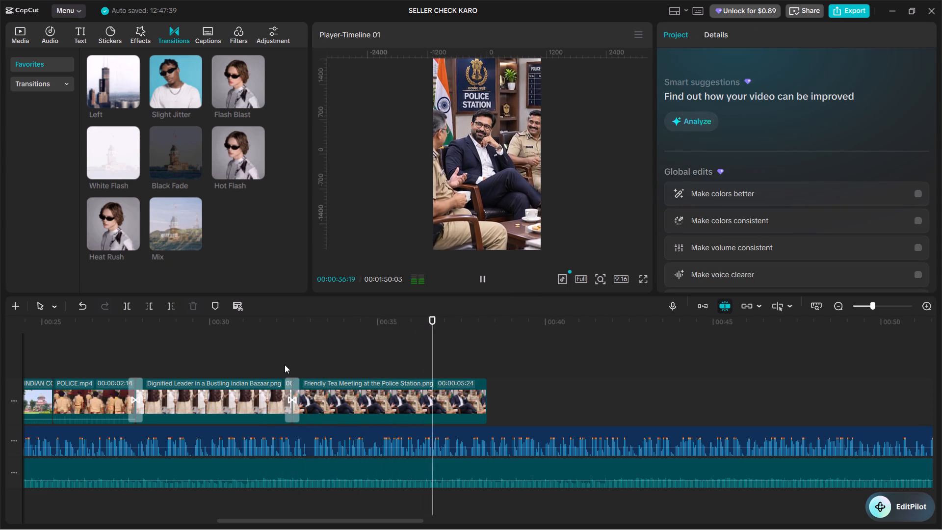
{"action": "key", "text": "space"}
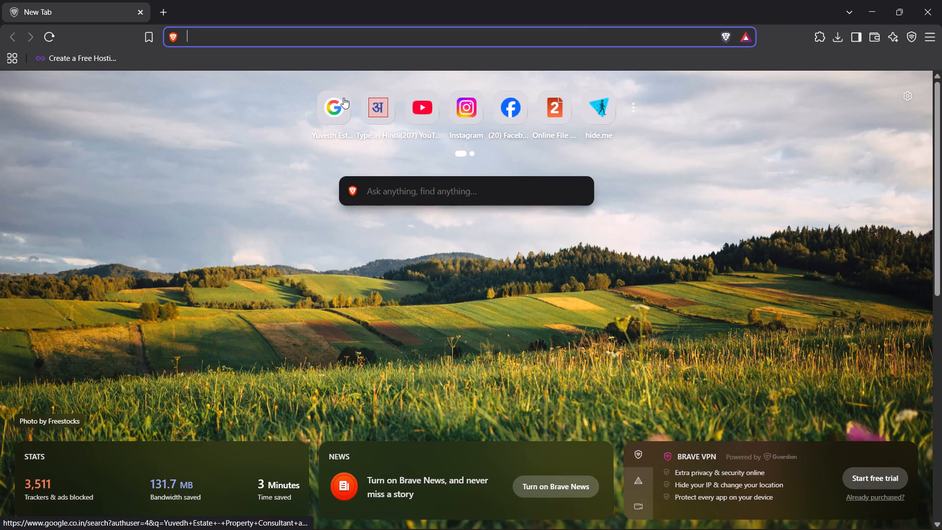
Switch to the Brave browser, open Facebook, and go to the Yuvedh Estate page's Ad Centre.
{"action": "left_click", "coordinate": [506, 110]}
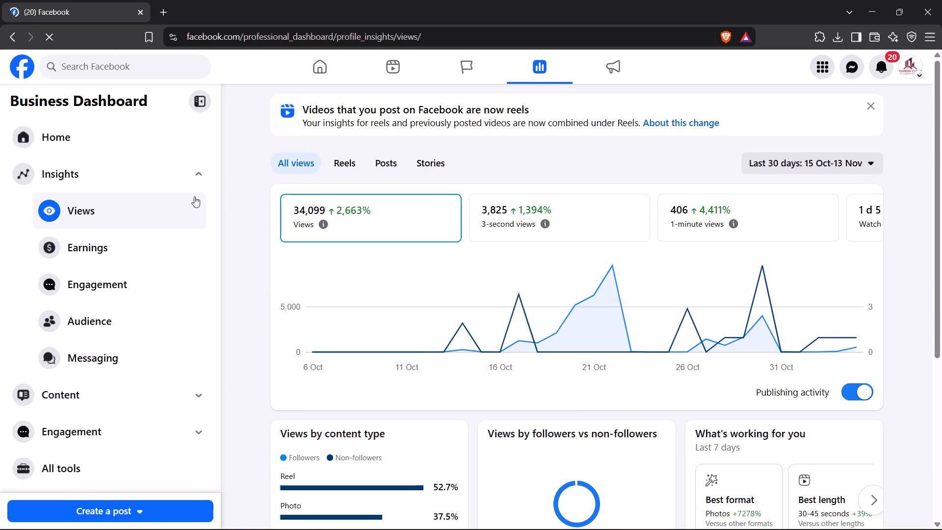
{"action": "left_click", "coordinate": [914, 70]}
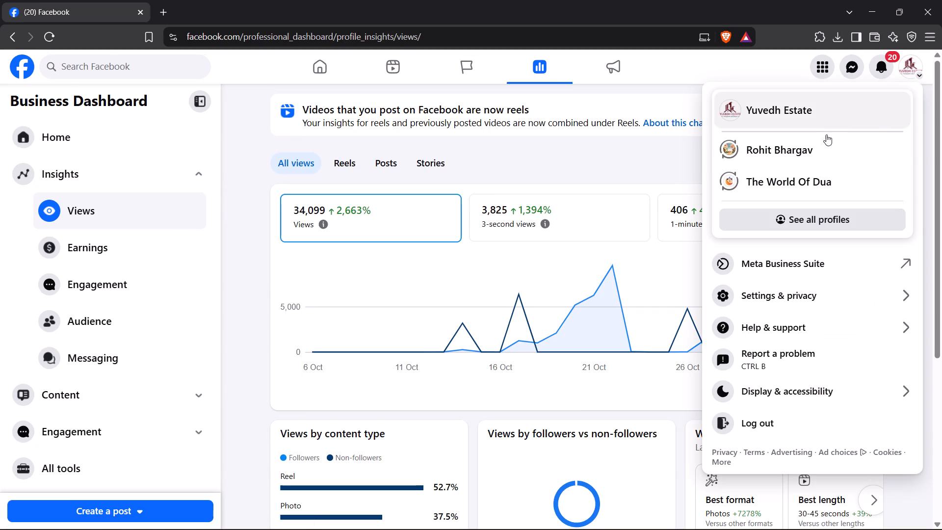
{"action": "left_click", "coordinate": [815, 119]}
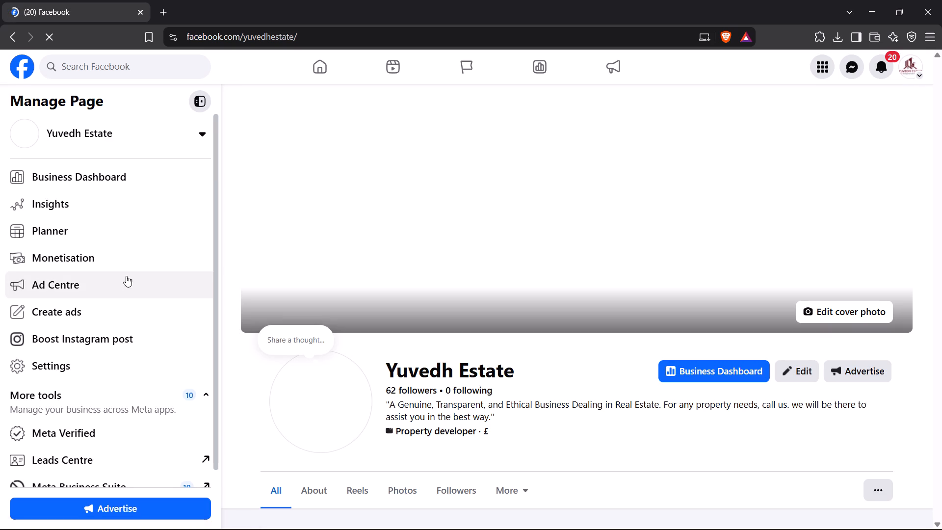
{"action": "left_click", "coordinate": [90, 288]}
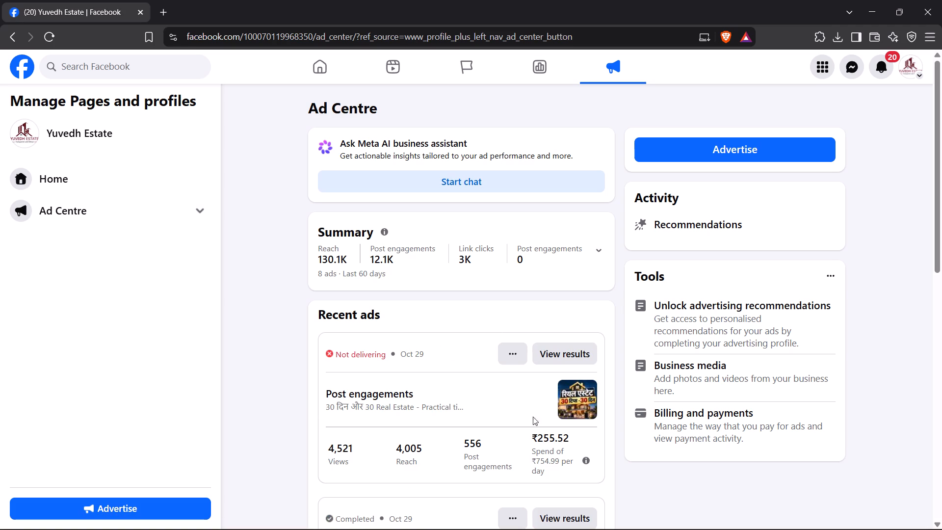
Look over the recent ads in the Ad Centre and open Billing and payments.
{"action": "scroll", "coordinate": [522, 425], "scroll_direction": "down", "scroll_amount": 1}
{"action": "scroll", "coordinate": [522, 425], "scroll_direction": "up", "scroll_amount": 1}
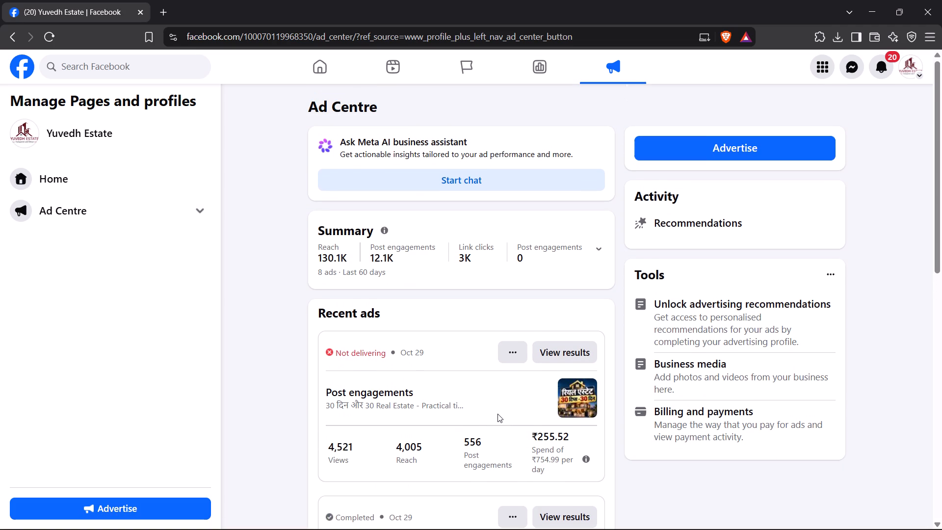
{"action": "left_click", "coordinate": [749, 428]}
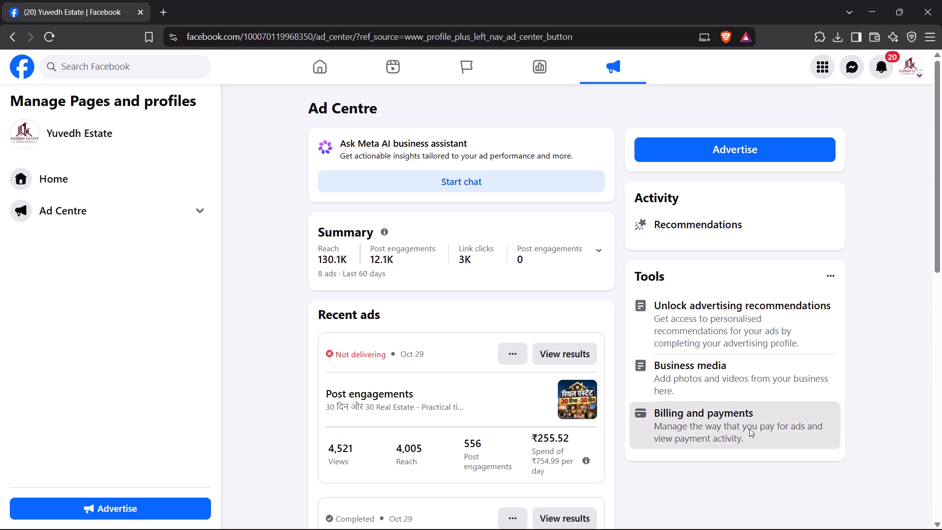
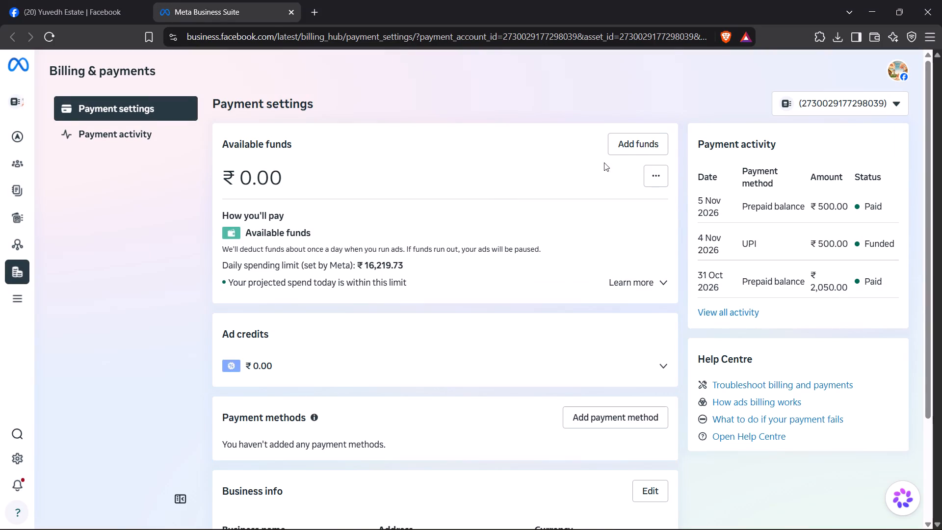
Request a ₹500 top-up of the ad account's available funds by UPI and close the payment window after the QR code stage.
{"action": "left_click", "coordinate": [622, 152]}
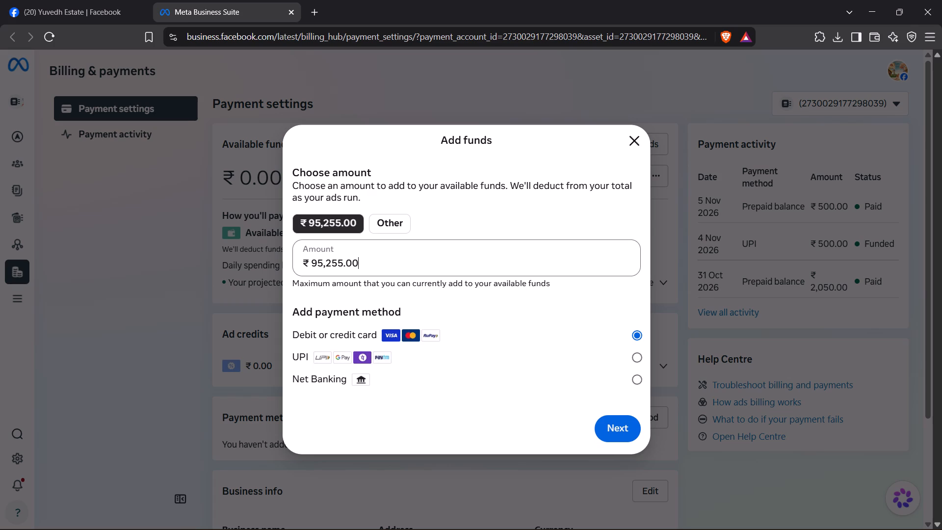
{"action": "key", "text": "ctrl+a"}
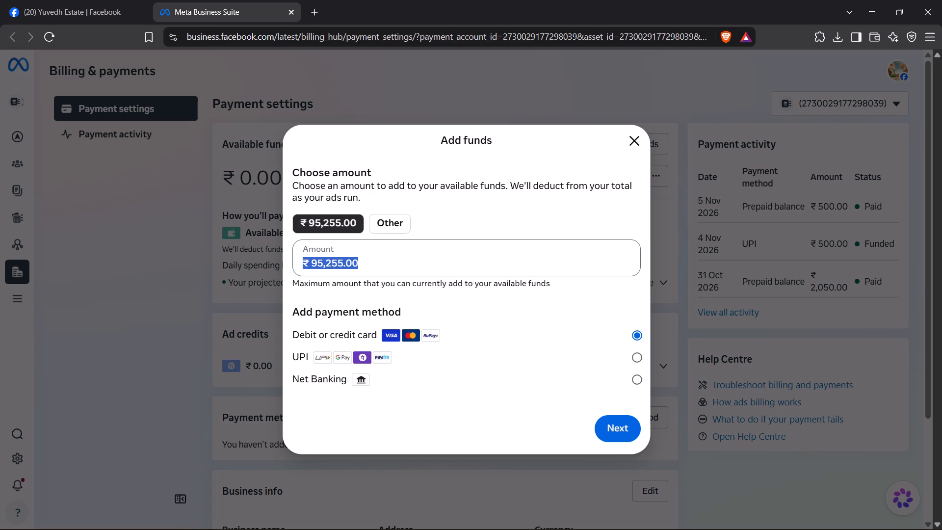
{"action": "type", "text": "500"}
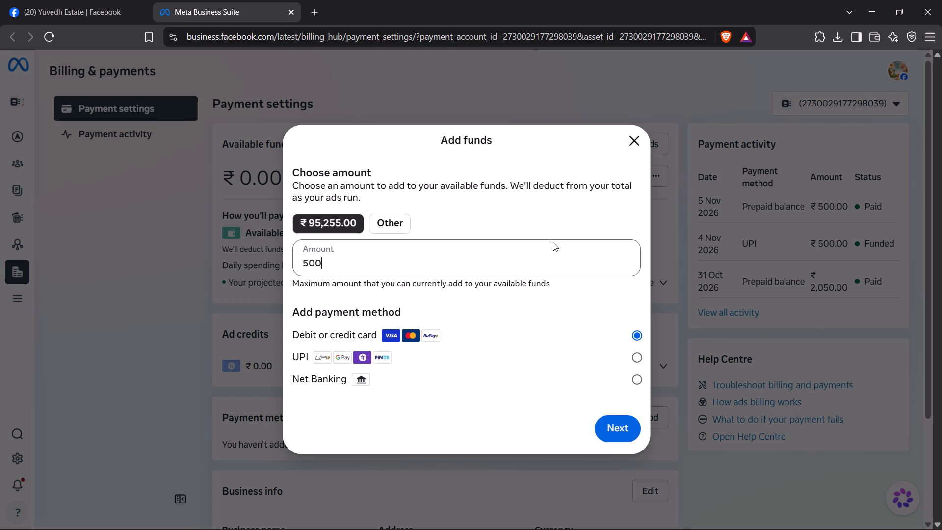
{"action": "left_click", "coordinate": [620, 362]}
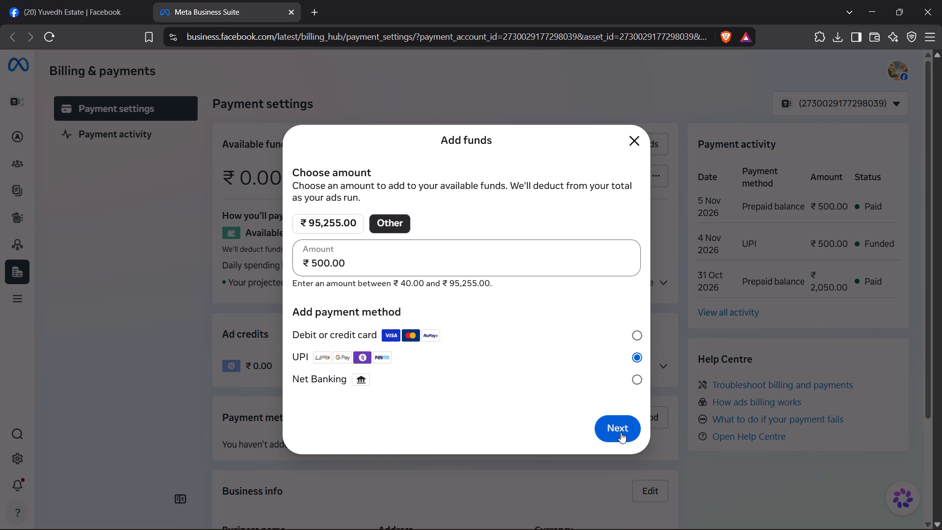
{"action": "left_click", "coordinate": [621, 432]}
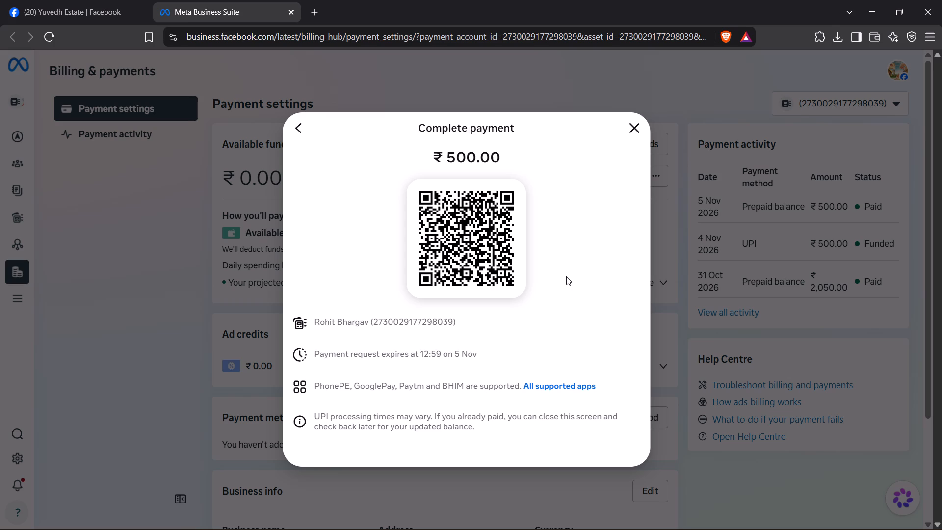
{"action": "left_click", "coordinate": [631, 132]}
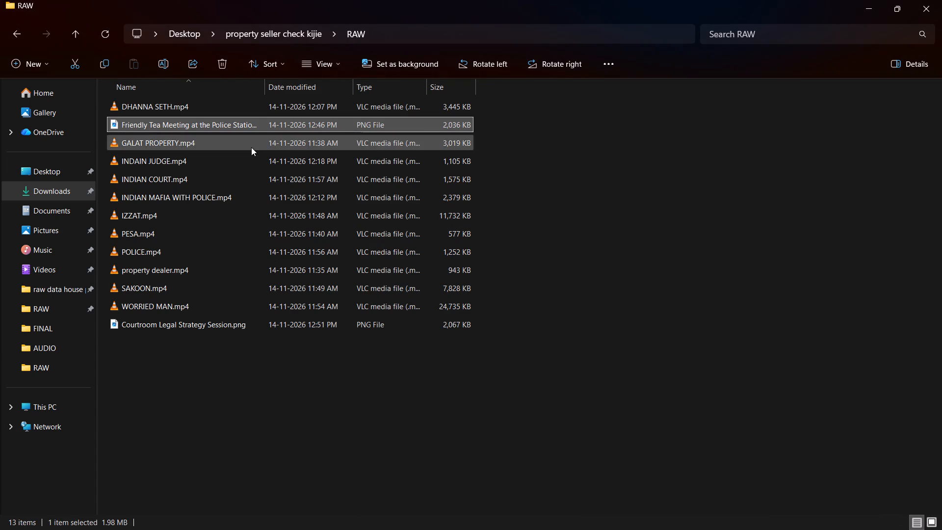
{"action": "left_click_drag", "start_coordinate": [225, 323], "coordinate": [506, 515]}
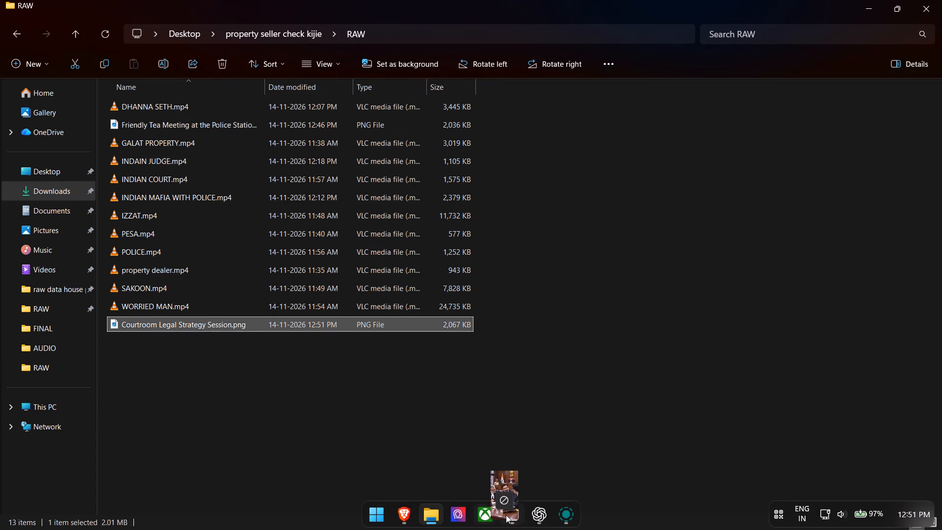
{"action": "left_click_drag", "start_coordinate": [506, 515], "coordinate": [526, 408]}
{"action": "left_click_drag", "start_coordinate": [510, 387], "coordinate": [571, 392]}
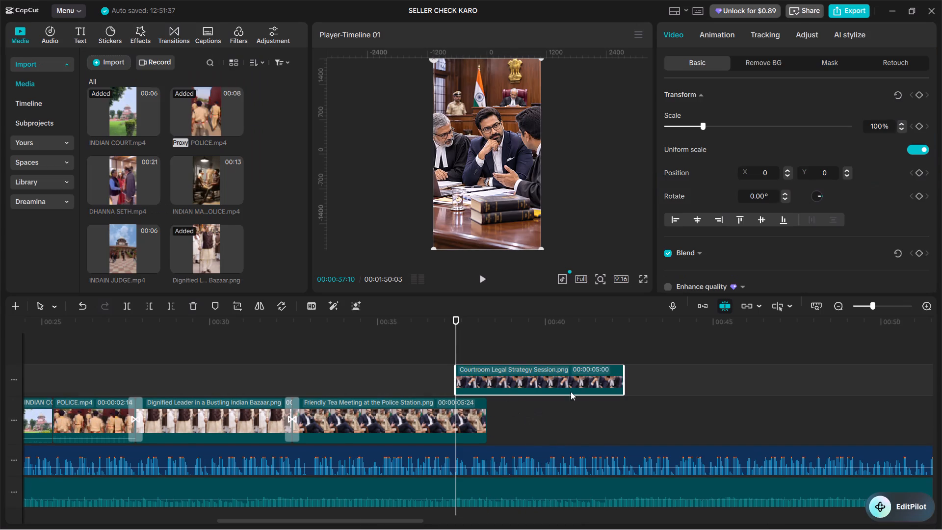
{"action": "left_click_drag", "start_coordinate": [571, 392], "coordinate": [540, 428]}
{"action": "left_click", "coordinate": [472, 368]}
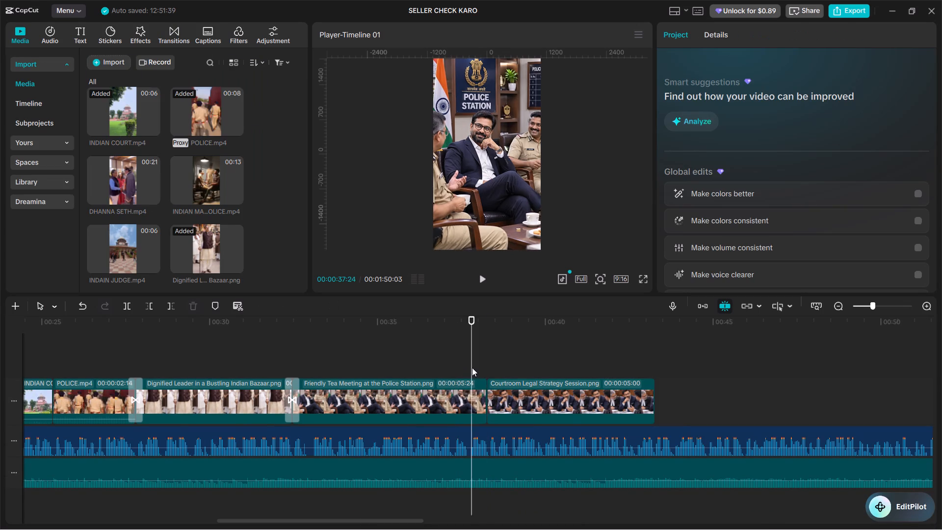
{"action": "key", "text": "space"}
{"action": "key", "text": "space"}
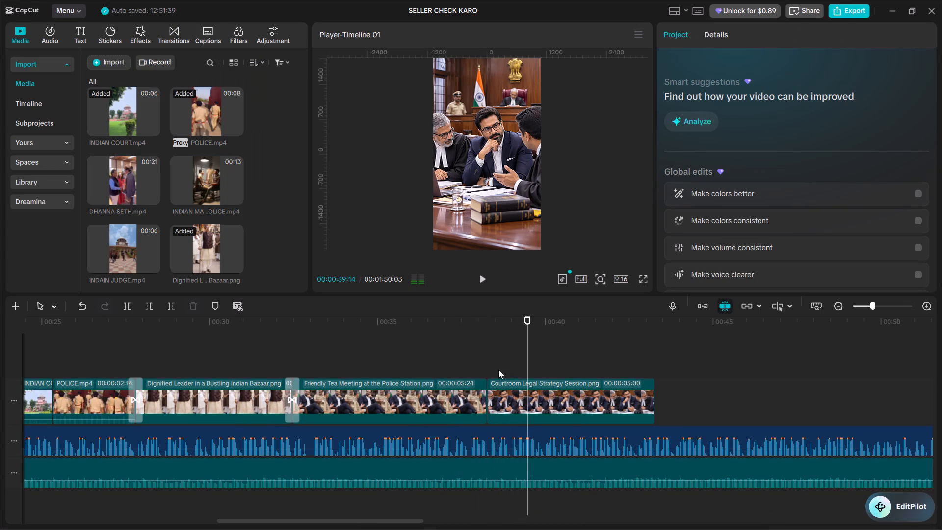
Find the cut point by playback, trim the courtroom clip's end to 00:00:39:28, and preview it.
{"action": "left_click", "coordinate": [481, 364]}
{"action": "left_click", "coordinate": [496, 394]}
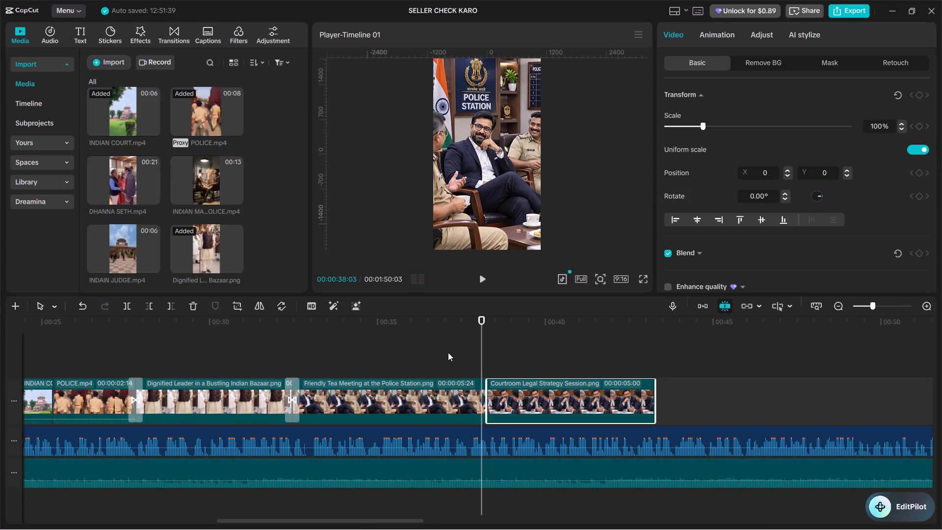
{"action": "left_click_drag", "start_coordinate": [478, 362], "coordinate": [482, 361]}
{"action": "key", "text": "space"}
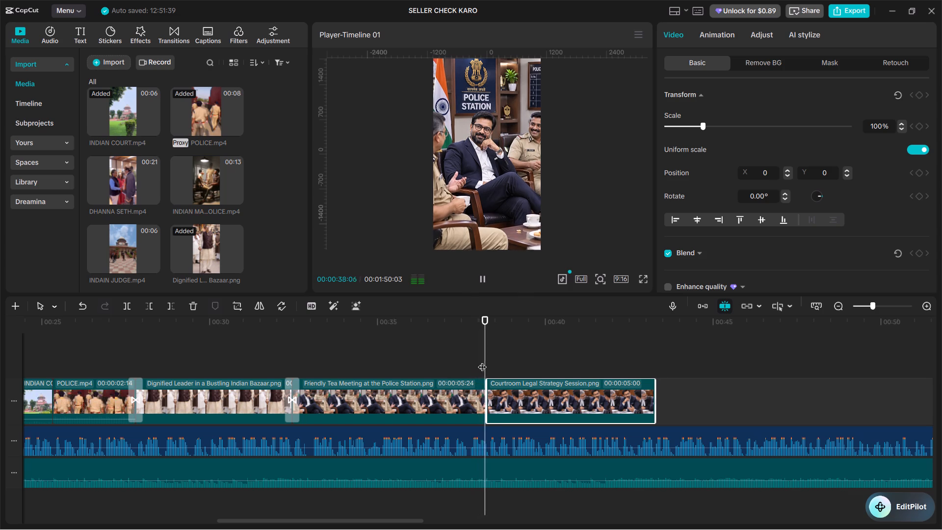
{"action": "key", "text": "space"}
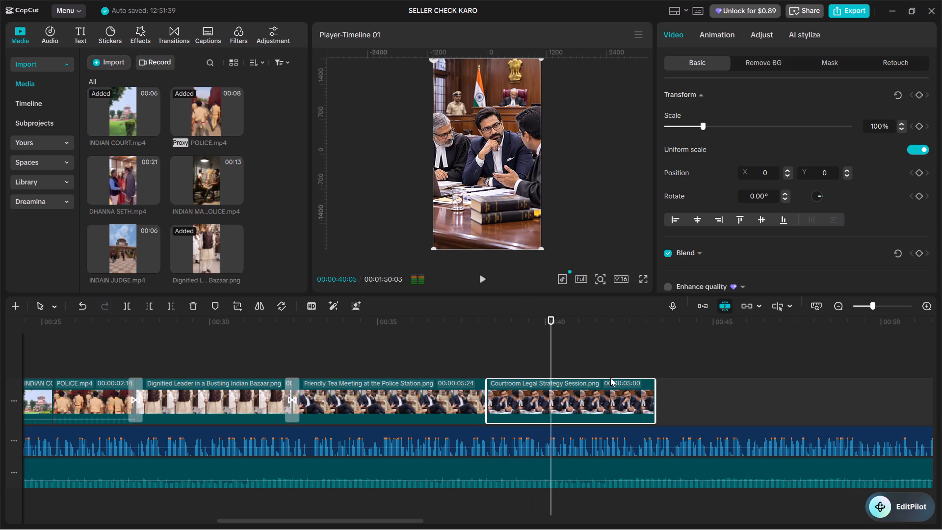
{"action": "left_click_drag", "start_coordinate": [552, 360], "coordinate": [543, 361]}
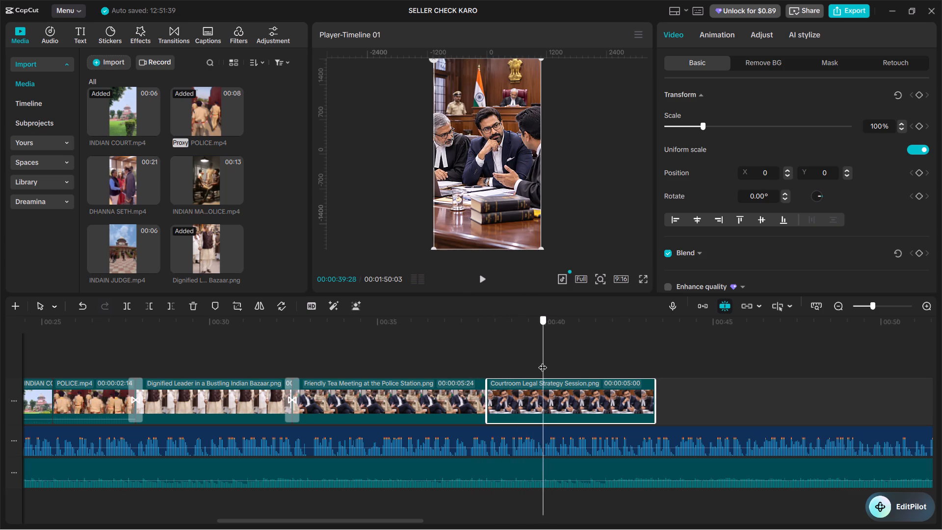
{"action": "left_click_drag", "start_coordinate": [543, 361], "coordinate": [543, 362]}
{"action": "left_click_drag", "start_coordinate": [657, 390], "coordinate": [541, 400]}
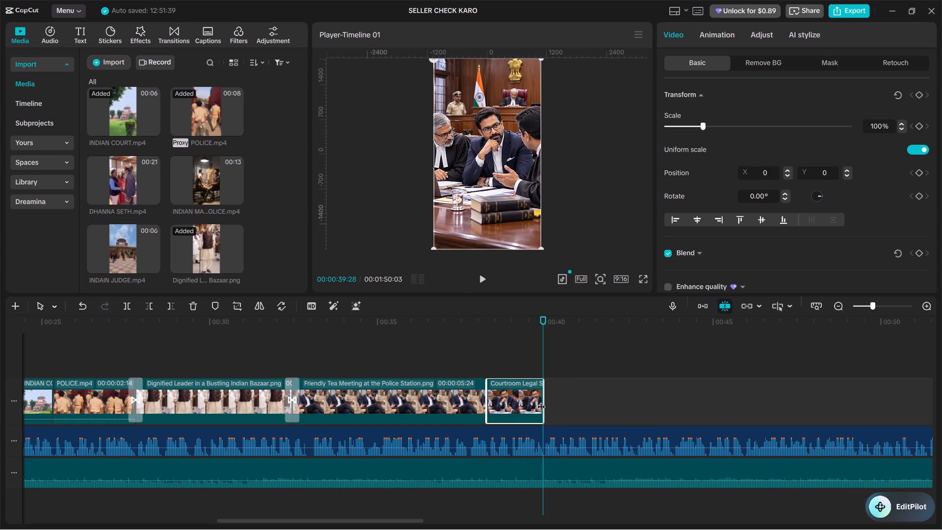
{"action": "left_click", "coordinate": [523, 379]}
{"action": "key", "text": "space"}
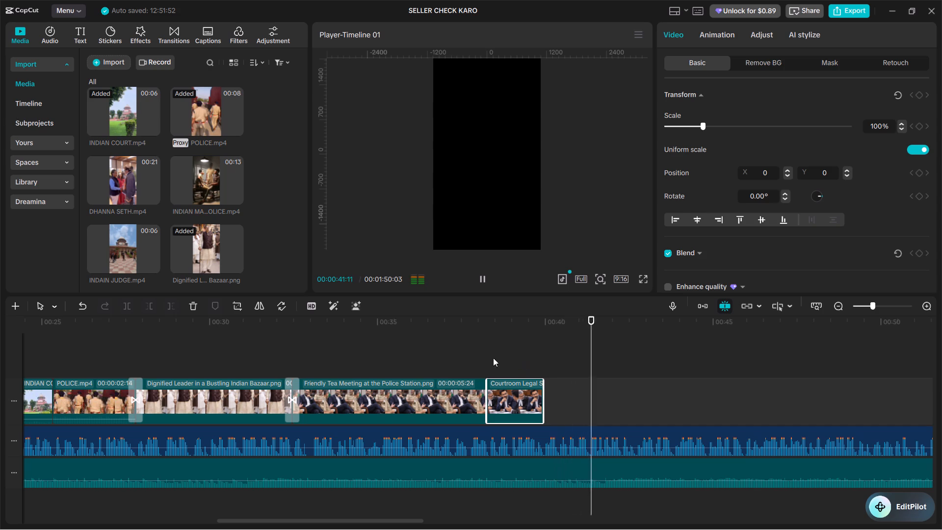
{"action": "left_click", "coordinate": [493, 358]}
{"action": "key", "text": "space"}
{"action": "key", "text": "space"}
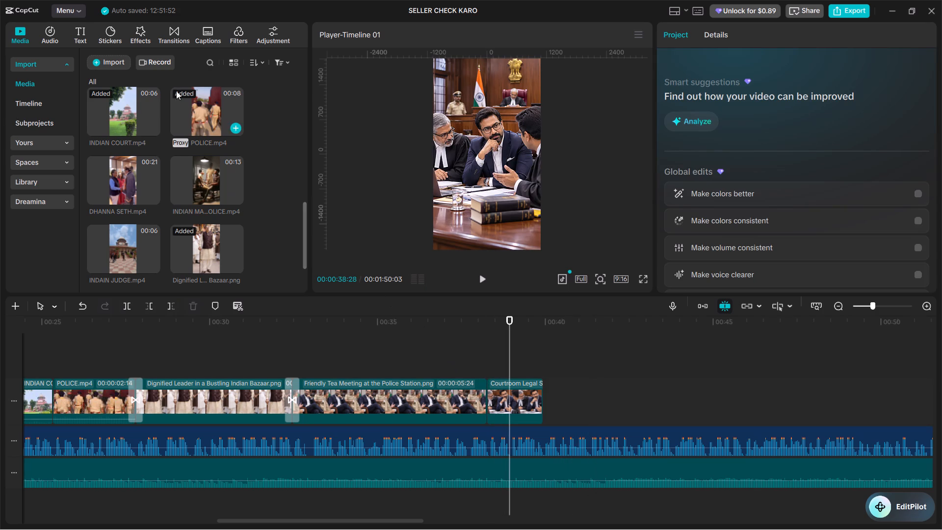
Add the Hot Flash transition between the Friendly Tea Meeting and courtroom clips, accept creating duplicate frames, and preview it.
{"action": "left_click", "coordinate": [170, 43]}
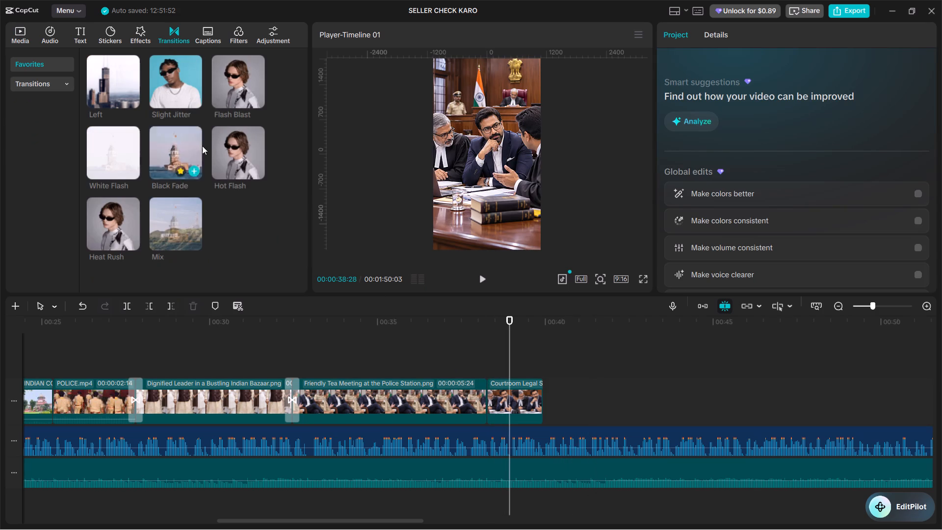
{"action": "left_click_drag", "start_coordinate": [174, 145], "coordinate": [291, 260]}
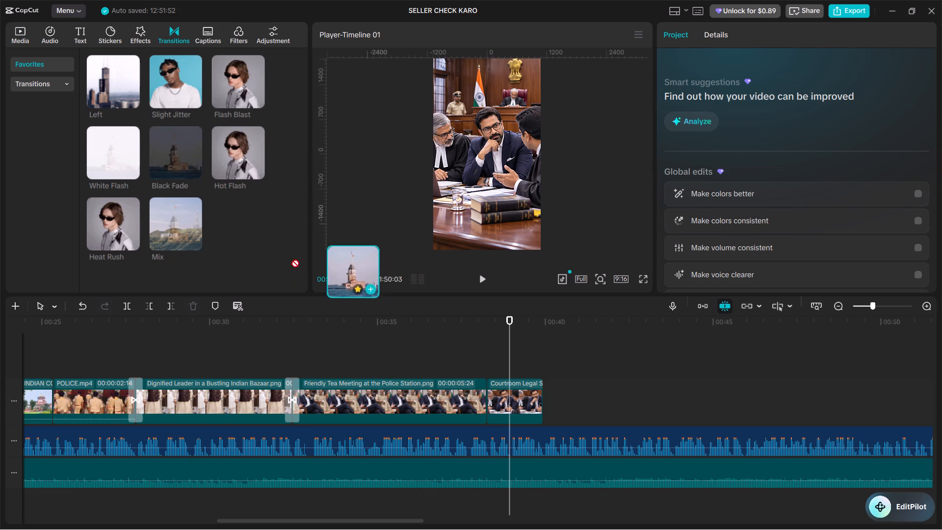
{"action": "left_click_drag", "start_coordinate": [291, 260], "coordinate": [141, 160]}
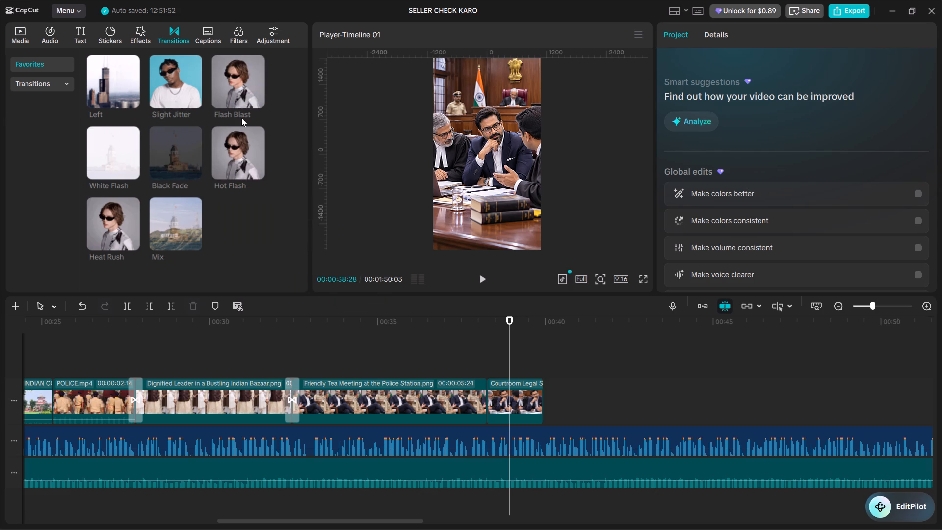
{"action": "left_click_drag", "start_coordinate": [235, 147], "coordinate": [464, 387]}
{"action": "left_click", "coordinate": [446, 343]}
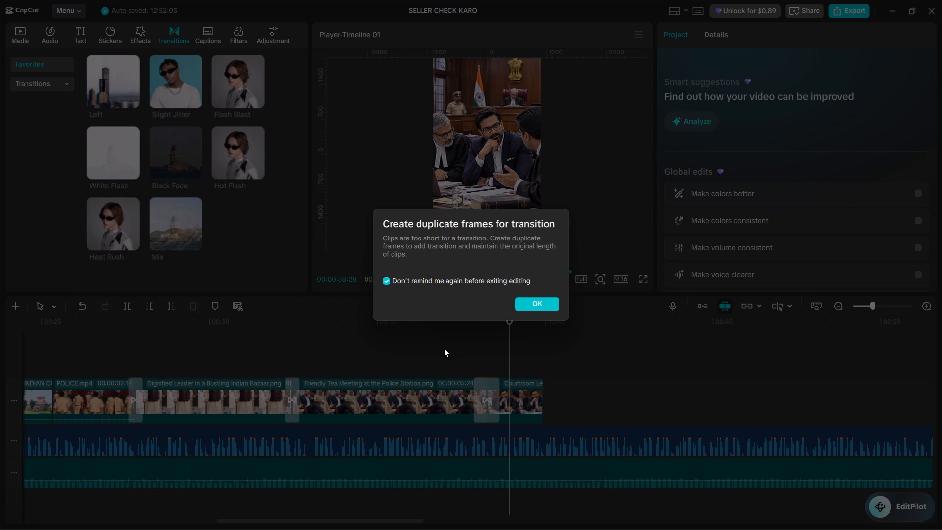
{"action": "left_click", "coordinate": [533, 300]}
{"action": "left_click", "coordinate": [422, 369]}
{"action": "key", "text": "space"}
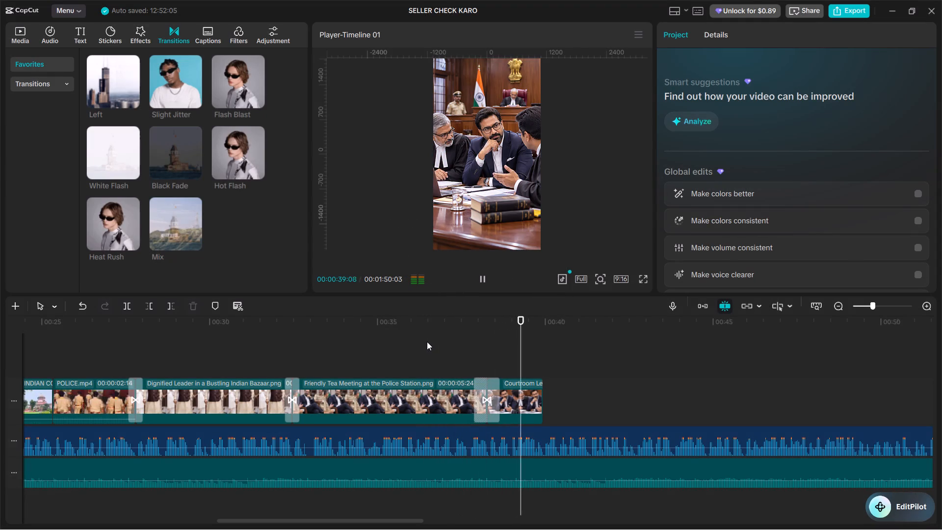
{"action": "key", "text": "space"}
Add a Transform keyframe to the courtroom clip at 00:00:38:16, then try to shift it slightly earlier.
{"action": "left_click", "coordinate": [493, 359]}
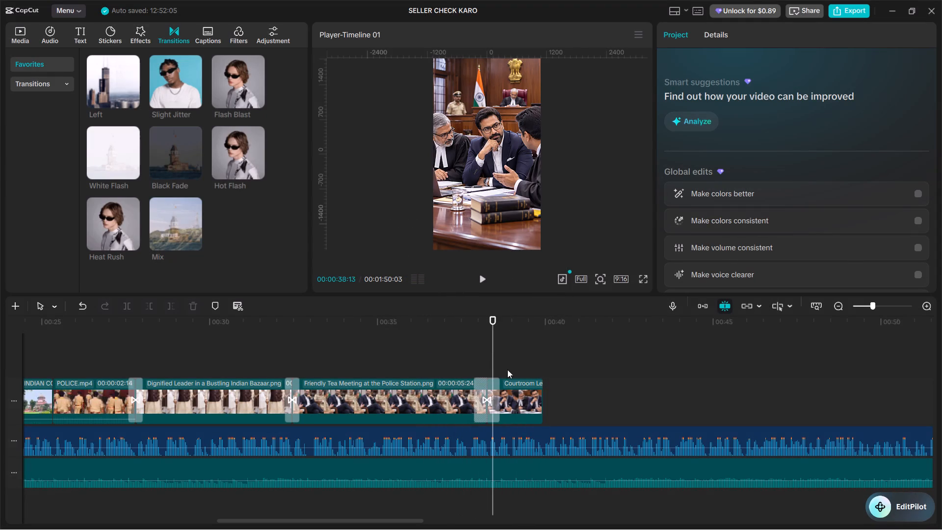
{"action": "left_click", "coordinate": [498, 404]}
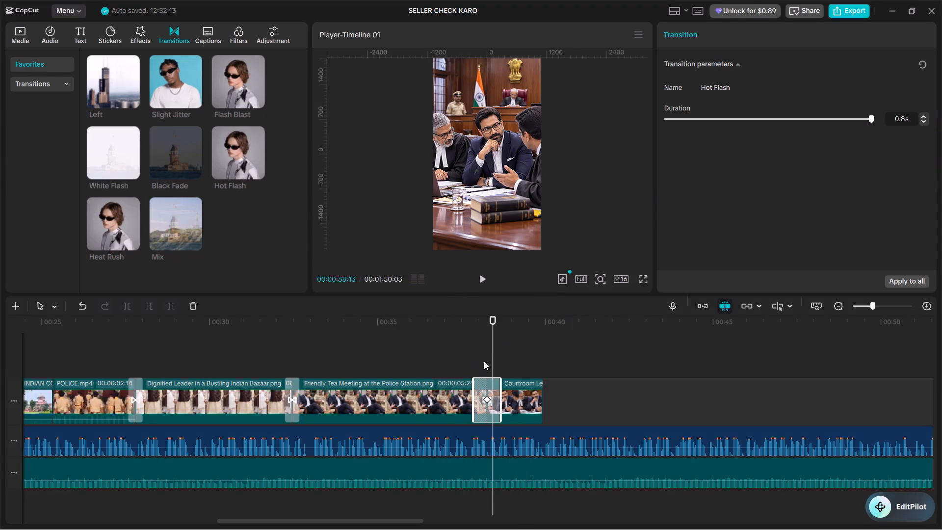
{"action": "left_click", "coordinate": [524, 391]}
{"action": "left_click", "coordinate": [494, 356]}
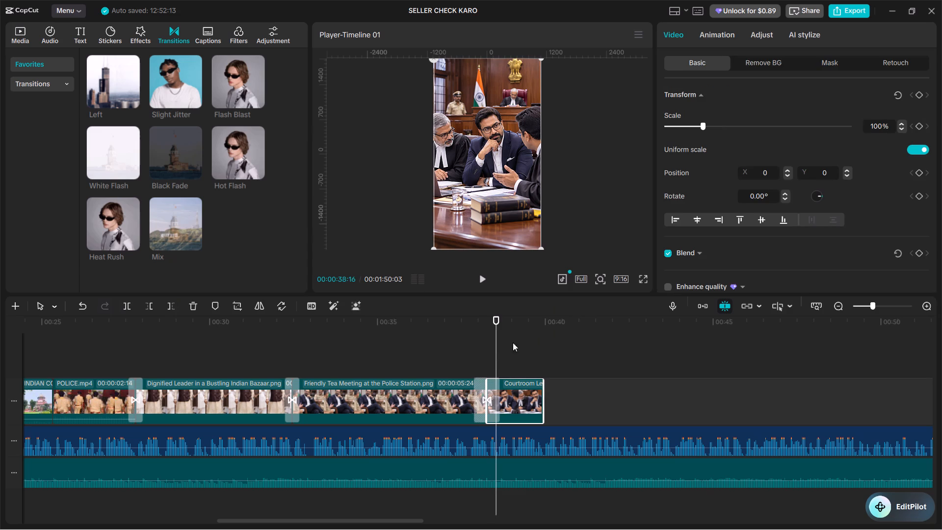
{"action": "left_click", "coordinate": [915, 93]}
{"action": "left_click", "coordinate": [917, 93]}
{"action": "left_click", "coordinate": [496, 401]}
{"action": "left_click_drag", "start_coordinate": [496, 401], "coordinate": [490, 401]}
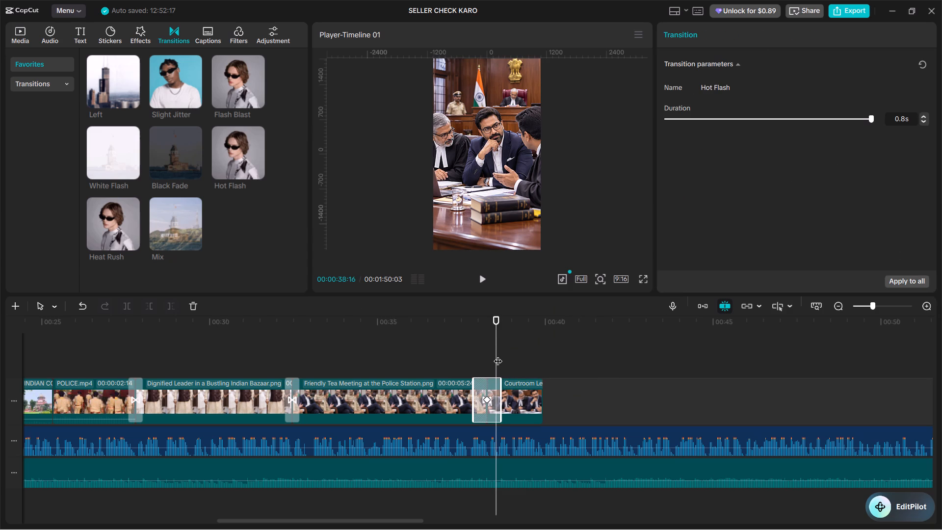
Search the video effects for "ZOOM" and reselect the courtroom clip.
{"action": "left_click_drag", "start_coordinate": [497, 354], "coordinate": [506, 355]}
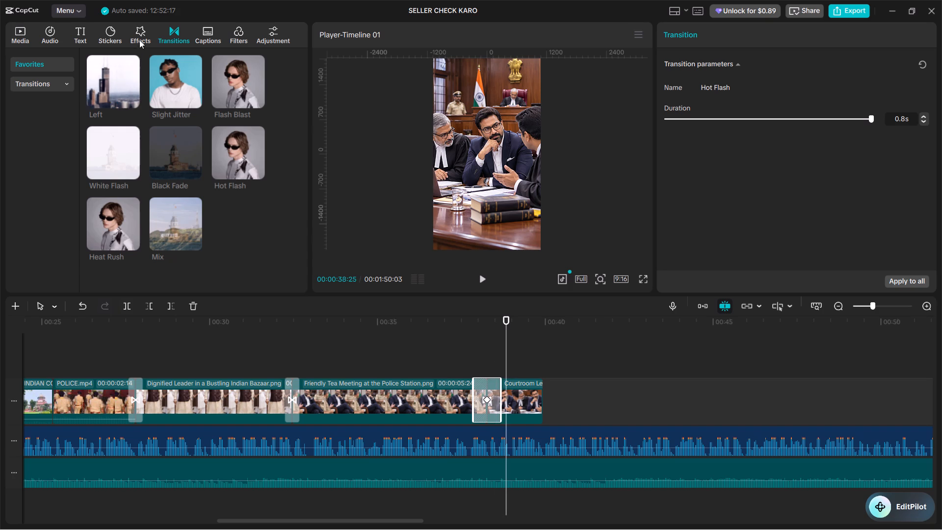
{"action": "left_click", "coordinate": [139, 40]}
{"action": "left_click", "coordinate": [109, 63]}
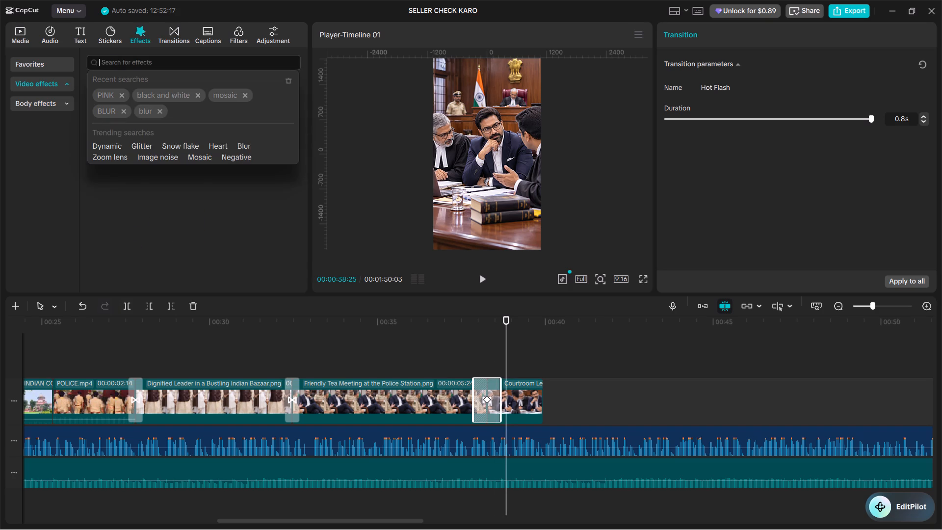
{"action": "type", "text": "ZOOM"}
{"action": "key", "text": "Return"}
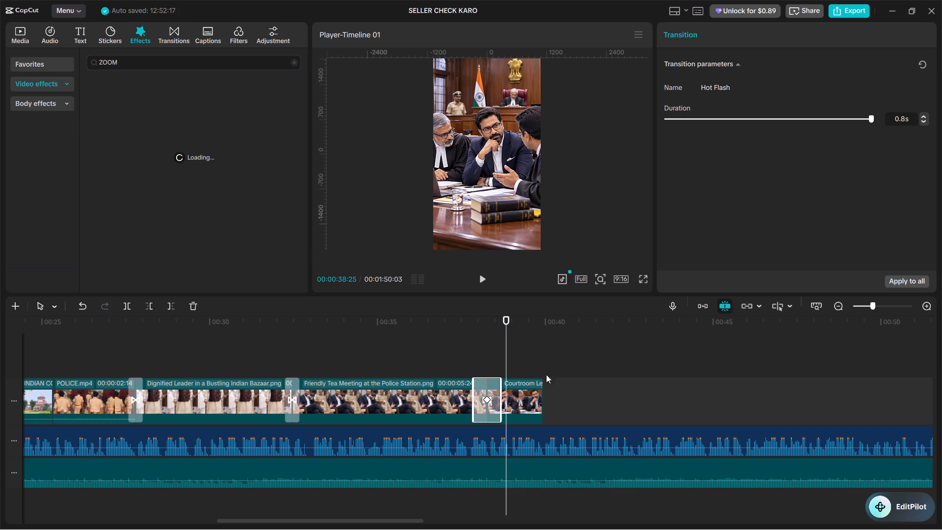
{"action": "left_click", "coordinate": [530, 395]}
{"action": "left_click", "coordinate": [506, 357]}
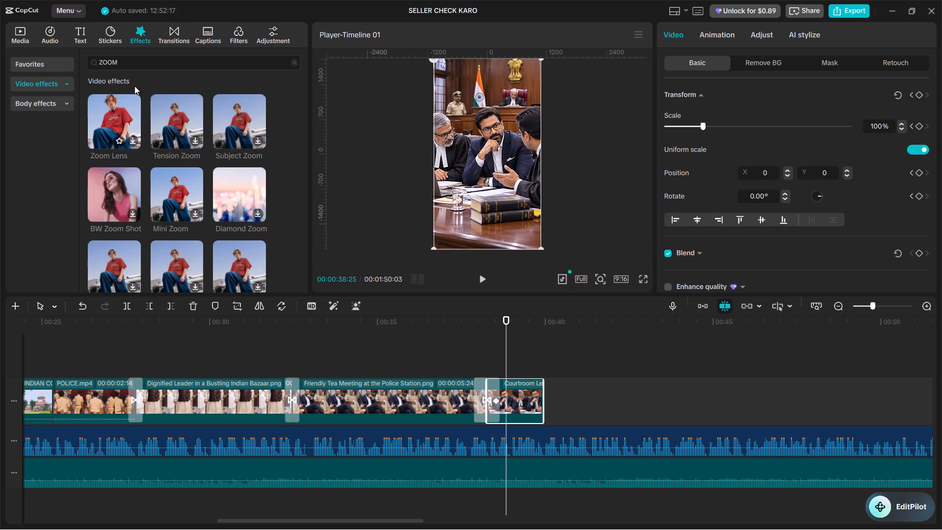
Refine the effects search to "CONSTANT ZOOM".
{"action": "left_click", "coordinate": [133, 56]}
{"action": "key", "text": "Left"}
{"action": "key", "text": "Left"}
{"action": "key", "text": "Left"}
{"action": "key", "text": "Left"}
{"action": "key", "text": "Left"}
{"action": "key", "text": "Left"}
{"action": "key", "text": "Left"}
{"action": "key", "text": "Left"}
{"action": "key", "text": "Left"}
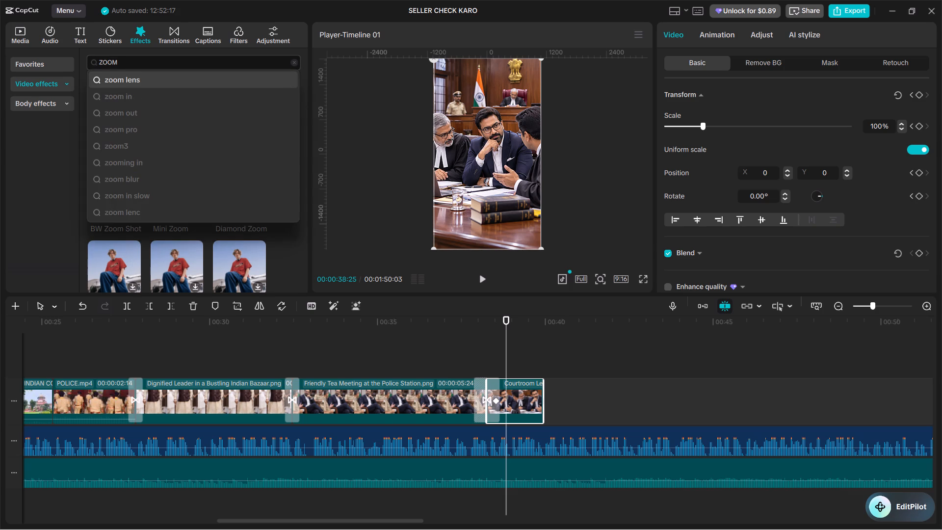
{"action": "type", "text": "CONT"}
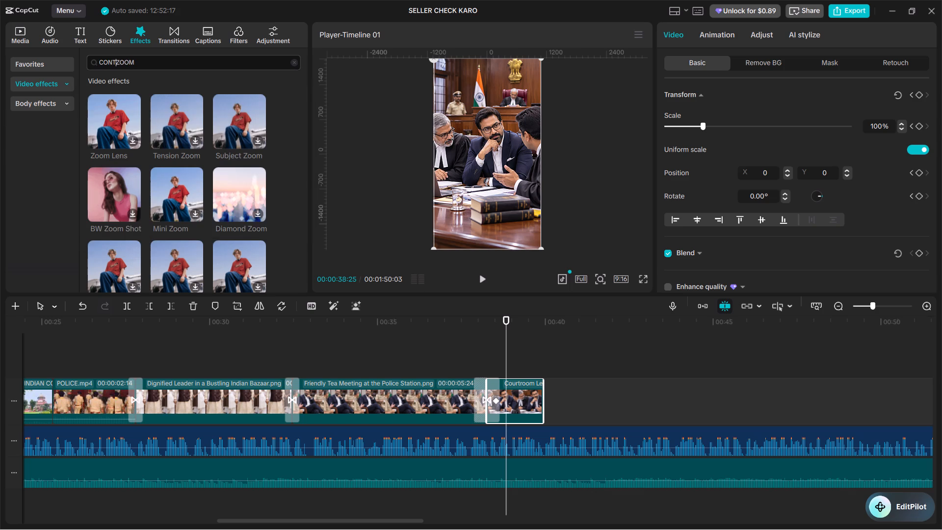
{"action": "key", "text": "BackSpace"}
{"action": "type", "text": "STANC"}
{"action": "key", "text": "BackSpace"}
{"action": "type", "text": "T"}
{"action": "key", "text": "space"}
{"action": "key", "text": "Return"}
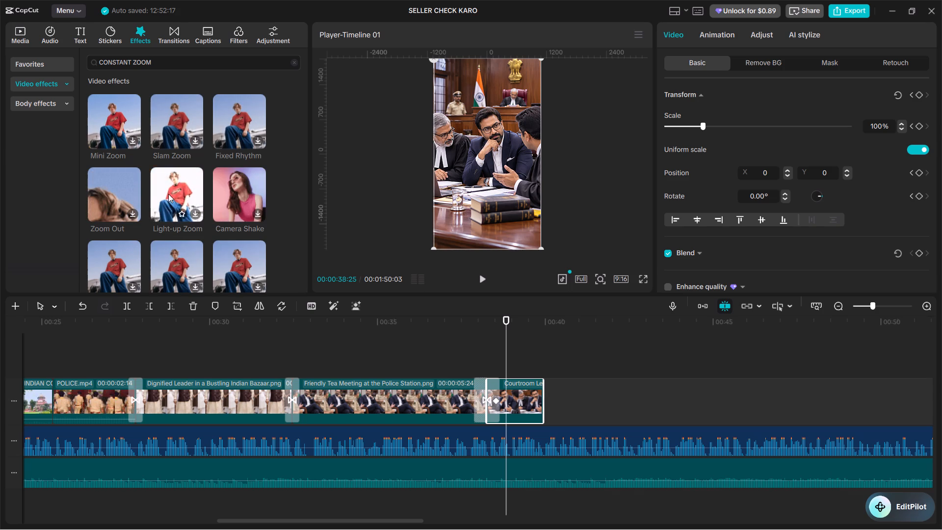
Set the courtroom clip's scale to 110% at its keyframe at 00:00:38:16.
{"action": "left_click", "coordinate": [505, 397]}
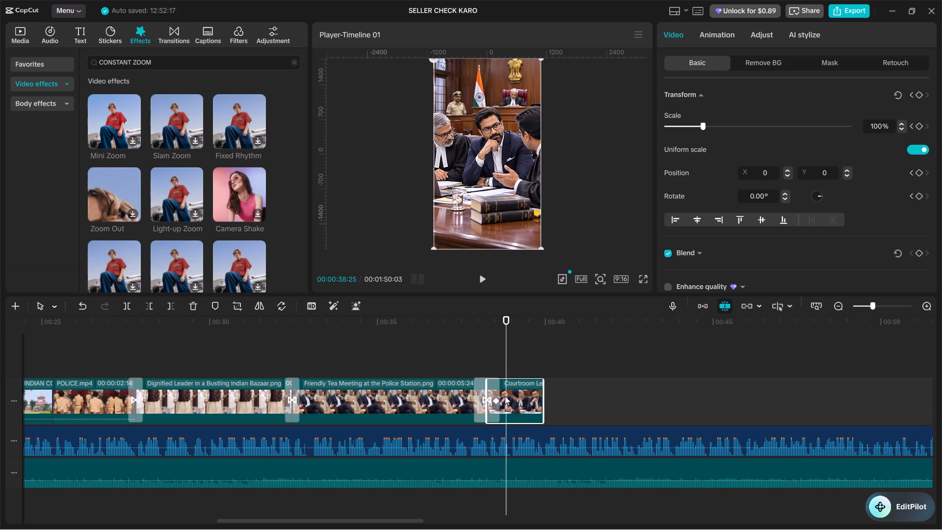
{"action": "left_click_drag", "start_coordinate": [508, 364], "coordinate": [497, 366]}
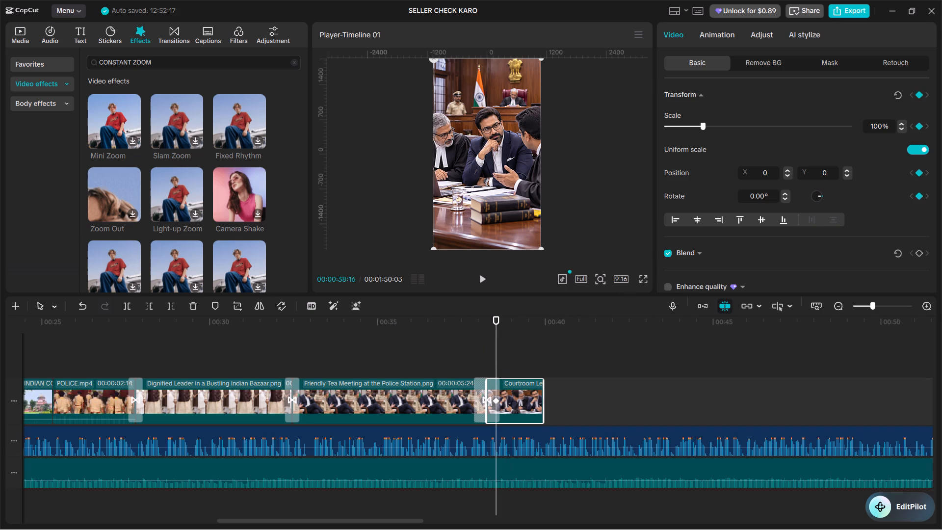
{"action": "triple_click", "coordinate": [901, 124]}
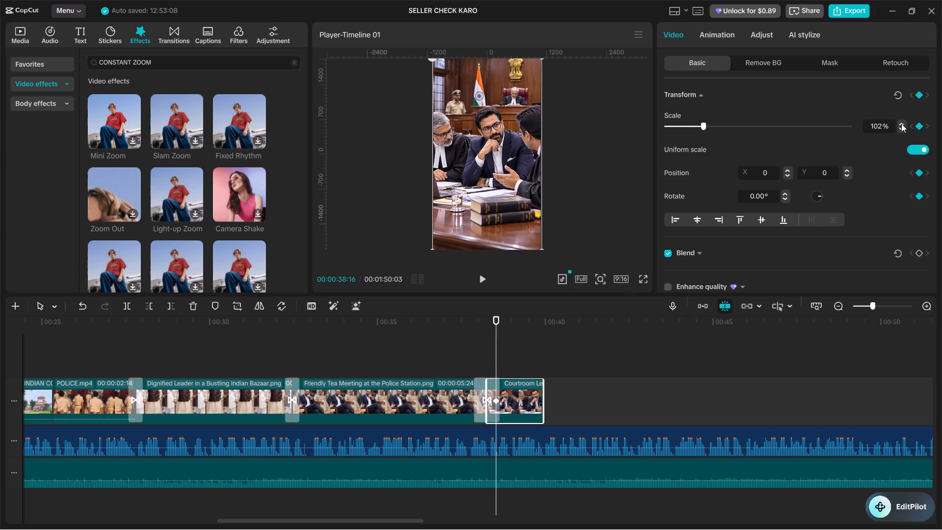
{"action": "triple_click", "coordinate": [901, 124]}
{"action": "triple_click", "coordinate": [901, 124]}
{"action": "left_click", "coordinate": [901, 124]}
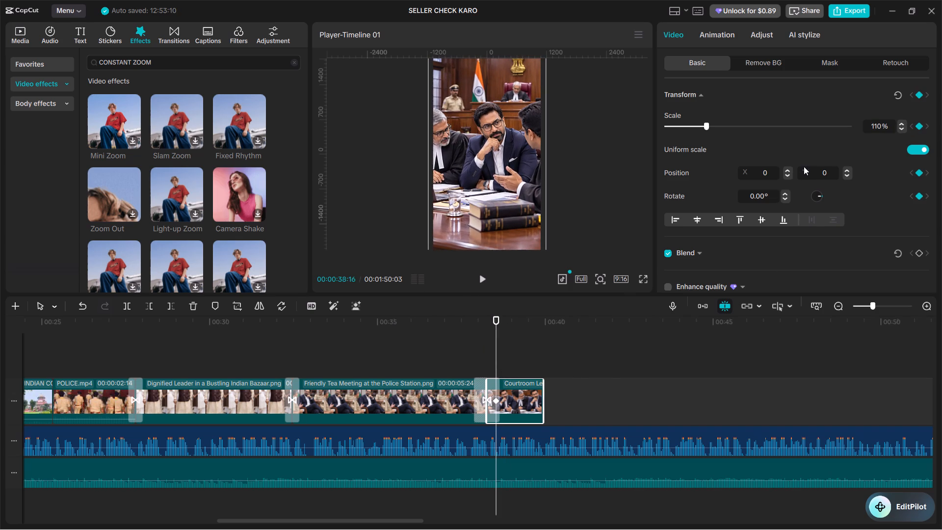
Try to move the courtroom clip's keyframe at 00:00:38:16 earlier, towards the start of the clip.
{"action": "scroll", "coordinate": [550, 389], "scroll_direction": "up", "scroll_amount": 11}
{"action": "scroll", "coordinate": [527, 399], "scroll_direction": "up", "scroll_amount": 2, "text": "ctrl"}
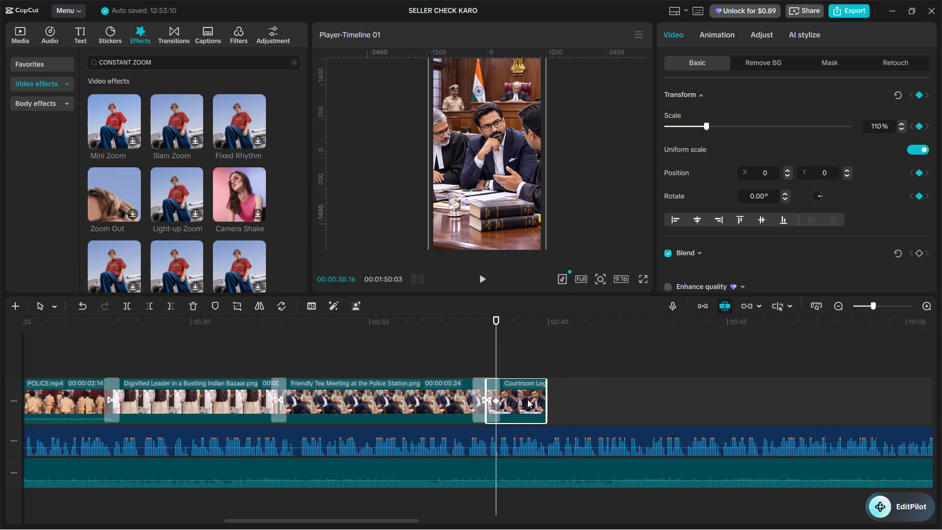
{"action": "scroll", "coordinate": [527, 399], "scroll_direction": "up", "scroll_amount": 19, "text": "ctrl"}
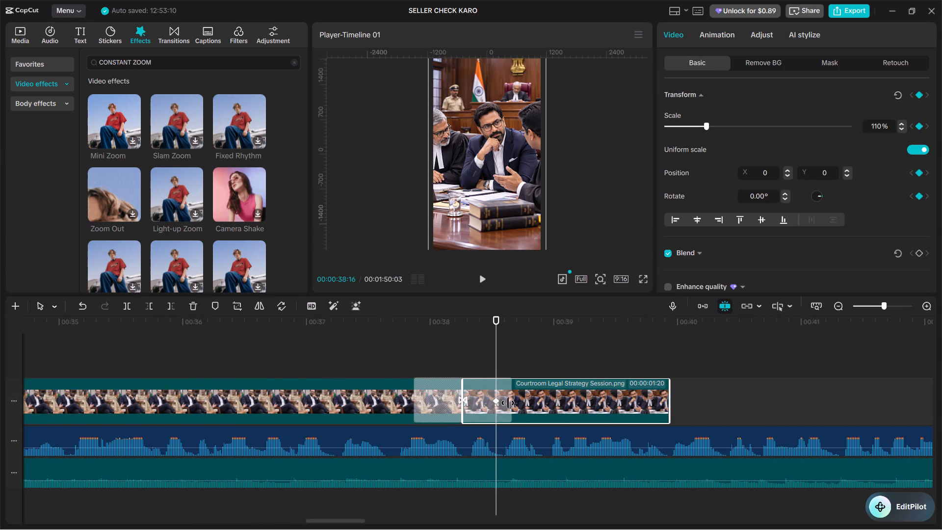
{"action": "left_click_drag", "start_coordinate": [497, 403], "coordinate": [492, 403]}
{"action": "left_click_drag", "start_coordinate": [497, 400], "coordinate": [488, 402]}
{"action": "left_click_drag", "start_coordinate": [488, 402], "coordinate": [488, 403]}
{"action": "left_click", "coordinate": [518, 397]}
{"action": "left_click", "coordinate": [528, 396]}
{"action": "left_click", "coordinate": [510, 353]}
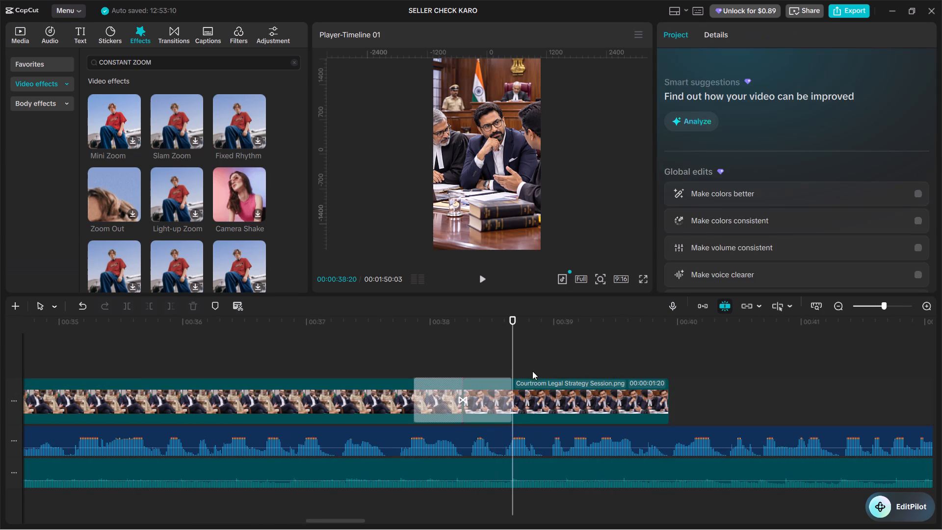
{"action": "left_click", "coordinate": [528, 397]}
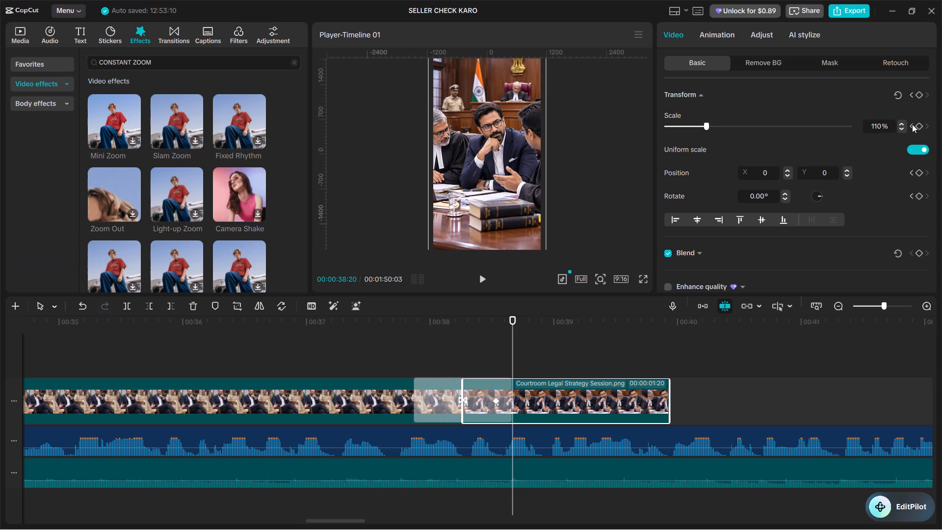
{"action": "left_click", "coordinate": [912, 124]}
Delete the Hot Flash transition between the police station tea meeting clip and the courtroom clip.
{"action": "left_click", "coordinate": [497, 399]}
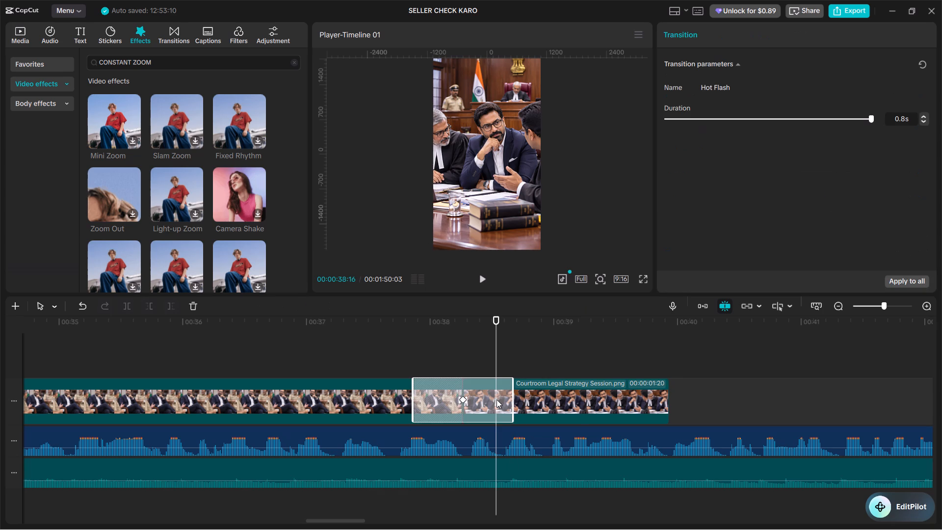
{"action": "left_click", "coordinate": [497, 403]}
{"action": "key", "text": "BackSpace"}
Move the courtroom clip's 110% scale keyframe to the very start of the clip.
{"action": "left_click", "coordinate": [524, 403]}
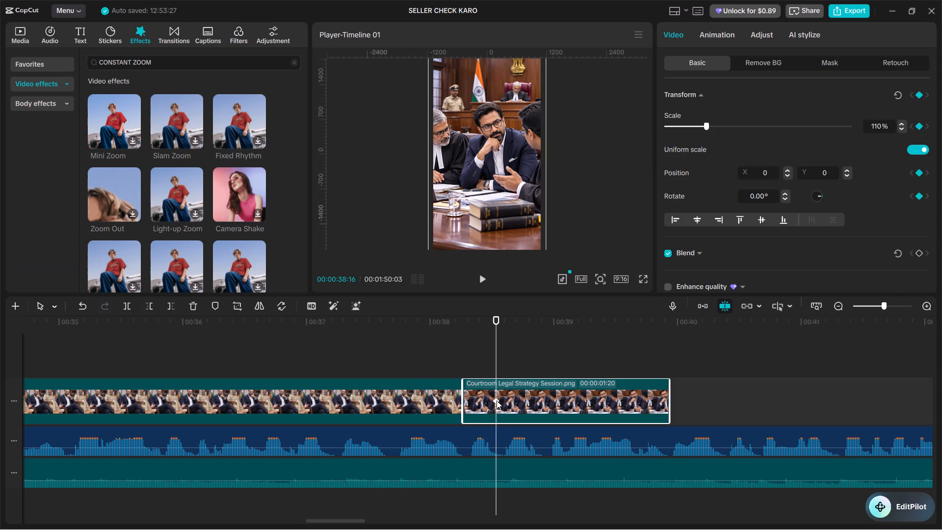
{"action": "left_click_drag", "start_coordinate": [497, 400], "coordinate": [454, 407]}
Add a second Transform keyframe to the courtroom clip and move it to the very end of the clip.
{"action": "left_click", "coordinate": [495, 359]}
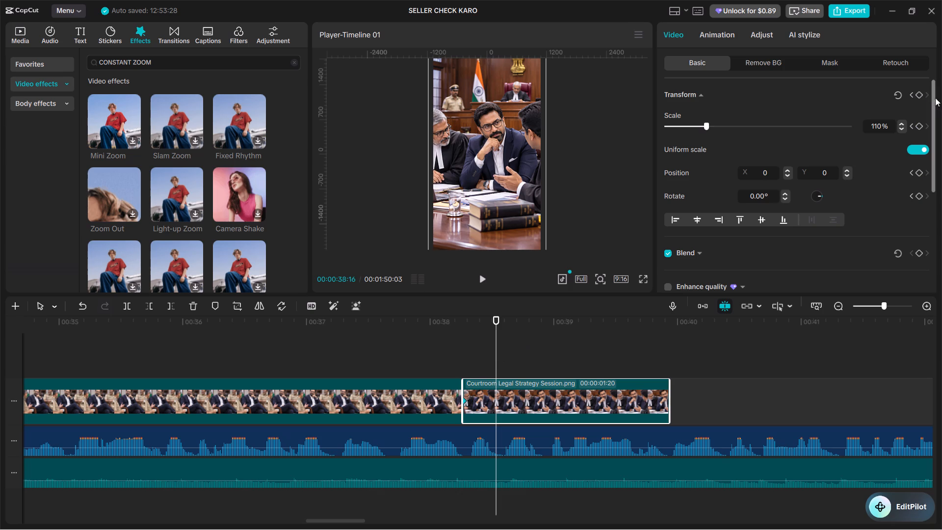
{"action": "left_click", "coordinate": [915, 94]}
{"action": "left_click", "coordinate": [917, 92]}
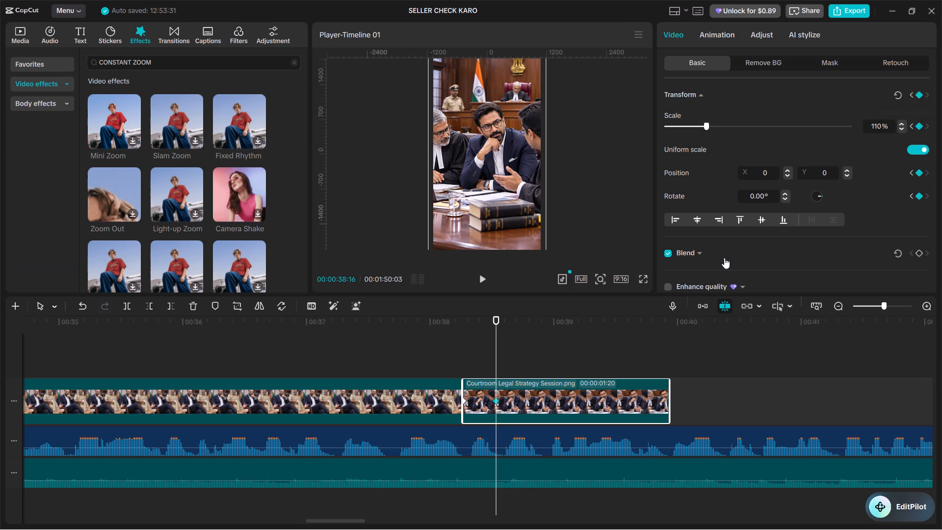
{"action": "left_click_drag", "start_coordinate": [496, 400], "coordinate": [697, 394]}
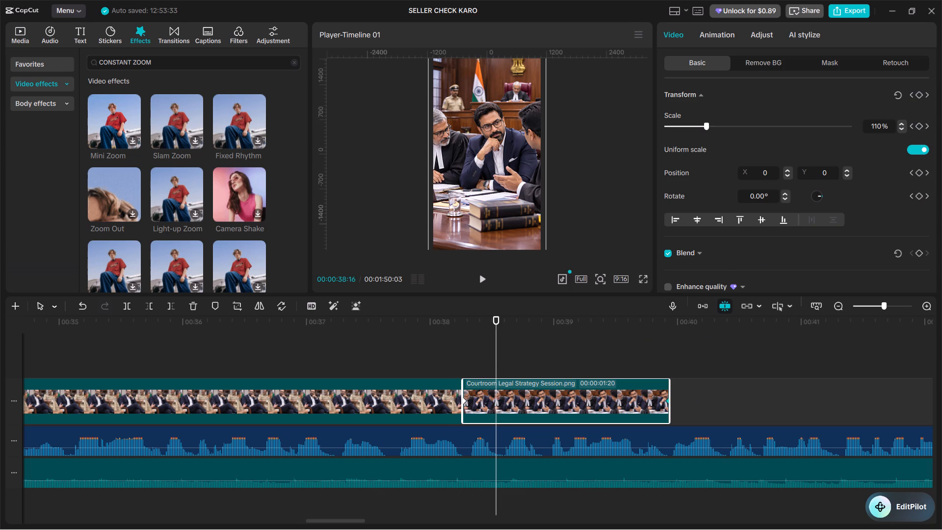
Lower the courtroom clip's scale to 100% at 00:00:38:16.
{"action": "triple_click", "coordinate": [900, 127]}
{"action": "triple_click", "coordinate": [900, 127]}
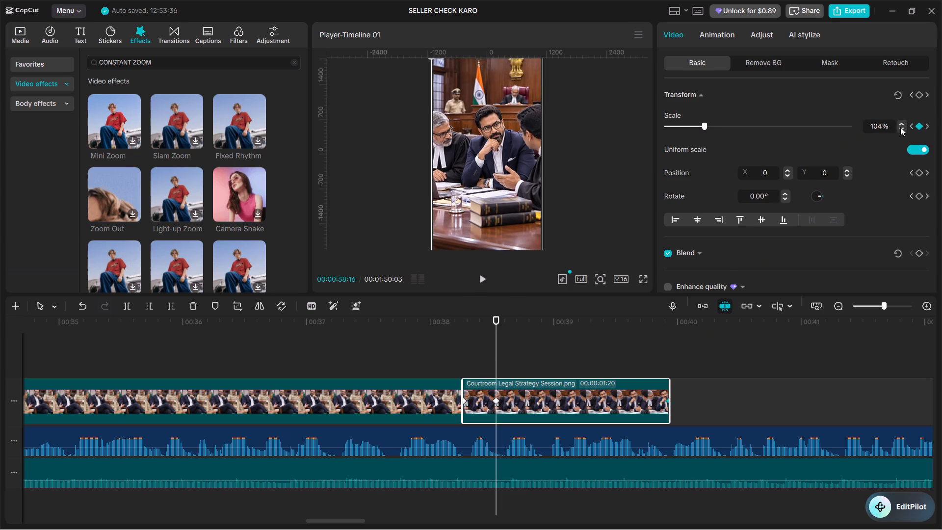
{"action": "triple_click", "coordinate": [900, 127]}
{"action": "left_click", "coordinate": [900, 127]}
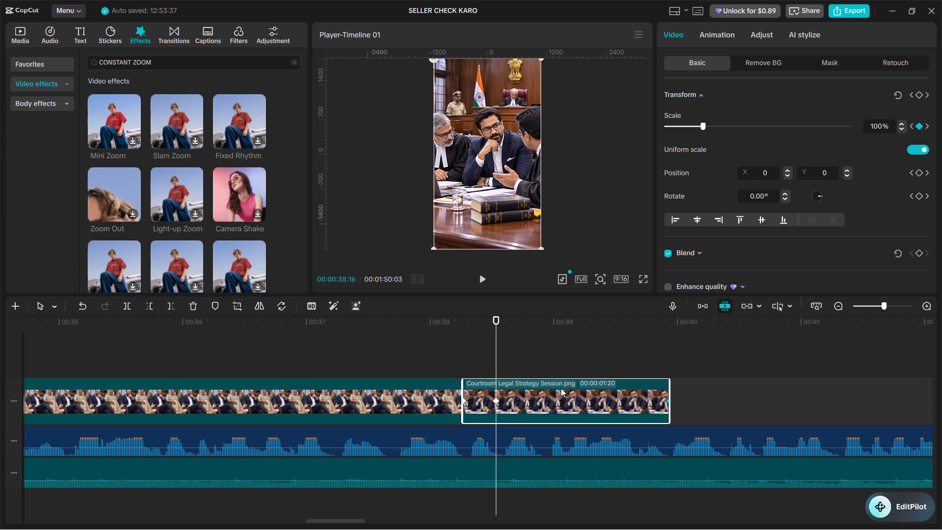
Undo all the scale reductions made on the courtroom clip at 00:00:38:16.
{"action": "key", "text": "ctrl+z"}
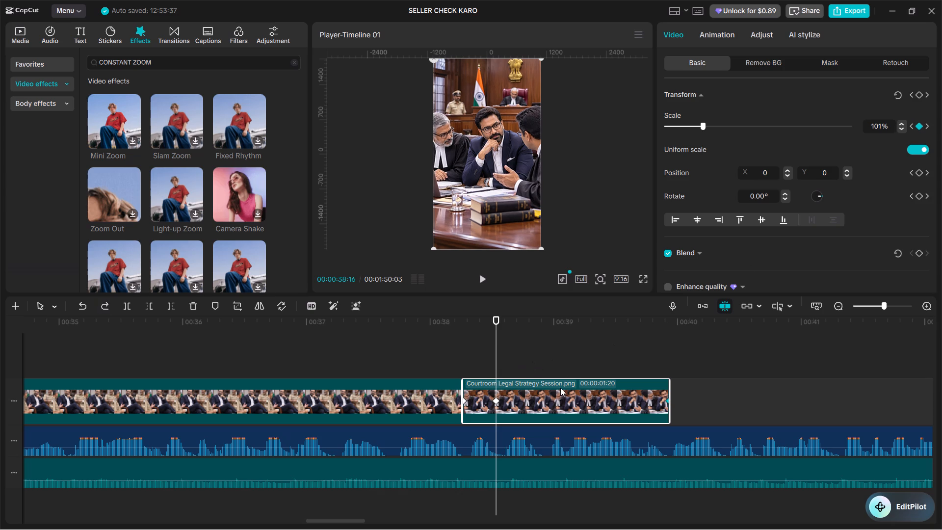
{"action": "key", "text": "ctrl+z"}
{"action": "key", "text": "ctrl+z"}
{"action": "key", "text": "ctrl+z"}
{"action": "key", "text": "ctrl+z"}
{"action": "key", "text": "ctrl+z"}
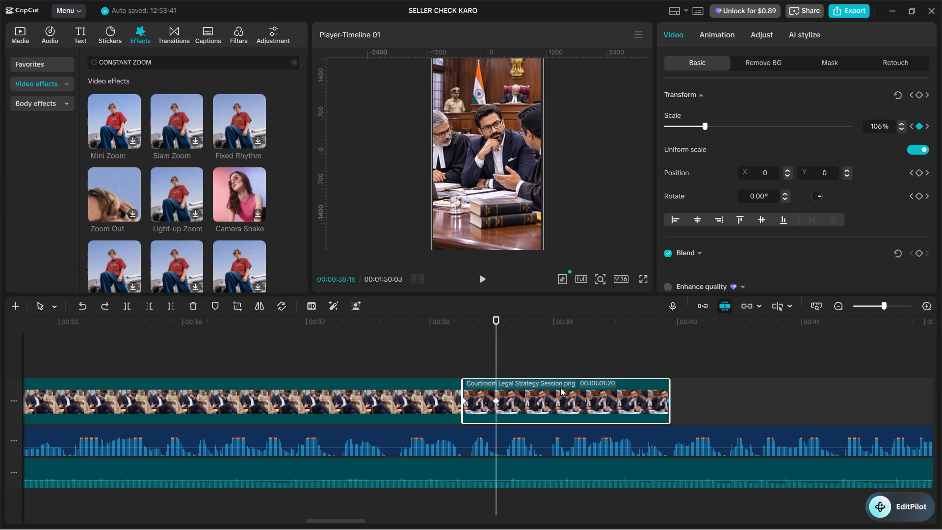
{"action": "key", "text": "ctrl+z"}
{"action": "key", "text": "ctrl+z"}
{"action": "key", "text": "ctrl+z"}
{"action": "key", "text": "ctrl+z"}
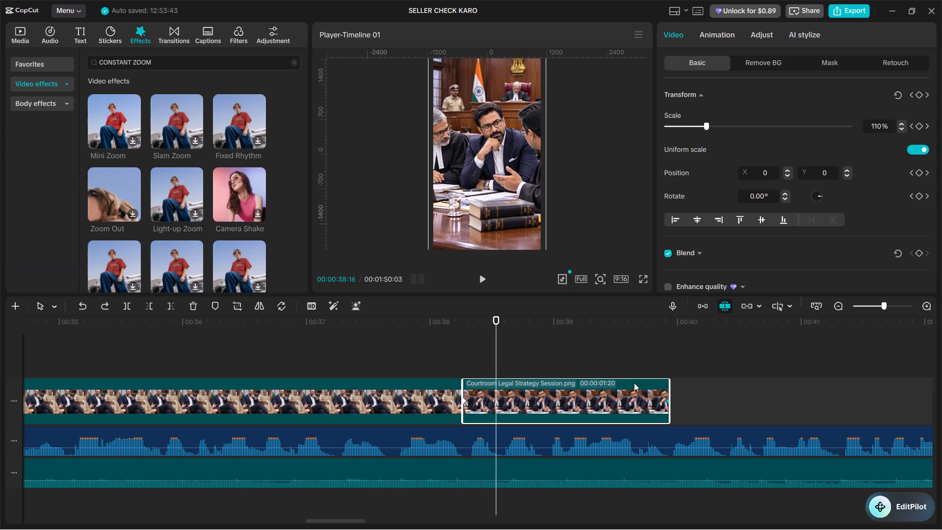
Set the courtroom clip's scale to 100% at its end keyframe at 00:00:39:28.
{"action": "left_click", "coordinate": [926, 126]}
{"action": "triple_click", "coordinate": [901, 127]}
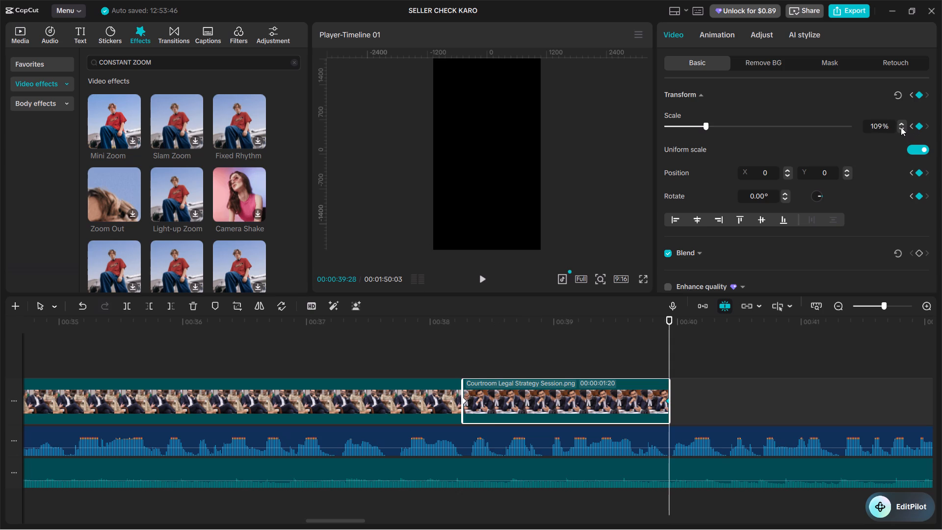
{"action": "triple_click", "coordinate": [901, 127]}
{"action": "triple_click", "coordinate": [901, 127]}
{"action": "left_click", "coordinate": [901, 127]}
Apply the favourite Hot Flash transition between the police station tea meeting clip and the courtroom clip, and preview it.
{"action": "left_click", "coordinate": [451, 338]}
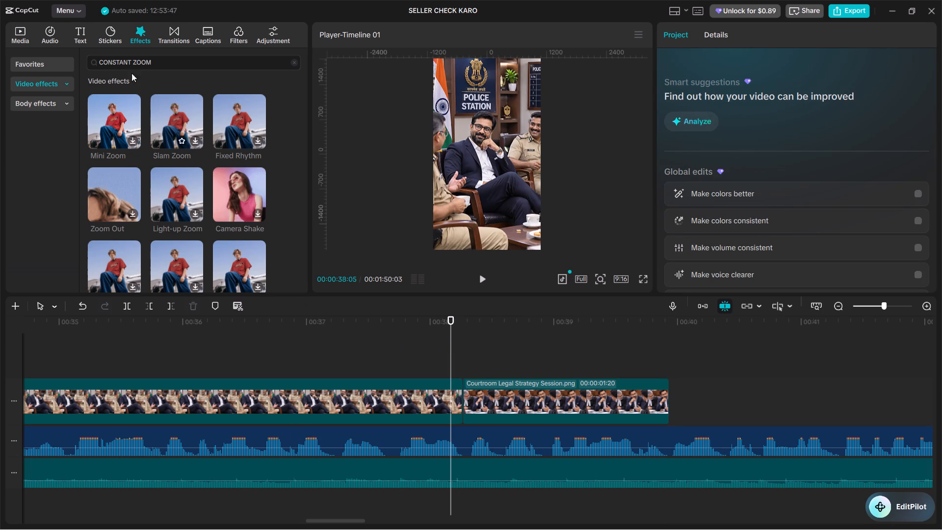
{"action": "left_click", "coordinate": [175, 23]}
{"action": "left_click", "coordinate": [55, 71]}
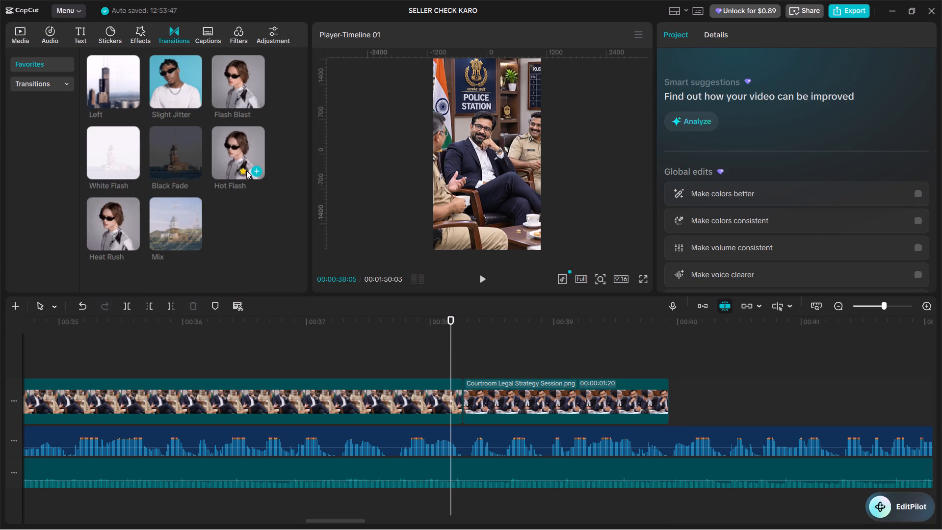
{"action": "left_click_drag", "start_coordinate": [233, 148], "coordinate": [436, 398]}
{"action": "left_click", "coordinate": [411, 360]}
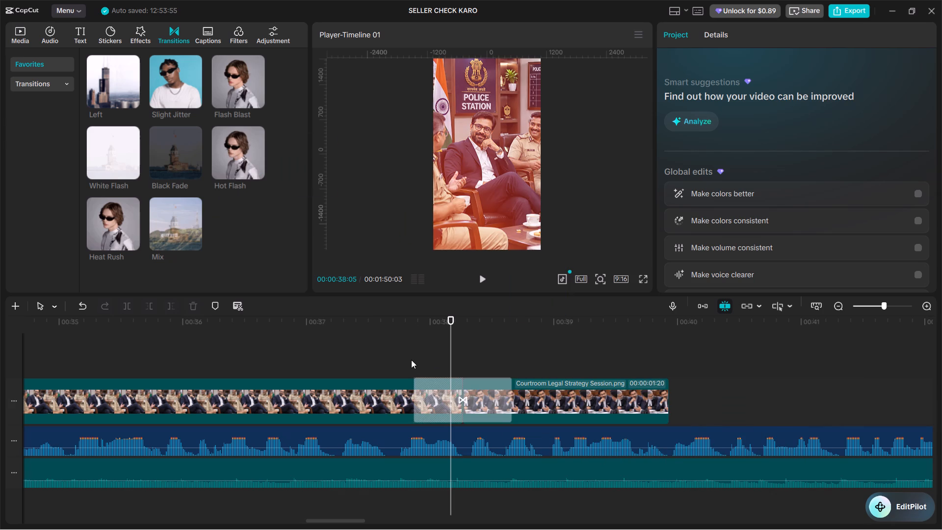
{"action": "key", "text": "space"}
{"action": "key", "text": "space"}
Shorten the Hot Flash transition before the courtroom clip to 0.5s and play the cut back.
{"action": "left_click", "coordinate": [468, 404]}
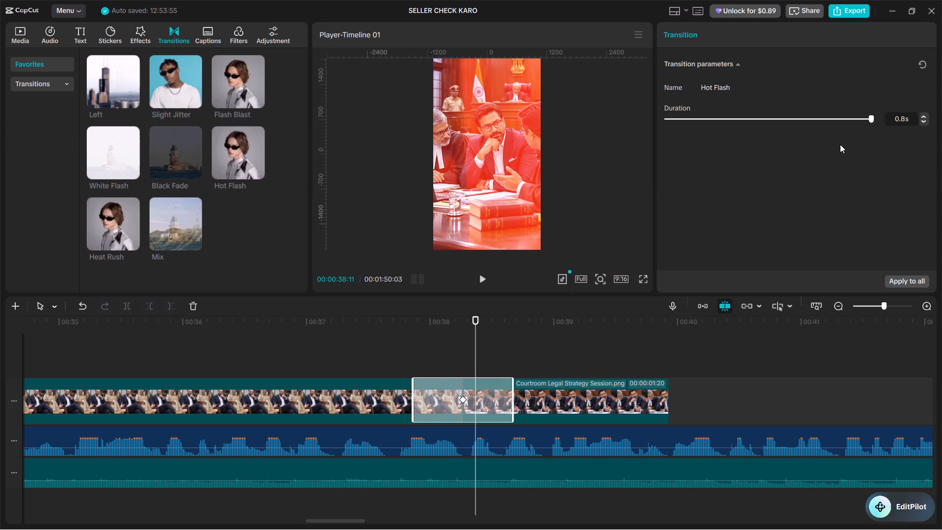
{"action": "left_click_drag", "start_coordinate": [832, 116], "coordinate": [789, 119]}
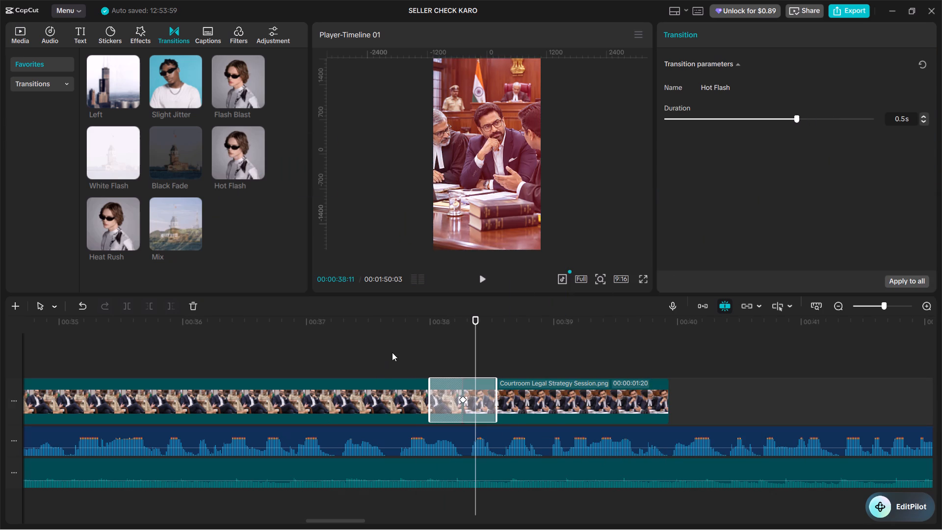
{"action": "left_click", "coordinate": [396, 350]}
{"action": "key", "text": "space"}
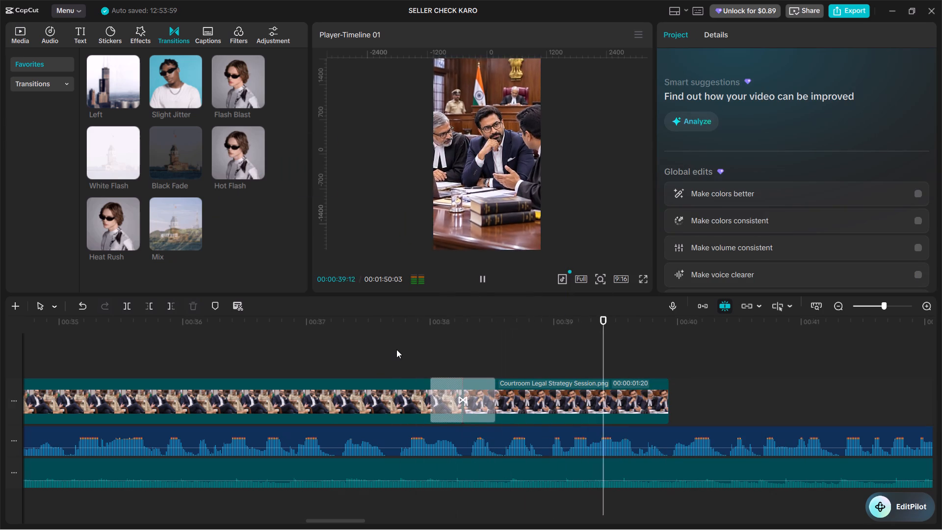
{"action": "key", "text": "space"}
Play back the sequence from the police and luxury house clips through the courtroom clip to review the edit.
{"action": "scroll", "coordinate": [400, 349], "scroll_direction": "down", "scroll_amount": 2, "text": "ctrl"}
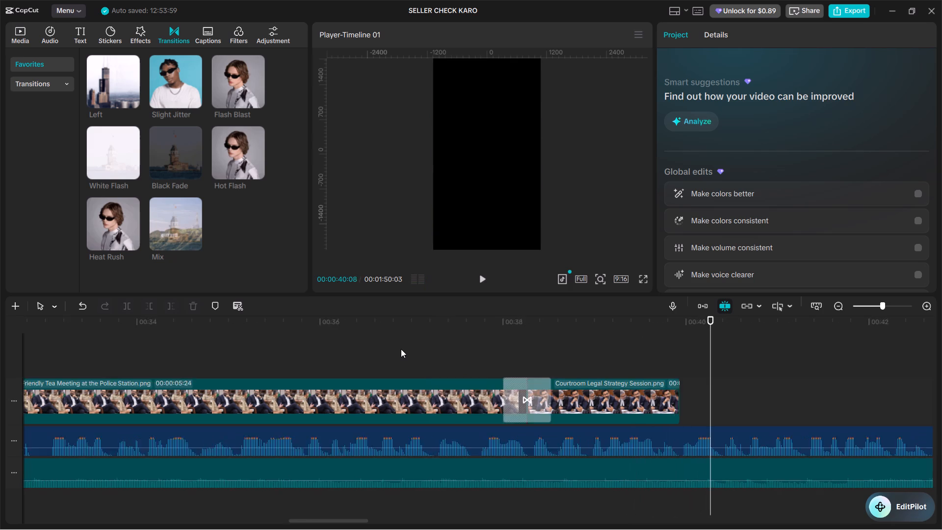
{"action": "scroll", "coordinate": [401, 349], "scroll_direction": "down", "scroll_amount": 16, "text": "ctrl"}
{"action": "scroll", "coordinate": [221, 360], "scroll_direction": "down", "scroll_amount": 4, "text": "ctrl"}
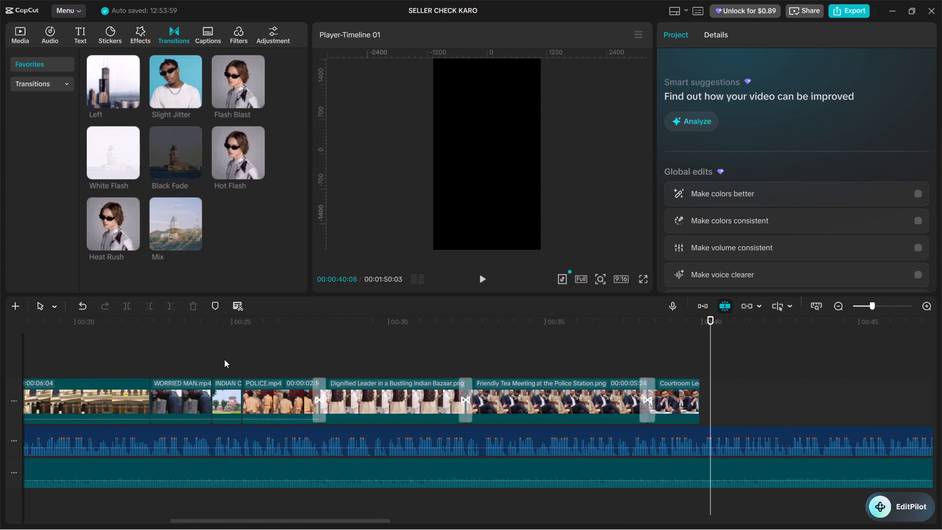
{"action": "scroll", "coordinate": [224, 359], "scroll_direction": "down", "scroll_amount": 4, "text": "ctrl"}
{"action": "left_click", "coordinate": [409, 355]}
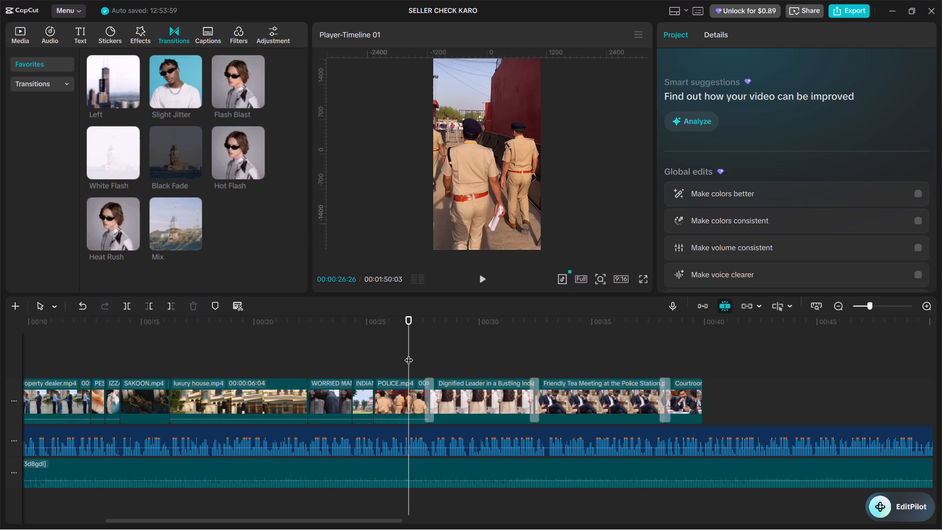
{"action": "key", "text": "space"}
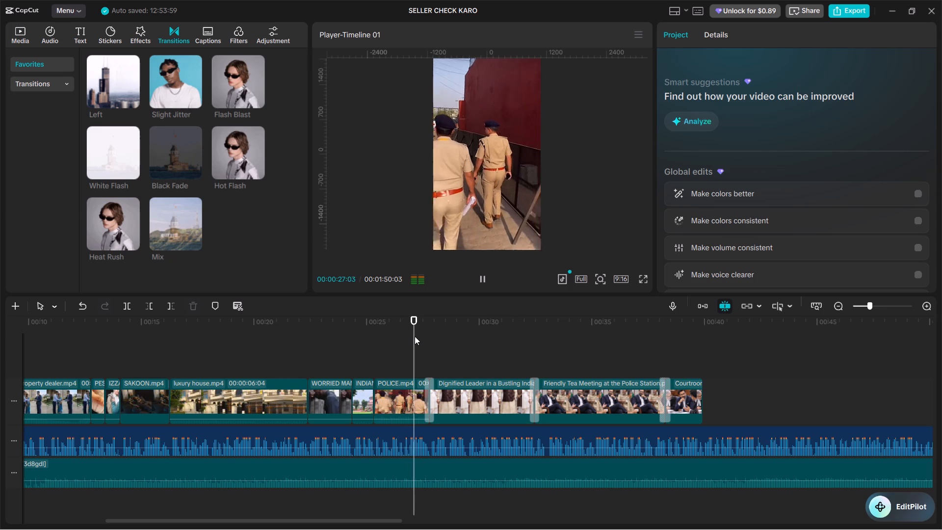
{"action": "key", "text": "space"}
{"action": "key", "text": "space"}
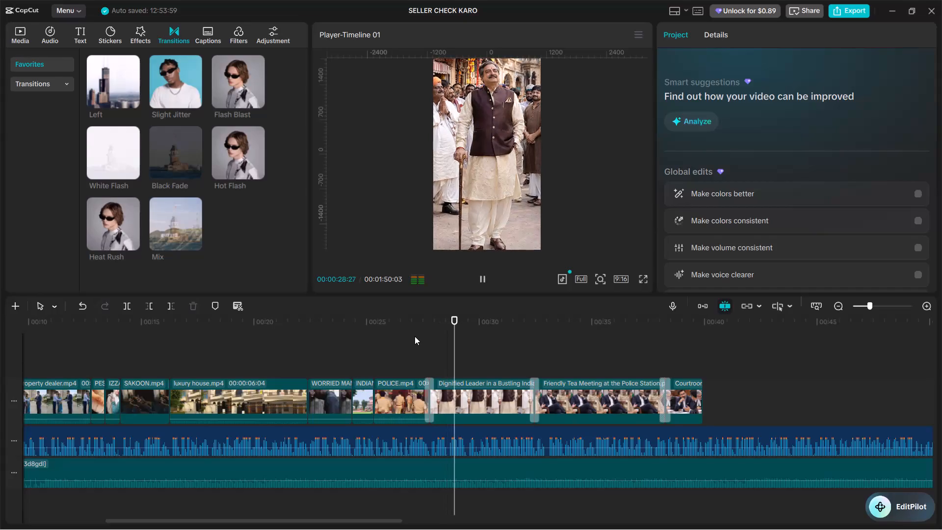
{"action": "key", "text": "space"}
{"action": "key", "text": "space"}
{"action": "key", "text": "space"}
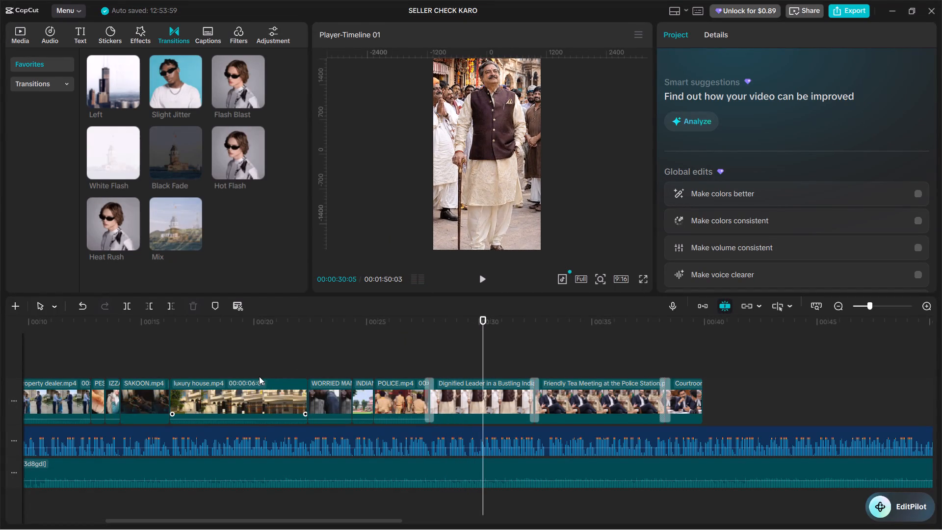
{"action": "left_click", "coordinate": [259, 368]}
{"action": "key", "text": "space"}
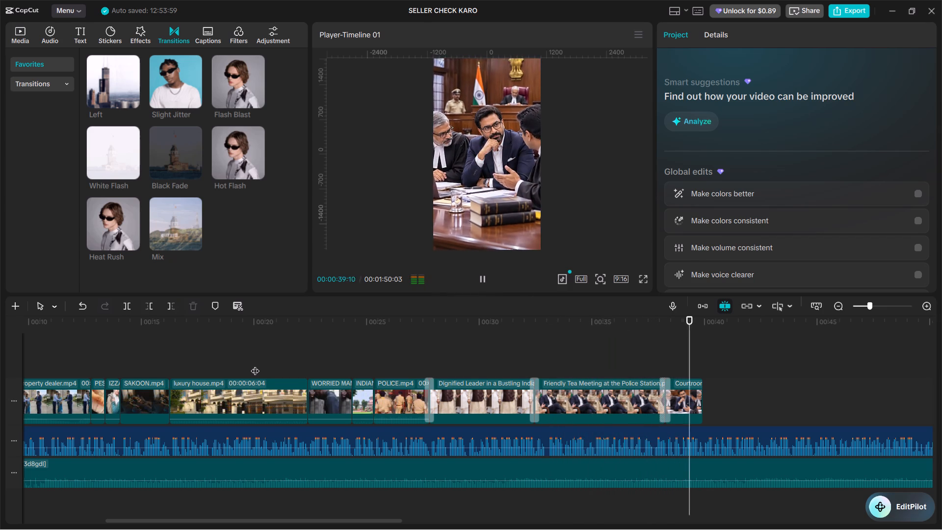
{"action": "key", "text": "space"}
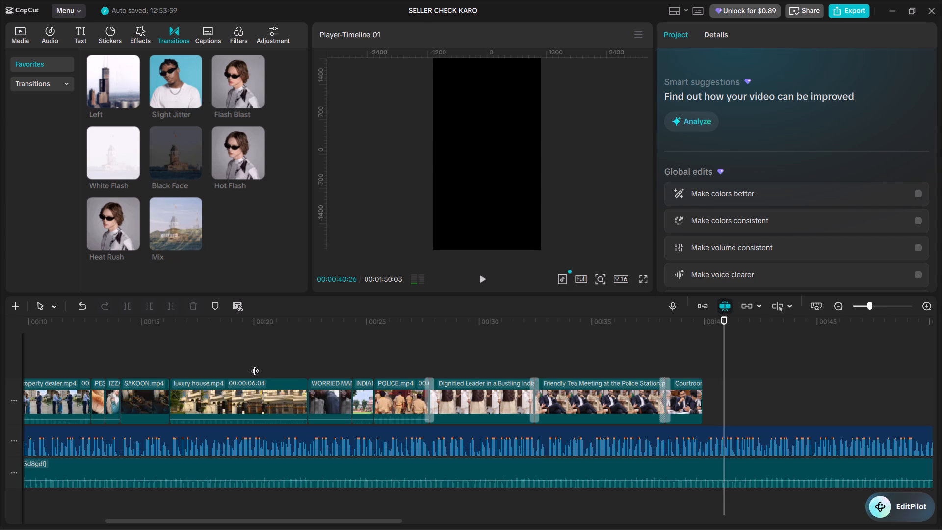
Clear the CONSTANT ZOOM search in the video effects library and show the Retro category.
{"action": "left_click", "coordinate": [141, 37]}
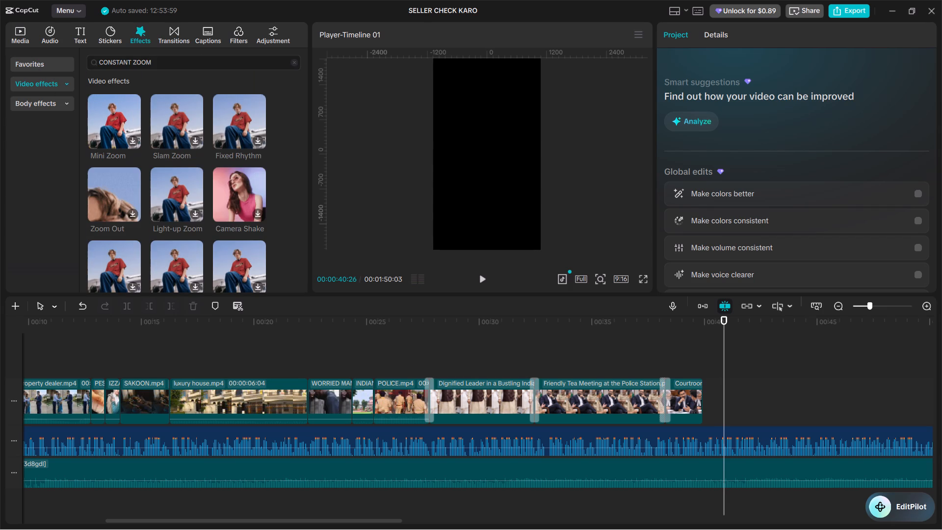
{"action": "left_click", "coordinate": [292, 63]}
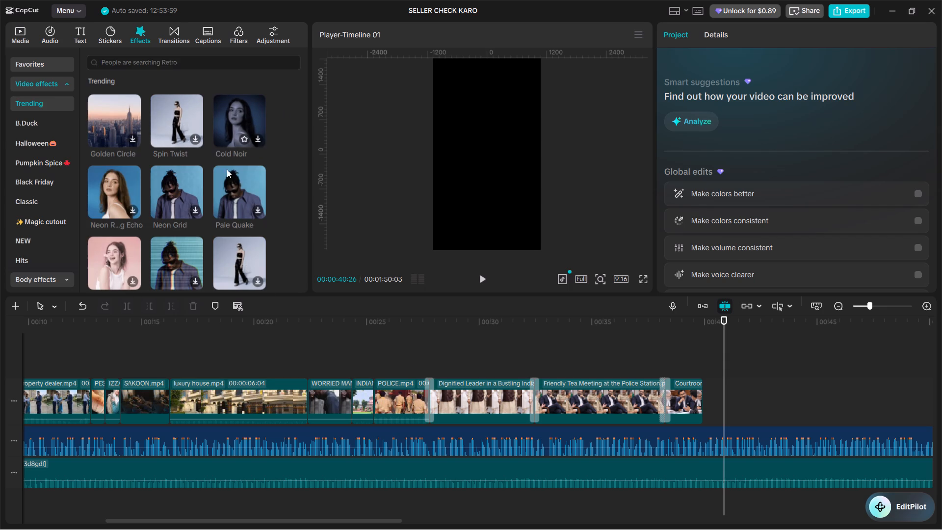
{"action": "scroll", "coordinate": [39, 225], "scroll_direction": "down", "scroll_amount": 1}
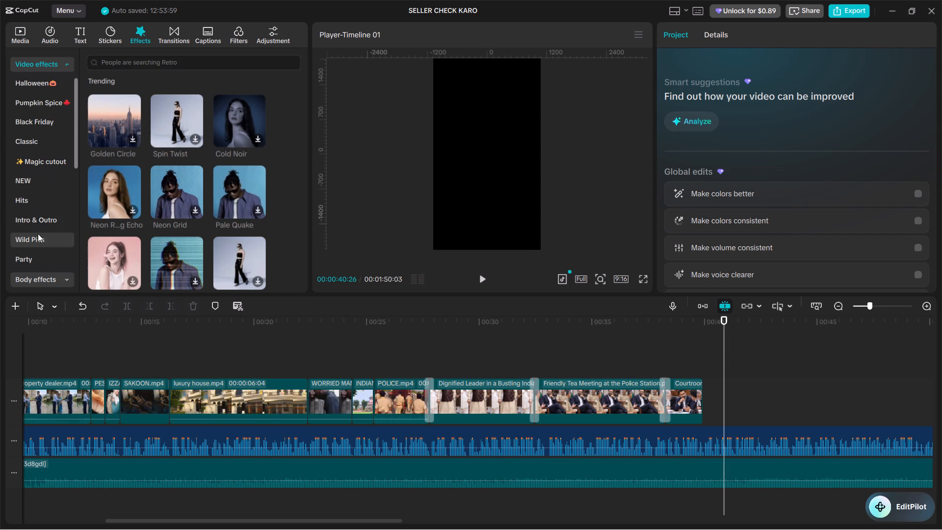
{"action": "scroll", "coordinate": [37, 226], "scroll_direction": "down", "scroll_amount": 2}
{"action": "left_click", "coordinate": [37, 232]}
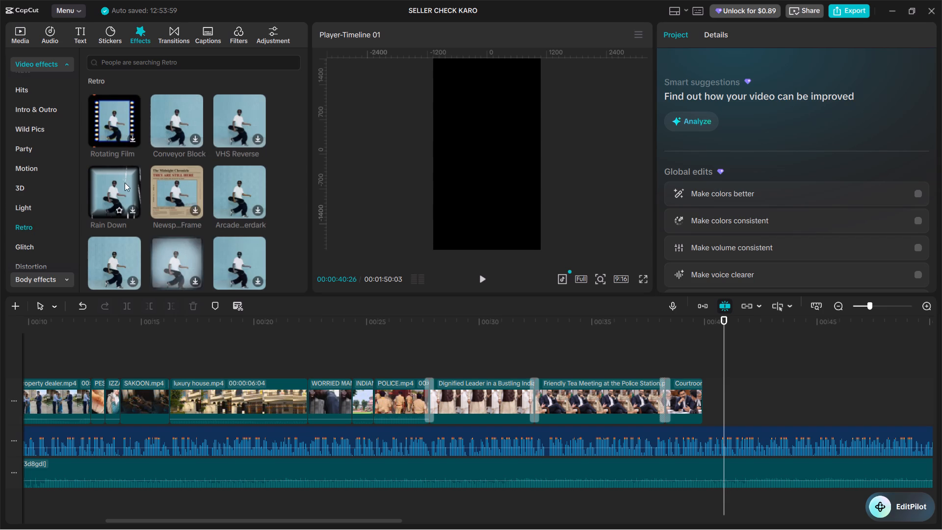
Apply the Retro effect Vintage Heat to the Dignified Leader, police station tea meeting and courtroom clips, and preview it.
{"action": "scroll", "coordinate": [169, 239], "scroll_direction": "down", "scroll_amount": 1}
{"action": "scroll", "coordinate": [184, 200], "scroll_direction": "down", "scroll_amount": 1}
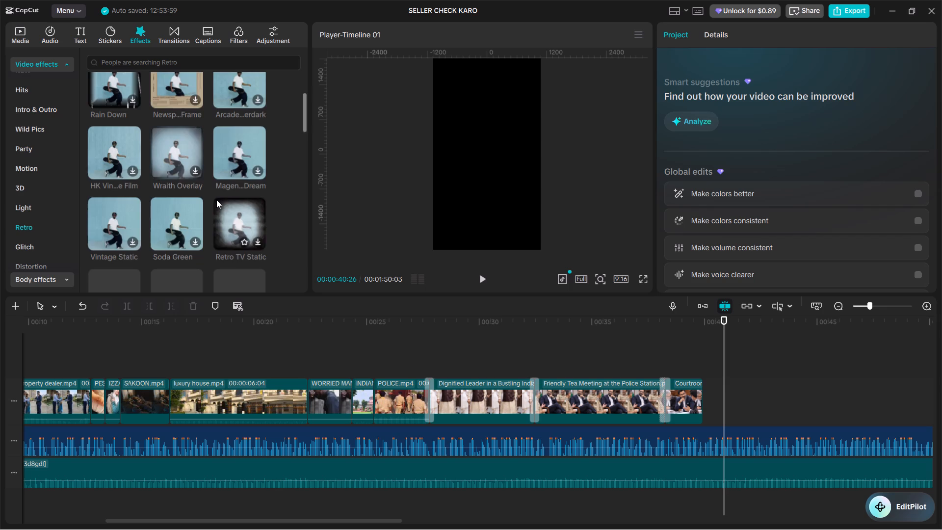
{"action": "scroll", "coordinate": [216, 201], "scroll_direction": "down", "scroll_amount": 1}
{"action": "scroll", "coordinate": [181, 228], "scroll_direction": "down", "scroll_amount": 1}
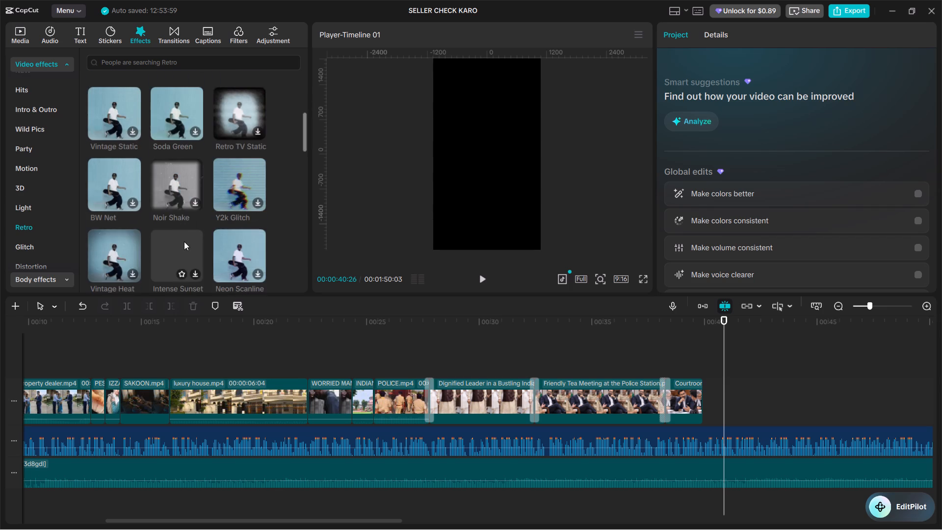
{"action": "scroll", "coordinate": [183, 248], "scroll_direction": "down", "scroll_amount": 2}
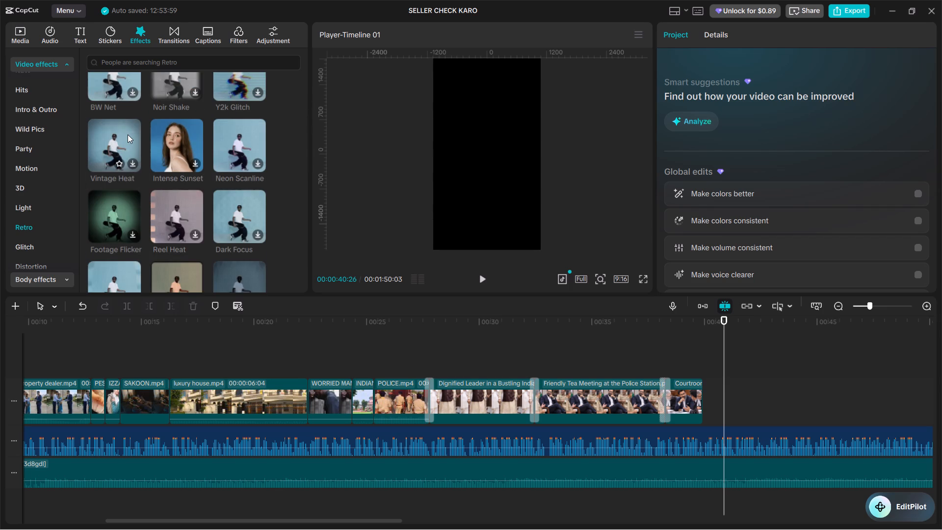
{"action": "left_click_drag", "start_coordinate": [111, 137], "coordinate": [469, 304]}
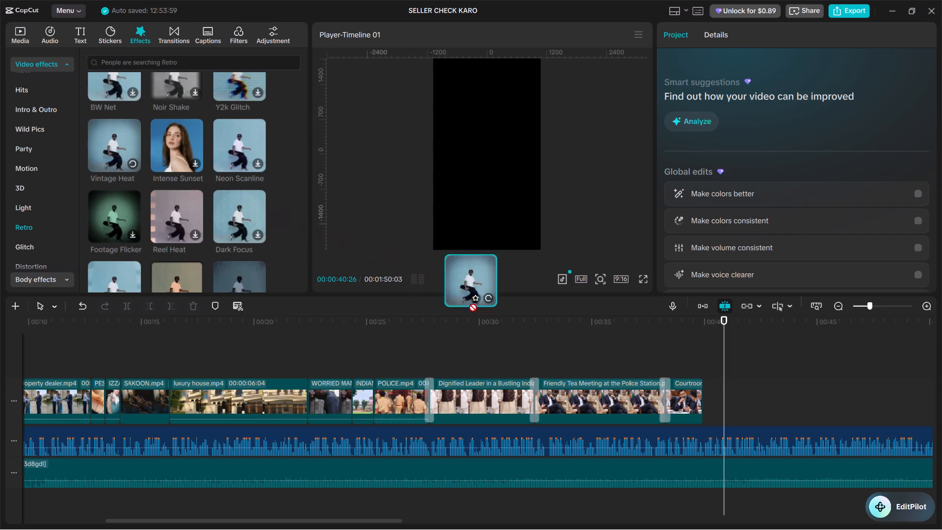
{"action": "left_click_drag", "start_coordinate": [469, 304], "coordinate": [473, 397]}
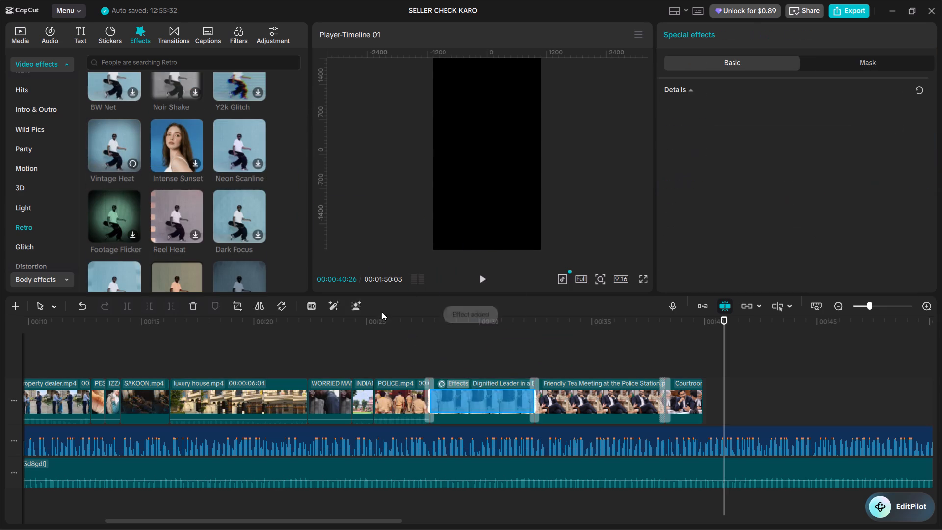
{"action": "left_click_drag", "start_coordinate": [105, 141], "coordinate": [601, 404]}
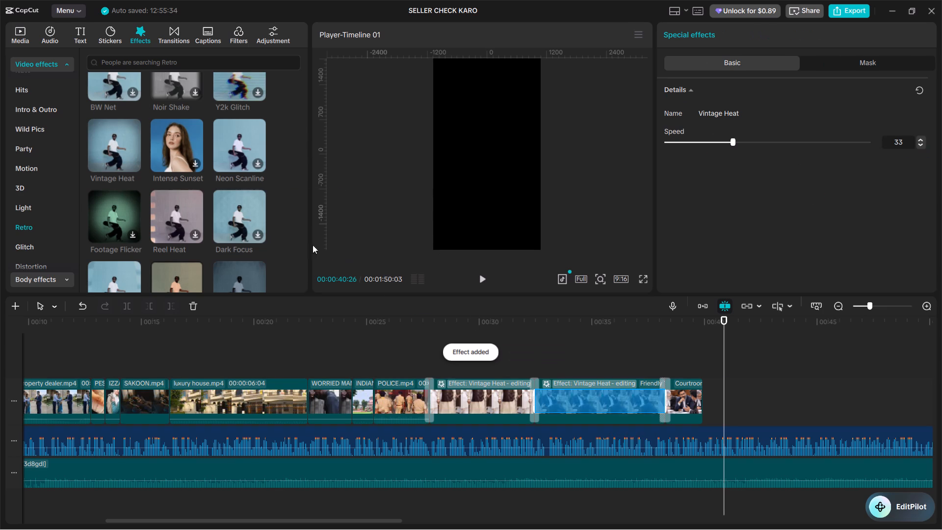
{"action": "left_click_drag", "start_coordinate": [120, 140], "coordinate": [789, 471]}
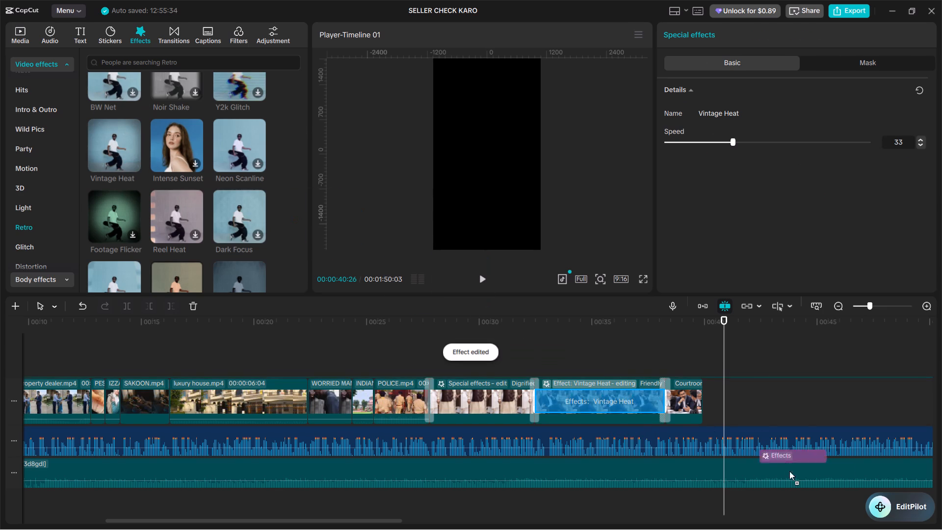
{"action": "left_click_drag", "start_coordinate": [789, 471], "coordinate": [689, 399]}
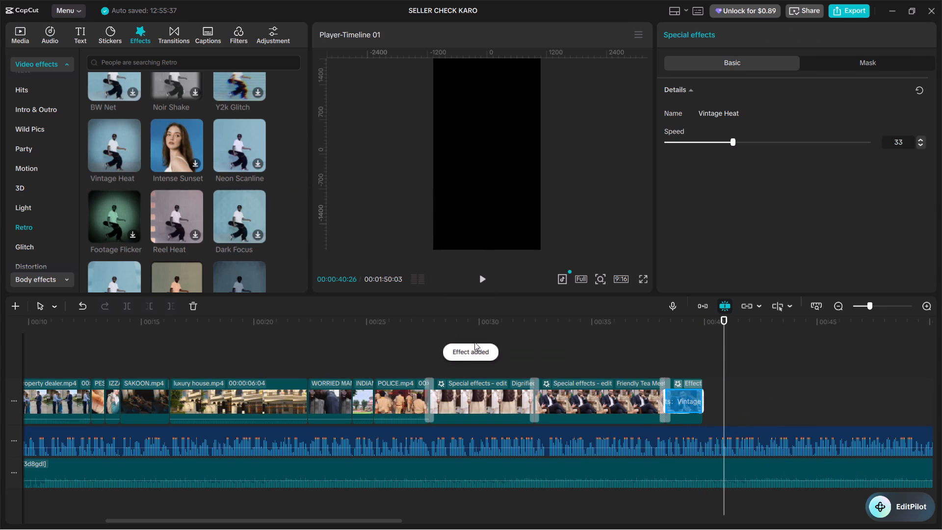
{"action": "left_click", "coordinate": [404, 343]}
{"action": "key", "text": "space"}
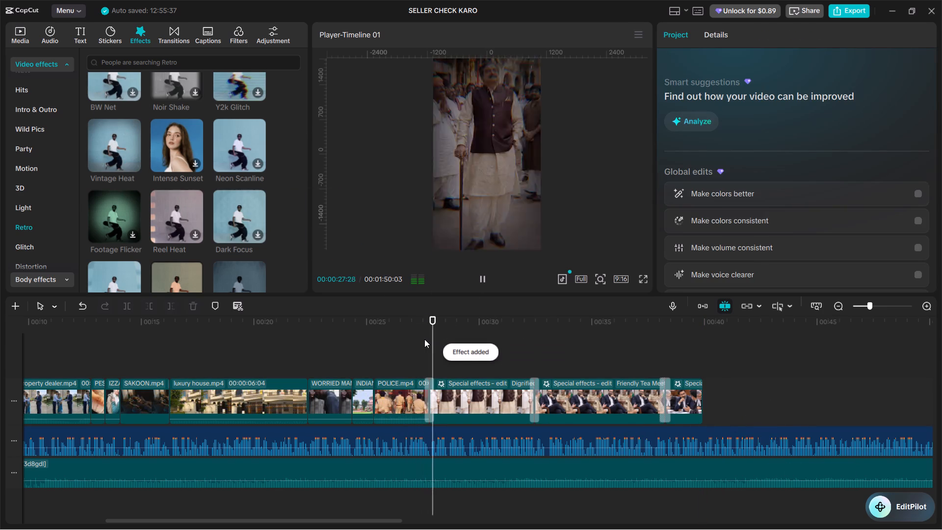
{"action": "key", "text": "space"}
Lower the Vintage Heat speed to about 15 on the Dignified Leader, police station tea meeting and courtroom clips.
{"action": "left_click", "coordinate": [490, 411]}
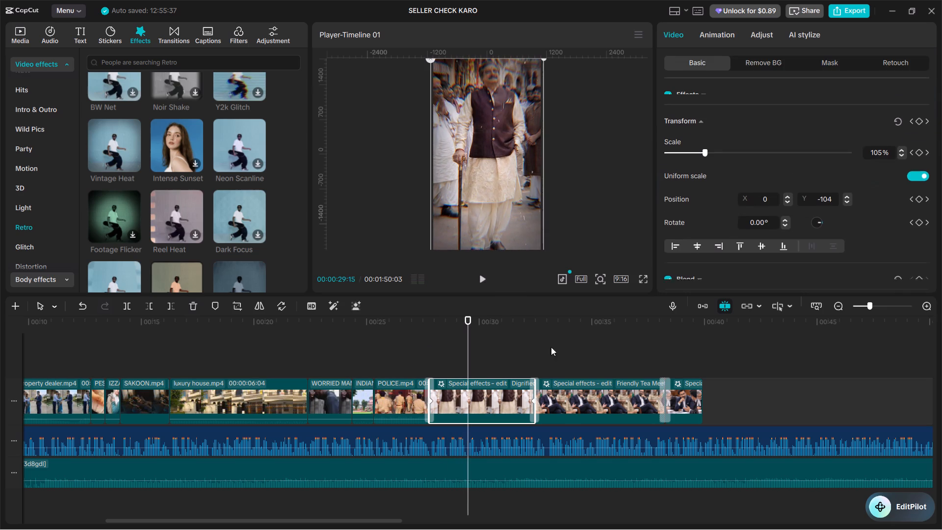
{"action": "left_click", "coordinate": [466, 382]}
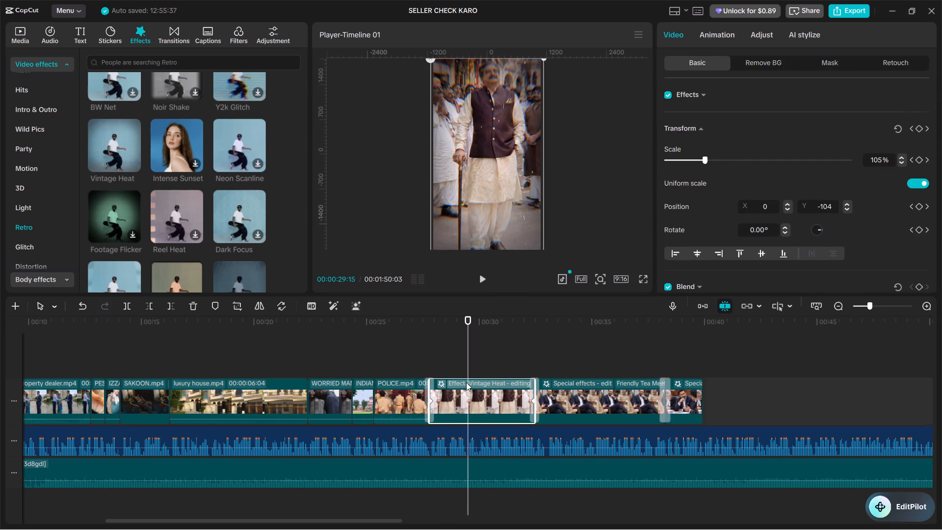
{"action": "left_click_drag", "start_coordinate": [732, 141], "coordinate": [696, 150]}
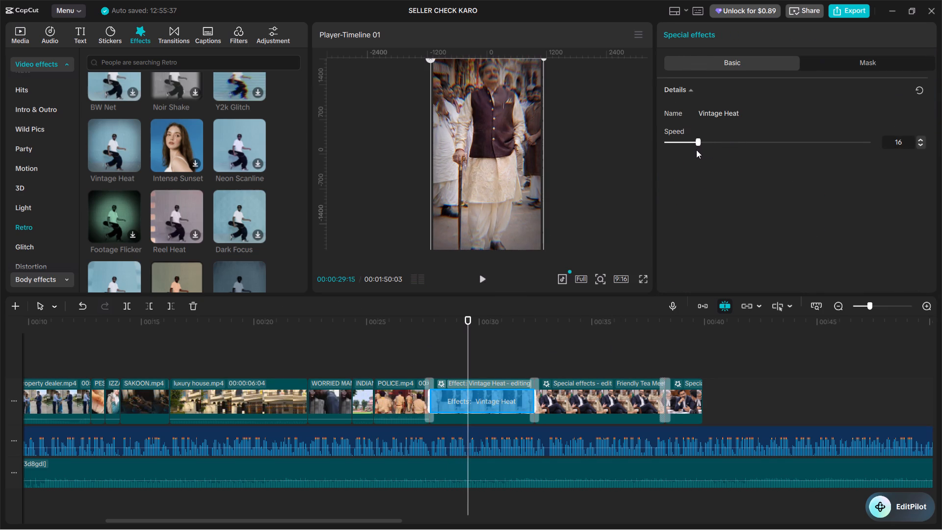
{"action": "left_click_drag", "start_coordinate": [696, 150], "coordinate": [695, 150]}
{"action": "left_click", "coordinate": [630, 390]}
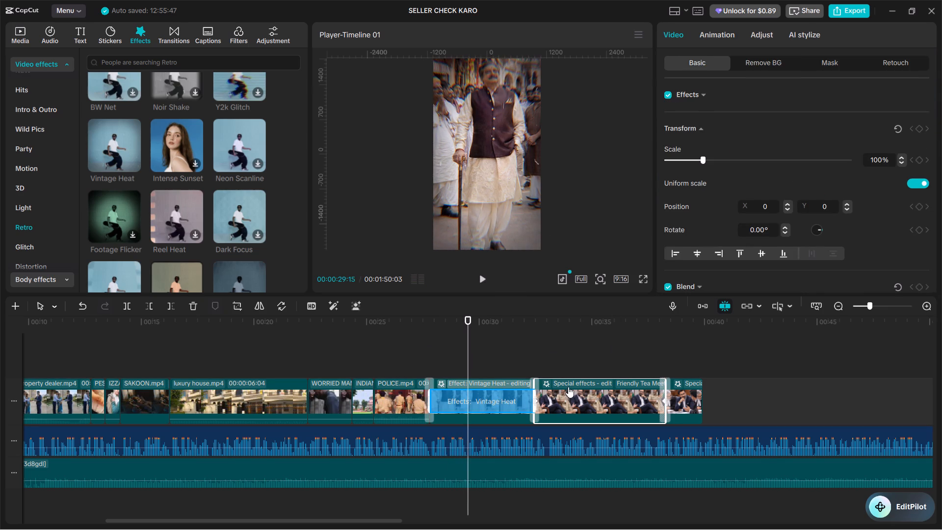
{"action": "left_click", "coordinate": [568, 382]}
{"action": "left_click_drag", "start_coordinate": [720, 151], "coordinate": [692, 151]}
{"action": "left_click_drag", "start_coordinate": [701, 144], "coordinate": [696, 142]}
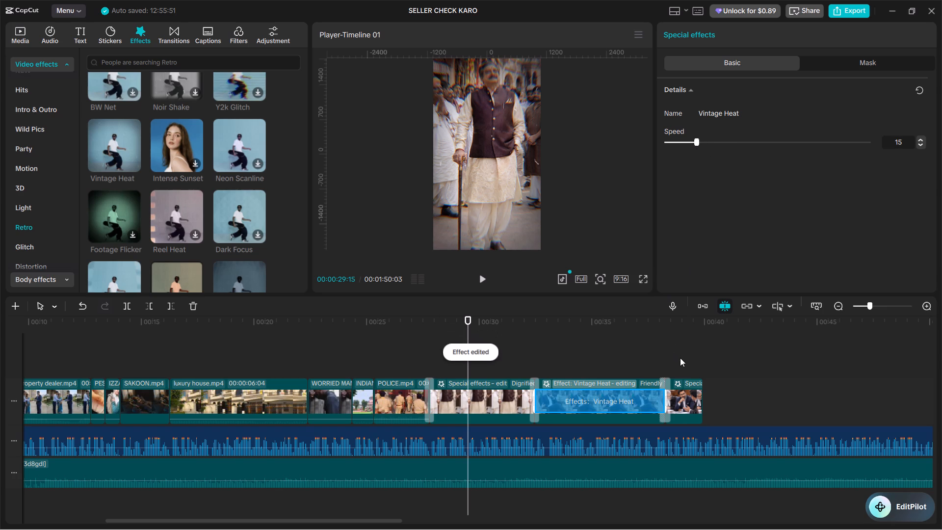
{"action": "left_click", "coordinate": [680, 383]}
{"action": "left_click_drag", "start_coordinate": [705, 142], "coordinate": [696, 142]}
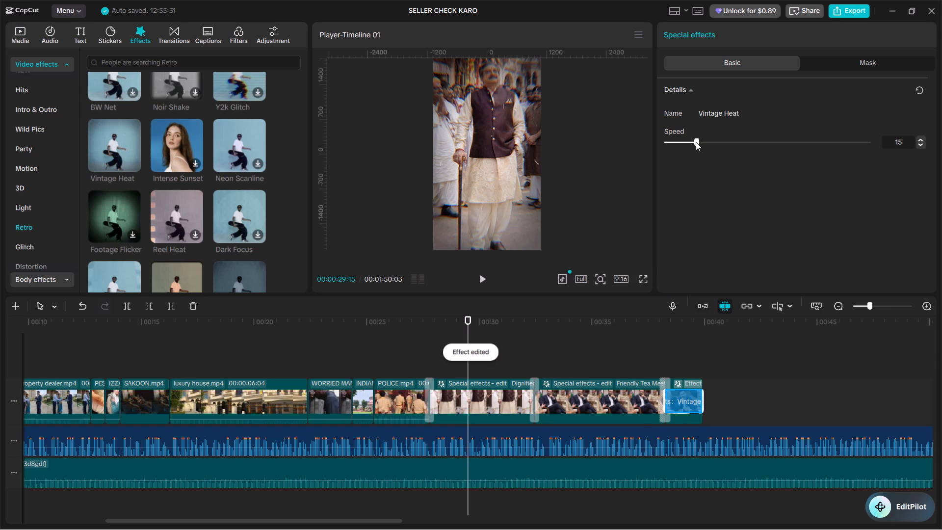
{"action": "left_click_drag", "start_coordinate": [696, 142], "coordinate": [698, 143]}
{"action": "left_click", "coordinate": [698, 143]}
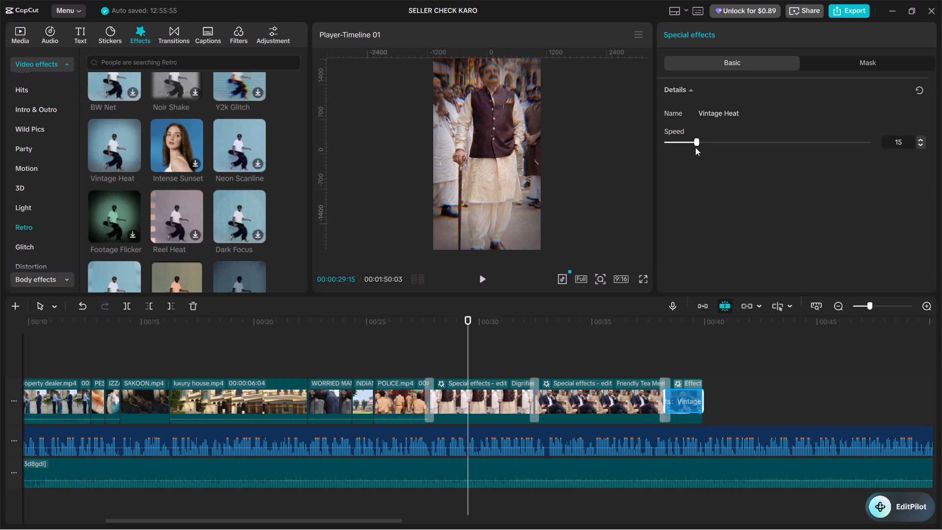
Play back the Dignified Leader through courtroom clips in full screen to review the slowed Vintage Heat effect.
{"action": "left_click", "coordinate": [431, 348]}
{"action": "key", "text": "space"}
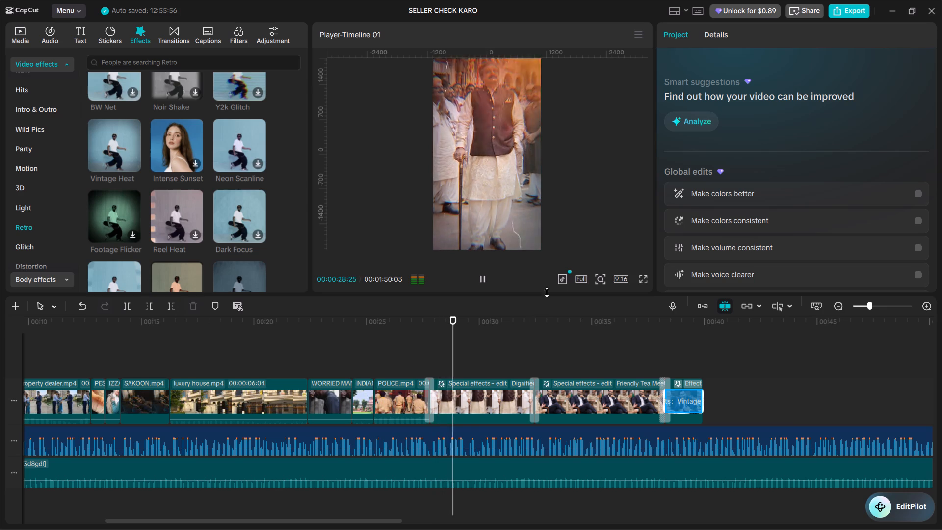
{"action": "left_click", "coordinate": [641, 276]}
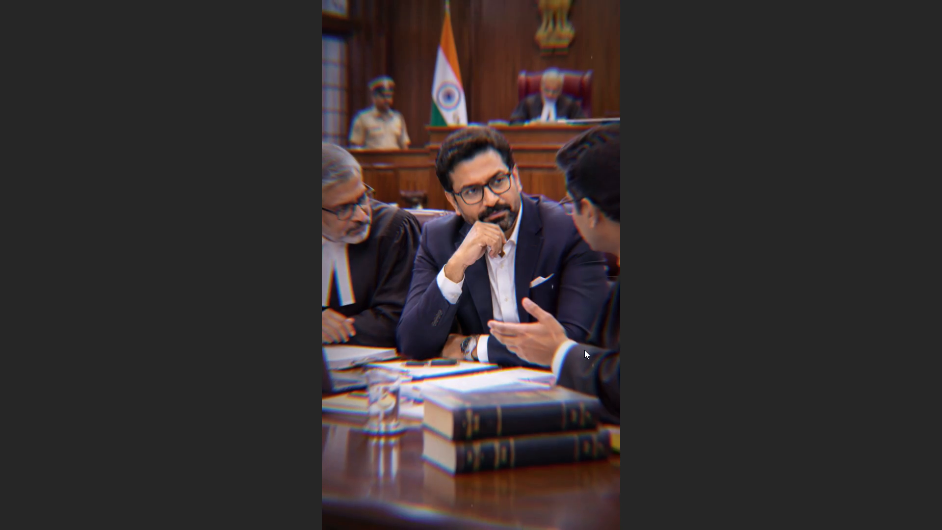
{"action": "key", "text": "space"}
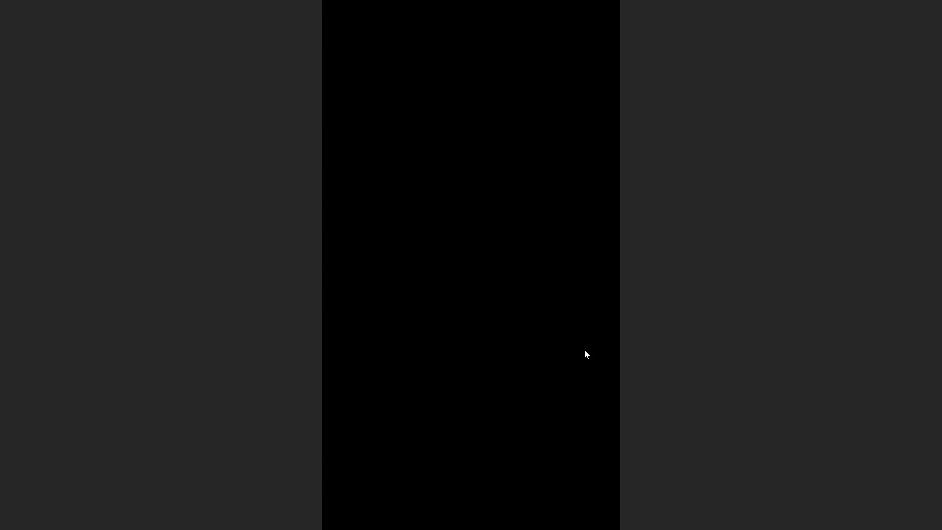
{"action": "key", "text": "Escape"}
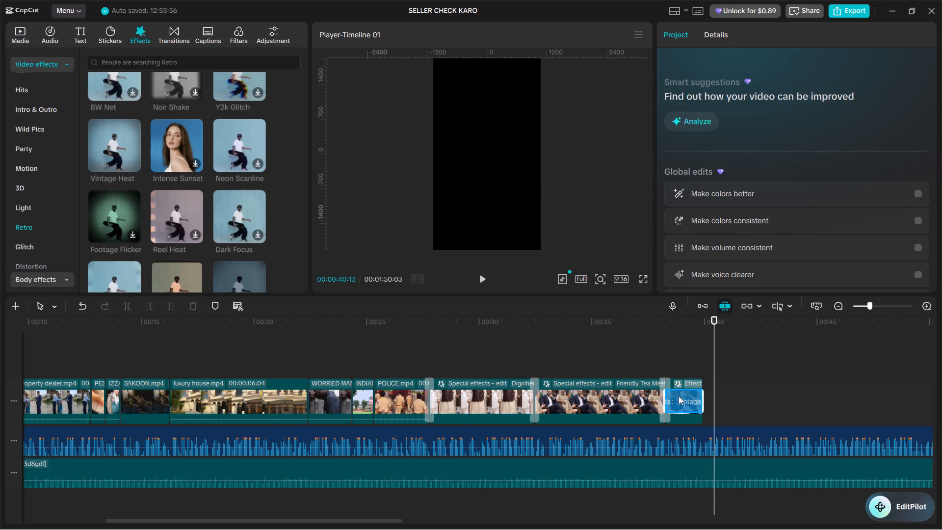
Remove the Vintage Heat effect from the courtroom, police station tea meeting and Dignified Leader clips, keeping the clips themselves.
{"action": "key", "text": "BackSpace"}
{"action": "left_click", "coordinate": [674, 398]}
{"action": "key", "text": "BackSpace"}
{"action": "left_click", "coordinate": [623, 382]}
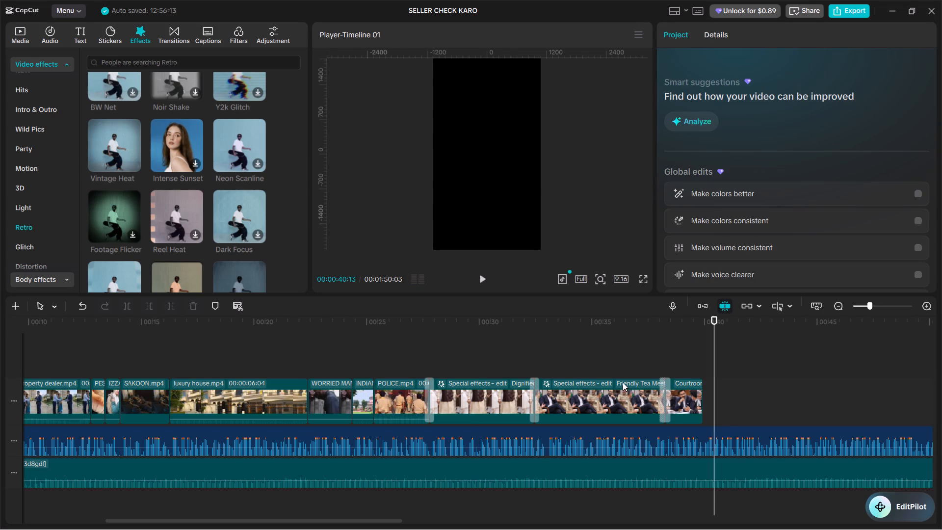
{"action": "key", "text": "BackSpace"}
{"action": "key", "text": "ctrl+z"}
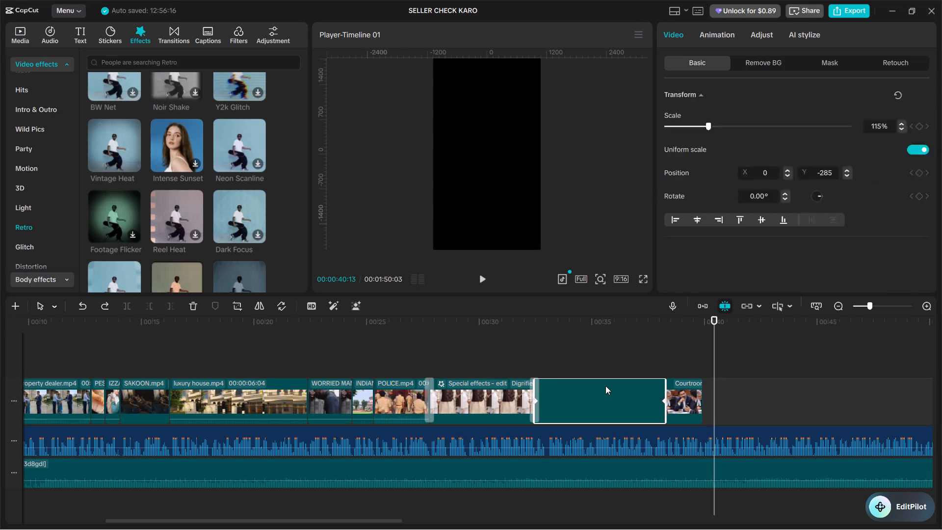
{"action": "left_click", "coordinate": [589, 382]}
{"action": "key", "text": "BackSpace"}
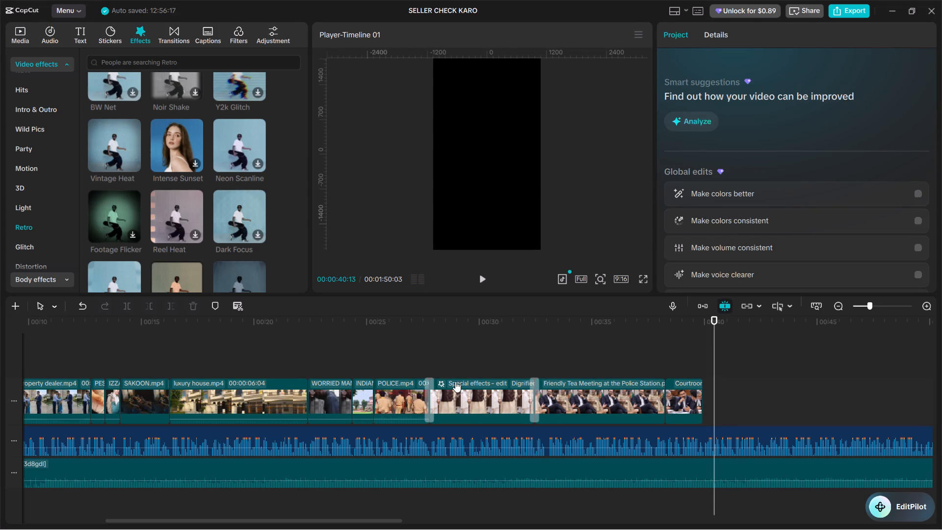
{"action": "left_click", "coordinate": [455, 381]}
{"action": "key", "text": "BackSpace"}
Apply the Retro effect Vignette Noir to the Dignified Leader, police station tea meeting and courtroom clips.
{"action": "scroll", "coordinate": [148, 166], "scroll_direction": "down", "scroll_amount": 1}
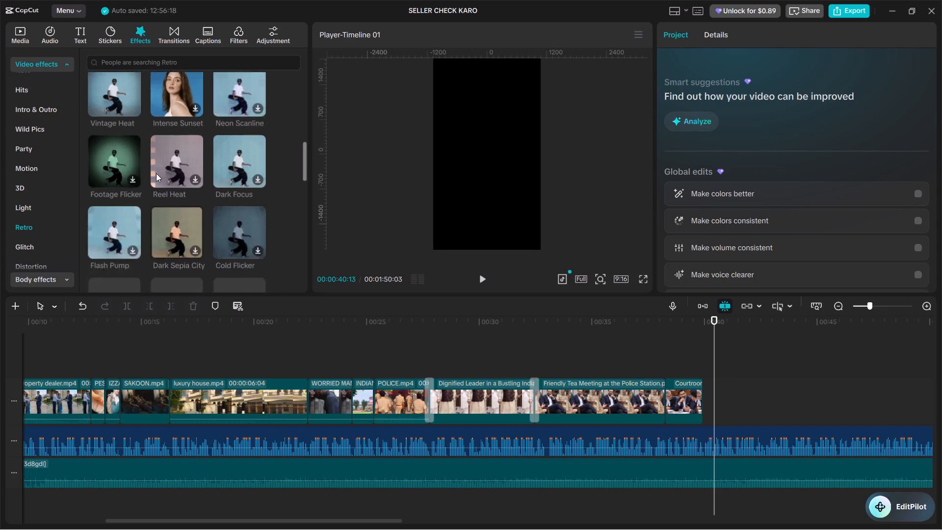
{"action": "scroll", "coordinate": [156, 173], "scroll_direction": "down", "scroll_amount": 3}
{"action": "left_click_drag", "start_coordinate": [226, 127], "coordinate": [388, 335]}
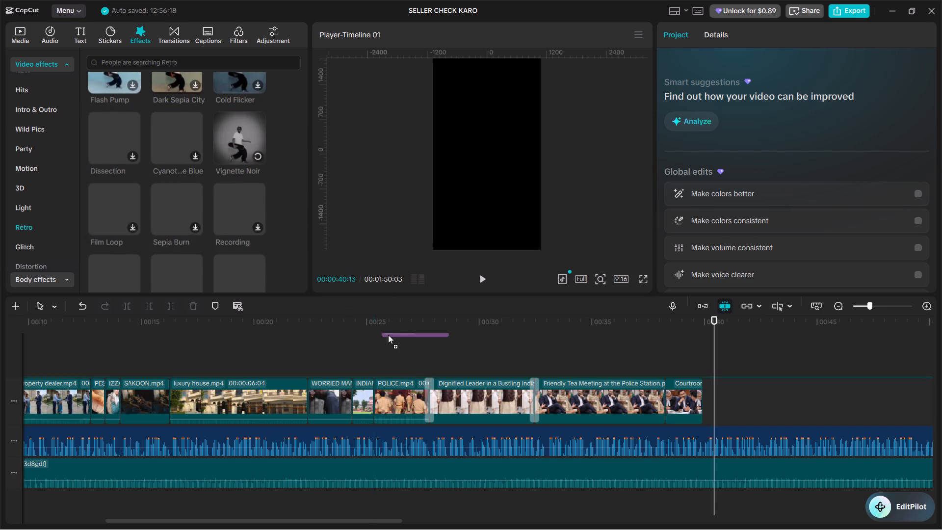
{"action": "left_click_drag", "start_coordinate": [388, 335], "coordinate": [441, 387]}
{"action": "left_click_drag", "start_coordinate": [241, 130], "coordinate": [550, 377]}
{"action": "left_click_drag", "start_coordinate": [559, 371], "coordinate": [546, 372]}
{"action": "key", "text": "BackSpace"}
{"action": "left_click_drag", "start_coordinate": [237, 138], "coordinate": [561, 397]}
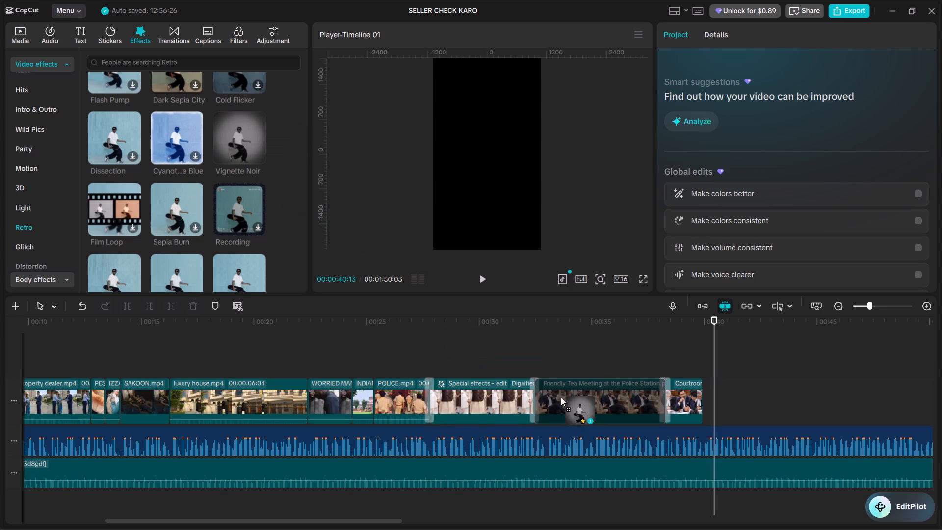
{"action": "left_click_drag", "start_coordinate": [561, 397], "coordinate": [561, 397]}
{"action": "left_click_drag", "start_coordinate": [233, 140], "coordinate": [670, 394]}
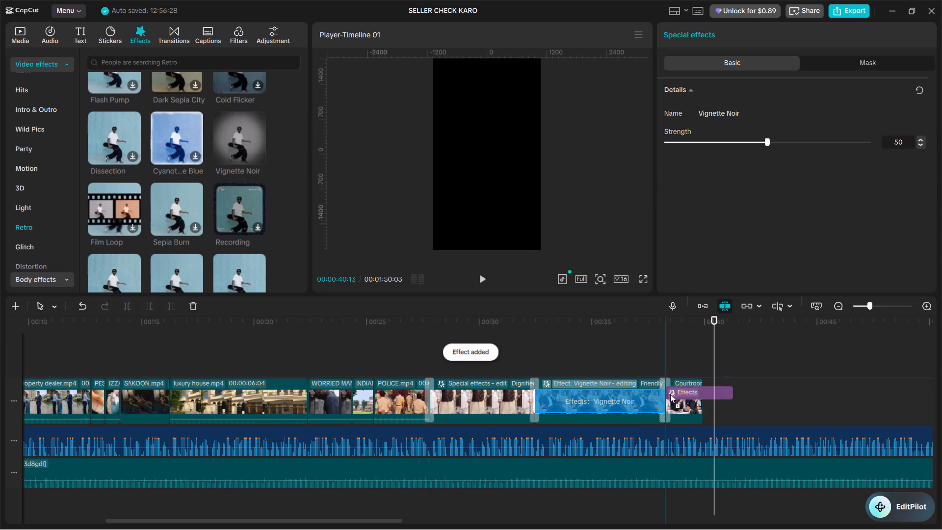
{"action": "left_click_drag", "start_coordinate": [670, 394], "coordinate": [680, 398]}
Preview the Vignette Noir effect from the start of the Dignified Leader clip, including in full screen.
{"action": "left_click", "coordinate": [435, 351]}
{"action": "key", "text": "space"}
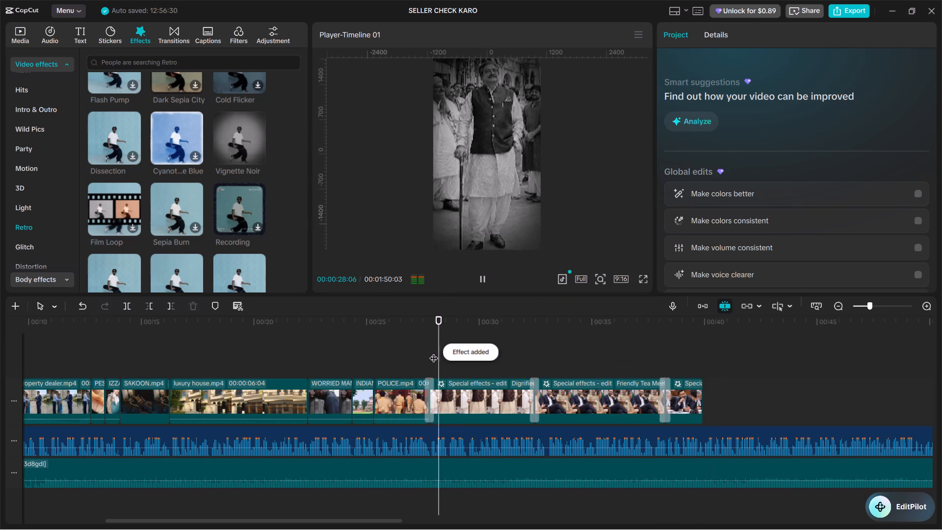
{"action": "key", "text": "space"}
{"action": "left_click", "coordinate": [653, 280]}
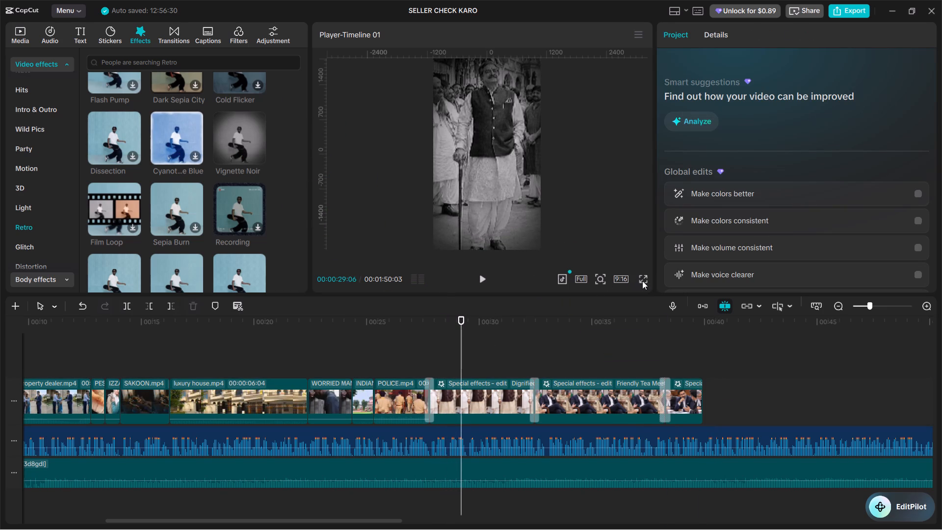
{"action": "left_click", "coordinate": [642, 281]}
{"action": "key", "text": "space"}
{"action": "key", "text": "space"}
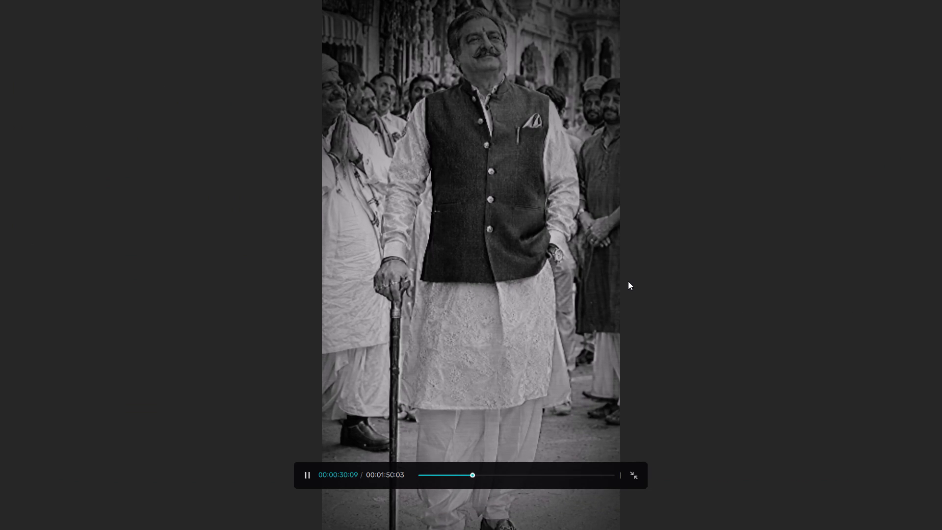
{"action": "key", "text": "Escape"}
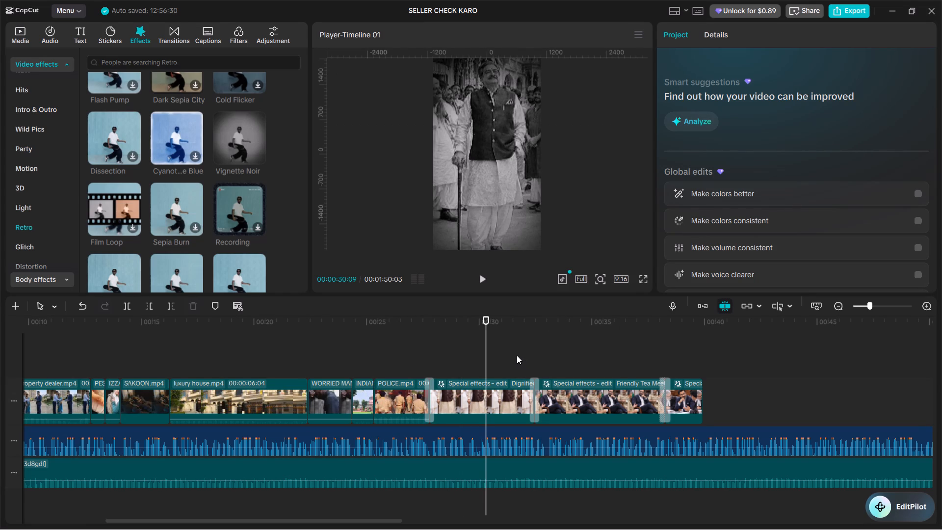
Undo the Vignette Noir effect applied to the Dignified Leader, police station tea meeting and courtroom clips.
{"action": "key", "text": "ctrl+z"}
{"action": "key", "text": "ctrl+z"}
{"action": "key", "text": "ctrl+z"}
{"action": "key", "text": "ctrl+z"}
{"action": "key", "text": "ctrl+z"}
{"action": "key", "text": "ctrl+z"}
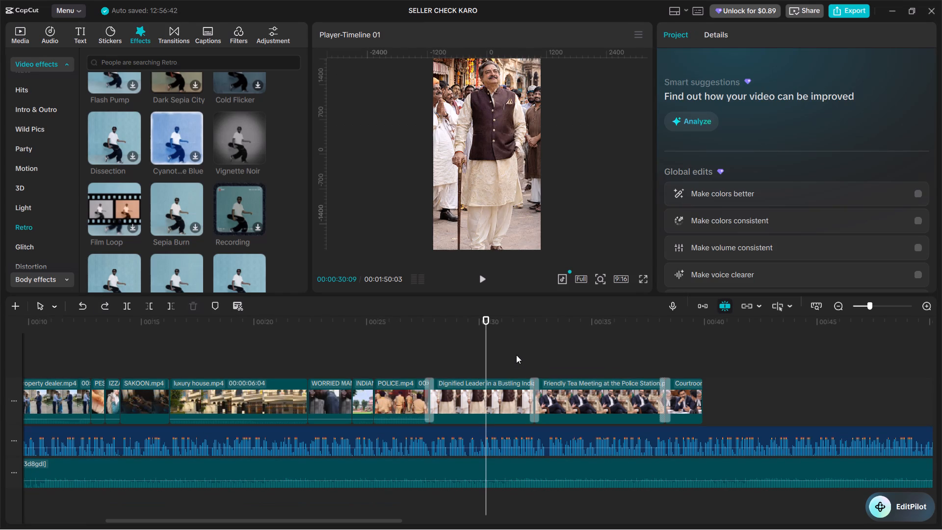
Add Vignette Noir as a separate effect layer spanning from the start of the Dignified Leader clip to the courtroom clip's end.
{"action": "left_click_drag", "start_coordinate": [244, 133], "coordinate": [418, 364]}
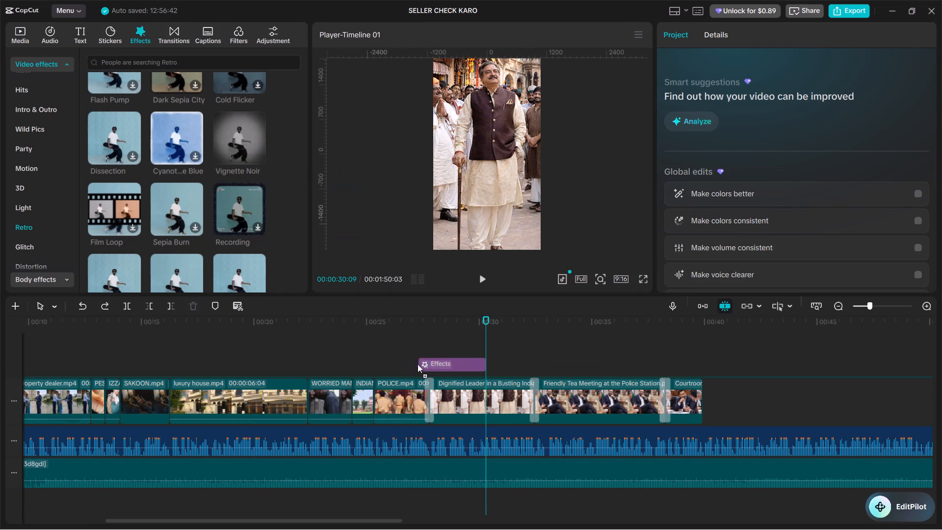
{"action": "left_click_drag", "start_coordinate": [418, 364], "coordinate": [429, 368]}
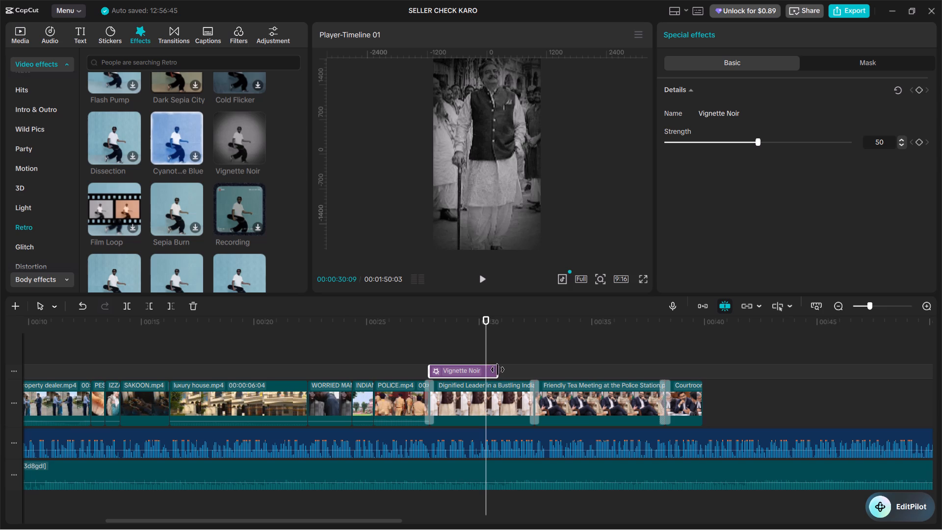
{"action": "left_click_drag", "start_coordinate": [497, 370], "coordinate": [700, 383]}
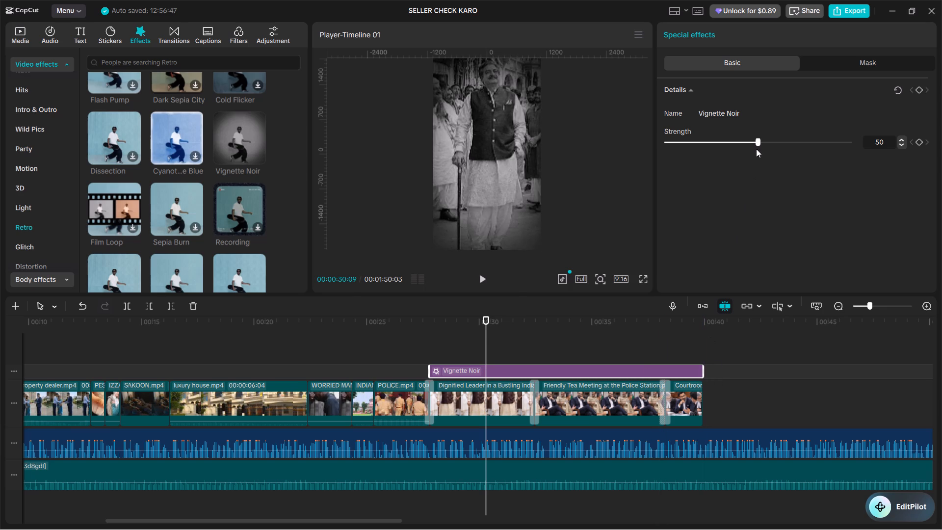
Reduce the Vignette Noir effect's strength to about 36.
{"action": "left_click", "coordinate": [757, 145]}
{"action": "left_click_drag", "start_coordinate": [756, 141], "coordinate": [730, 145]}
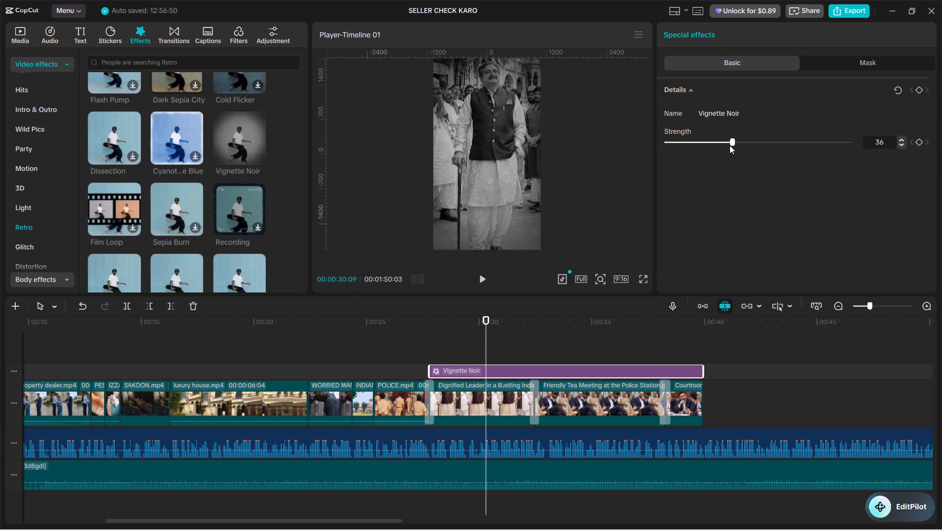
{"action": "left_click", "coordinate": [728, 146]}
Play back the Dignified Leader through courtroom clips in full screen to review the softened Vignette Noir effect.
{"action": "left_click", "coordinate": [403, 350]}
{"action": "key", "text": "space"}
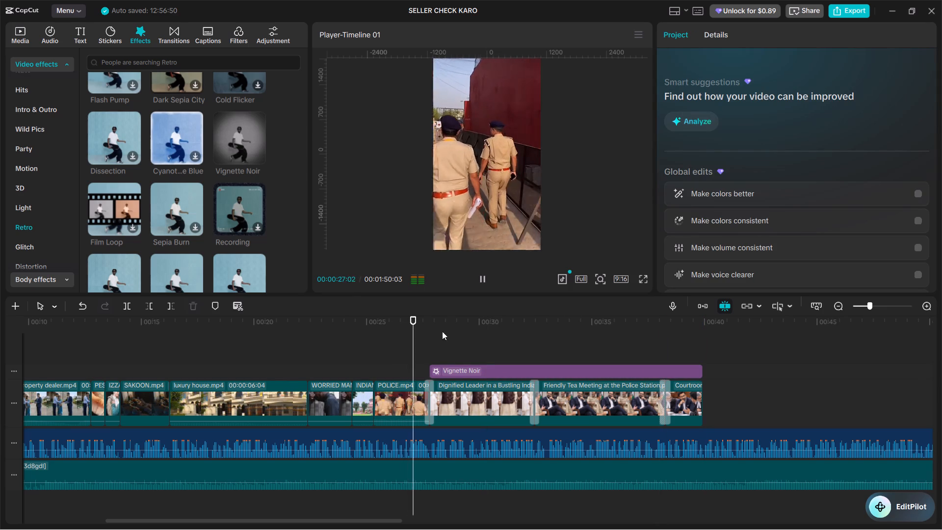
{"action": "left_click", "coordinate": [642, 281]}
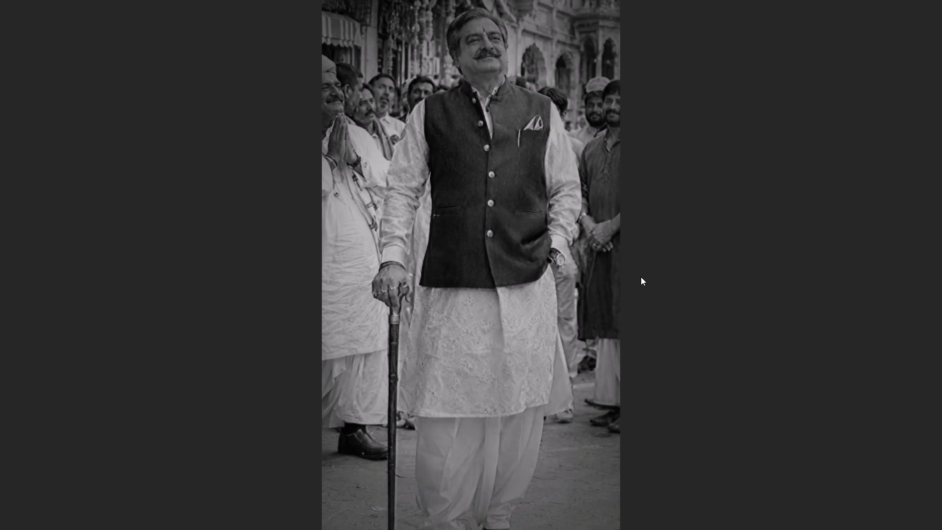
{"action": "key", "text": "space"}
{"action": "key", "text": "Escape"}
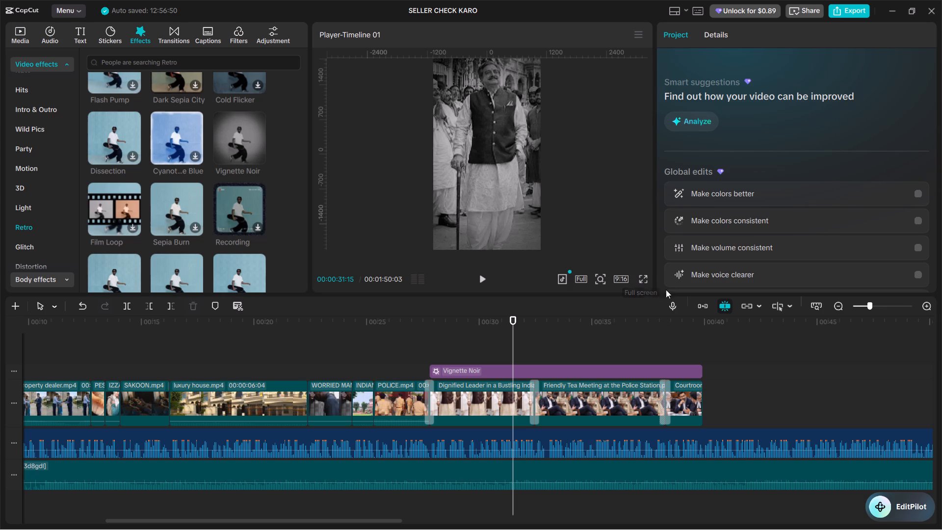
{"action": "left_click", "coordinate": [432, 341]}
{"action": "key", "text": "space"}
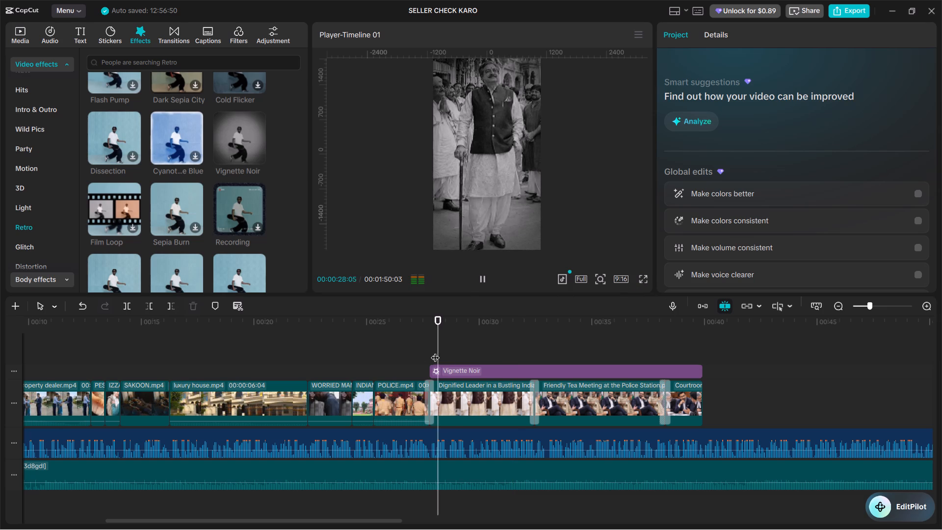
{"action": "left_click", "coordinate": [642, 283]}
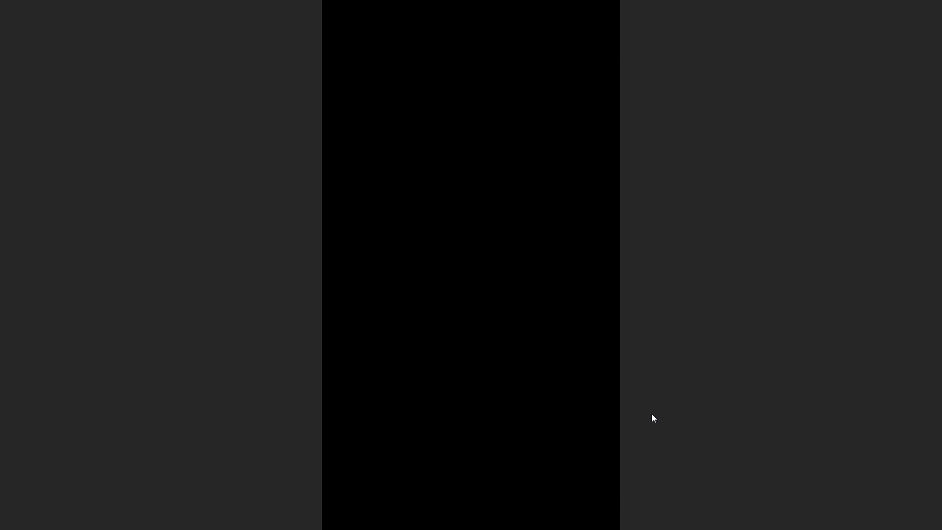
{"action": "key", "text": "Escape"}
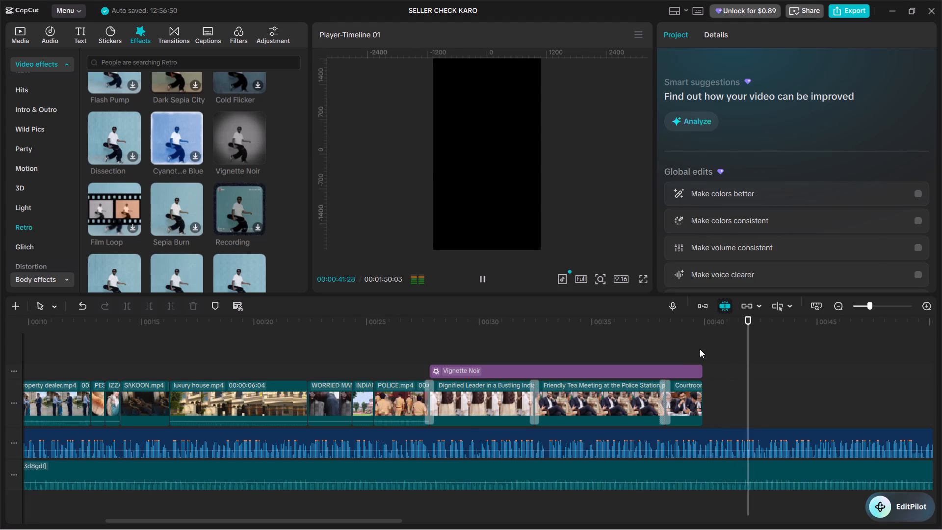
Listen to the narration that follows the end of the courtroom clip.
{"action": "left_click", "coordinate": [700, 349]}
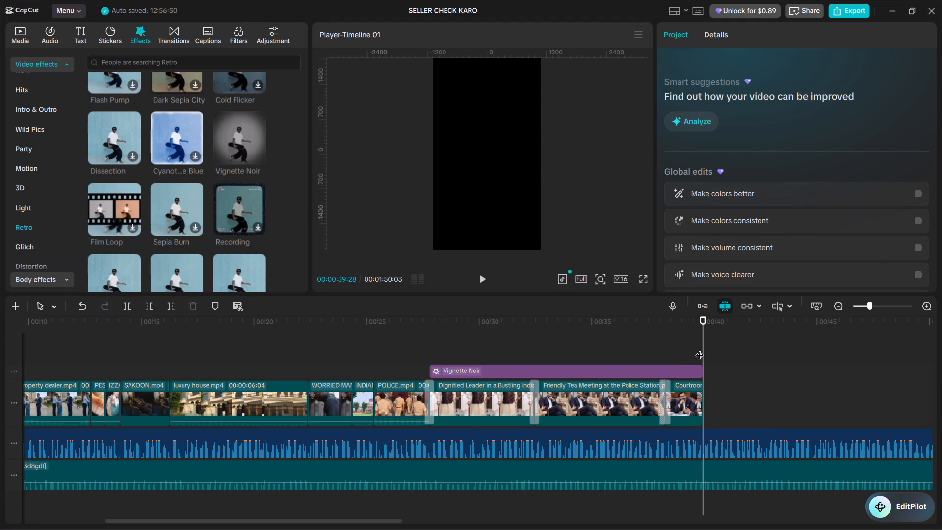
{"action": "key", "text": "space"}
{"action": "left_click", "coordinate": [700, 349]}
{"action": "key", "text": "space"}
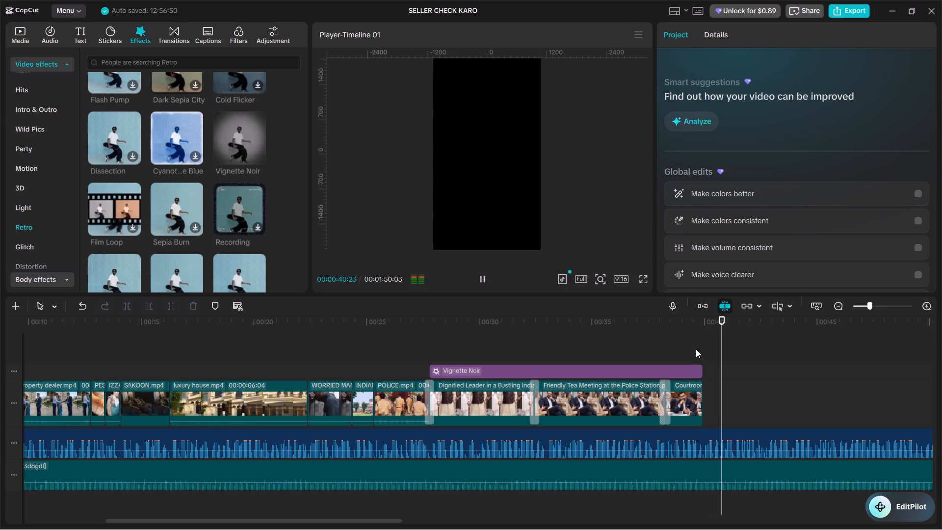
{"action": "key", "text": "space"}
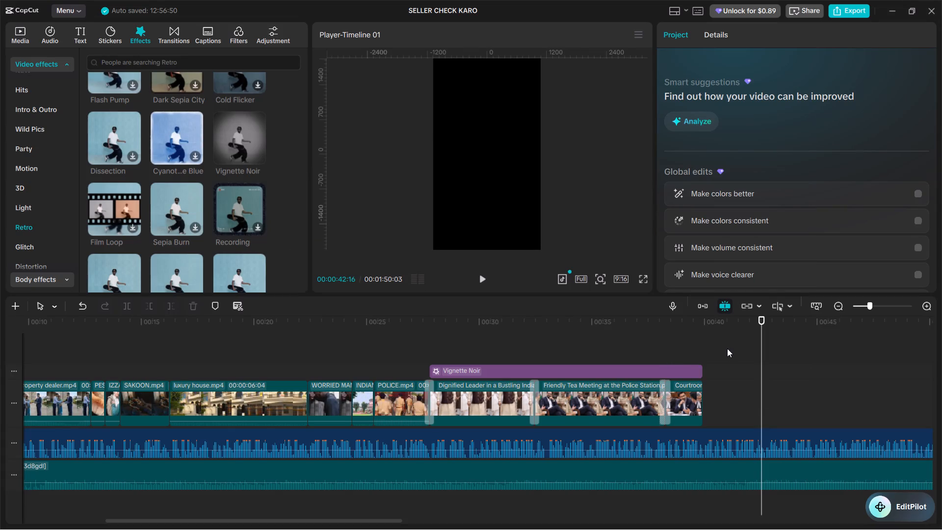
{"action": "left_click", "coordinate": [727, 348]}
{"action": "left_click_drag", "start_coordinate": [727, 348], "coordinate": [702, 339]}
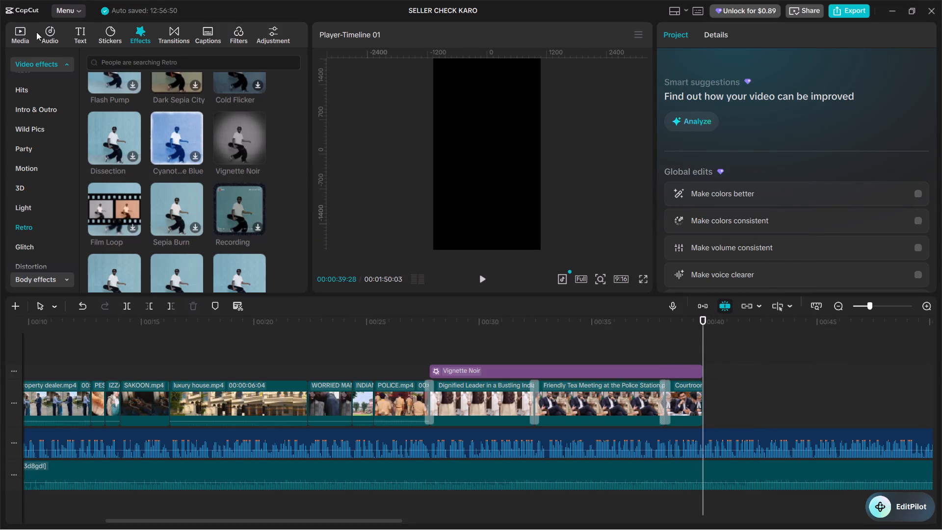
{"action": "left_click", "coordinate": [30, 32]}
{"action": "left_click", "coordinate": [109, 67]}
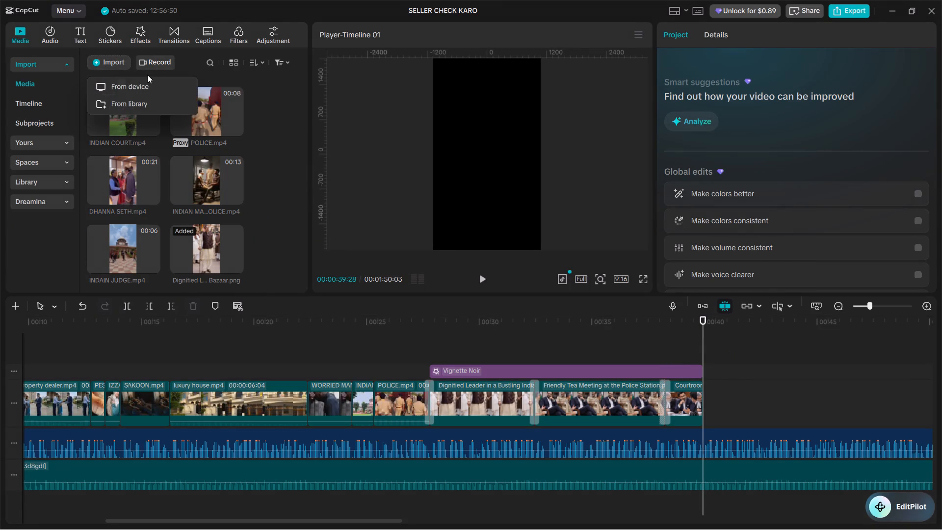
{"action": "left_click", "coordinate": [131, 85]}
{"action": "left_click", "coordinate": [64, 160]}
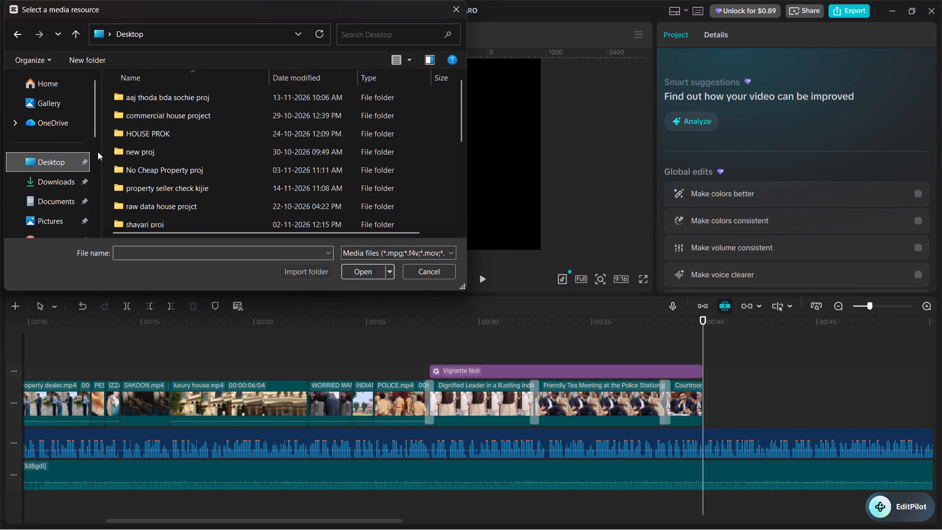
{"action": "double_click", "coordinate": [233, 189]}
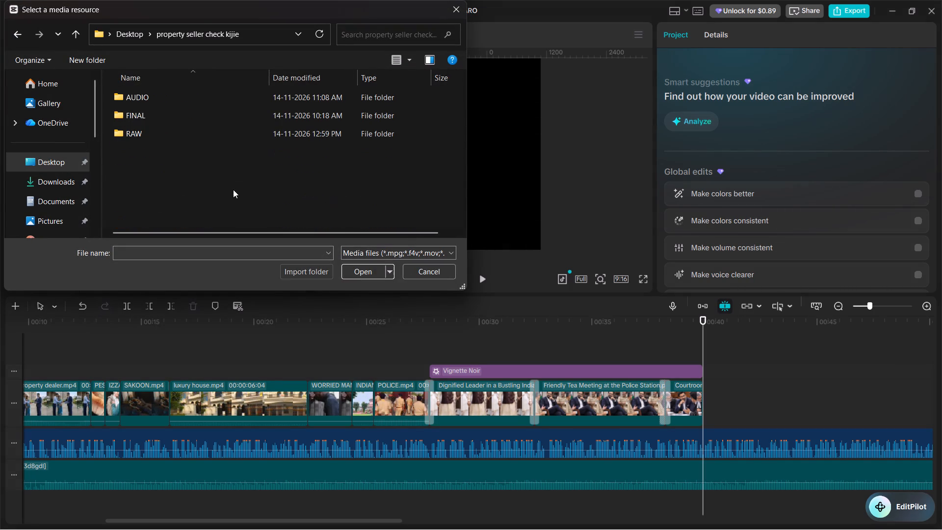
{"action": "double_click", "coordinate": [191, 130]}
{"action": "double_click", "coordinate": [233, 101]}
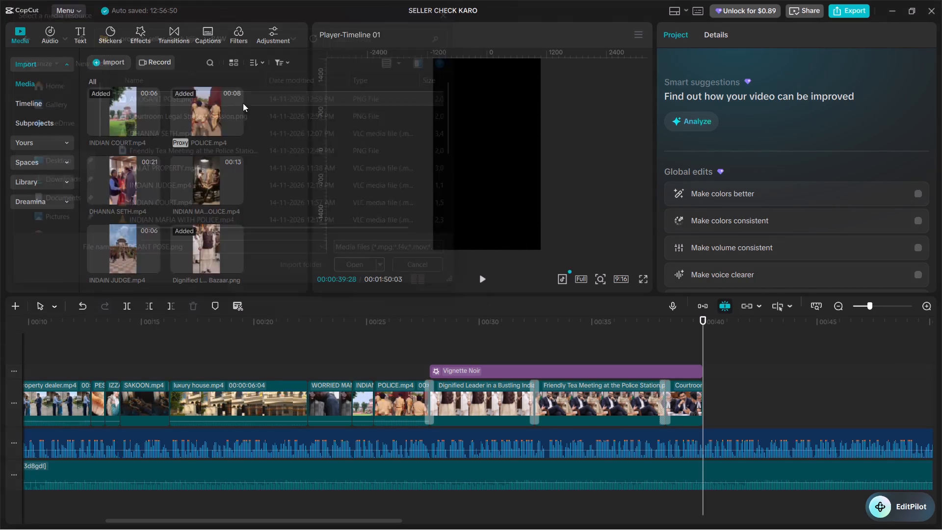
Place AROGANT POSE.png on the main track directly after the Courtroom Legal Strategy Session clip.
{"action": "left_click_drag", "start_coordinate": [143, 247], "coordinate": [710, 377]}
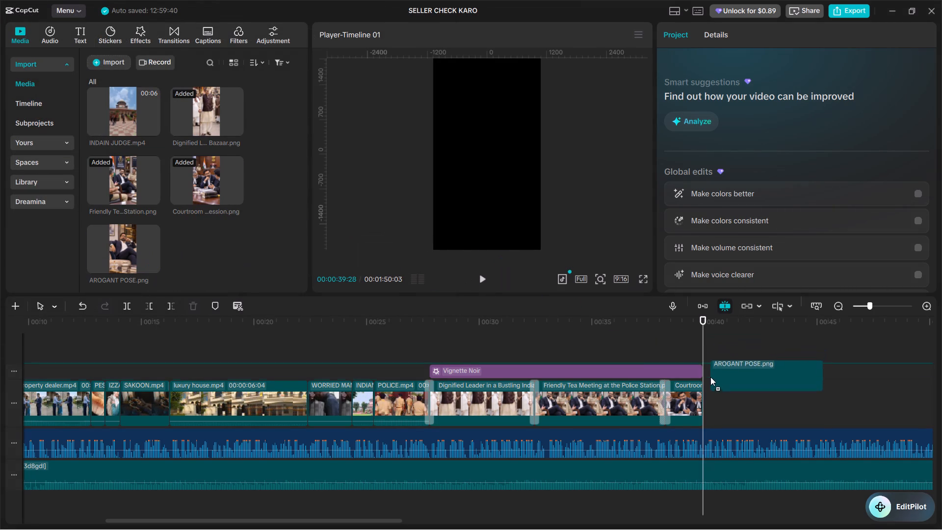
{"action": "left_click_drag", "start_coordinate": [710, 377], "coordinate": [703, 397]}
Play back the new sofa clip with the narration and check the transform settings of the courtroom and police station clips.
{"action": "left_click", "coordinate": [698, 346]}
{"action": "key", "text": "space"}
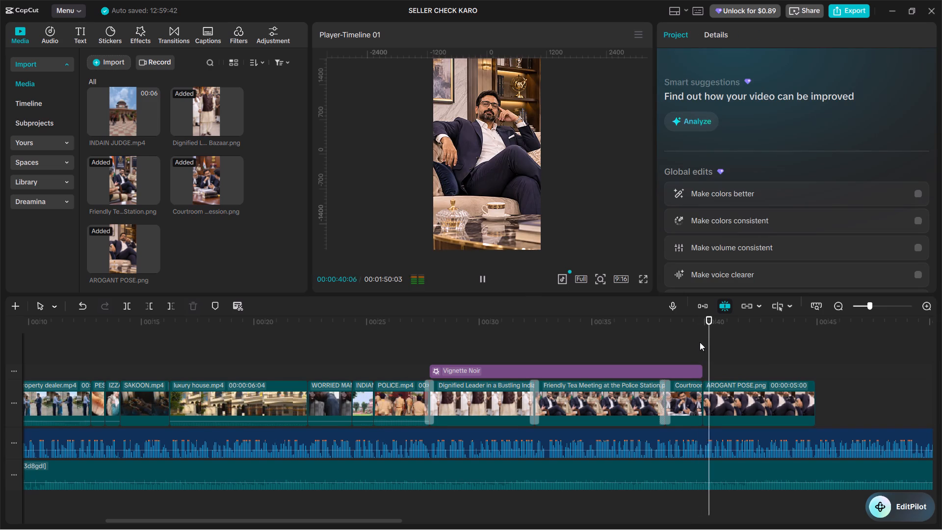
{"action": "scroll", "coordinate": [707, 357], "scroll_direction": "down", "scroll_amount": 3, "text": "alt"}
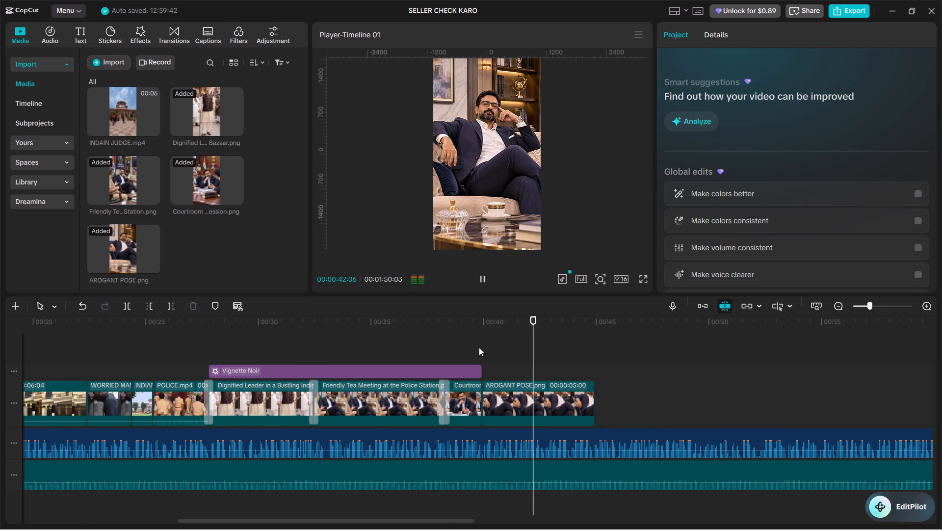
{"action": "left_click", "coordinate": [483, 348]}
{"action": "left_click", "coordinate": [453, 346]}
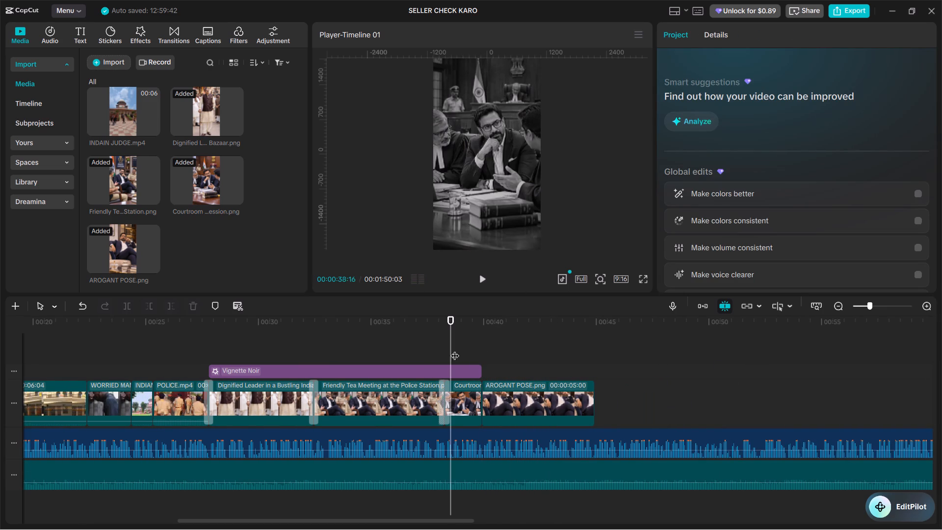
{"action": "left_click", "coordinate": [466, 399]}
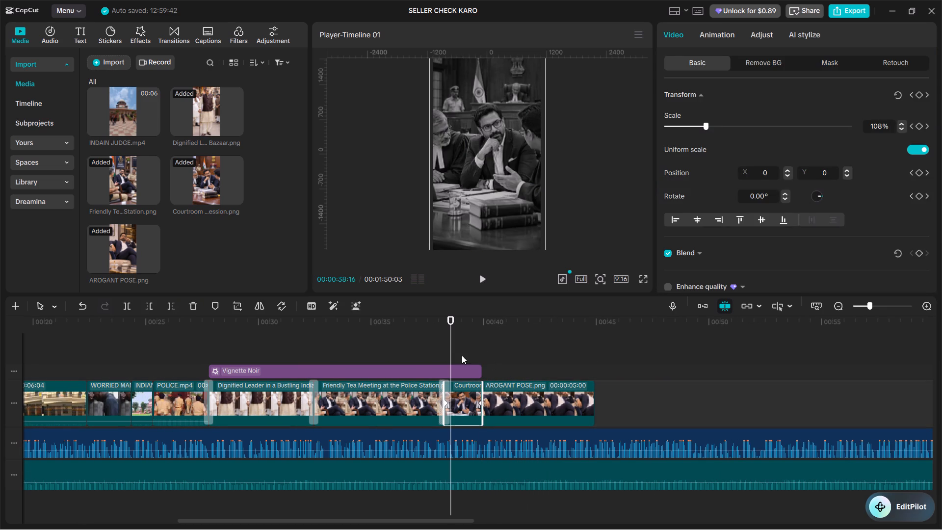
{"action": "double_click", "coordinate": [395, 350]}
{"action": "left_click", "coordinate": [369, 407]}
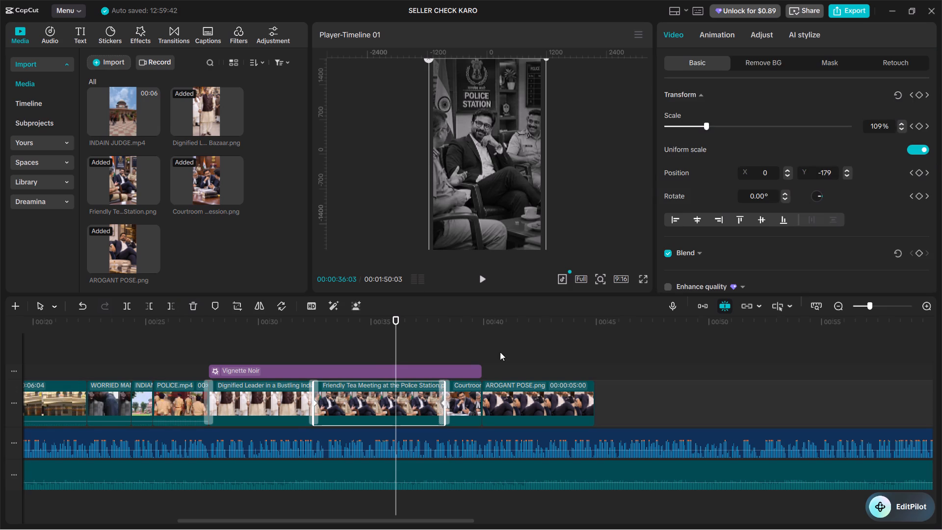
Add a Transform keyframe at the start of the AROGANT POSE clip.
{"action": "left_click", "coordinate": [500, 352]}
{"action": "left_click_drag", "start_coordinate": [500, 352], "coordinate": [485, 344]}
{"action": "left_click", "coordinate": [503, 394]}
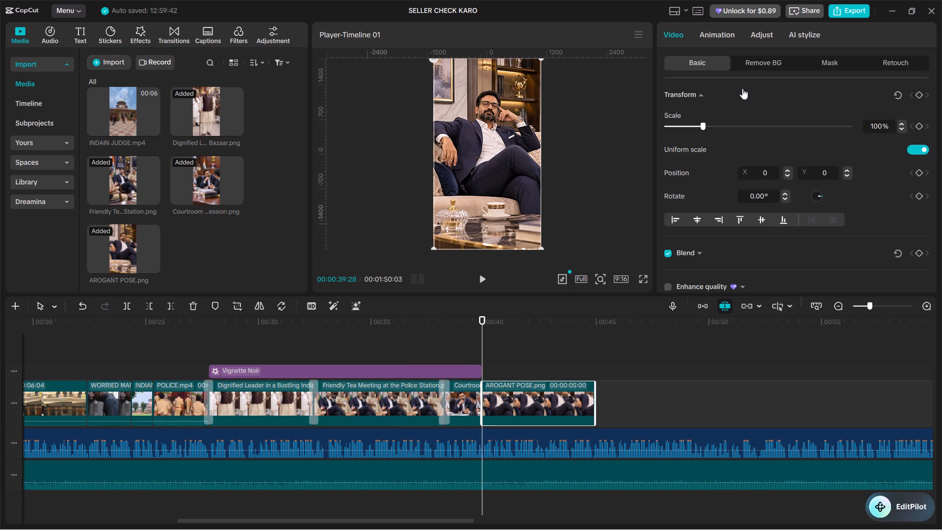
{"action": "left_click", "coordinate": [916, 94]}
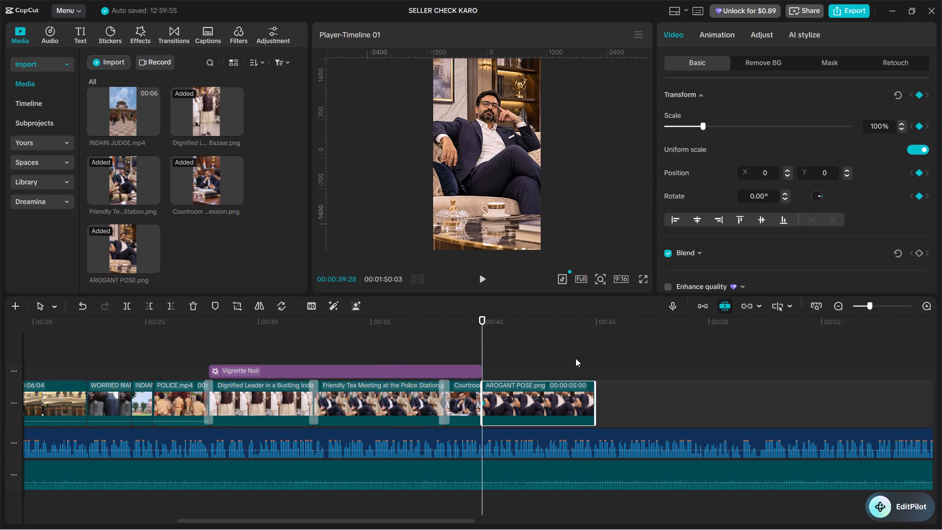
Find the narration's cut point, split the AROGANT POSE clip at 00:00:42:20 and delete the part after it.
{"action": "left_click", "coordinate": [576, 358]}
{"action": "left_click_drag", "start_coordinate": [576, 358], "coordinate": [548, 359]}
{"action": "key", "text": "space"}
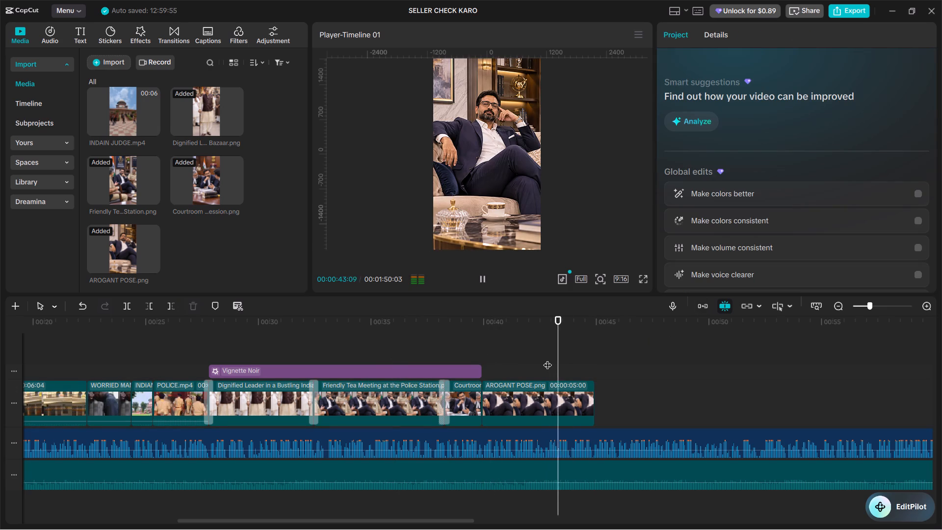
{"action": "left_click", "coordinate": [517, 358]}
{"action": "left_click", "coordinate": [524, 356]}
{"action": "key", "text": "space"}
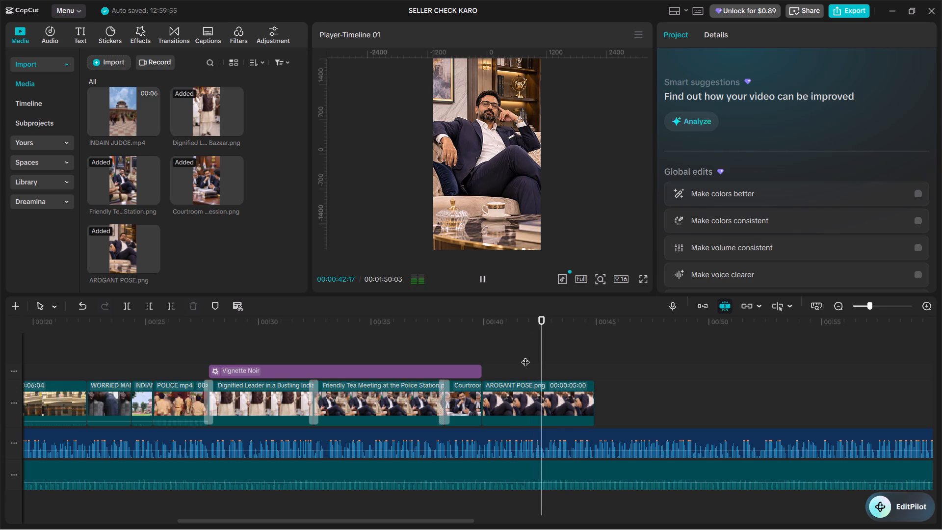
{"action": "key", "text": "space"}
{"action": "key", "text": "space"}
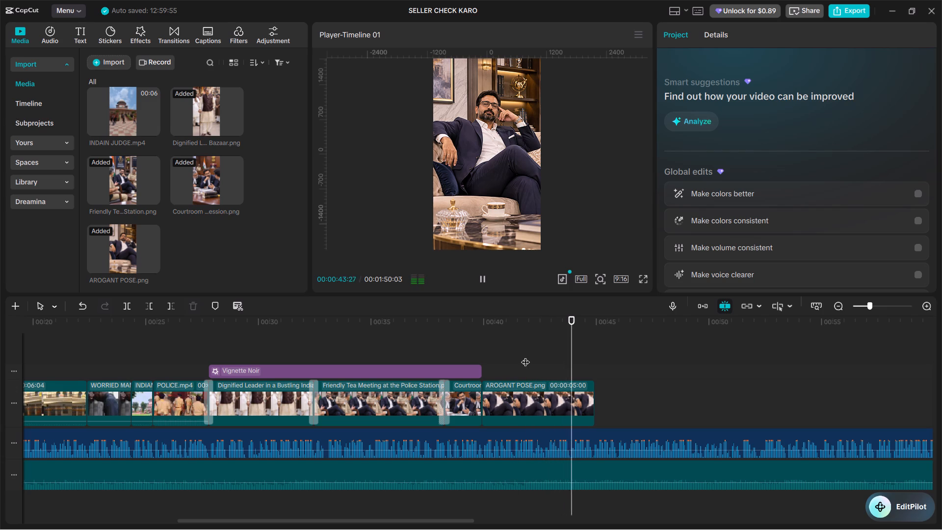
{"action": "left_click", "coordinate": [545, 352]}
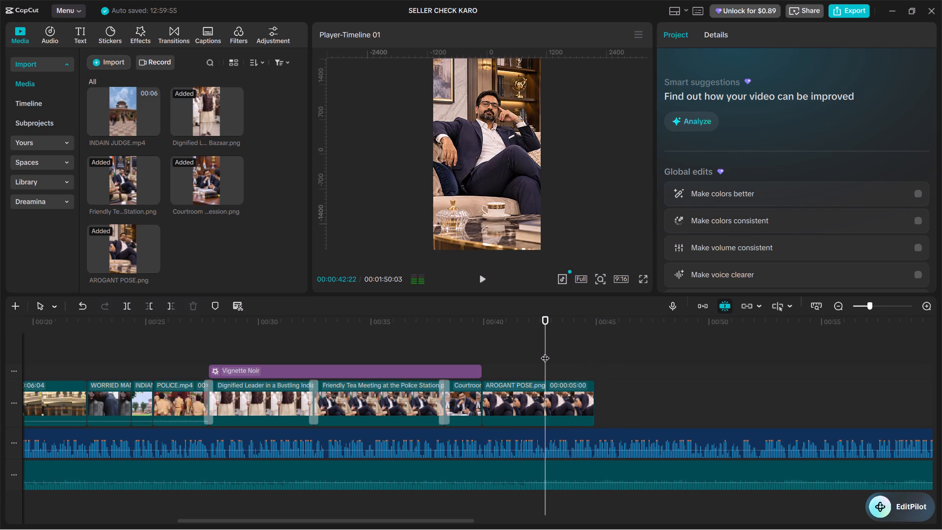
{"action": "scroll", "coordinate": [547, 352], "scroll_direction": "up", "scroll_amount": 20, "text": "ctrl"}
{"action": "scroll", "coordinate": [547, 352], "scroll_direction": "up", "scroll_amount": 5, "text": "ctrl"}
{"action": "left_click", "coordinate": [548, 350]}
{"action": "left_click_drag", "start_coordinate": [548, 350], "coordinate": [539, 347]}
{"action": "left_click", "coordinate": [540, 386]}
{"action": "key", "text": "ctrl+b"}
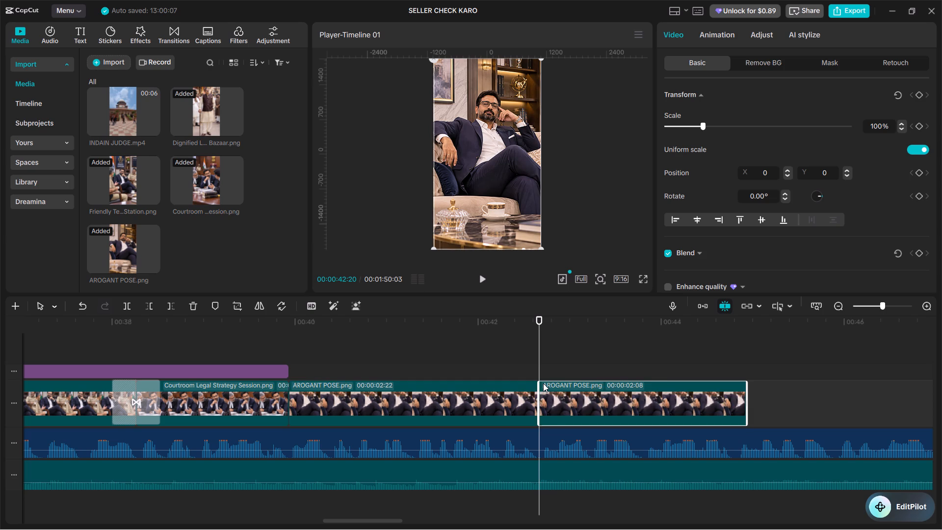
{"action": "key", "text": "BackSpace"}
Add a Transform keyframe at the end of the AROGANT POSE clip and raise its scale to about 119%.
{"action": "scroll", "coordinate": [544, 377], "scroll_direction": "down", "scroll_amount": 16, "text": "ctrl"}
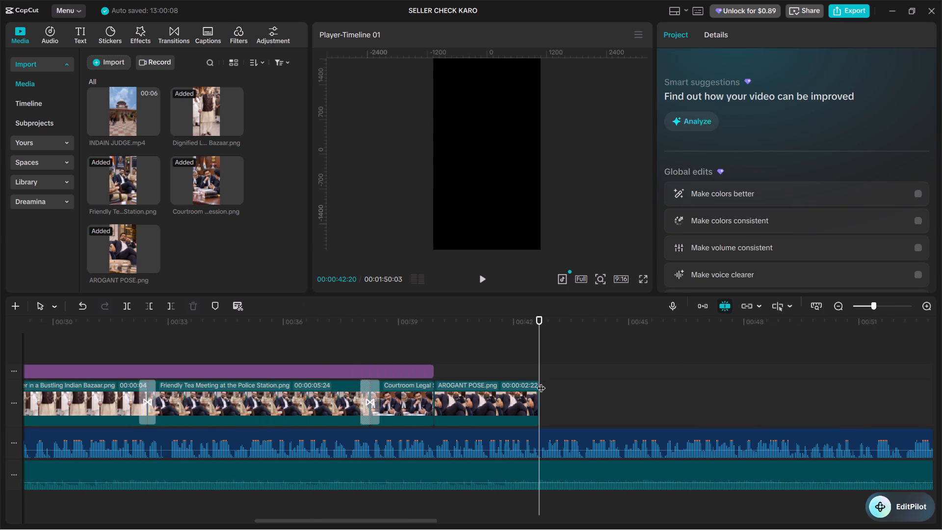
{"action": "left_click", "coordinate": [537, 388]}
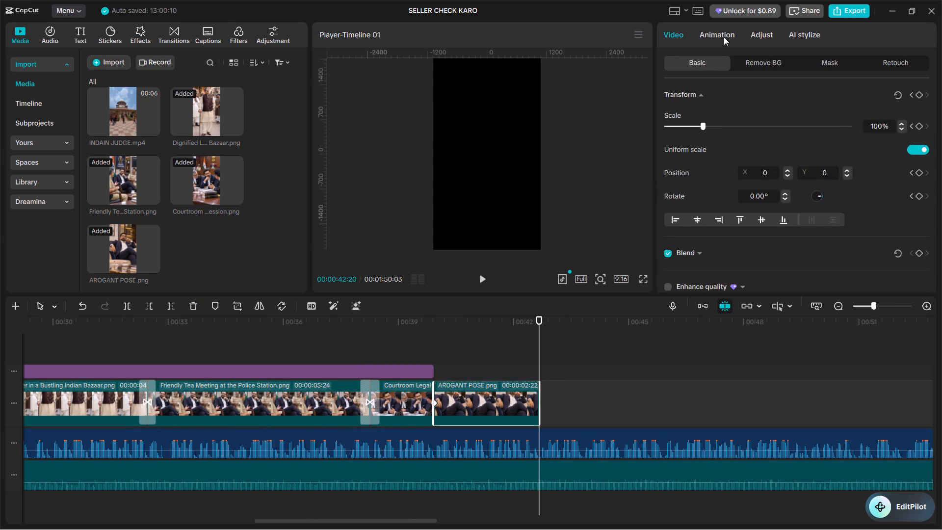
{"action": "left_click", "coordinate": [918, 97]}
{"action": "left_click_drag", "start_coordinate": [705, 124], "coordinate": [709, 127]}
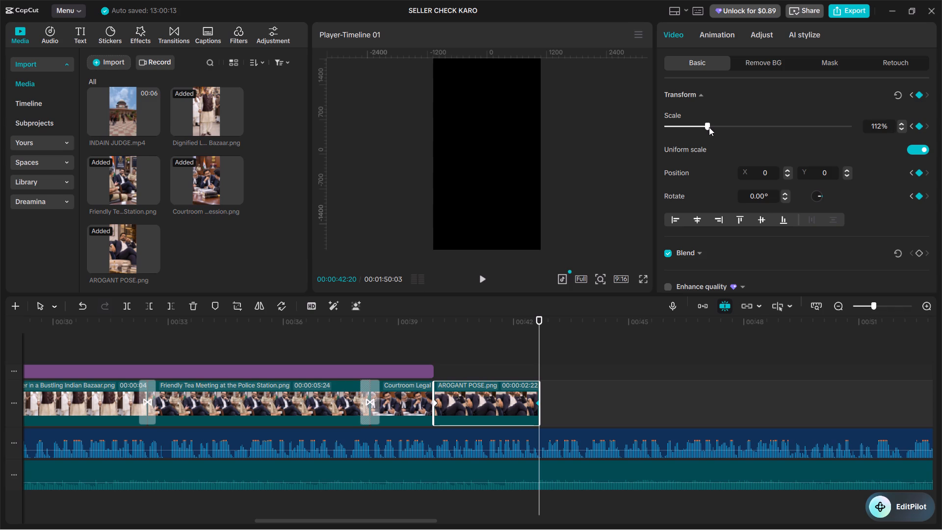
{"action": "left_click_drag", "start_coordinate": [709, 127], "coordinate": [711, 130]}
{"action": "left_click_drag", "start_coordinate": [711, 130], "coordinate": [712, 130]}
Play back the end of the timeline to review the zoom on the AROGANT POSE clip.
{"action": "left_click", "coordinate": [475, 348]}
{"action": "left_click_drag", "start_coordinate": [475, 348], "coordinate": [433, 352]}
{"action": "key", "text": "space"}
{"action": "left_click", "coordinate": [421, 344]}
{"action": "left_click", "coordinate": [367, 345]}
{"action": "key", "text": "space"}
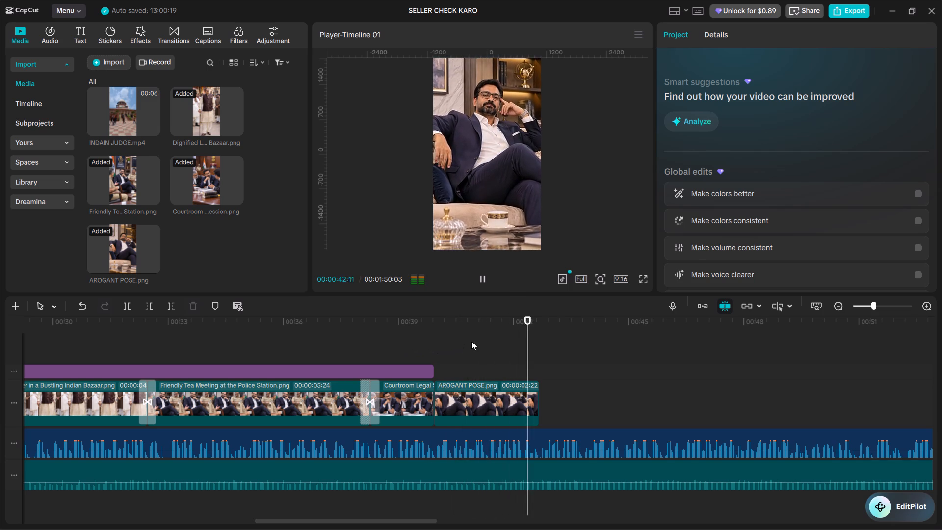
{"action": "left_click", "coordinate": [535, 353]}
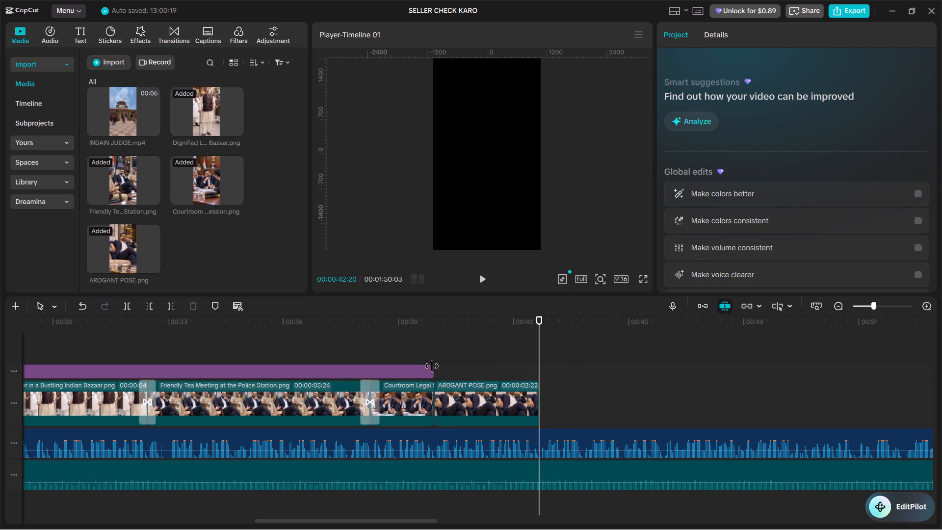
Extend the Vignette Noir effect to cover the AROGANT POSE clip through its end.
{"action": "left_click_drag", "start_coordinate": [432, 366], "coordinate": [541, 369]}
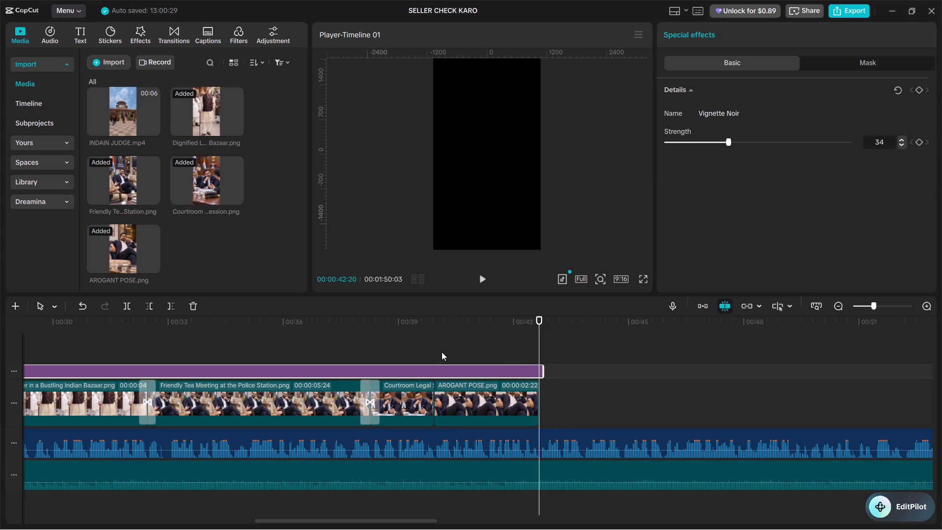
{"action": "left_click", "coordinate": [409, 344]}
Play the narration after the AROGANT POSE clip to find where the next image's section ends.
{"action": "key", "text": "space"}
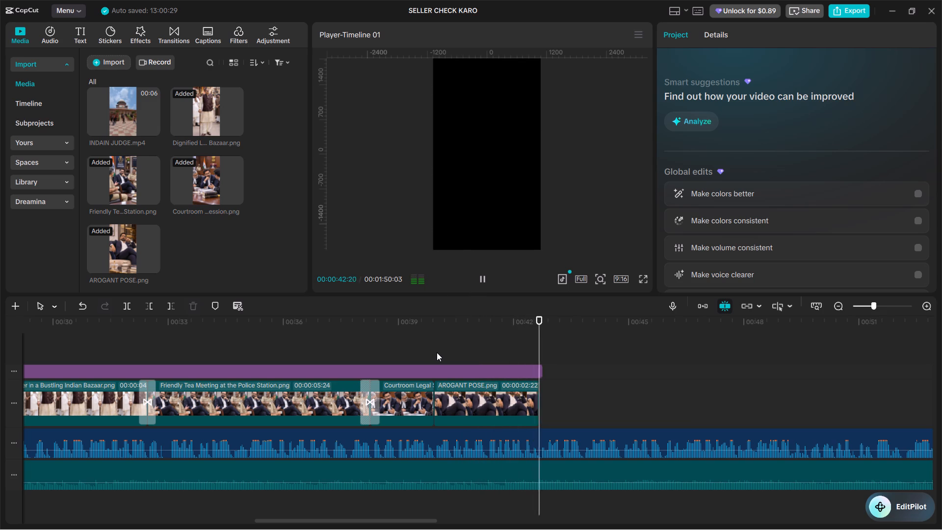
{"action": "key", "text": "space"}
{"action": "left_click", "coordinate": [517, 355]}
{"action": "left_click_drag", "start_coordinate": [517, 354], "coordinate": [540, 355]}
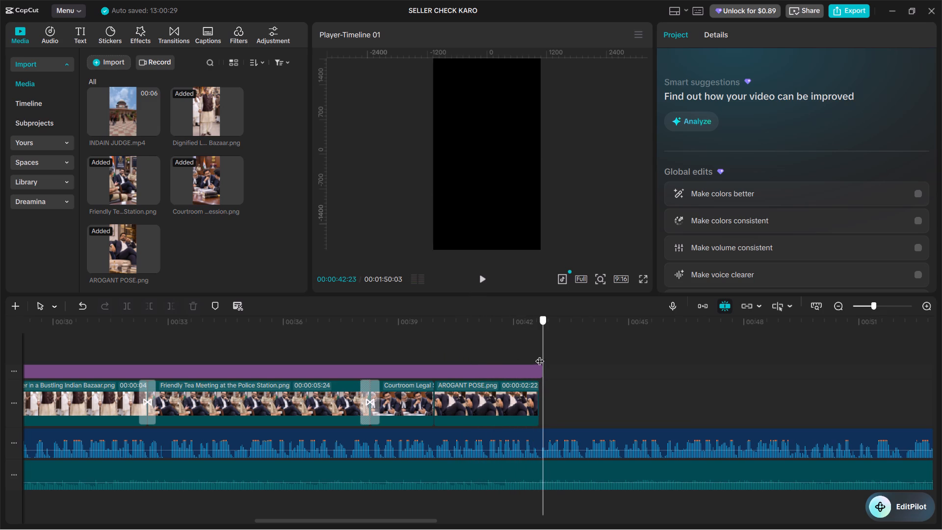
{"action": "left_click_drag", "start_coordinate": [540, 355], "coordinate": [536, 353]}
{"action": "key", "text": "space"}
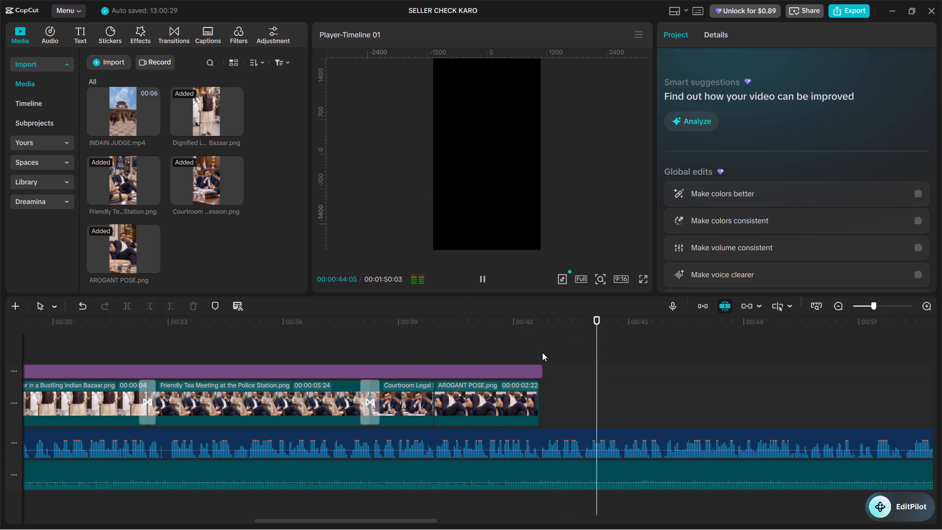
{"action": "key", "text": "space"}
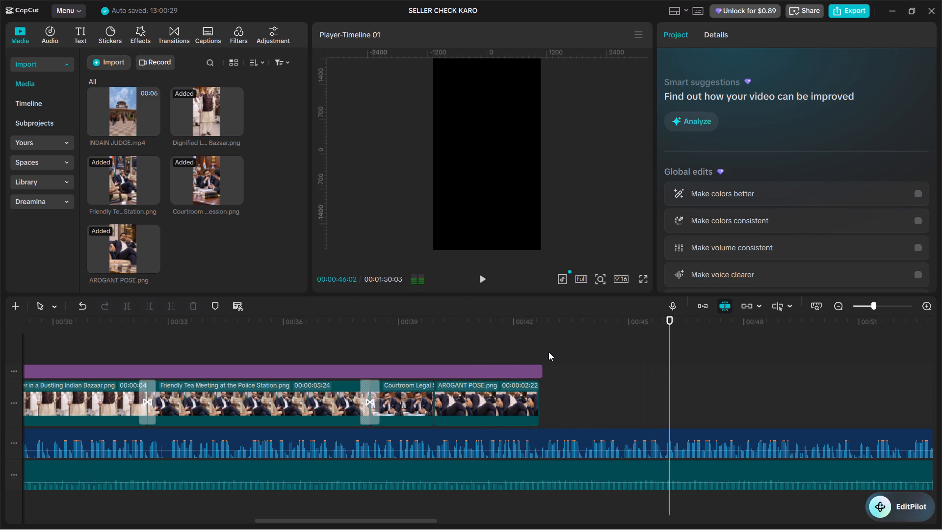
{"action": "key", "text": "space"}
{"action": "left_click", "coordinate": [662, 390]}
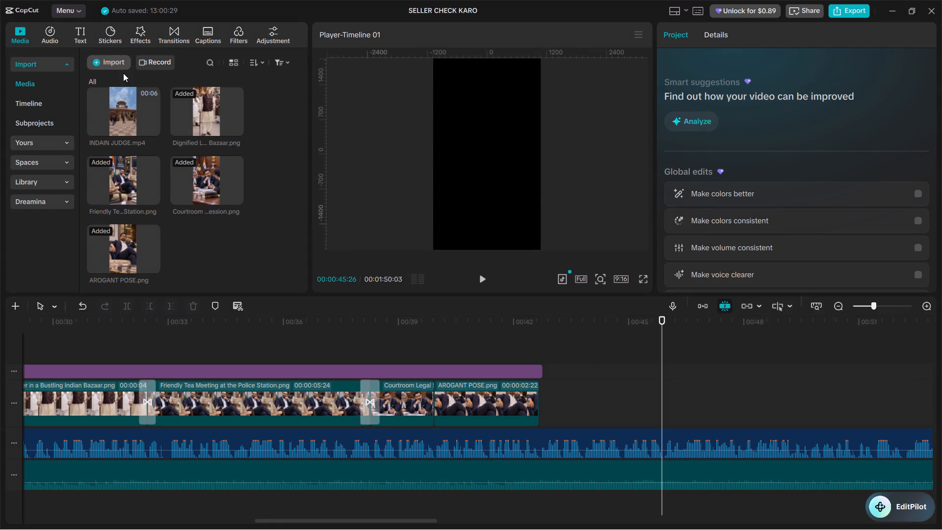
{"action": "left_click", "coordinate": [118, 89]}
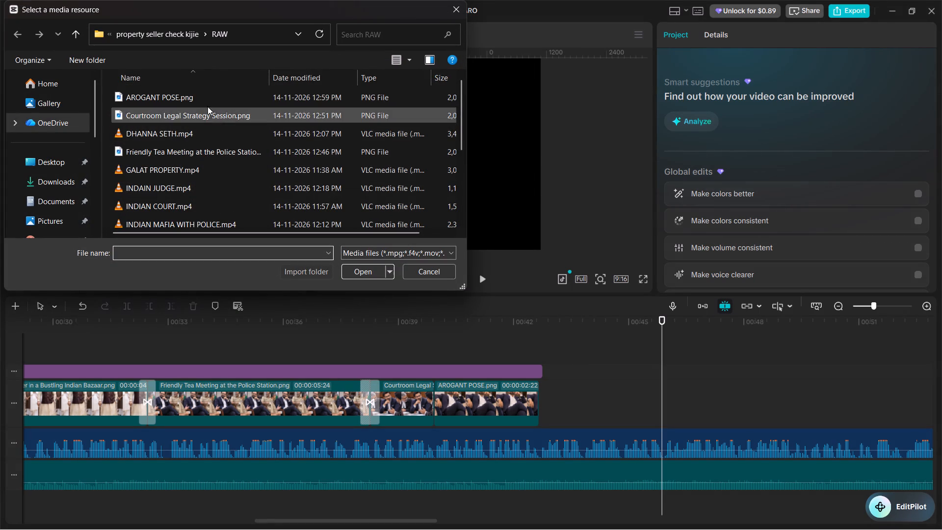
{"action": "scroll", "coordinate": [216, 166], "scroll_direction": "down", "scroll_amount": 6}
{"action": "double_click", "coordinate": [209, 196]}
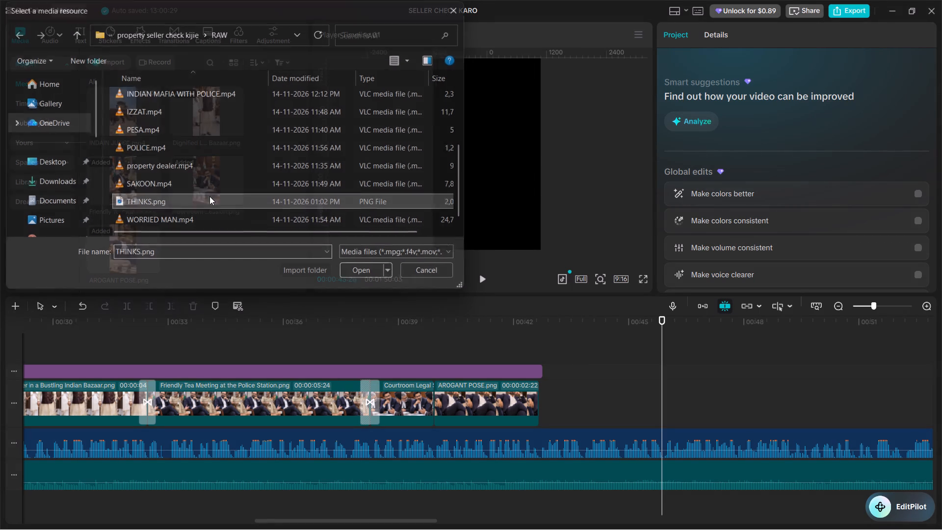
Place THINKS.png on the main video track after the AROGANT POSE clip and close the gap between them.
{"action": "left_click_drag", "start_coordinate": [212, 260], "coordinate": [594, 403]}
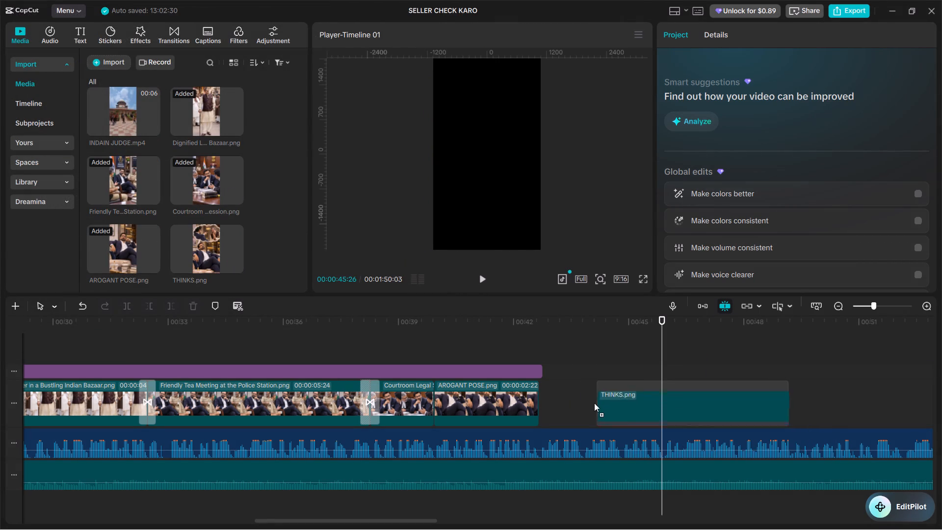
{"action": "left_click_drag", "start_coordinate": [594, 403], "coordinate": [595, 403]}
{"action": "right_click", "coordinate": [575, 402]}
{"action": "left_click", "coordinate": [613, 407]}
Play back the THINKS clip's narration and extend the Vignette Noir effect over the clip to about 00:00:45:26.
{"action": "left_click", "coordinate": [531, 345]}
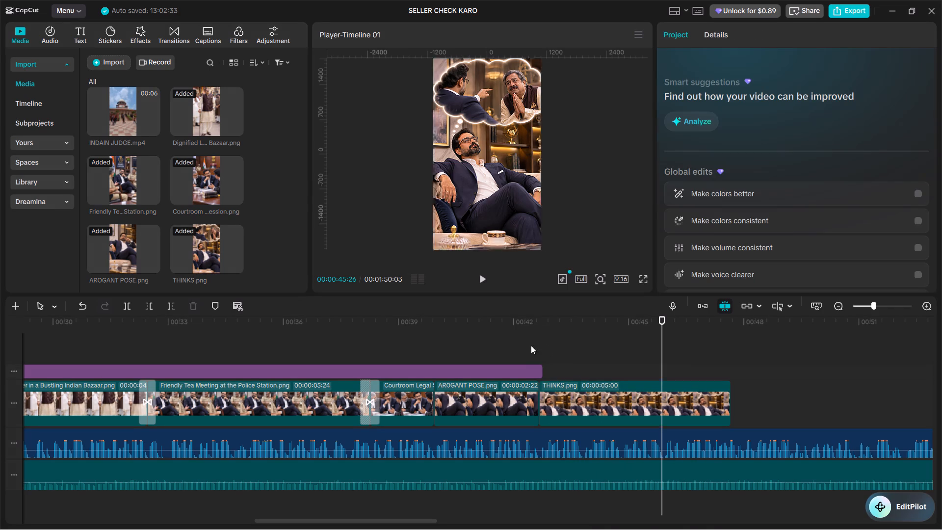
{"action": "key", "text": "space"}
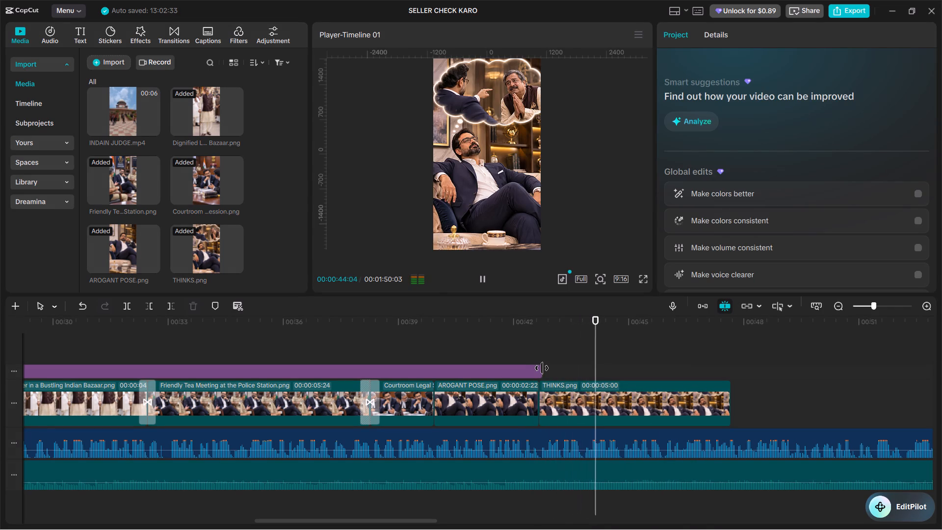
{"action": "left_click_drag", "start_coordinate": [542, 368], "coordinate": [659, 385]}
{"action": "key", "text": "space"}
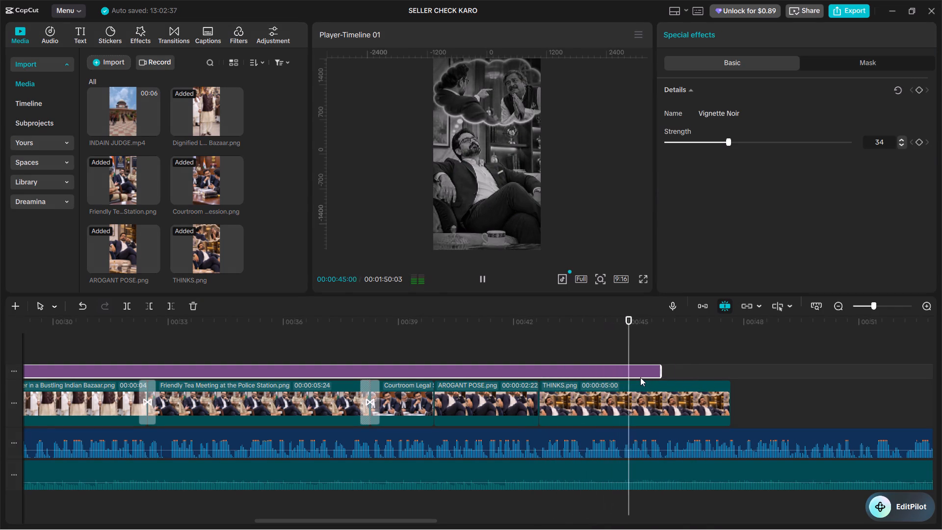
{"action": "key", "text": "space"}
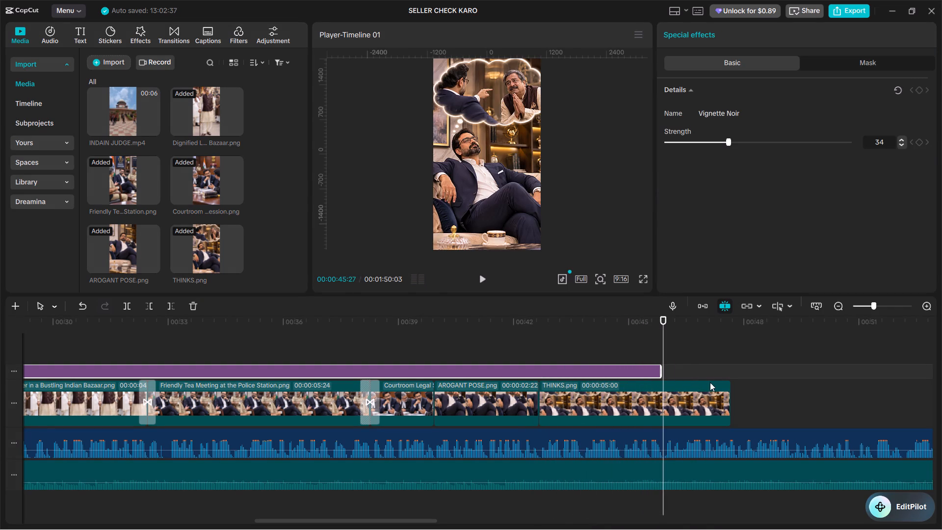
Trim the end of the THINKS.png clip back to 00:00:45:27 so it lasts 00:00:03:07.
{"action": "left_click_drag", "start_coordinate": [730, 393], "coordinate": [659, 391]}
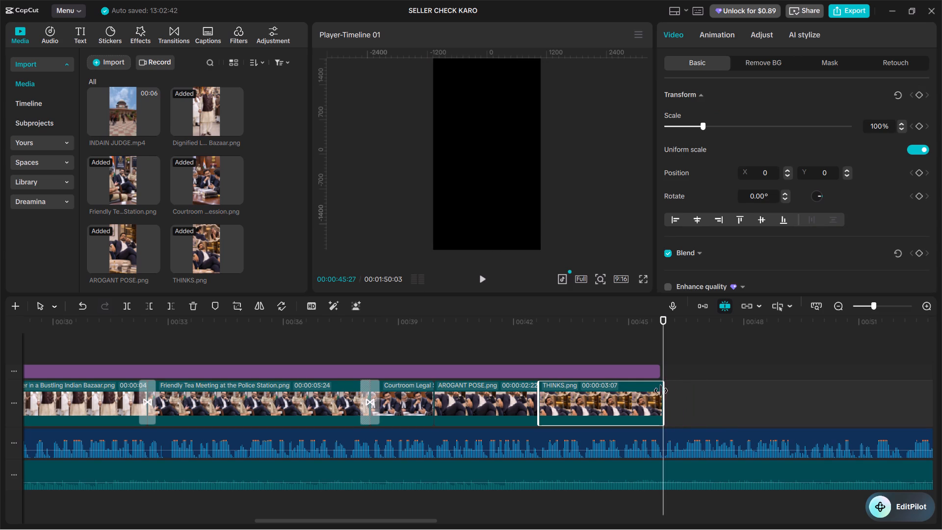
{"action": "key", "text": "space"}
{"action": "key", "text": "space"}
Extend the Vignette Noir effect to the end of the THINKS clip at 00:00:45:27 and play back the section it covers.
{"action": "scroll", "coordinate": [662, 385], "scroll_direction": "up", "scroll_amount": 15, "text": "ctrl"}
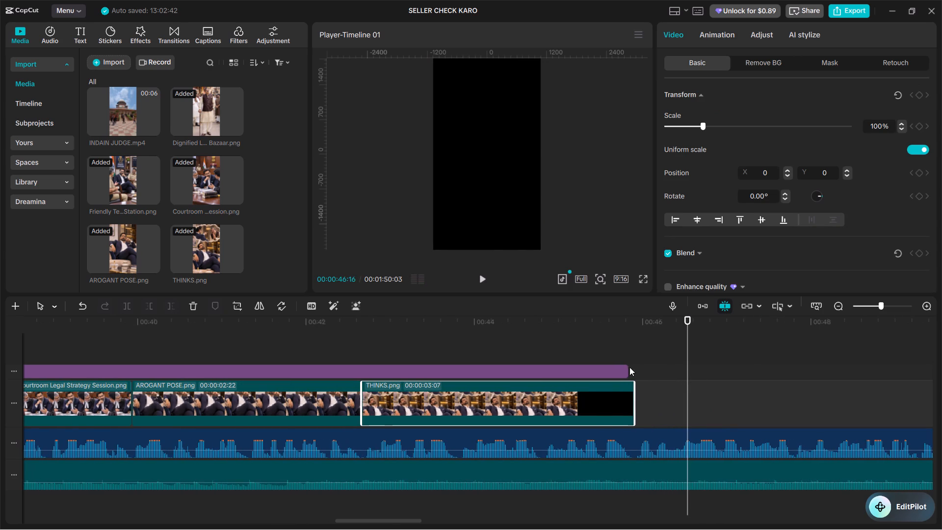
{"action": "left_click", "coordinate": [629, 367], "text": "ctrl"}
{"action": "left_click_drag", "start_coordinate": [629, 366], "coordinate": [636, 371]}
{"action": "key", "text": "space"}
{"action": "left_click", "coordinate": [632, 360]}
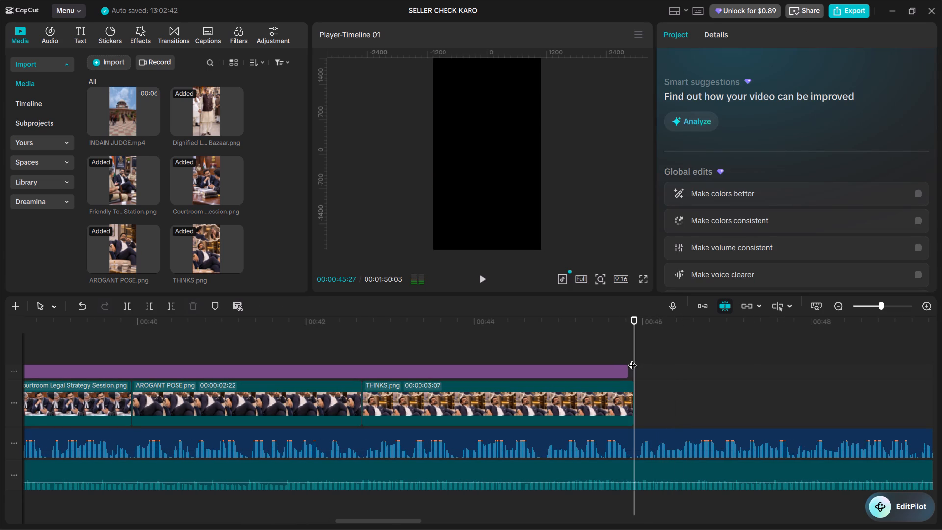
{"action": "left_click_drag", "start_coordinate": [625, 365], "coordinate": [632, 369]}
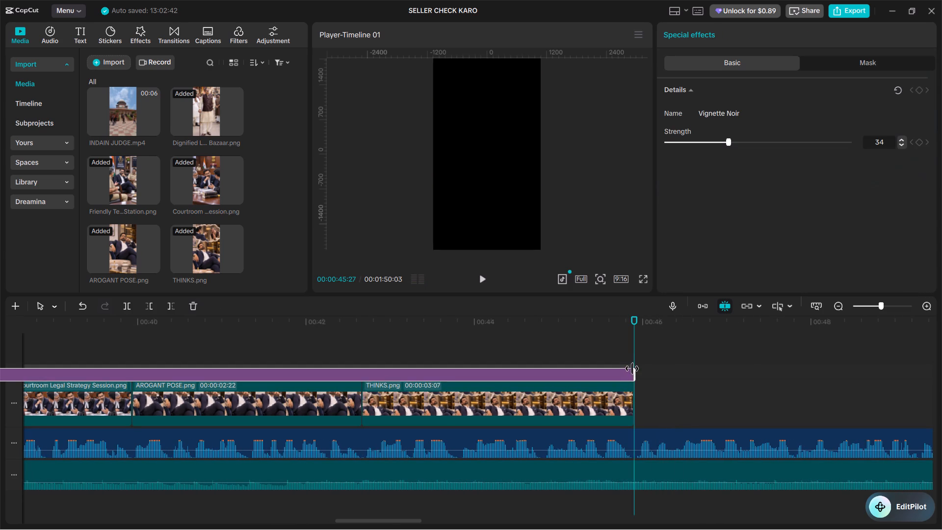
{"action": "left_click_drag", "start_coordinate": [632, 369], "coordinate": [632, 368]}
{"action": "scroll", "coordinate": [634, 363], "scroll_direction": "down", "scroll_amount": 20, "text": "ctrl"}
{"action": "scroll", "coordinate": [634, 363], "scroll_direction": "down", "scroll_amount": 6, "text": "ctrl"}
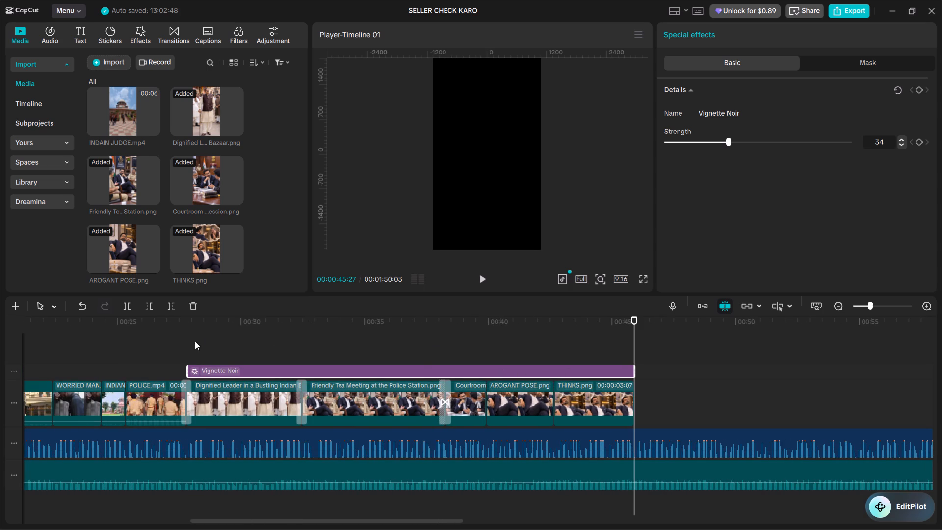
{"action": "left_click", "coordinate": [181, 350]}
{"action": "key", "text": "space"}
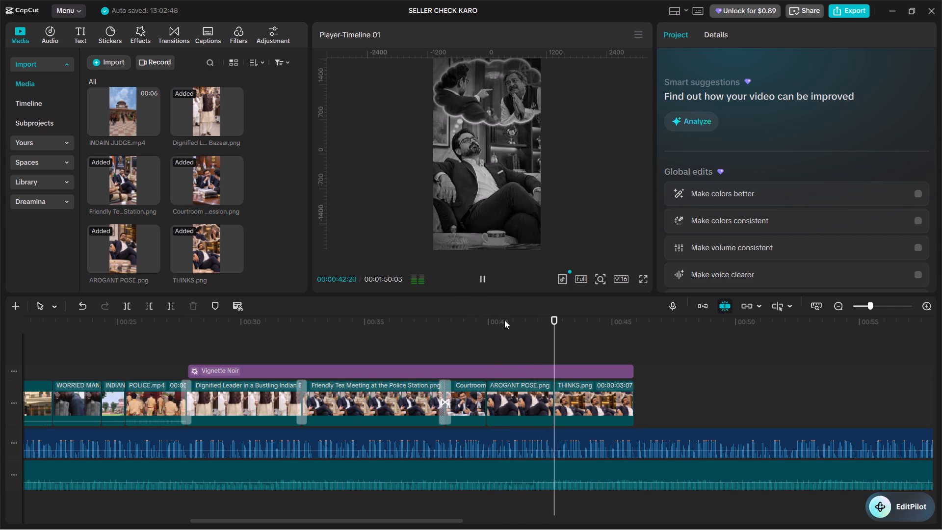
Add a Transform keyframe at the start of the THINKS clip, 00:00:42:20, with the scale at 110%.
{"action": "left_click", "coordinate": [555, 347]}
{"action": "left_click_drag", "start_coordinate": [555, 347], "coordinate": [513, 349]}
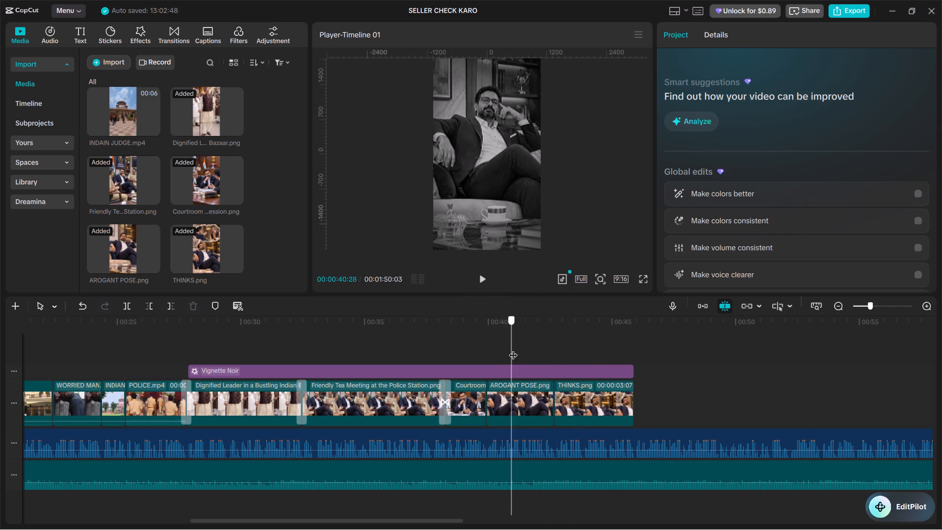
{"action": "left_click_drag", "start_coordinate": [513, 349], "coordinate": [552, 356]}
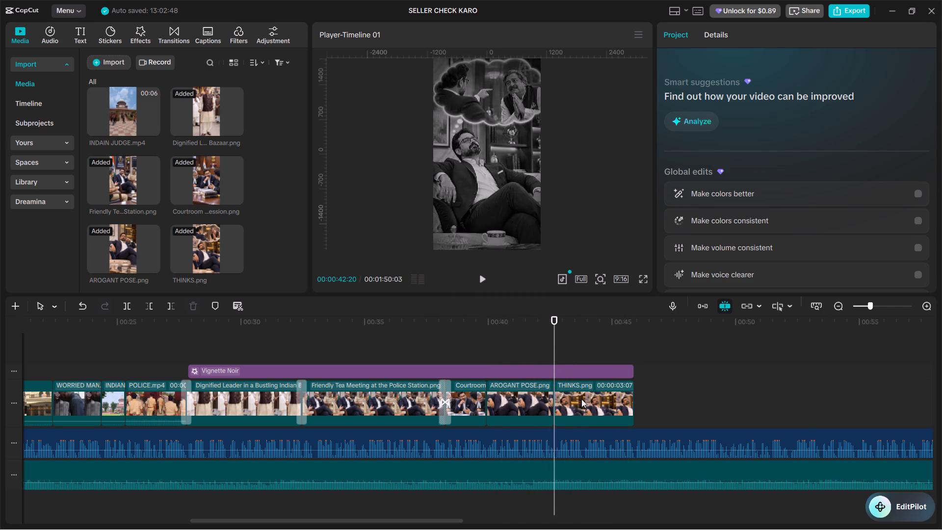
{"action": "left_click", "coordinate": [581, 399]}
{"action": "left_click", "coordinate": [919, 95]}
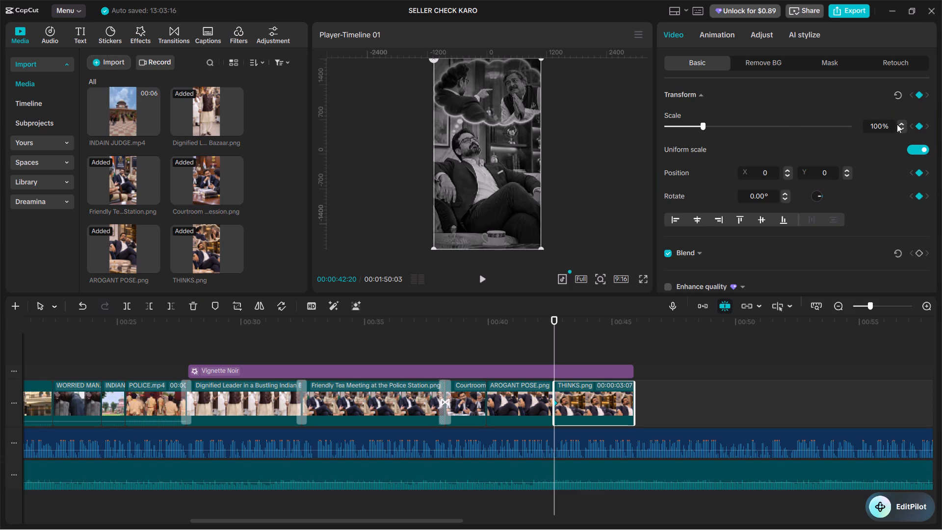
{"action": "triple_click", "coordinate": [902, 122]}
{"action": "triple_click", "coordinate": [902, 122]}
{"action": "triple_click", "coordinate": [902, 122]}
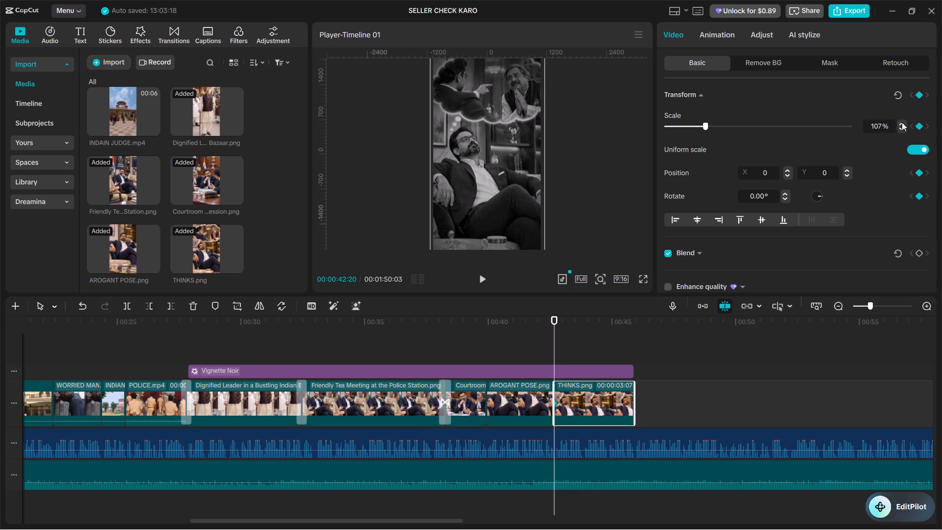
{"action": "left_click", "coordinate": [902, 122]}
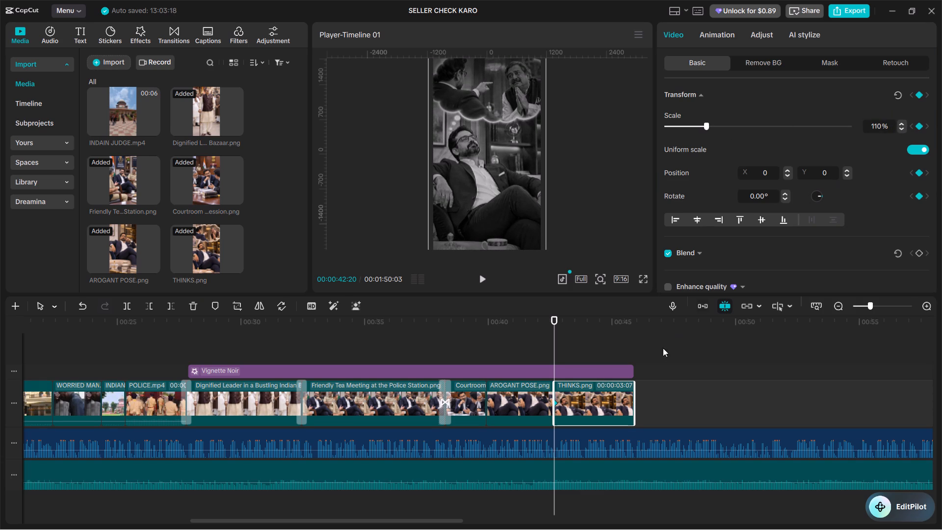
Set the THINKS clip's scale to 100% at its end, 00:00:45:27, to create a closing zoom-out keyframe.
{"action": "left_click", "coordinate": [626, 347]}
{"action": "left_click_drag", "start_coordinate": [626, 347], "coordinate": [634, 354]}
{"action": "left_click", "coordinate": [620, 394]}
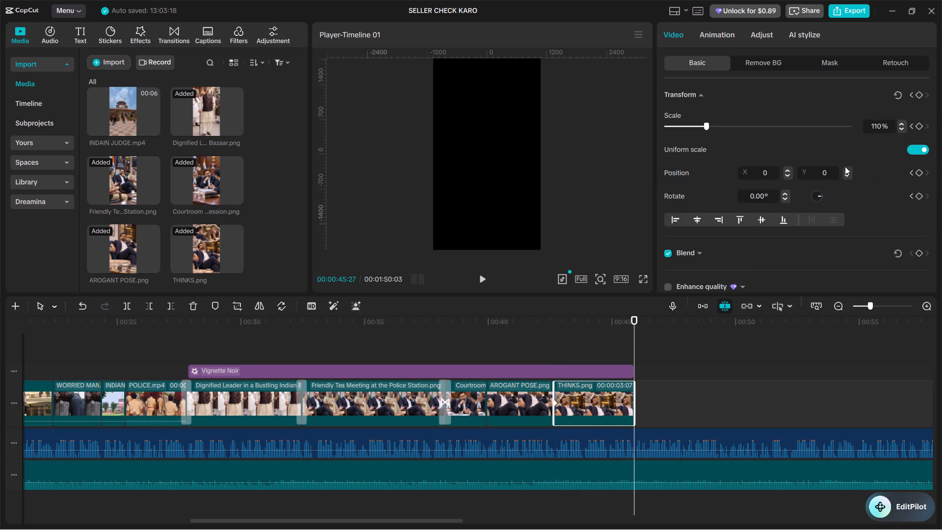
{"action": "triple_click", "coordinate": [902, 128]}
{"action": "triple_click", "coordinate": [902, 128]}
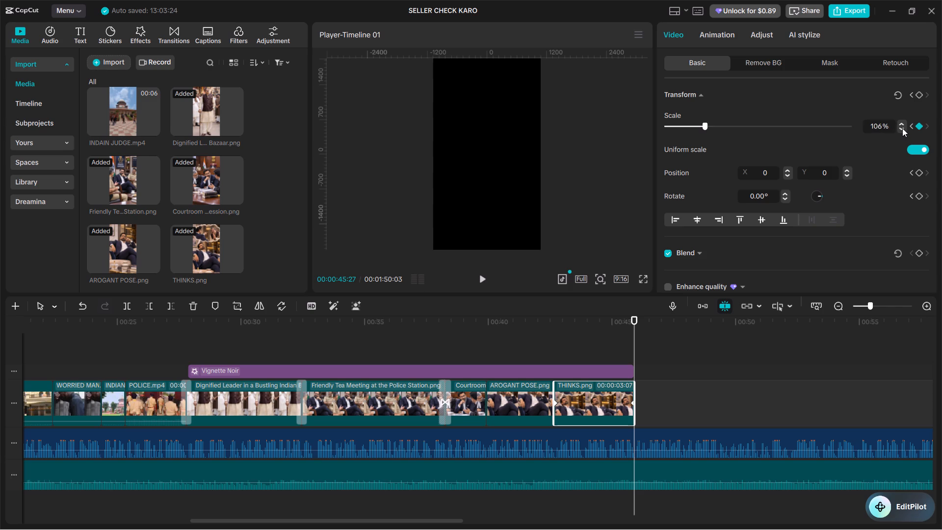
{"action": "triple_click", "coordinate": [902, 128]}
{"action": "left_click", "coordinate": [902, 128]}
Play back the THINKS zoom, raise its starting keyframe scale to 115%, and preview the clip again.
{"action": "left_click", "coordinate": [560, 346]}
{"action": "left_click_drag", "start_coordinate": [560, 346], "coordinate": [547, 346]}
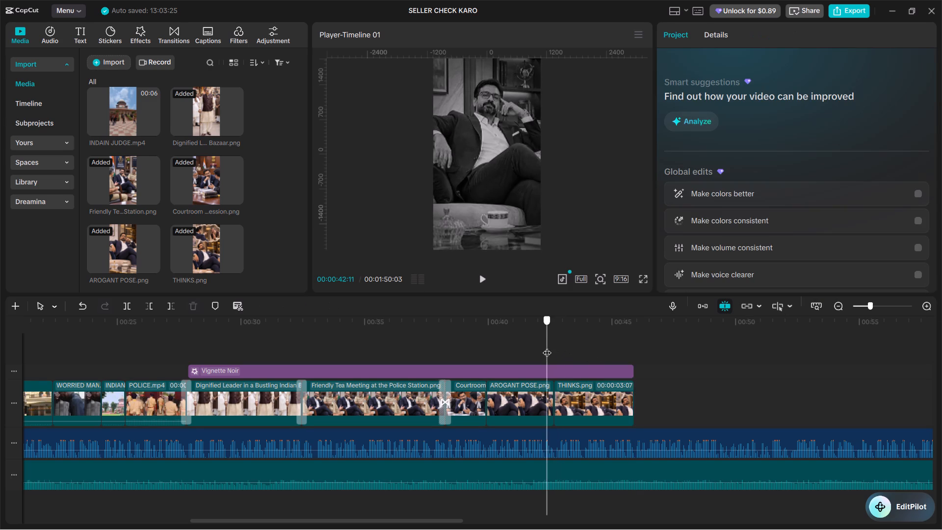
{"action": "left_click_drag", "start_coordinate": [547, 346], "coordinate": [557, 350]}
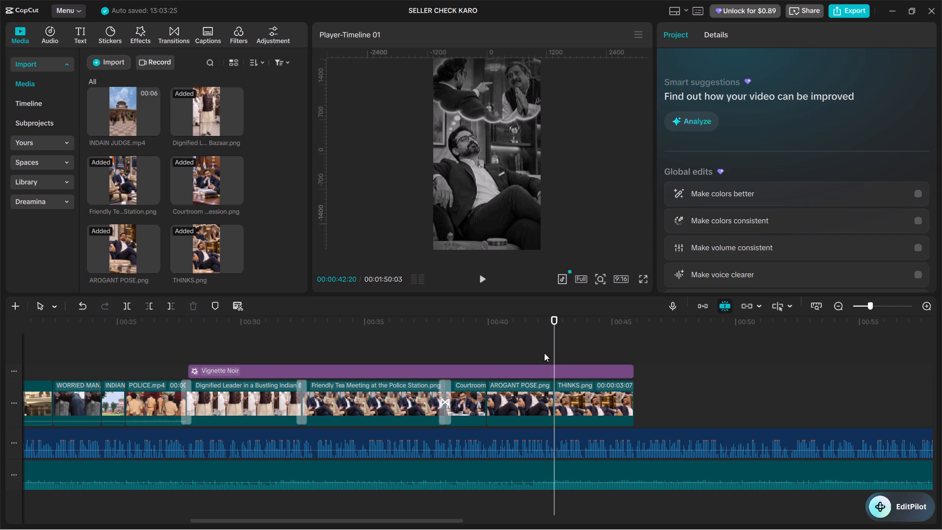
{"action": "left_click", "coordinate": [547, 353]}
{"action": "key", "text": "space"}
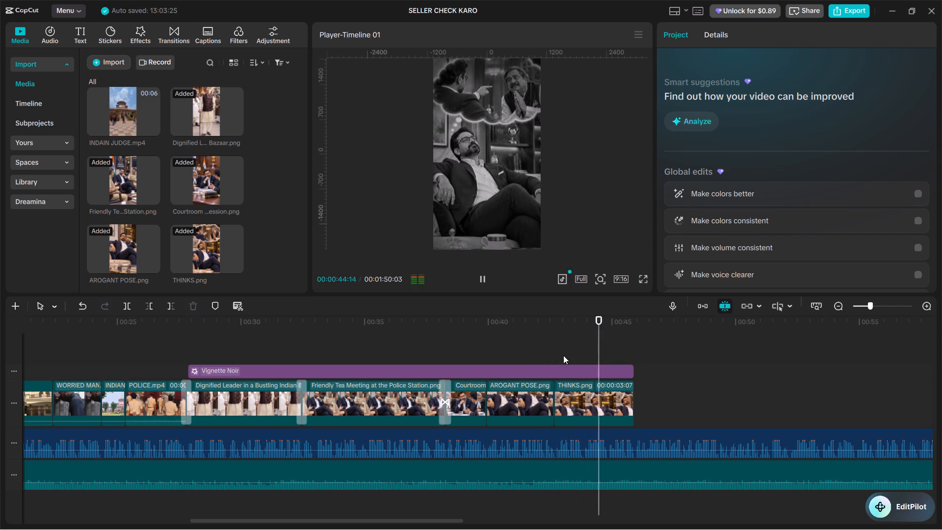
{"action": "left_click", "coordinate": [583, 400]}
{"action": "key", "text": "space"}
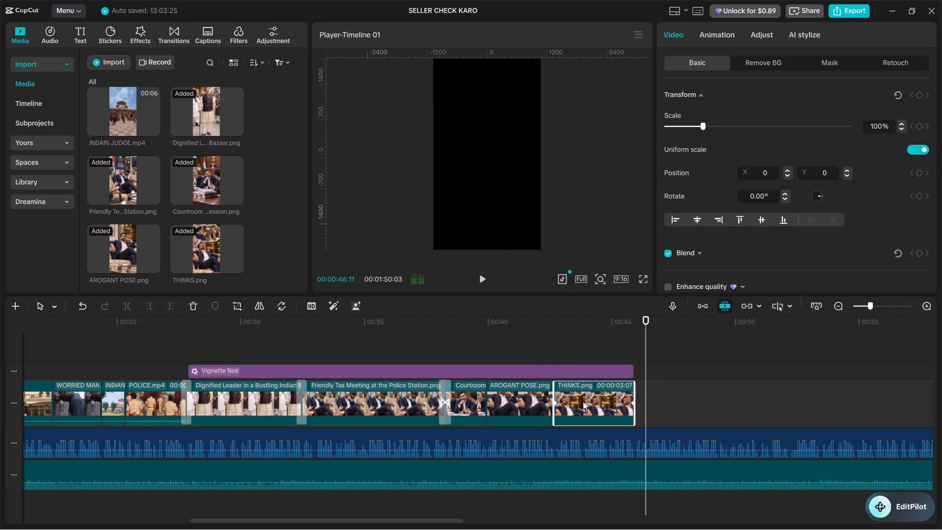
{"action": "left_click", "coordinate": [556, 403]}
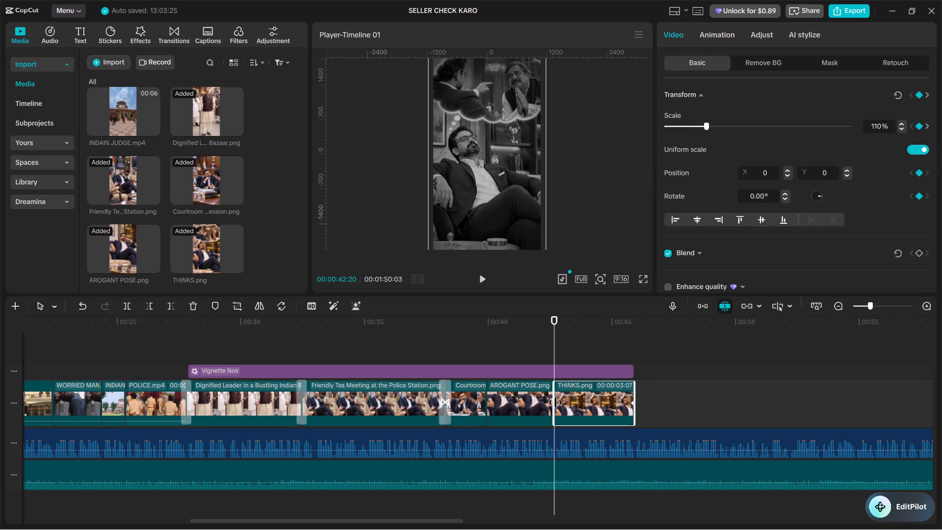
{"action": "left_click", "coordinate": [553, 400]}
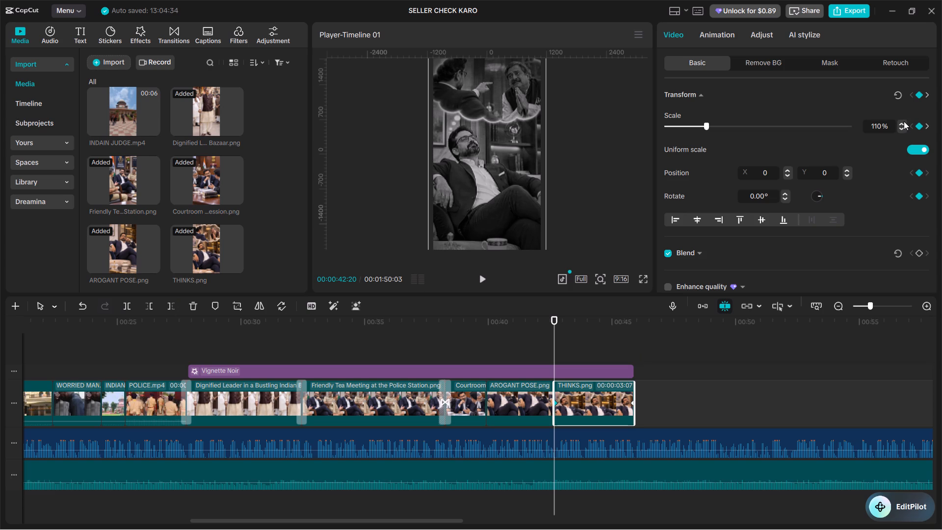
{"action": "triple_click", "coordinate": [902, 123]}
{"action": "double_click", "coordinate": [902, 123]}
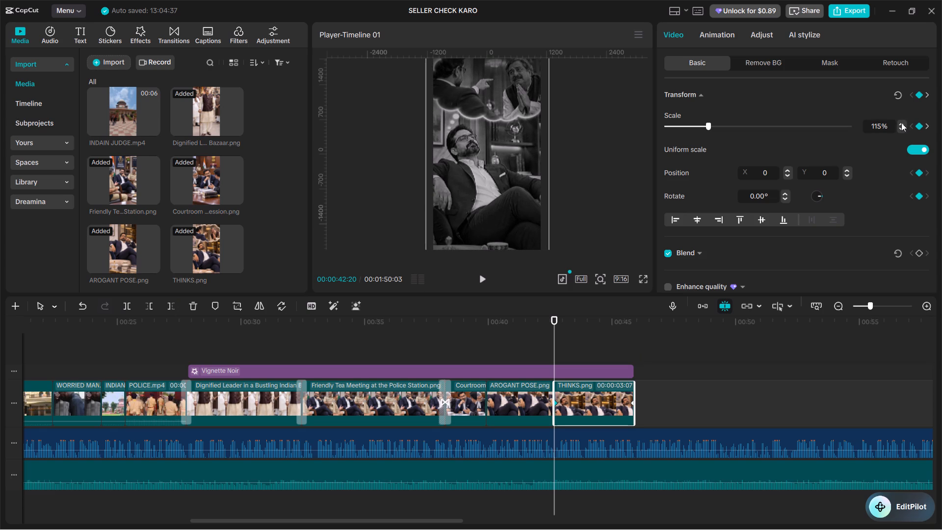
{"action": "left_click", "coordinate": [543, 340]}
{"action": "key", "text": "space"}
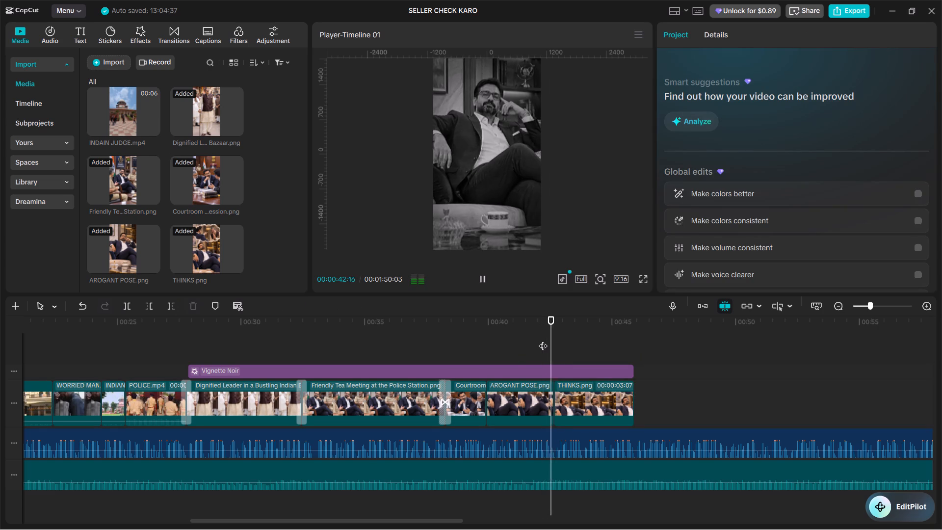
{"action": "key", "text": "space"}
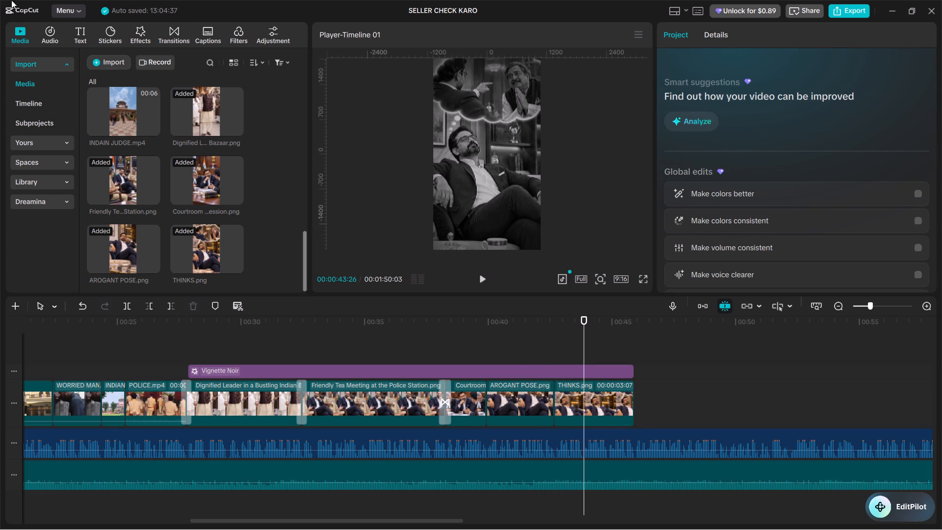
Add the favourite Left transition between the AROGANT POSE and THINKS clips.
{"action": "left_click", "coordinate": [169, 35]}
{"action": "left_click", "coordinate": [63, 65]}
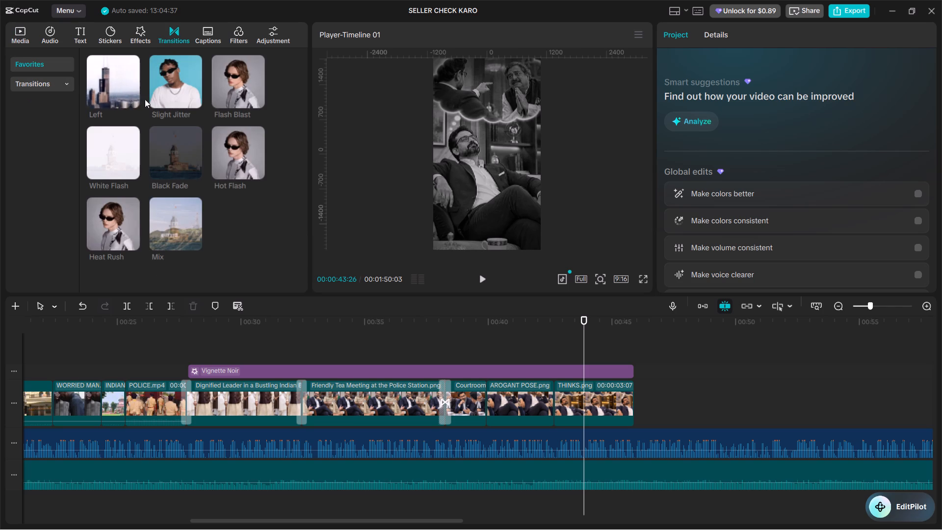
{"action": "left_click_drag", "start_coordinate": [123, 79], "coordinate": [550, 394]}
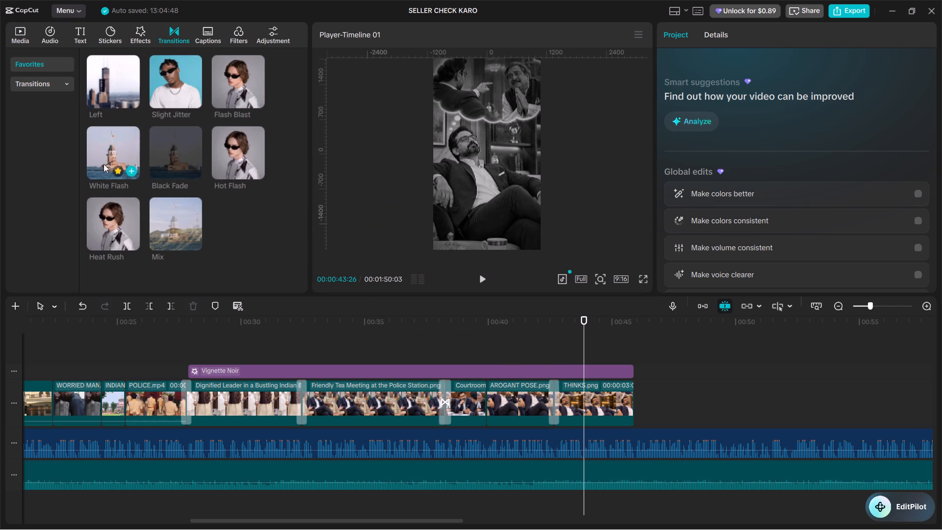
Add the White Flash transition between the Courtroom and AROGANT POSE clips and play back the sequence from there.
{"action": "left_click_drag", "start_coordinate": [104, 158], "coordinate": [478, 397]}
{"action": "left_click", "coordinate": [471, 344]}
{"action": "key", "text": "space"}
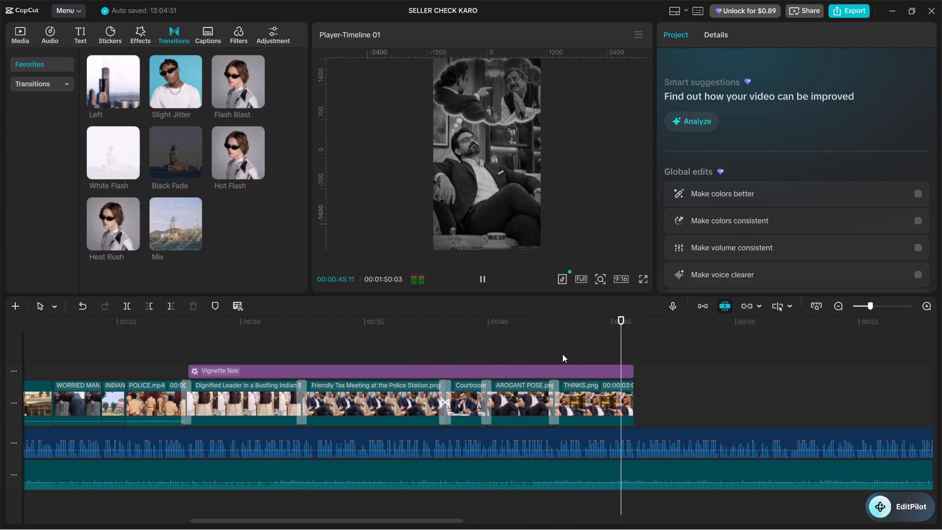
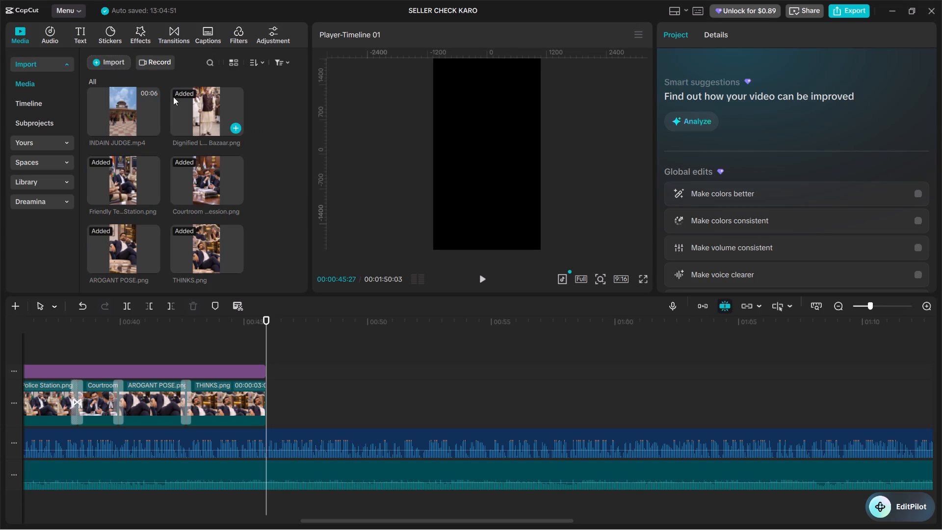
{"action": "left_click", "coordinate": [111, 53]}
{"action": "left_click", "coordinate": [110, 59]}
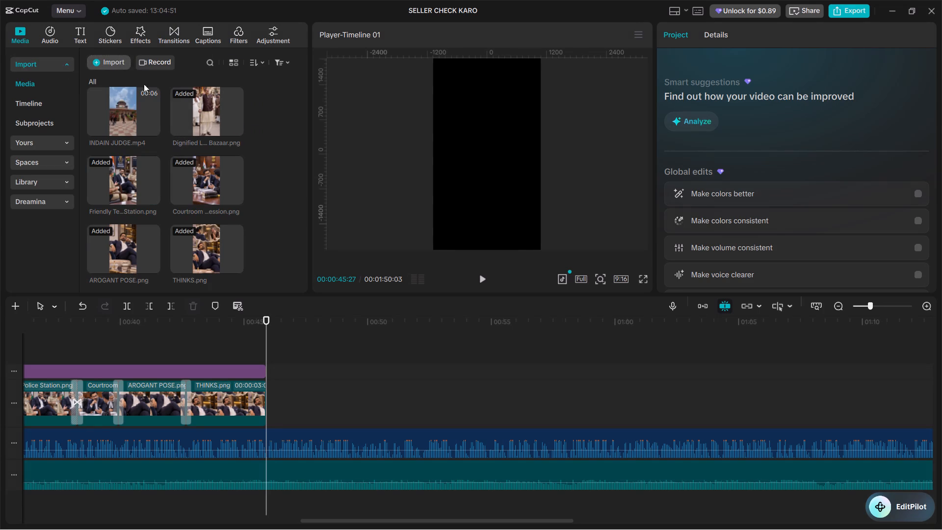
{"action": "left_click", "coordinate": [149, 81]}
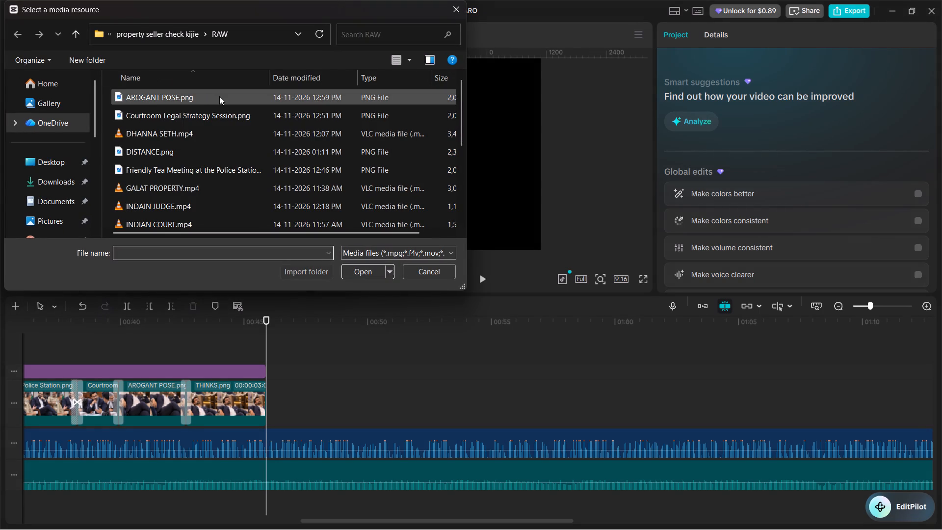
{"action": "double_click", "coordinate": [223, 154]}
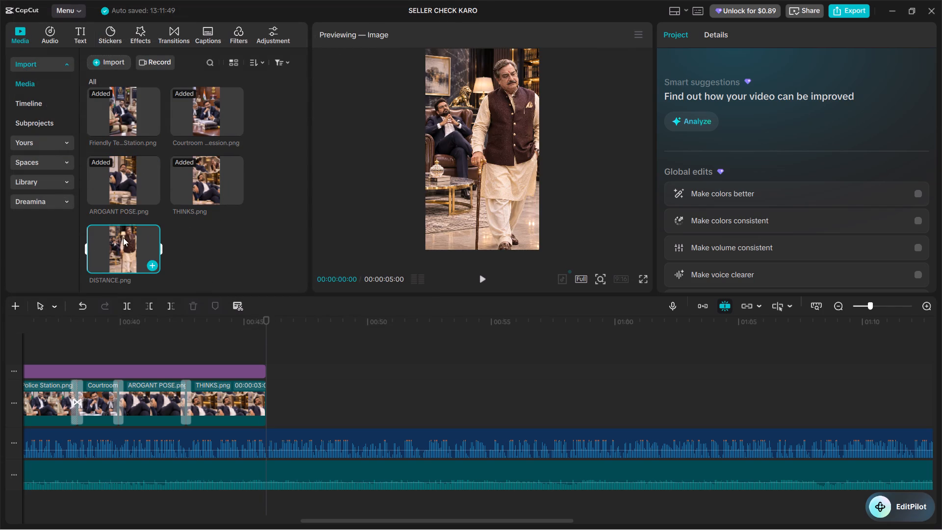
{"action": "left_click", "coordinate": [151, 265]}
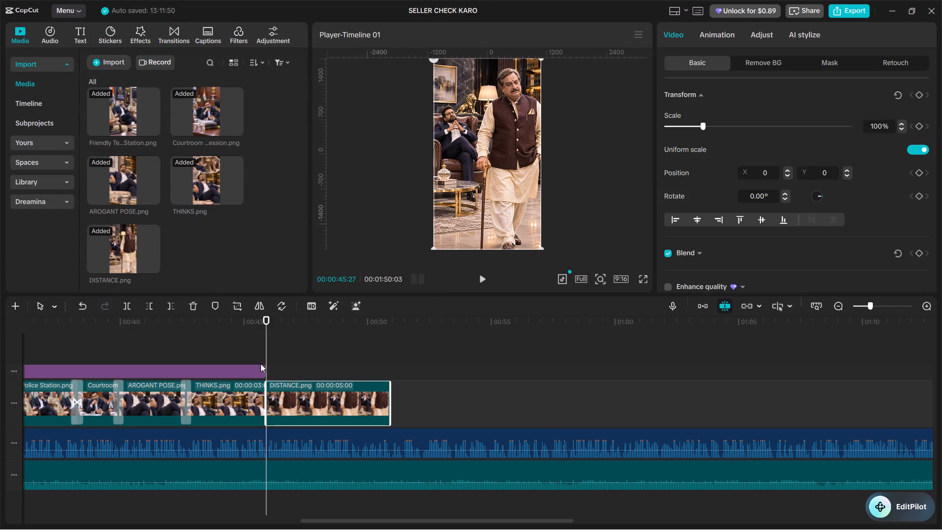
Extend the Vignette Noir effect to the end of the DISTANCE clip and play the clip back from its start.
{"action": "left_click_drag", "start_coordinate": [265, 366], "coordinate": [388, 387]}
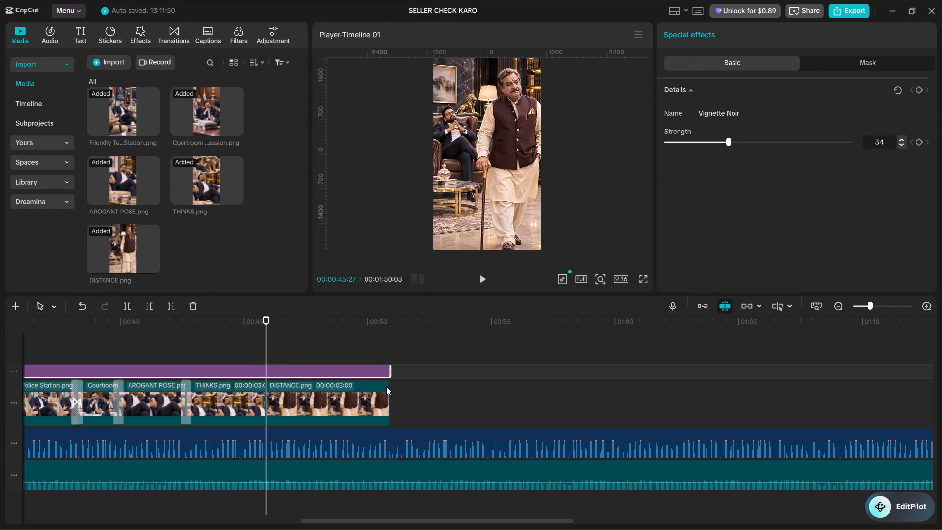
{"action": "left_click", "coordinate": [252, 349]}
{"action": "key", "text": "space"}
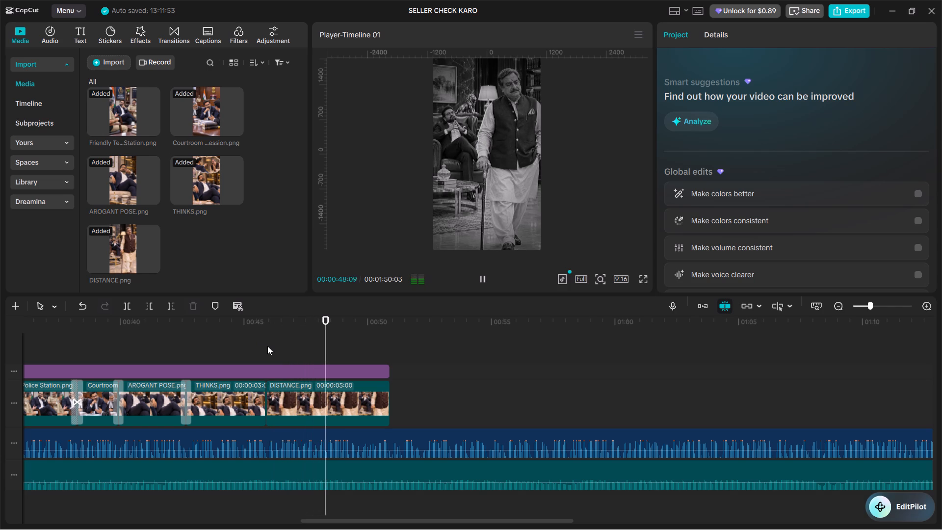
{"action": "double_click", "coordinate": [267, 346]}
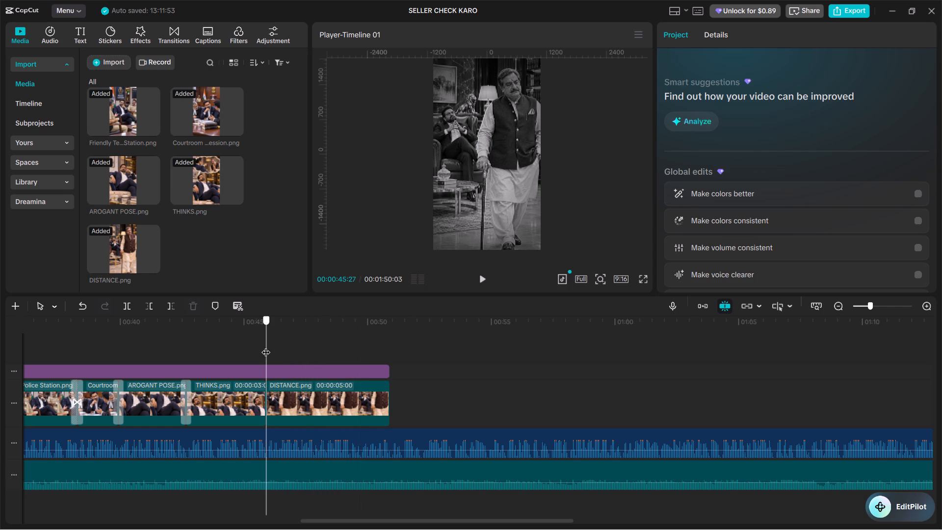
Add a 100% scale keyframe at the start of the DISTANCE clip.
{"action": "left_click", "coordinate": [279, 395]}
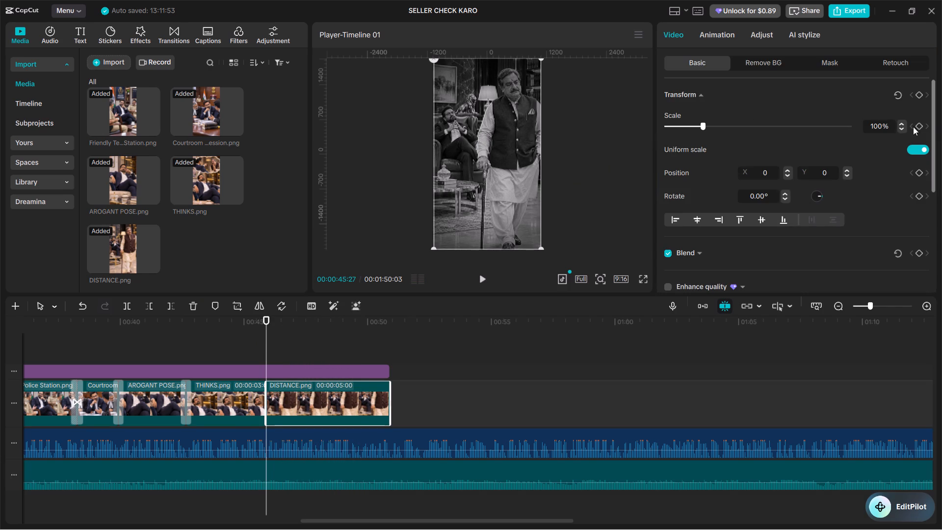
{"action": "left_click", "coordinate": [921, 126]}
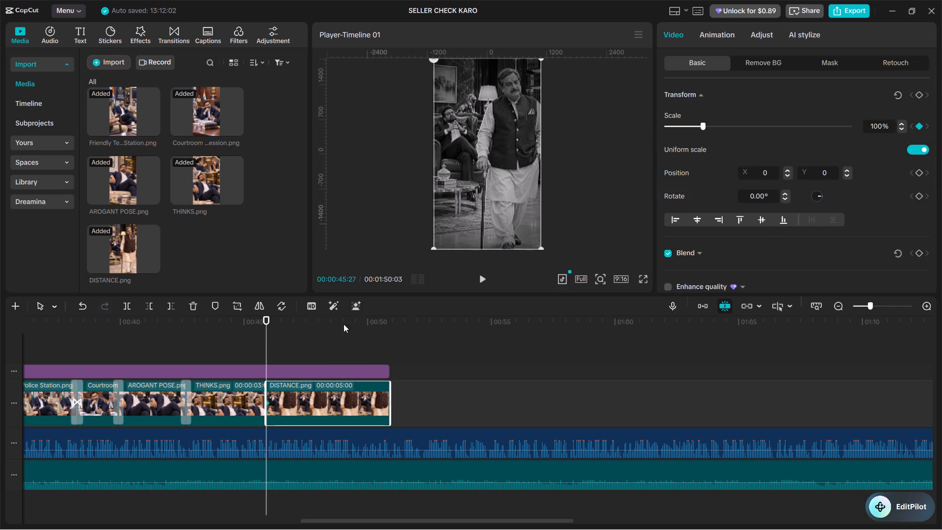
Play the narration to find where its line ends and trim the DISTANCE clip's end to 00:00:49:21, a 00:00:03:24 duration.
{"action": "left_click", "coordinate": [383, 332]}
{"action": "left_click_drag", "start_coordinate": [383, 332], "coordinate": [288, 334]}
{"action": "key", "text": "space"}
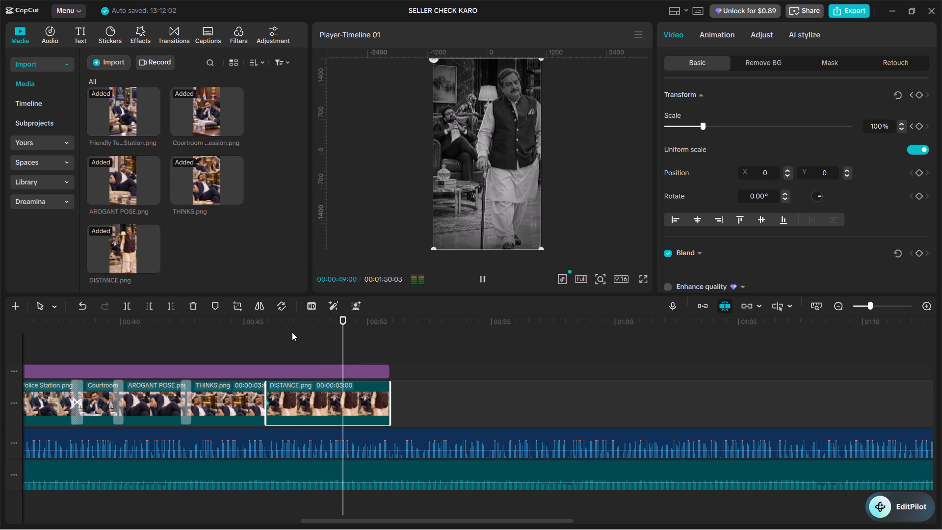
{"action": "key", "text": "space"}
{"action": "scroll", "coordinate": [342, 336], "scroll_direction": "up", "scroll_amount": 20, "text": "ctrl"}
{"action": "scroll", "coordinate": [342, 336], "scroll_direction": "up", "scroll_amount": 3, "text": "ctrl"}
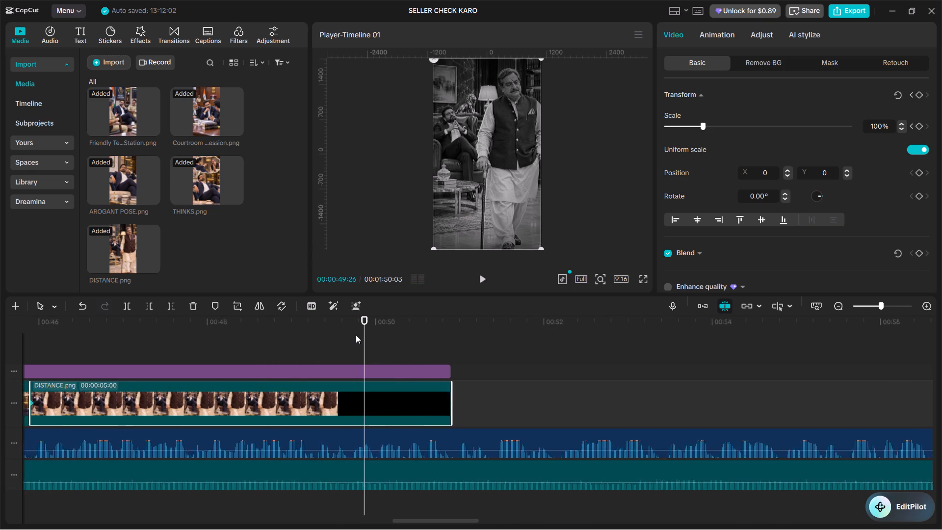
{"action": "scroll", "coordinate": [356, 335], "scroll_direction": "up", "scroll_amount": 2, "text": "ctrl"}
{"action": "left_click", "coordinate": [346, 329]}
{"action": "left_click_drag", "start_coordinate": [346, 329], "coordinate": [350, 334]}
{"action": "key", "text": "space"}
{"action": "left_click", "coordinate": [350, 334]}
{"action": "left_click", "coordinate": [410, 435]}
{"action": "left_click", "coordinate": [410, 411]}
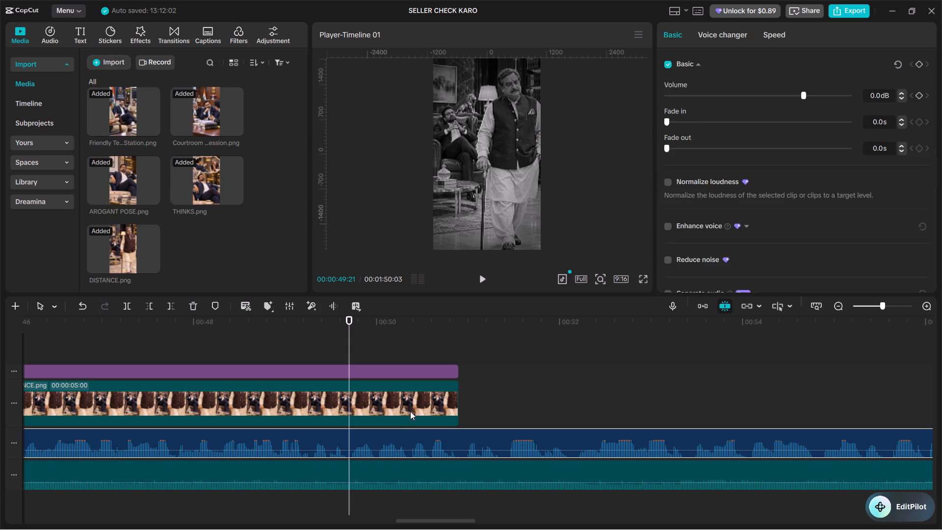
{"action": "left_click_drag", "start_coordinate": [460, 391], "coordinate": [347, 394]}
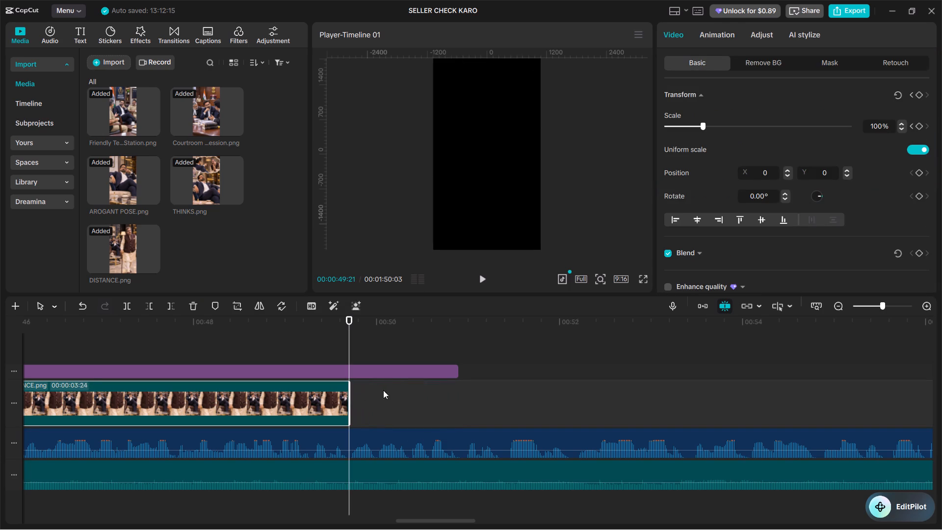
Set the DISTANCE clip's scale to 121% at its end for a gradual zoom-in.
{"action": "scroll", "coordinate": [403, 395], "scroll_direction": "down", "scroll_amount": 16, "text": "ctrl"}
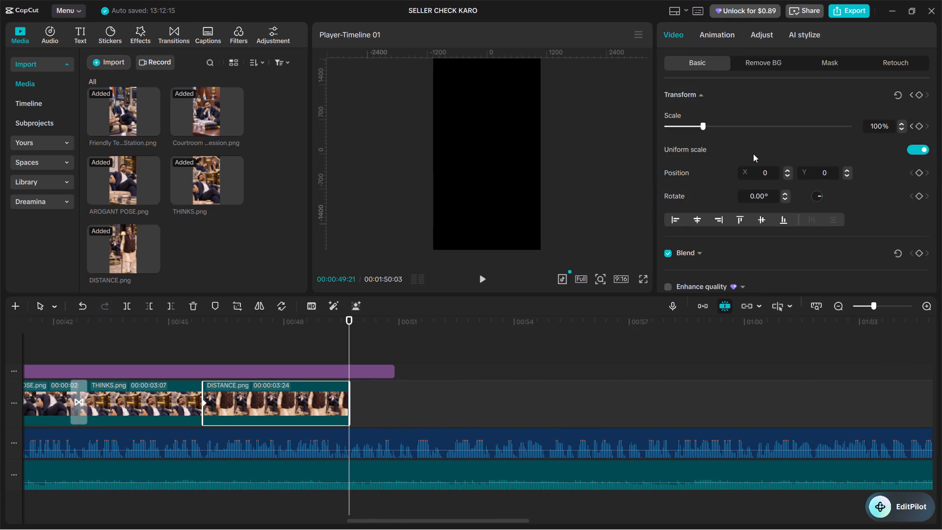
{"action": "left_click_drag", "start_coordinate": [704, 126], "coordinate": [708, 128]}
{"action": "left_click_drag", "start_coordinate": [708, 128], "coordinate": [711, 132]}
{"action": "left_click_drag", "start_coordinate": [711, 132], "coordinate": [711, 132]}
Play from the start of the DISTANCE clip through the following narration, and park the playhead at the clip's end.
{"action": "left_click", "coordinate": [216, 340]}
{"action": "left_click_drag", "start_coordinate": [216, 340], "coordinate": [204, 335]}
{"action": "key", "text": "space"}
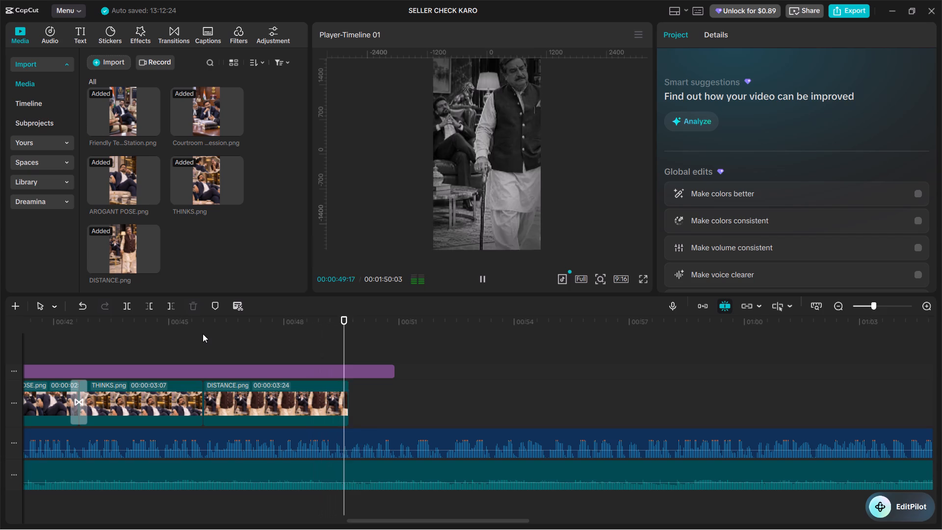
{"action": "left_click", "coordinate": [347, 346]}
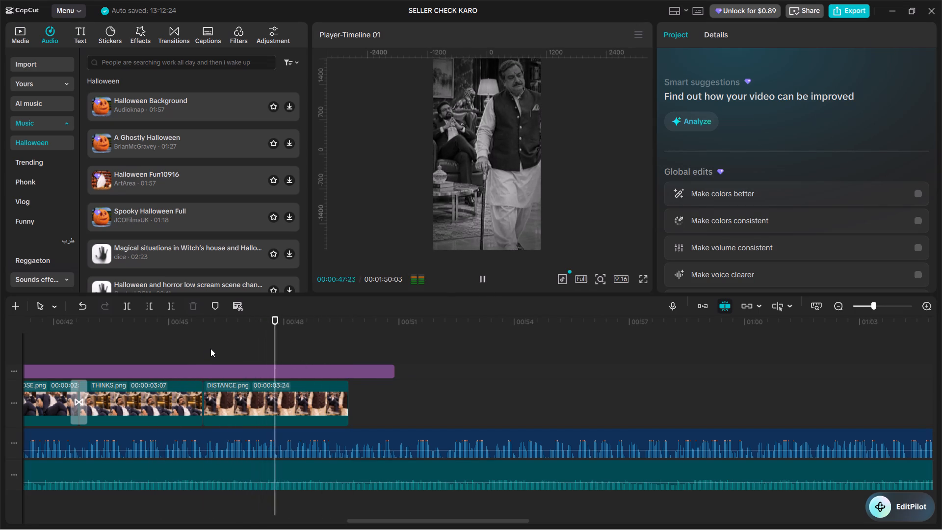
{"action": "double_click", "coordinate": [345, 343]}
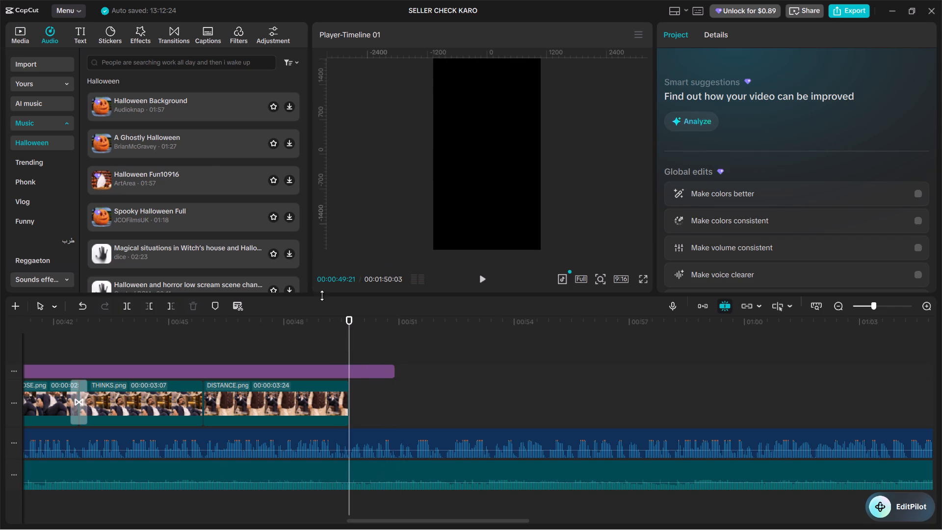
Scrub through the second half of the DISTANCE clip and park the playhead at its end, 00:00:49:21.
{"action": "left_click", "coordinate": [311, 348]}
{"action": "left_click_drag", "start_coordinate": [312, 347], "coordinate": [350, 358]}
{"action": "left_click", "coordinate": [319, 368]}
{"action": "left_click", "coordinate": [314, 355]}
{"action": "left_click", "coordinate": [305, 344]}
{"action": "left_click", "coordinate": [336, 392]}
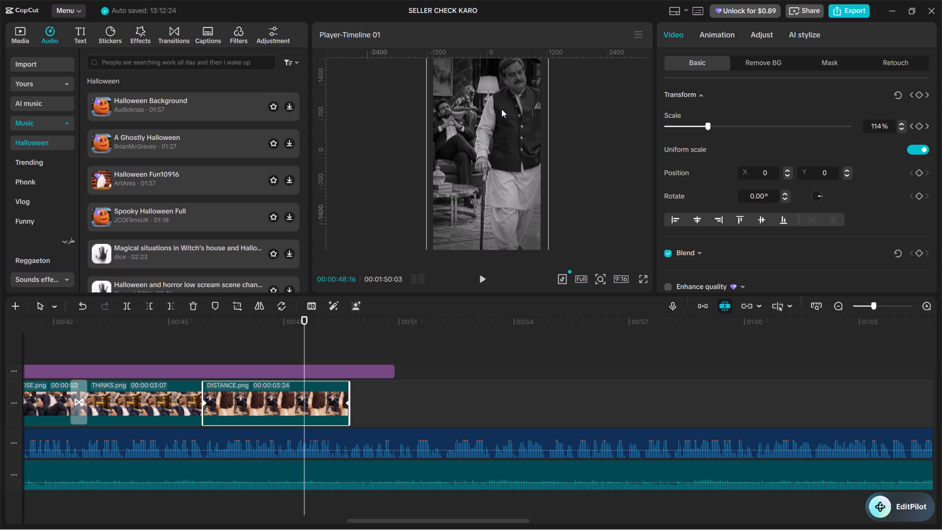
{"action": "left_click", "coordinate": [301, 340]}
{"action": "left_click_drag", "start_coordinate": [301, 340], "coordinate": [296, 342]}
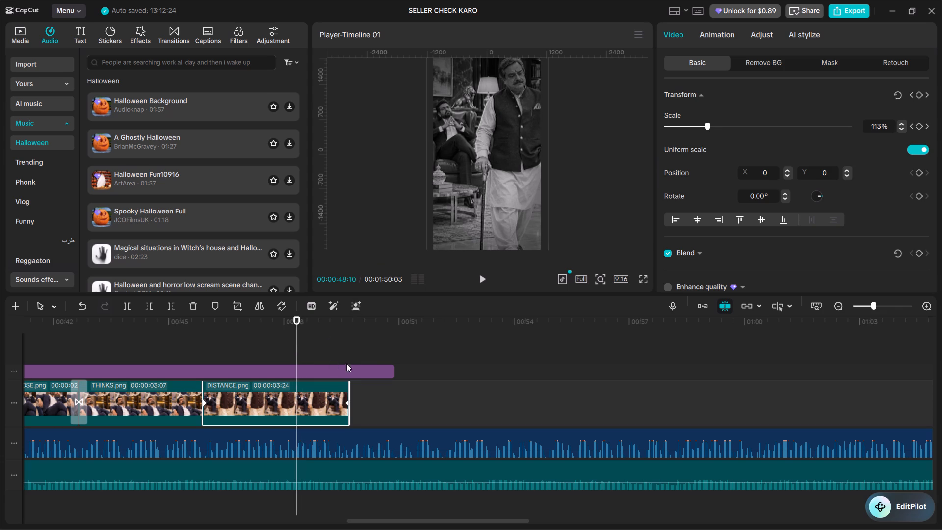
{"action": "left_click", "coordinate": [349, 364]}
{"action": "left_click", "coordinate": [335, 345]}
{"action": "left_click", "coordinate": [332, 349]}
{"action": "left_click_drag", "start_coordinate": [322, 345], "coordinate": [298, 351]}
{"action": "left_click_drag", "start_coordinate": [297, 351], "coordinate": [292, 351]}
{"action": "left_click_drag", "start_coordinate": [291, 351], "coordinate": [362, 374]}
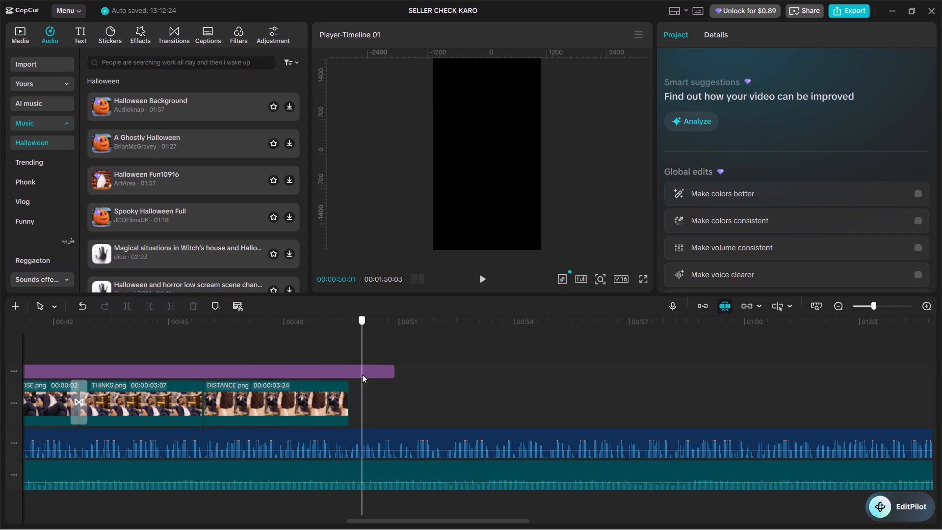
{"action": "left_click_drag", "start_coordinate": [362, 374], "coordinate": [347, 374]}
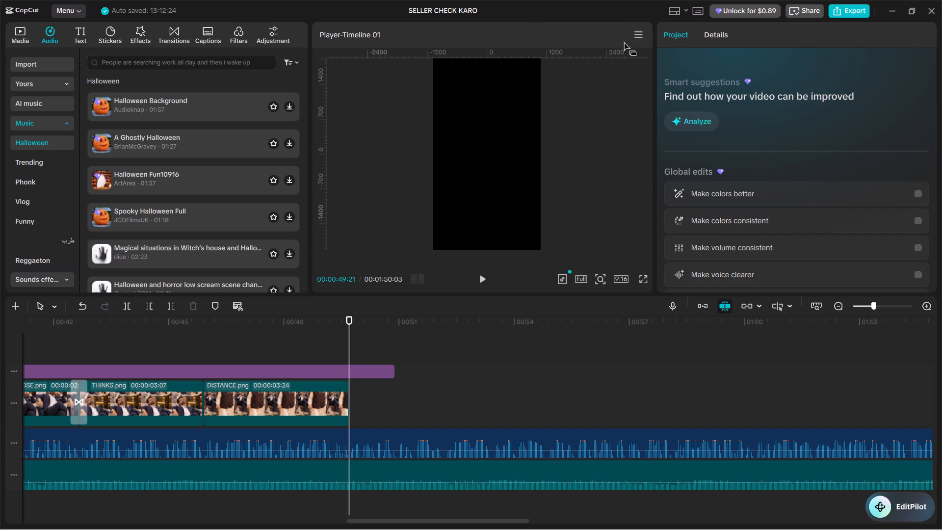
Place a copy of the DISTANCE clip directly after the original and briefly play across the join.
{"action": "left_click", "coordinate": [316, 389]}
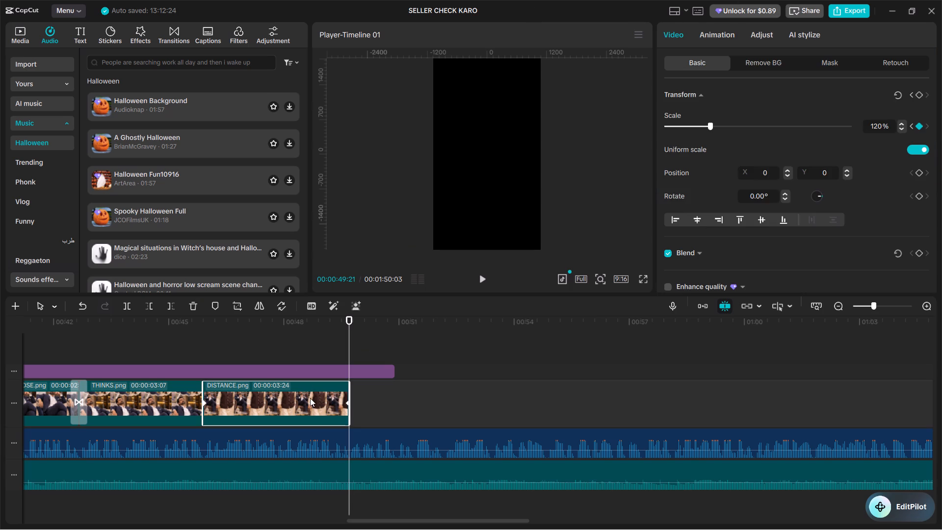
{"action": "left_click_drag", "start_coordinate": [310, 398], "coordinate": [456, 398], "text": "alt"}
{"action": "left_click", "coordinate": [353, 358]}
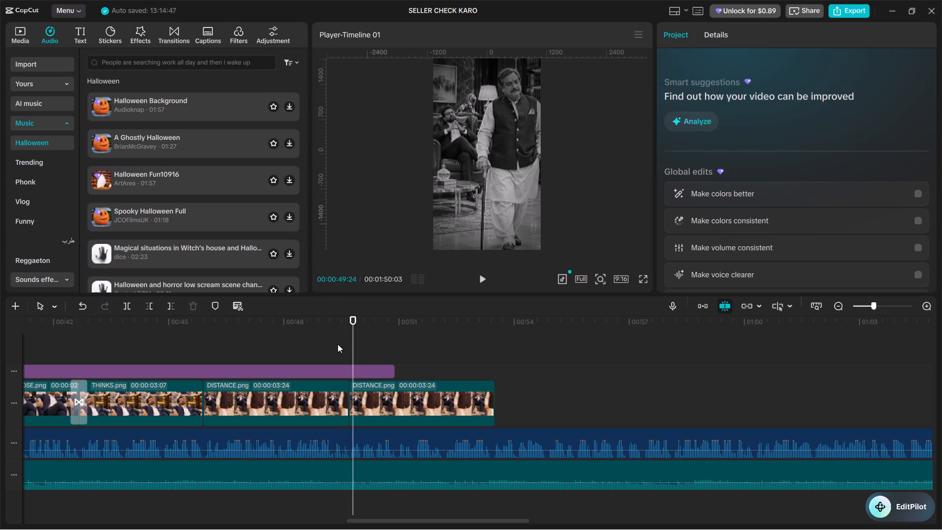
{"action": "left_click", "coordinate": [333, 339]}
{"action": "key", "text": "space"}
{"action": "key", "text": "space"}
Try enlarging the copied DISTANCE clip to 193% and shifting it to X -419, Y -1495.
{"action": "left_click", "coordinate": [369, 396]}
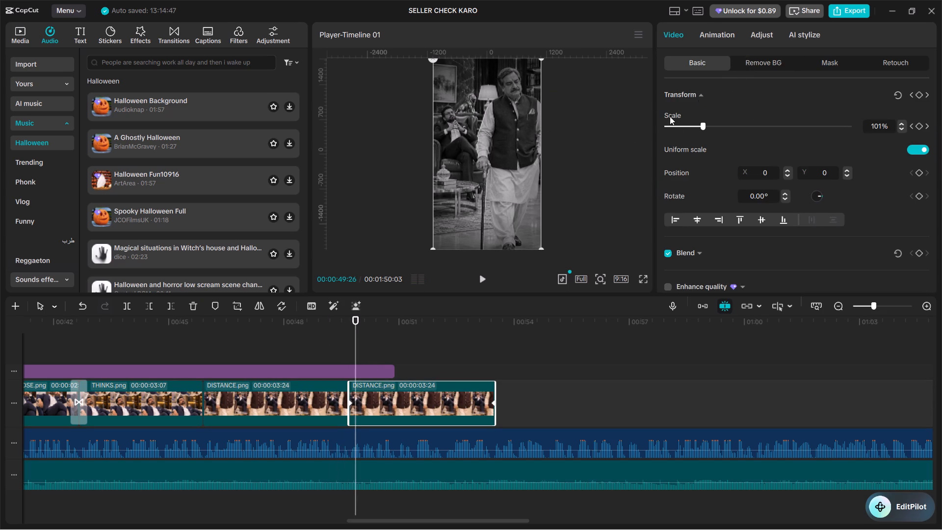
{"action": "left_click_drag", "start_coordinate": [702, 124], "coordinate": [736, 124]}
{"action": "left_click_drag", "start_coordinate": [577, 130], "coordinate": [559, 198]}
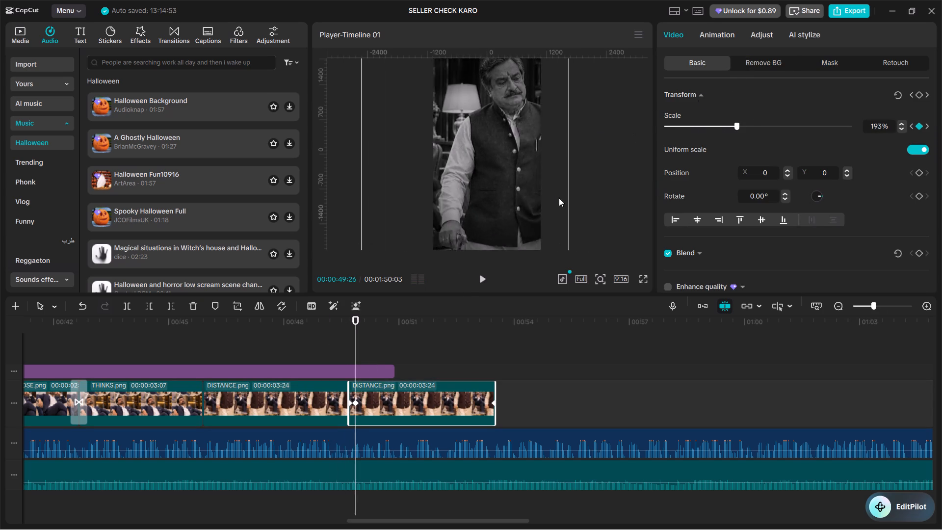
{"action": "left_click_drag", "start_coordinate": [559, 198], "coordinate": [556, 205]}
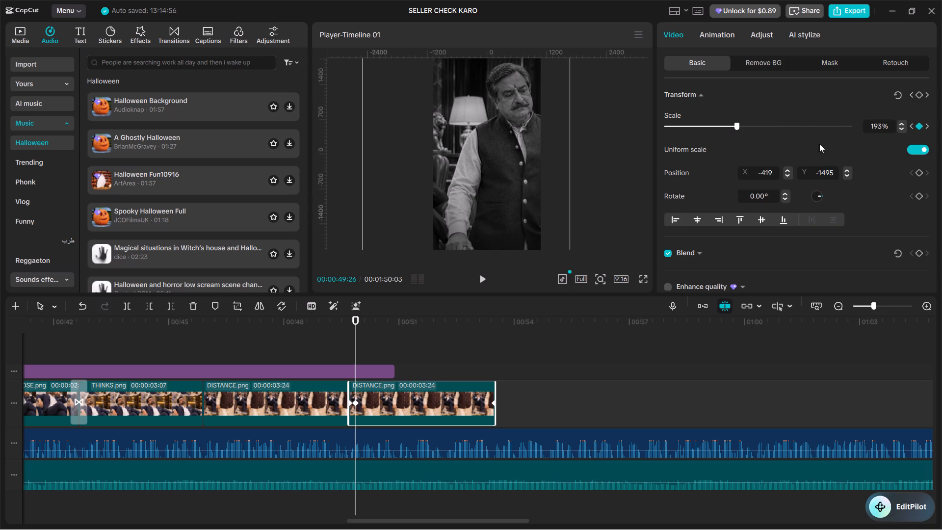
Remove all the scale keyframes from the copied DISTANCE clip, including those at its start and end.
{"action": "left_click", "coordinate": [919, 124]}
{"action": "left_click", "coordinate": [911, 126]}
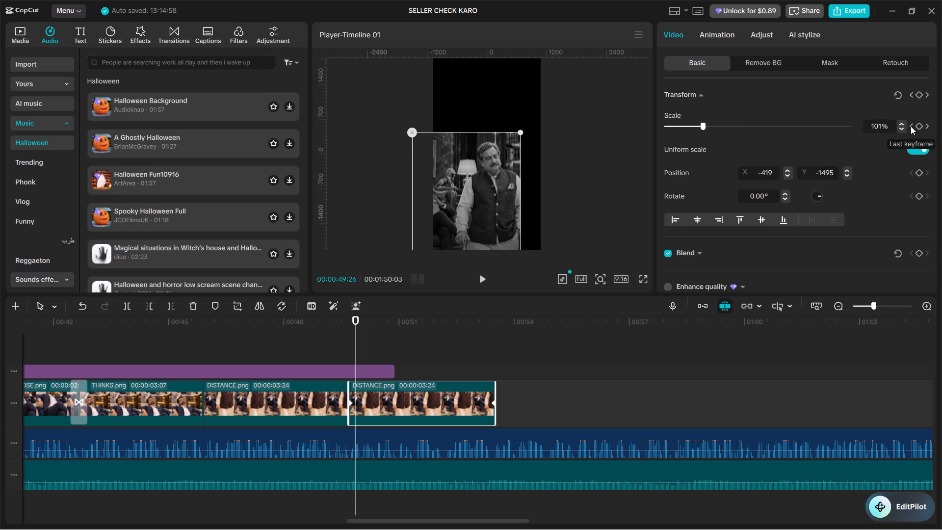
{"action": "left_click", "coordinate": [918, 124]}
{"action": "left_click", "coordinate": [924, 125]}
{"action": "left_click", "coordinate": [926, 125]}
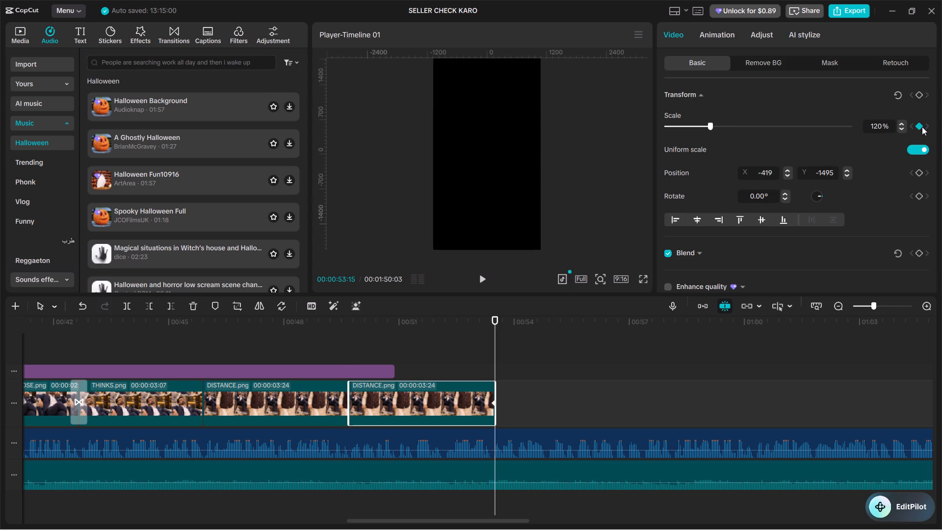
{"action": "left_click", "coordinate": [920, 127]}
Reframe the copied DISTANCE clip on the older man at 149% scale, positioned at X -439, Y -843.
{"action": "left_click_drag", "start_coordinate": [409, 338], "coordinate": [403, 338]}
{"action": "left_click_drag", "start_coordinate": [392, 338], "coordinate": [354, 336]}
{"action": "left_click", "coordinate": [392, 395]}
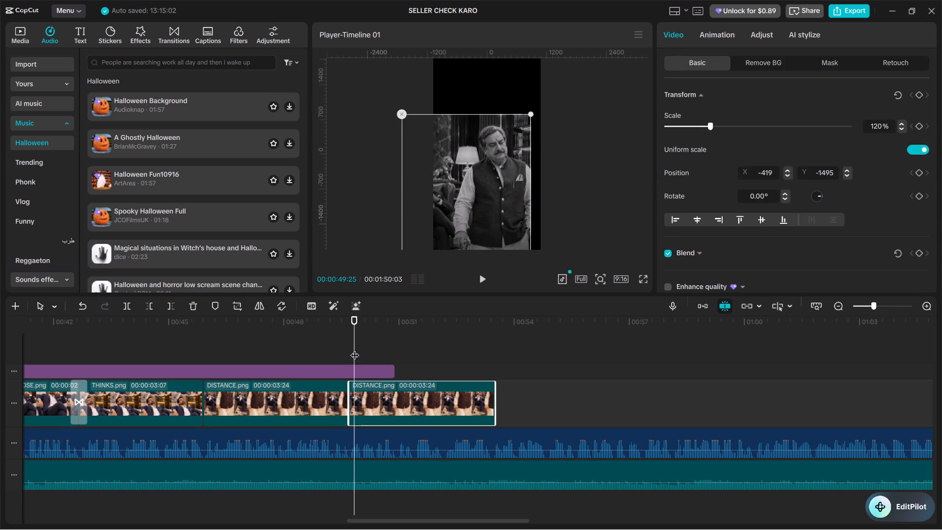
{"action": "left_click_drag", "start_coordinate": [471, 222], "coordinate": [491, 182]}
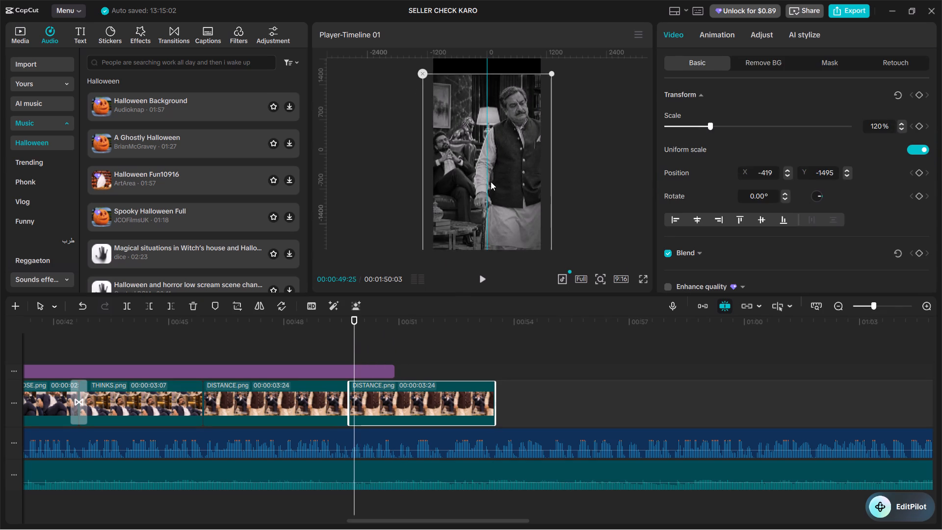
{"action": "left_click_drag", "start_coordinate": [491, 182], "coordinate": [483, 163]}
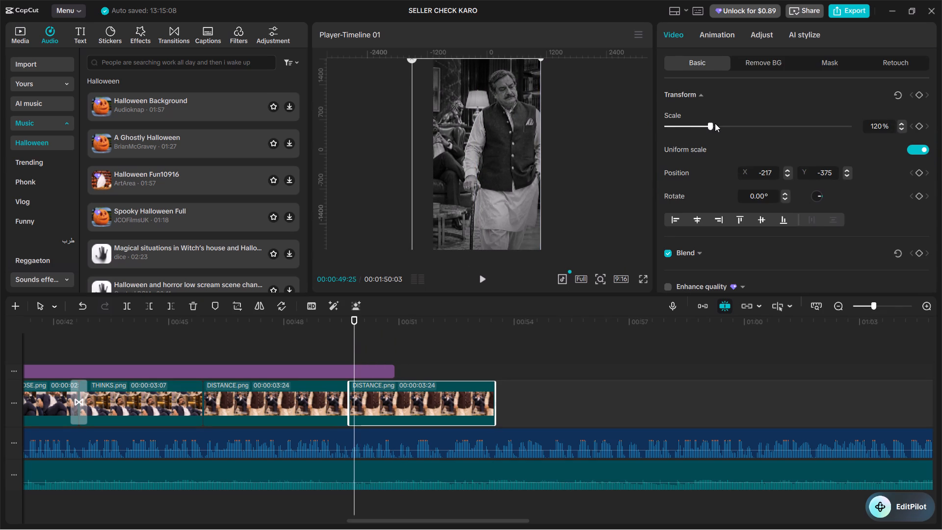
{"action": "left_click_drag", "start_coordinate": [714, 123], "coordinate": [721, 125]}
{"action": "left_click_drag", "start_coordinate": [560, 155], "coordinate": [553, 164]}
{"action": "left_click", "coordinate": [527, 162]}
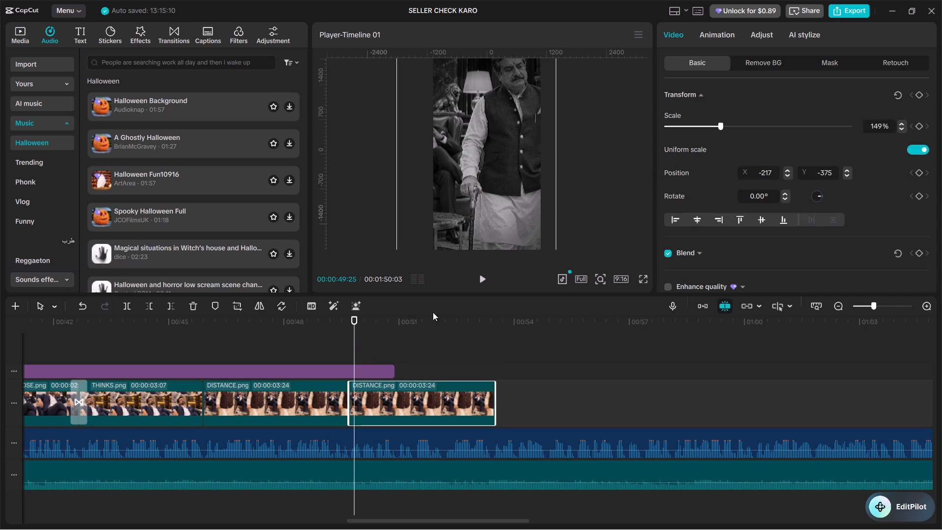
{"action": "left_click_drag", "start_coordinate": [488, 126], "coordinate": [478, 146]}
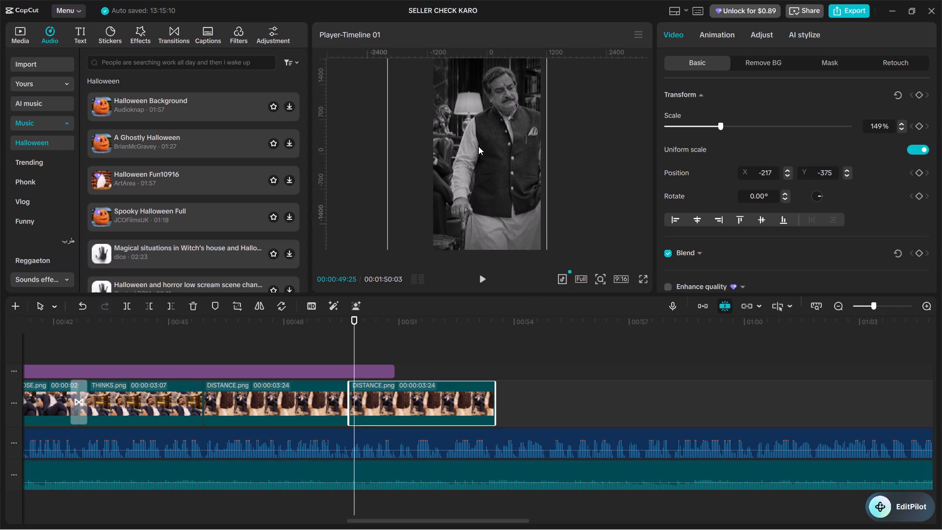
{"action": "left_click_drag", "start_coordinate": [478, 146], "coordinate": [477, 149]}
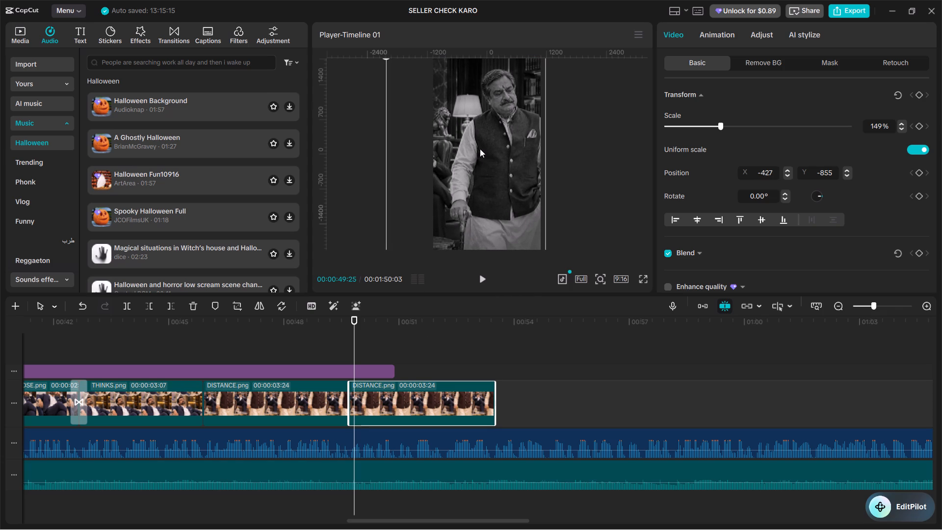
{"action": "left_click", "coordinate": [489, 151]}
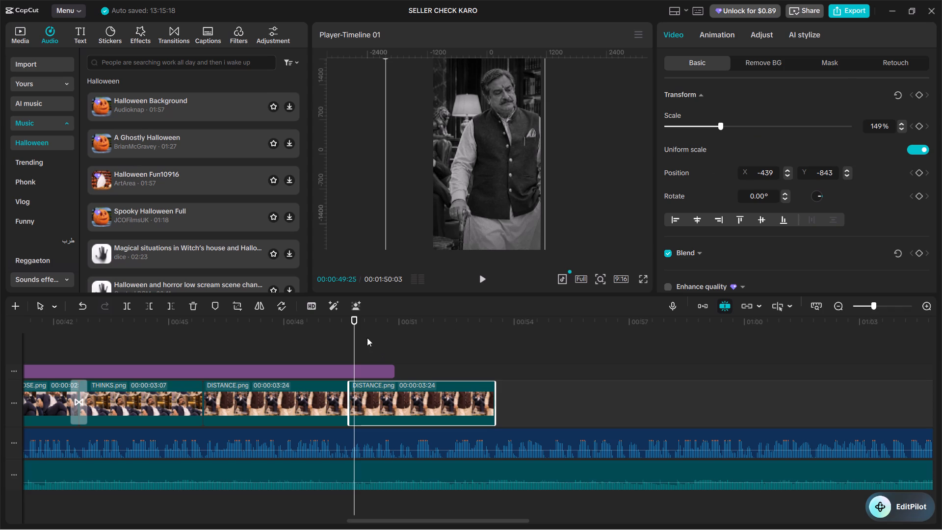
Add a scale keyframe at the copied DISTANCE clip's start, 00:00:49:21, and restore the editor to full-window size.
{"action": "left_click", "coordinate": [353, 341]}
{"action": "key", "text": "Escape"}
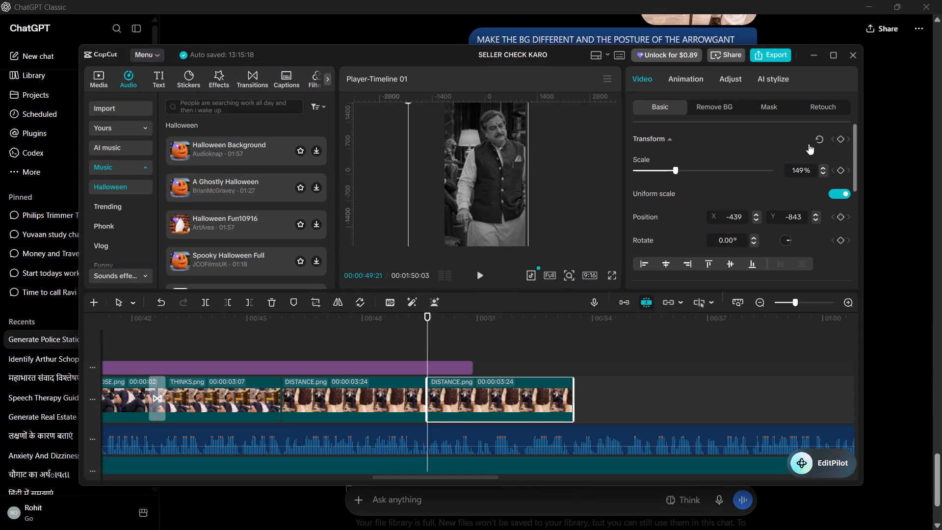
{"action": "left_click", "coordinate": [829, 54]}
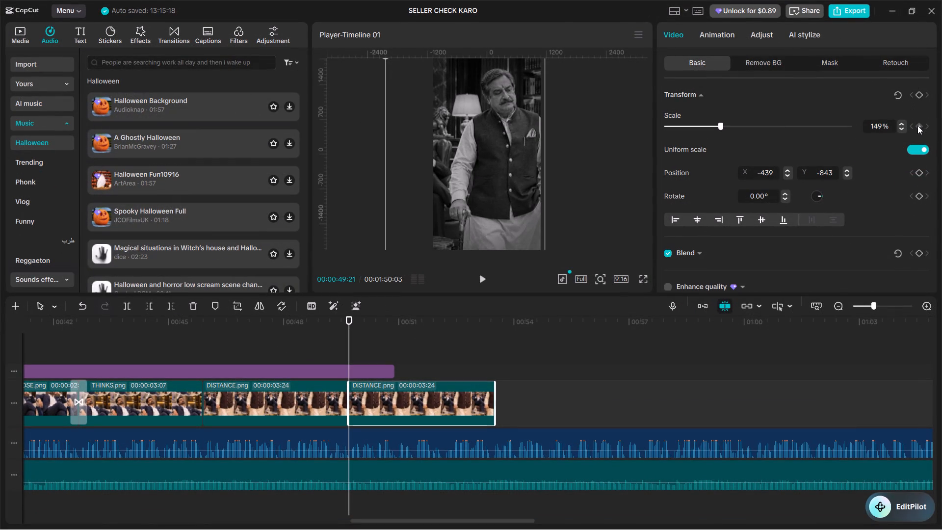
{"action": "left_click", "coordinate": [917, 126]}
Add a scale keyframe to the copied DISTANCE clip at 00:00:50:11 and set its scale to 135% for a zoom-out.
{"action": "key", "text": "Tab"}
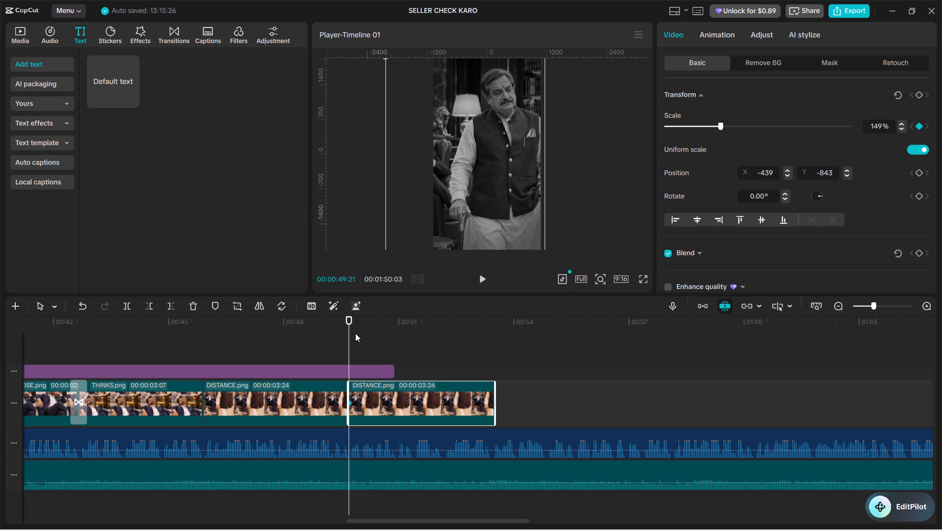
{"action": "left_click_drag", "start_coordinate": [349, 331], "coordinate": [359, 331]}
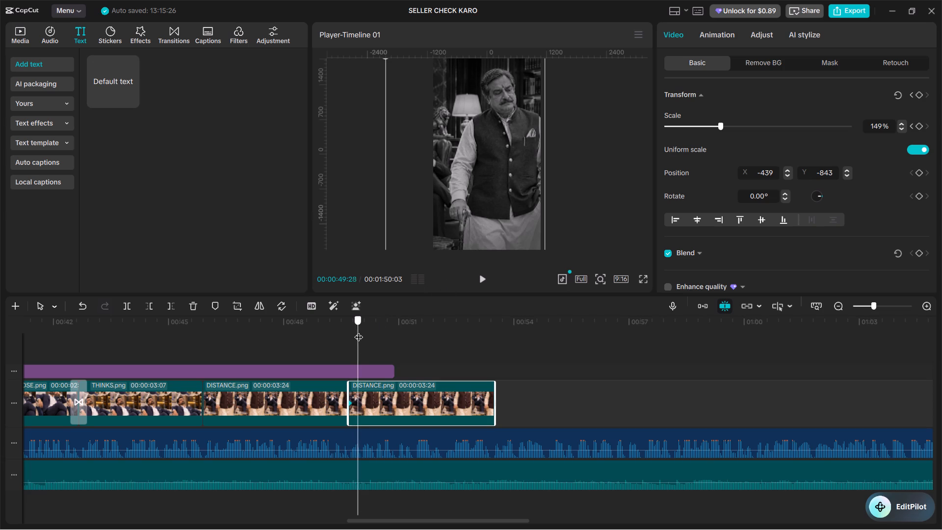
{"action": "left_click_drag", "start_coordinate": [359, 331], "coordinate": [374, 331]}
{"action": "key", "text": "Tab"}
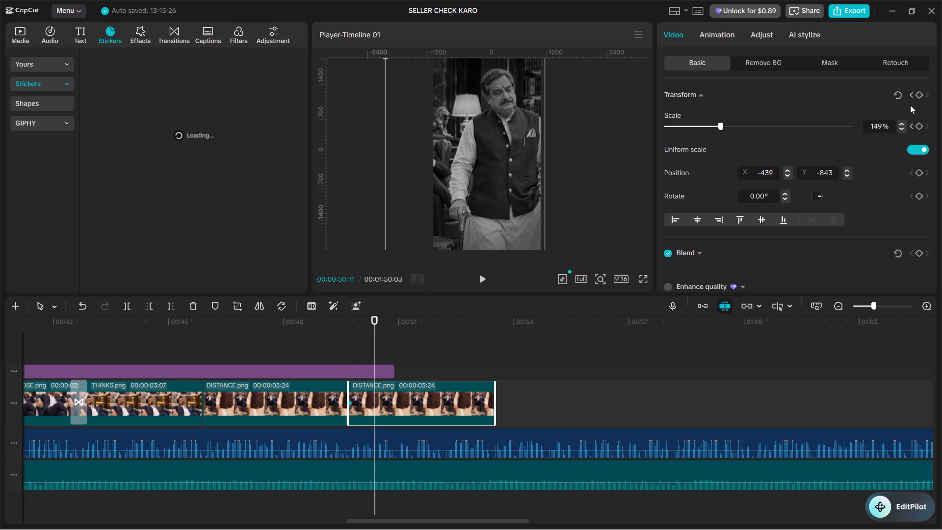
{"action": "left_click", "coordinate": [919, 128]}
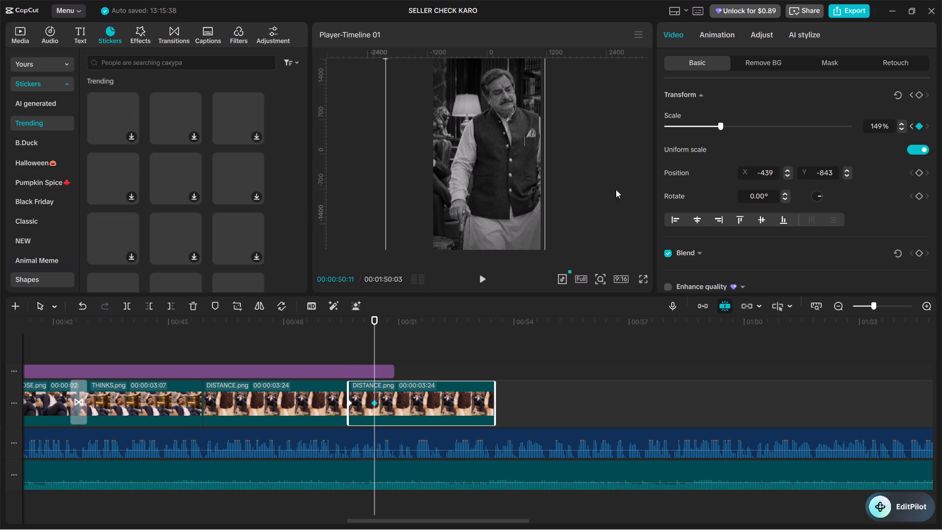
{"action": "key", "text": "Tab"}
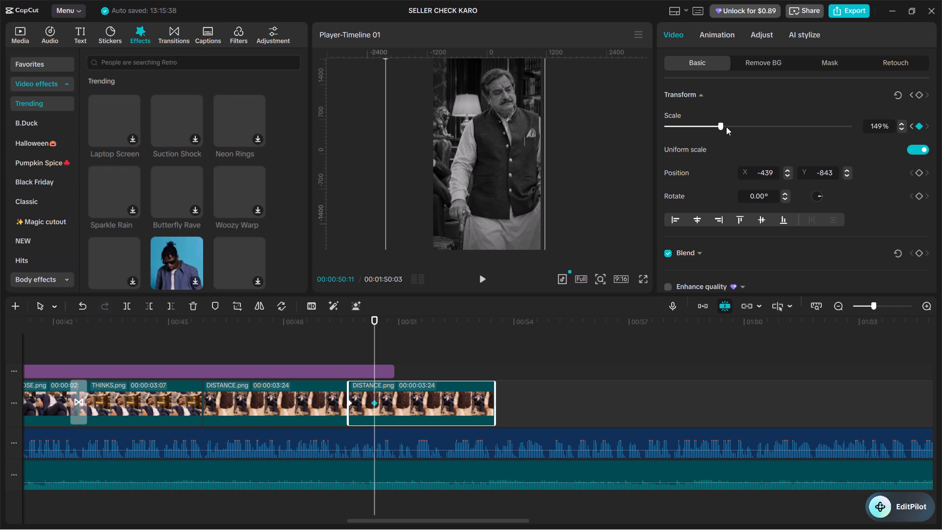
{"action": "left_click_drag", "start_coordinate": [722, 126], "coordinate": [718, 126]}
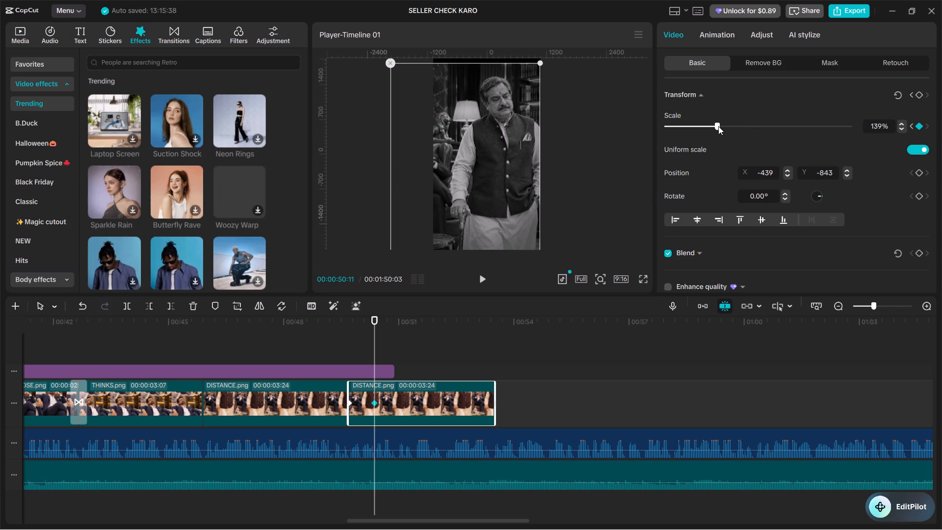
{"action": "left_click_drag", "start_coordinate": [718, 126], "coordinate": [717, 126]}
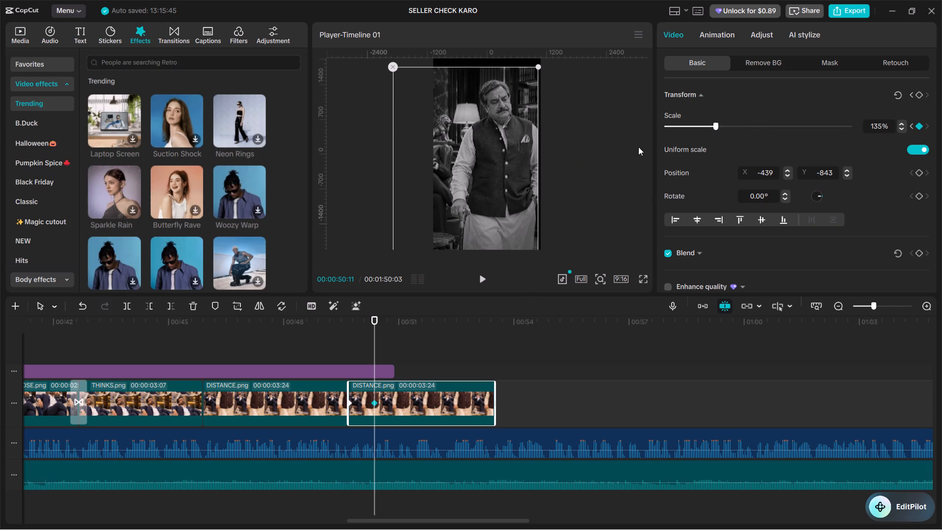
Reposition the copied DISTANCE clip to X -381, Y -666 and add position keyframes at its start and at 00:00:50:11.
{"action": "left_click_drag", "start_coordinate": [526, 169], "coordinate": [528, 162]}
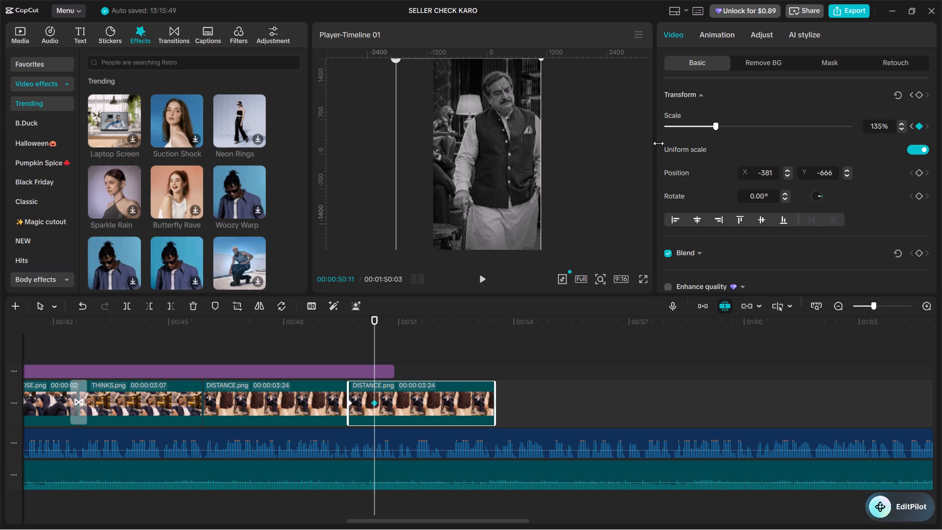
{"action": "left_click", "coordinate": [911, 124]}
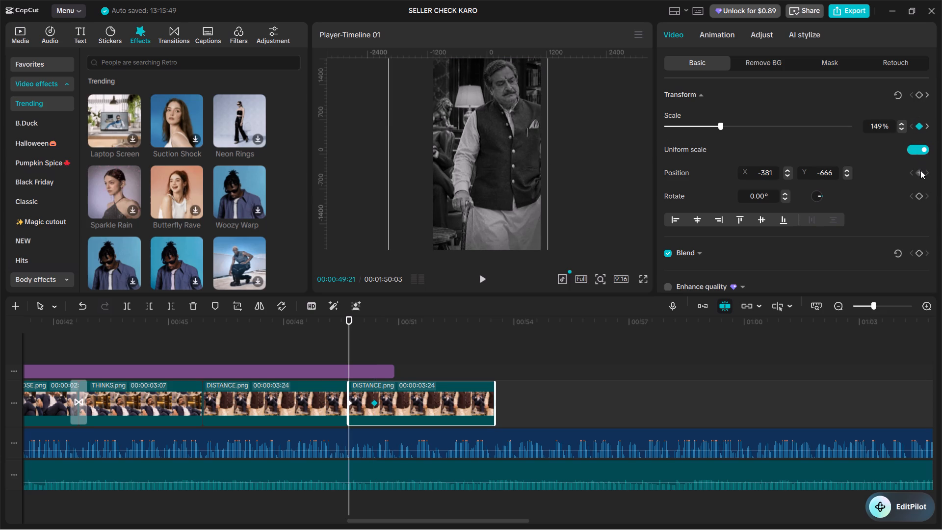
{"action": "left_click", "coordinate": [918, 172]}
{"action": "left_click", "coordinate": [927, 128]}
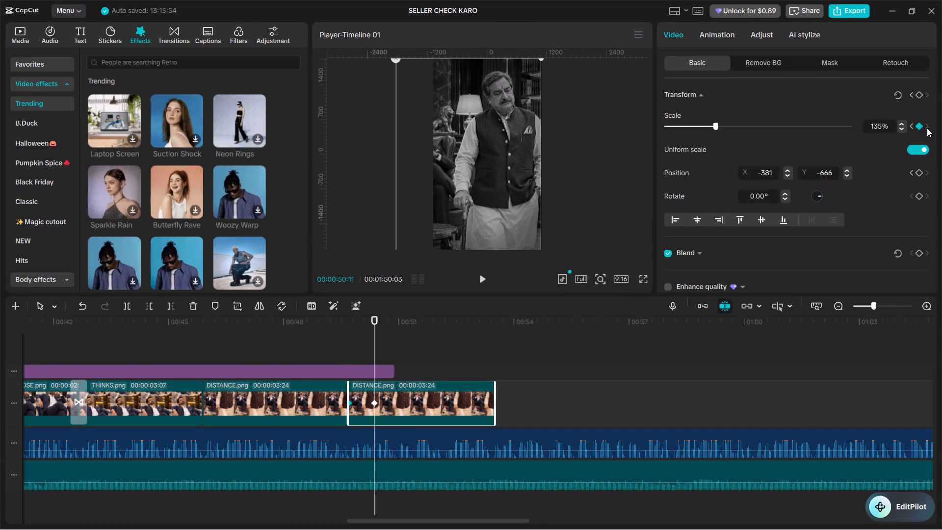
{"action": "left_click", "coordinate": [919, 170]}
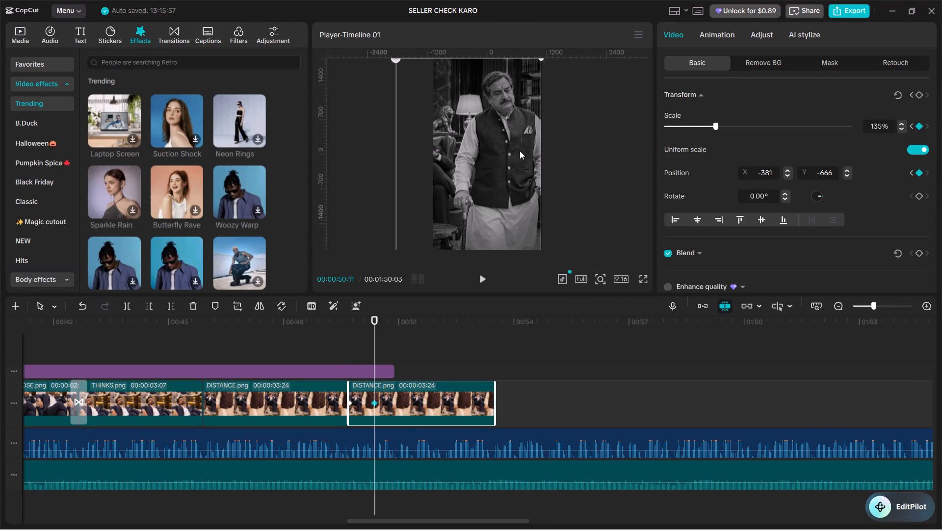
Move the 135% zoom-out keyframe at 00:00:50:11 to the end of the copied DISTANCE clip and preview the slower zoom.
{"action": "left_click", "coordinate": [516, 150]}
{"action": "double_click", "coordinate": [333, 339]}
{"action": "key", "text": "space"}
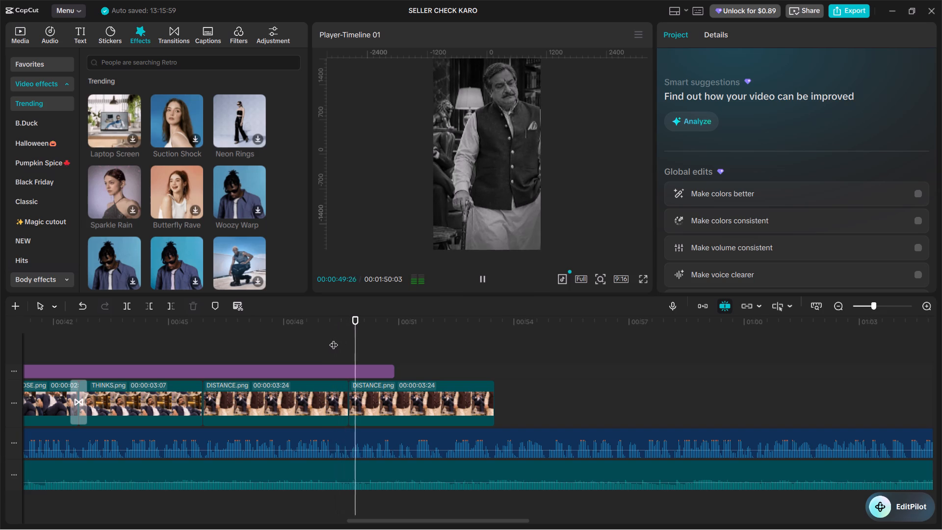
{"action": "key", "text": "space"}
{"action": "left_click", "coordinate": [340, 345]}
{"action": "left_click", "coordinate": [380, 390]}
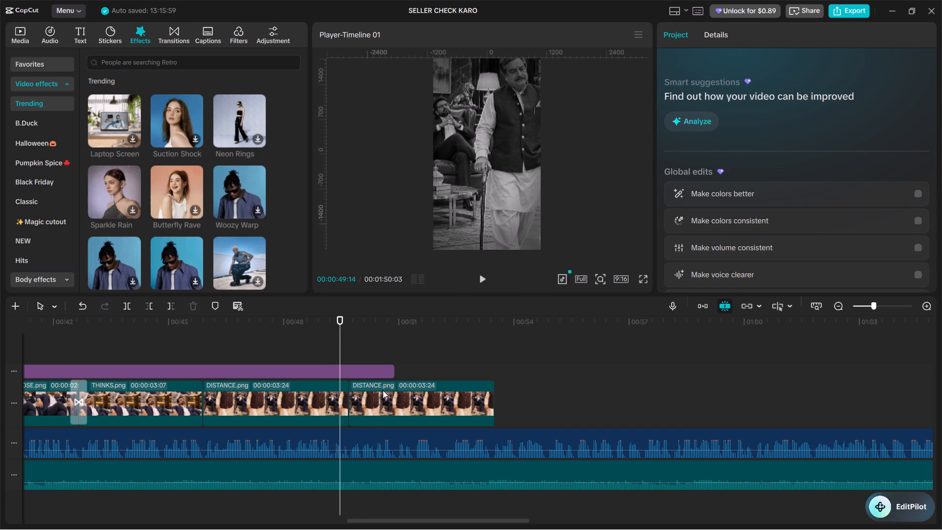
{"action": "left_click_drag", "start_coordinate": [372, 403], "coordinate": [503, 394]}
{"action": "left_click", "coordinate": [343, 351]}
{"action": "left_click", "coordinate": [333, 353]}
{"action": "key", "text": "space"}
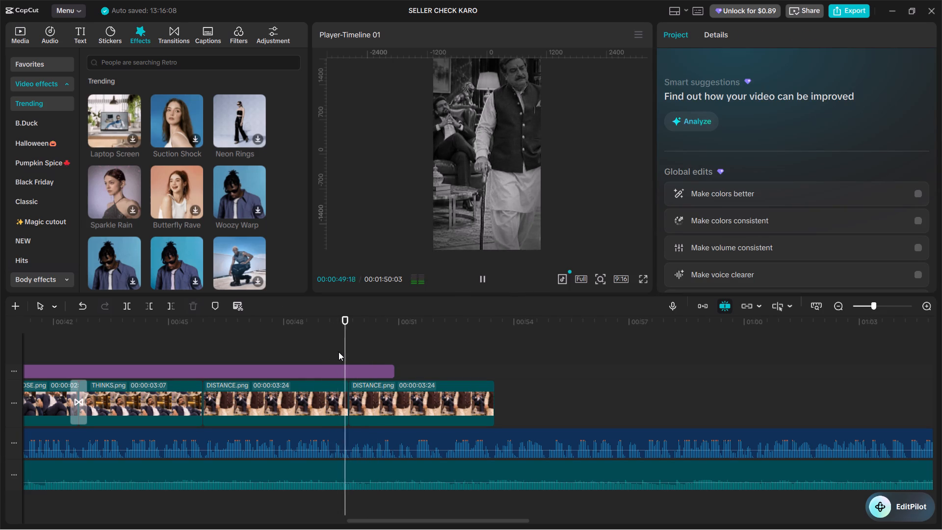
{"action": "key", "text": "space"}
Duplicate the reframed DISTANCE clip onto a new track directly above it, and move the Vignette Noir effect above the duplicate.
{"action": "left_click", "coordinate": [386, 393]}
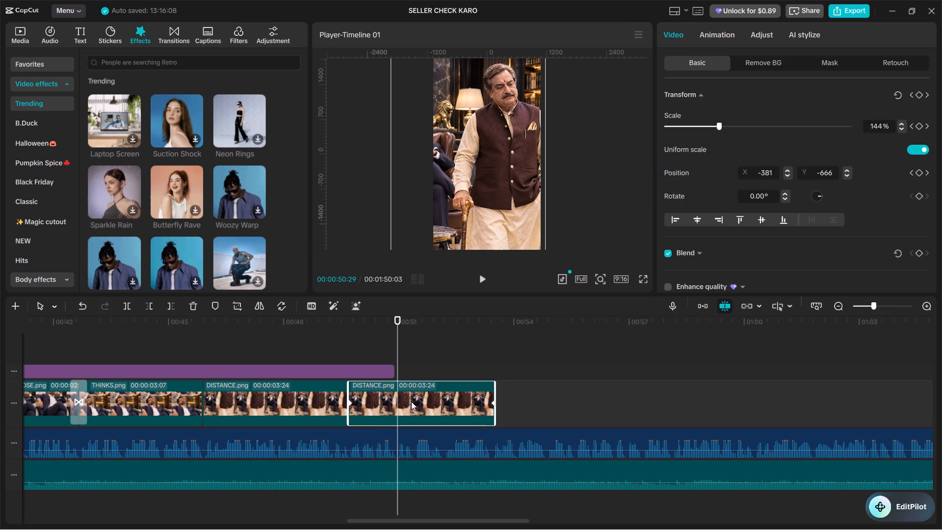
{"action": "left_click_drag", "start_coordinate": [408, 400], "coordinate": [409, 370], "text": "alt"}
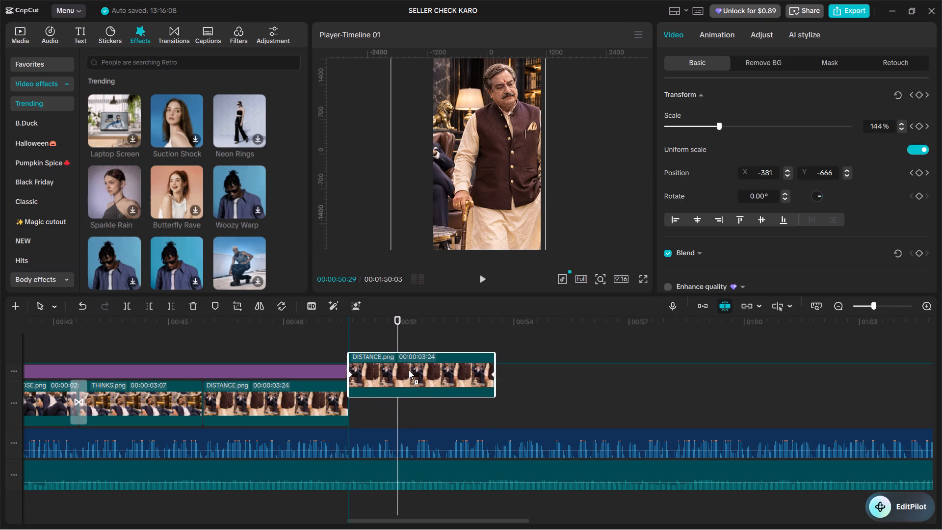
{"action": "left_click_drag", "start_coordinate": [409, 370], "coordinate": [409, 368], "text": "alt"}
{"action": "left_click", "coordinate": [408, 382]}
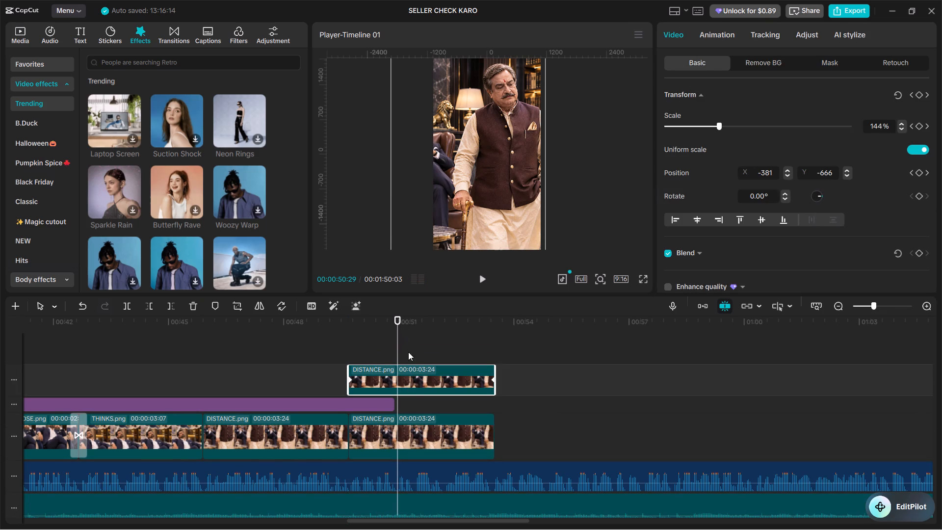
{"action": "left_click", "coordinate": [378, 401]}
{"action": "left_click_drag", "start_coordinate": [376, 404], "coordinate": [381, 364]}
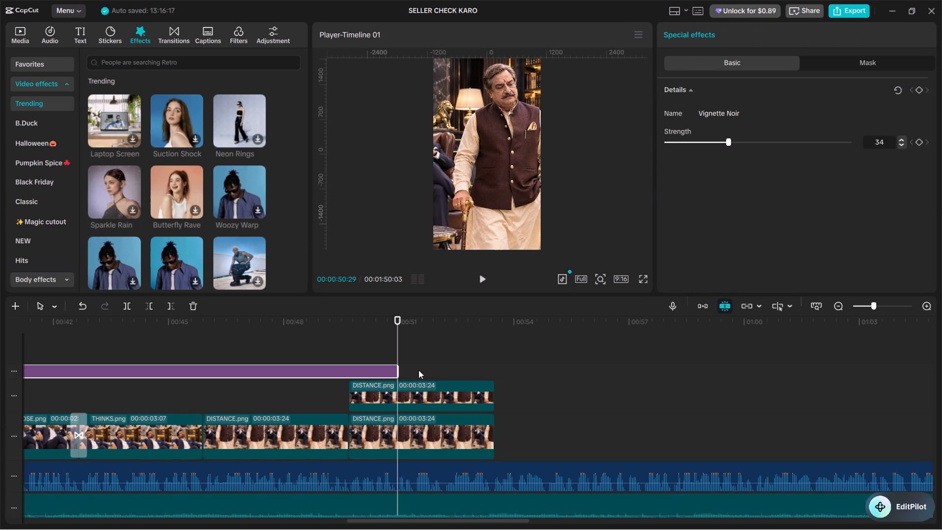
Extend the Vignette Noir effect to the end of the reframed DISTANCE clip.
{"action": "left_click", "coordinate": [406, 384]}
{"action": "left_click", "coordinate": [370, 352]}
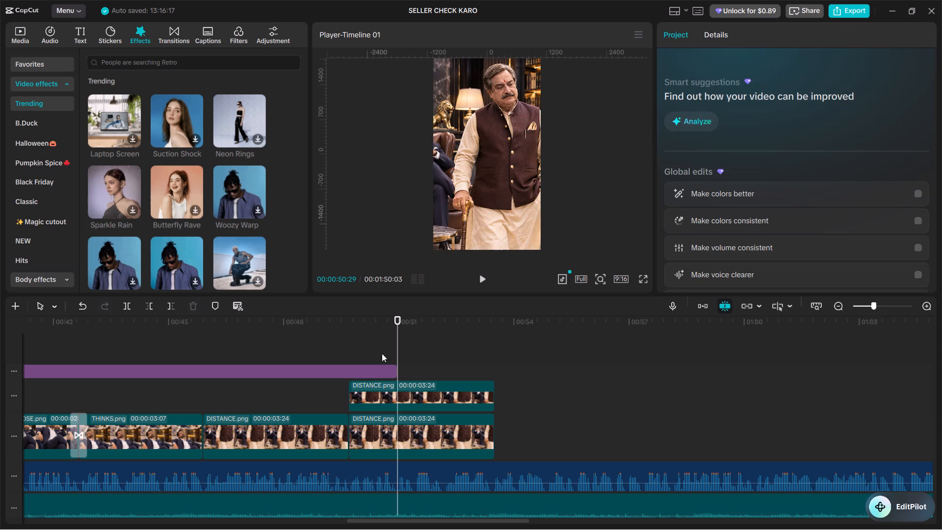
{"action": "left_click", "coordinate": [391, 371]}
{"action": "left_click_drag", "start_coordinate": [396, 371], "coordinate": [489, 356]}
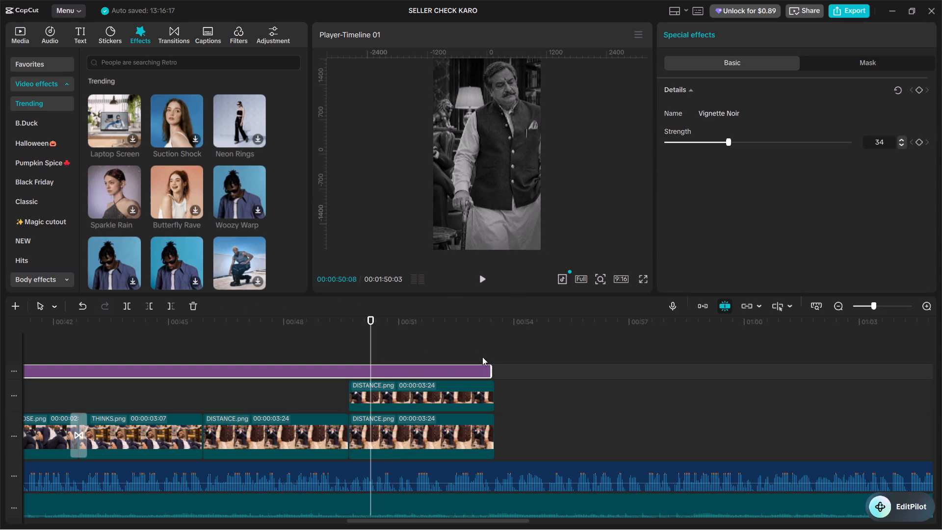
{"action": "left_click", "coordinate": [490, 371]}
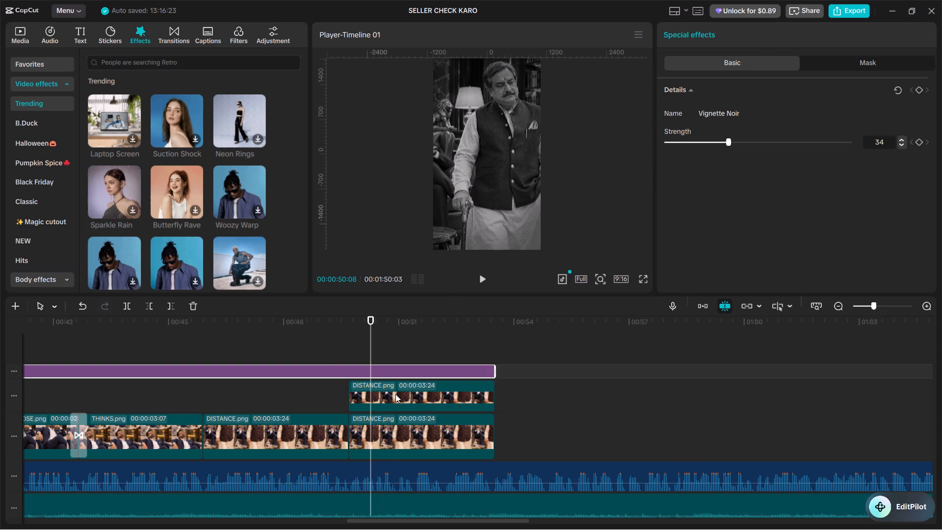
{"action": "left_click", "coordinate": [389, 399]}
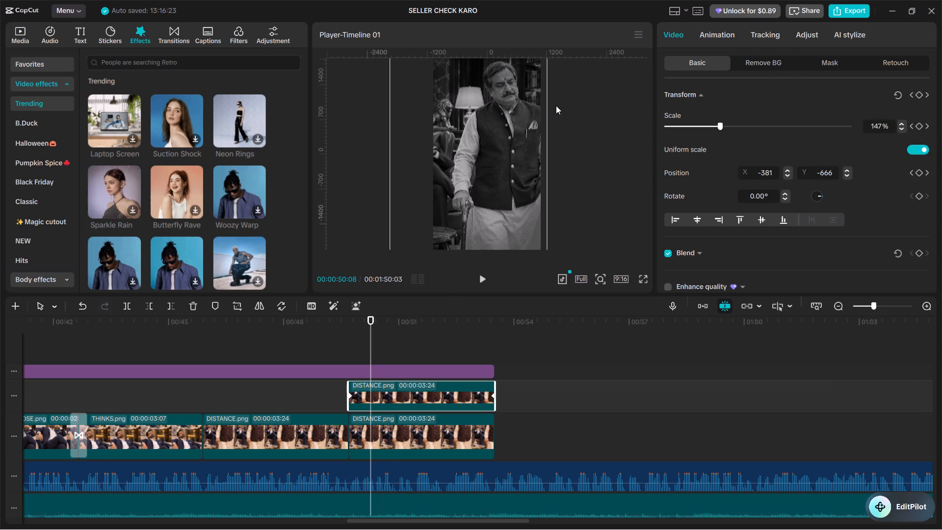
Find the narration break and trim the reframed DISTANCE clip, its duplicate and the Vignette Noir effect to end at 00:00:52:06.
{"action": "left_click", "coordinate": [343, 345]}
{"action": "key", "text": "space"}
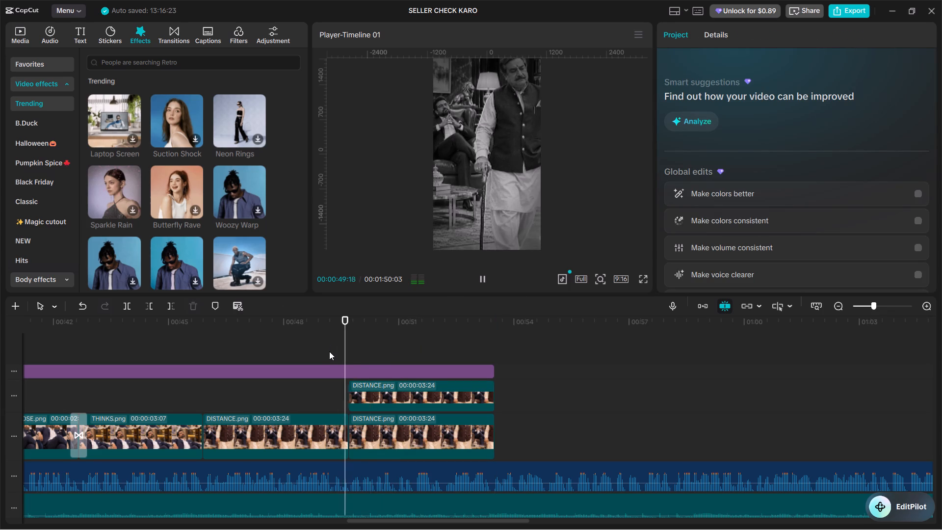
{"action": "key", "text": "space"}
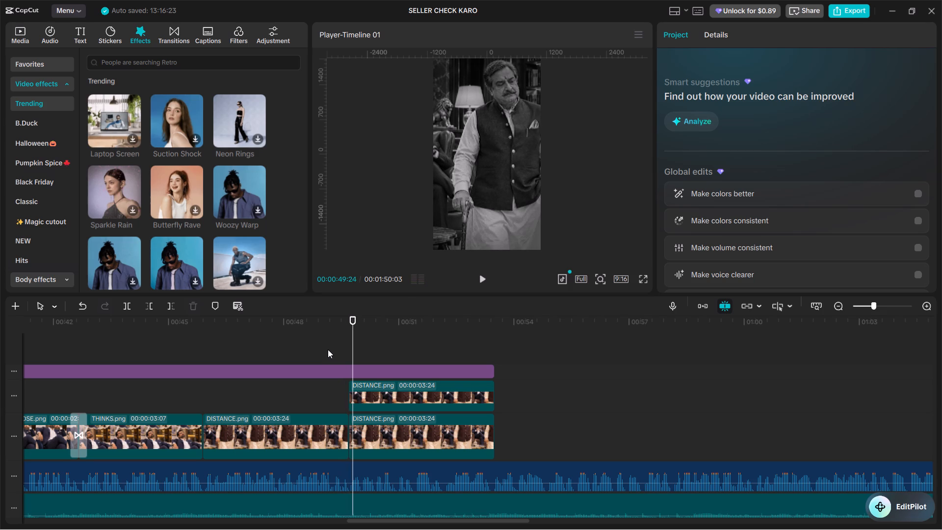
{"action": "left_click", "coordinate": [342, 347]}
{"action": "key", "text": "space"}
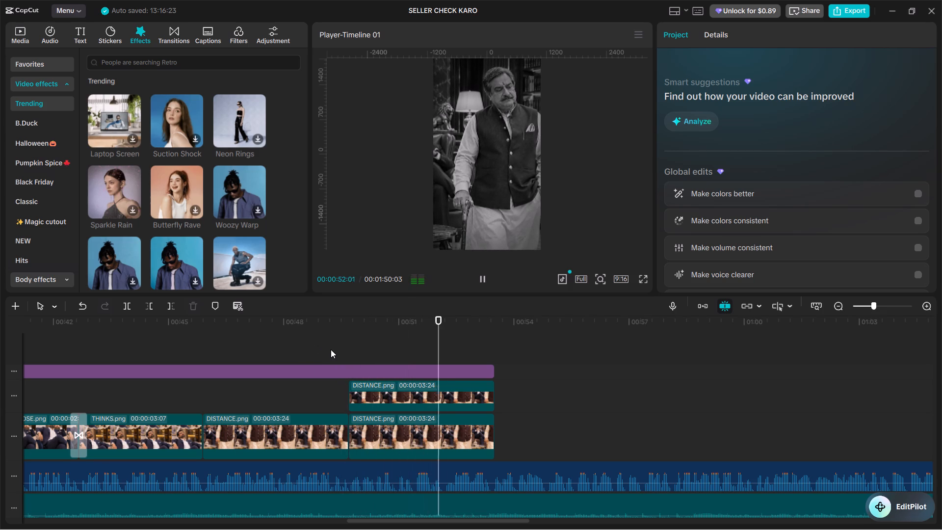
{"action": "key", "text": "space"}
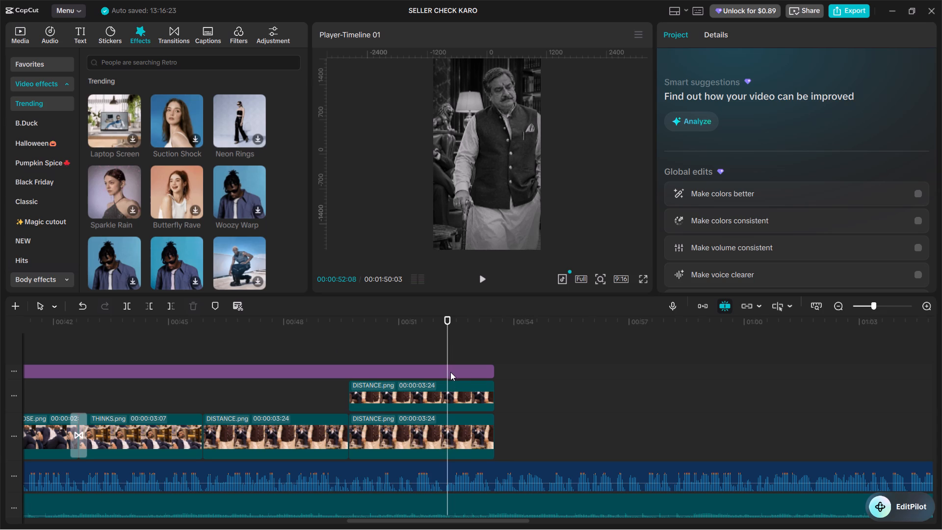
{"action": "scroll", "coordinate": [452, 382], "scroll_direction": "up", "scroll_amount": 9, "text": "ctrl"}
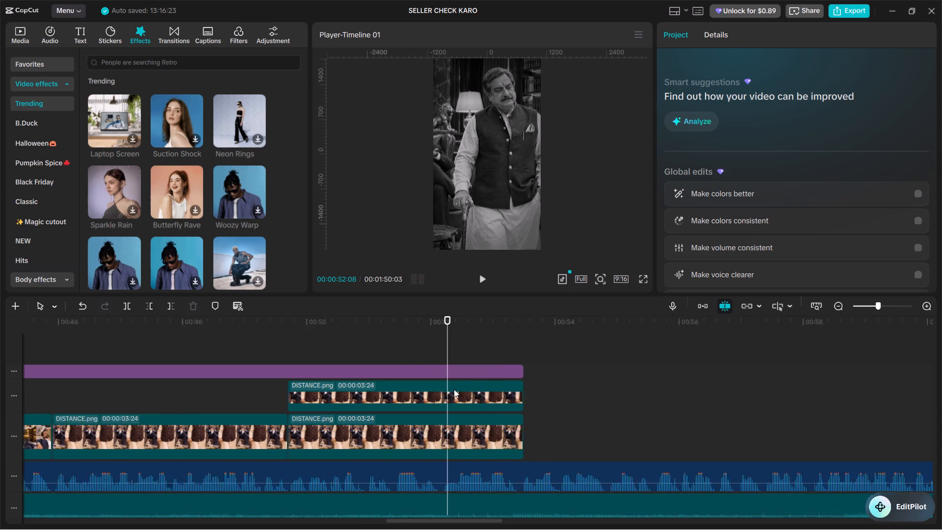
{"action": "scroll", "coordinate": [454, 389], "scroll_direction": "up", "scroll_amount": 10, "text": "ctrl"}
{"action": "left_click_drag", "start_coordinate": [448, 347], "coordinate": [439, 346]}
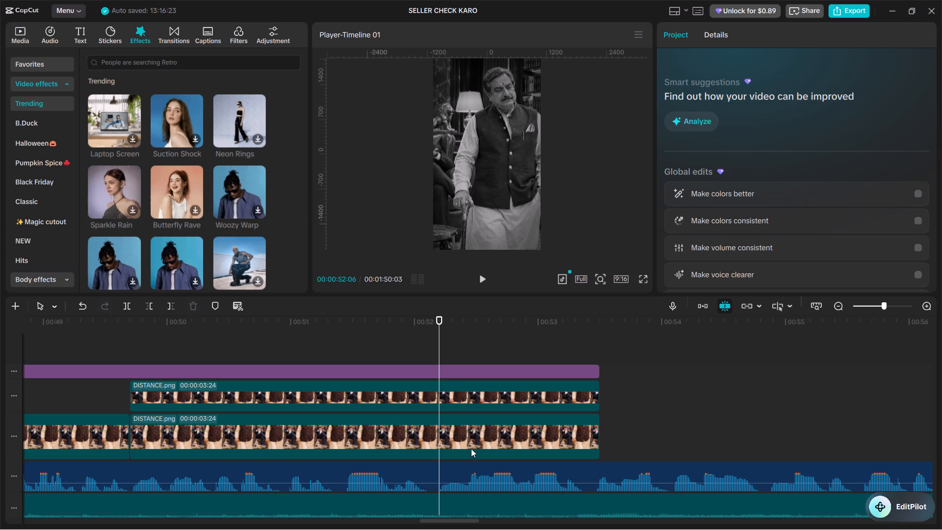
{"action": "left_click_drag", "start_coordinate": [637, 446], "coordinate": [504, 371]}
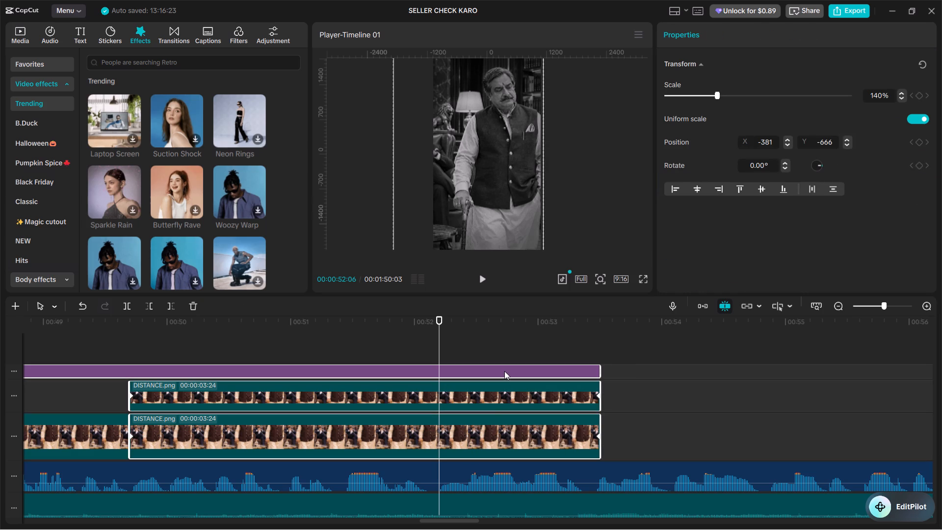
{"action": "key", "text": "ctrl+b"}
{"action": "key", "text": "BackSpace"}
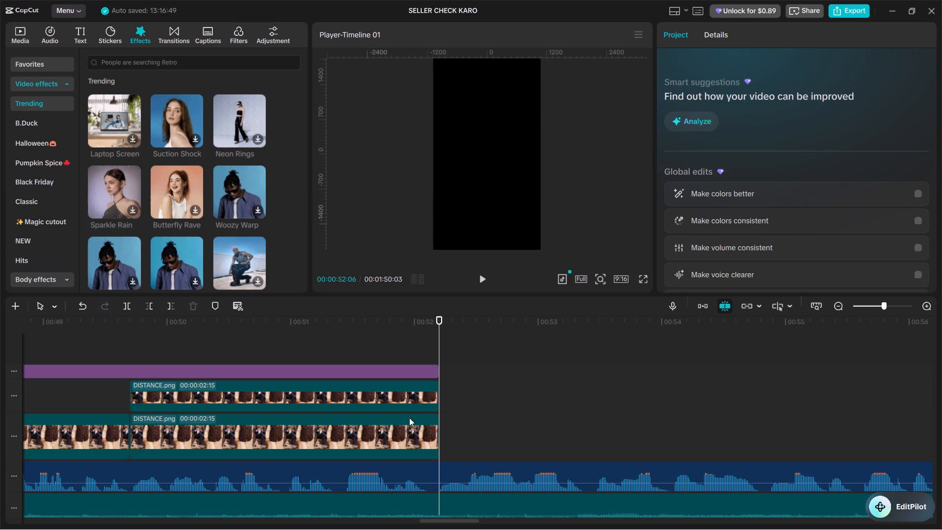
Play back the trimmed DISTANCE clip to check its zoom-out and ending against the narration.
{"action": "left_click", "coordinate": [403, 430]}
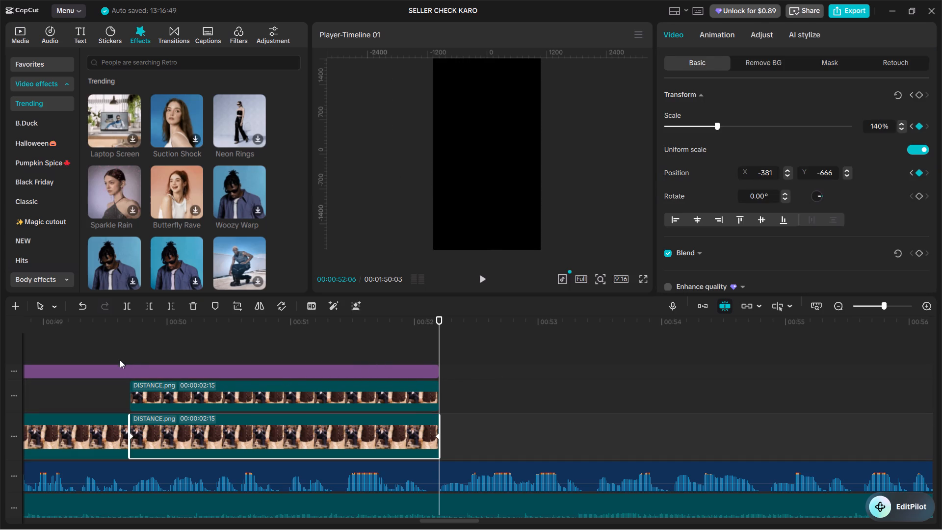
{"action": "left_click", "coordinate": [117, 358]}
{"action": "key", "text": "space"}
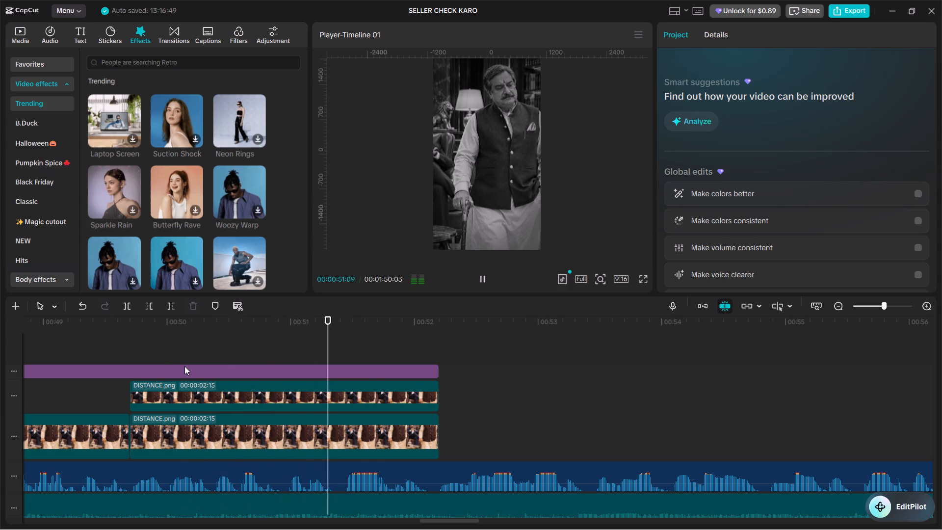
{"action": "key", "text": "space"}
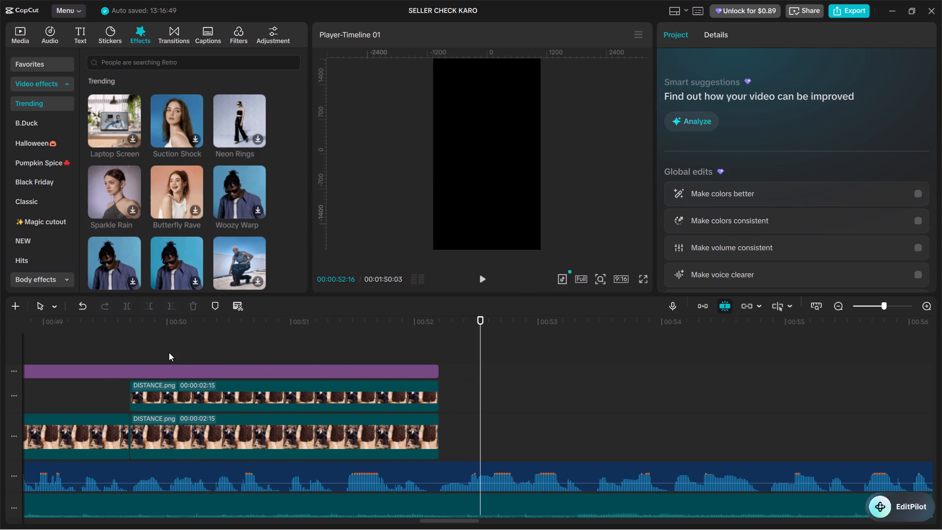
{"action": "left_click", "coordinate": [169, 352]}
{"action": "left_click", "coordinate": [131, 347]}
{"action": "left_click", "coordinate": [111, 349]}
{"action": "left_click", "coordinate": [108, 349]}
{"action": "left_click", "coordinate": [100, 352]}
{"action": "key", "text": "space"}
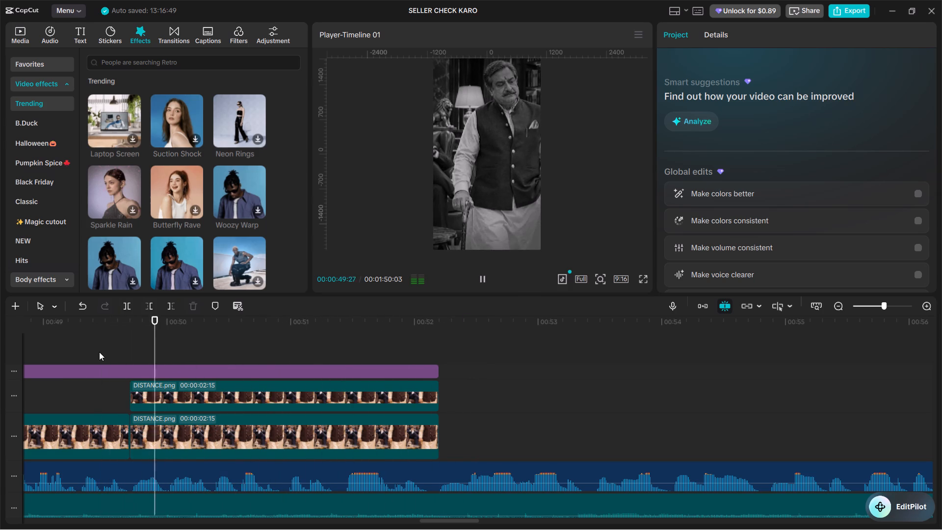
{"action": "key", "text": "space"}
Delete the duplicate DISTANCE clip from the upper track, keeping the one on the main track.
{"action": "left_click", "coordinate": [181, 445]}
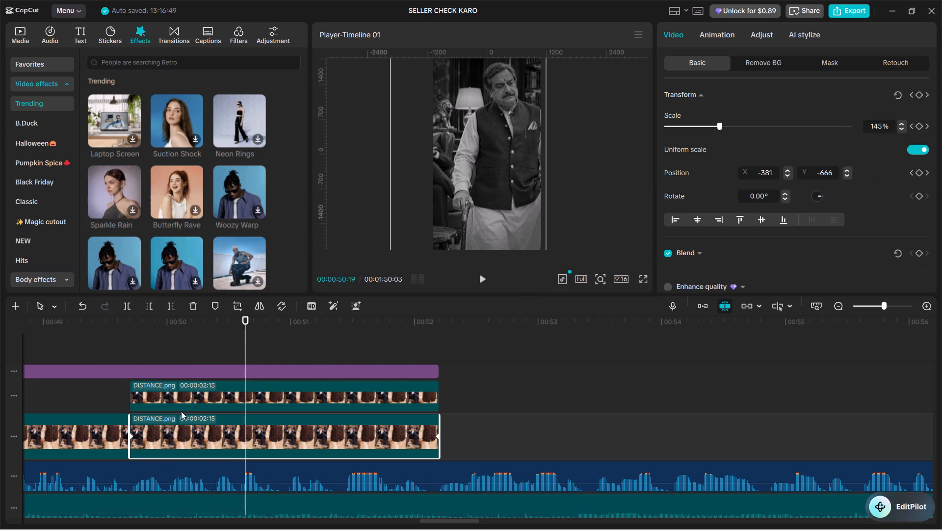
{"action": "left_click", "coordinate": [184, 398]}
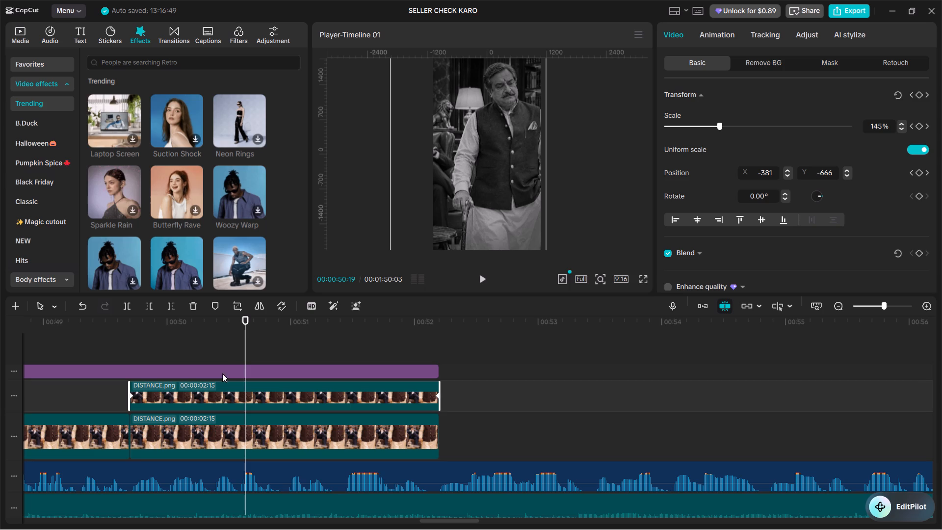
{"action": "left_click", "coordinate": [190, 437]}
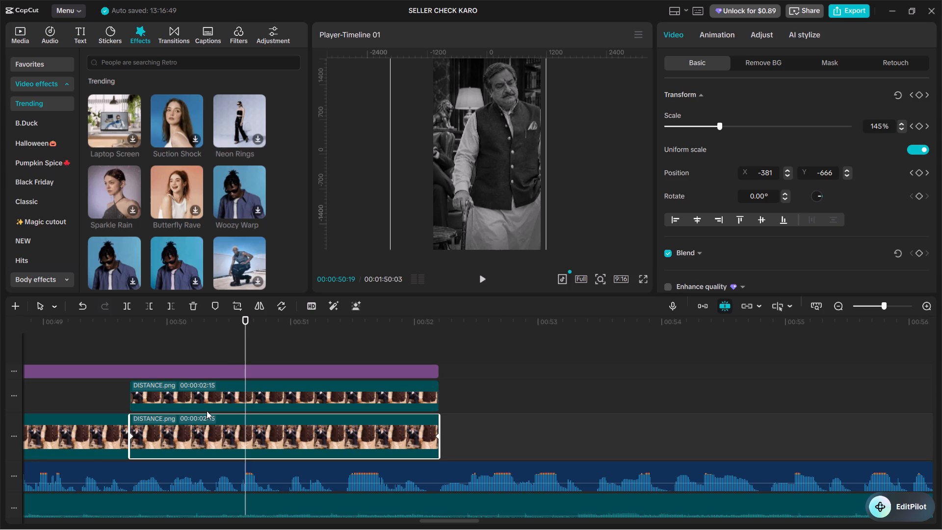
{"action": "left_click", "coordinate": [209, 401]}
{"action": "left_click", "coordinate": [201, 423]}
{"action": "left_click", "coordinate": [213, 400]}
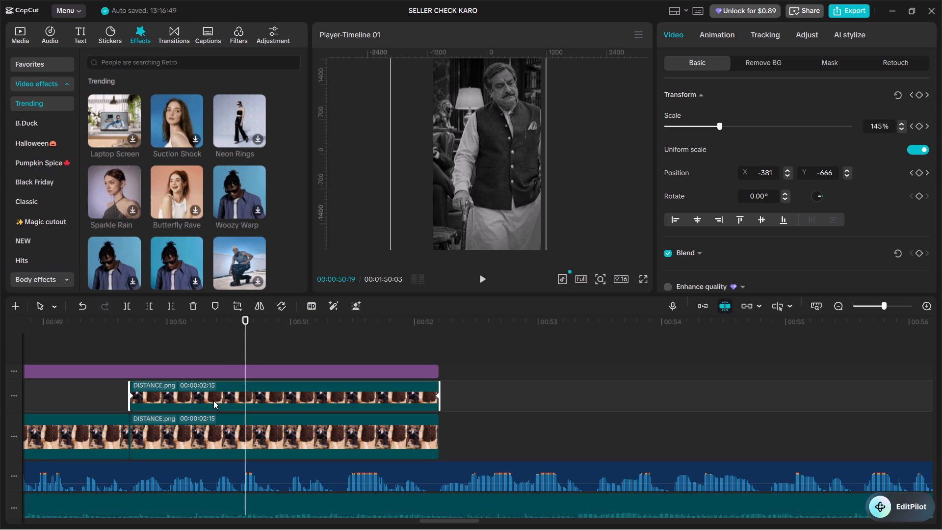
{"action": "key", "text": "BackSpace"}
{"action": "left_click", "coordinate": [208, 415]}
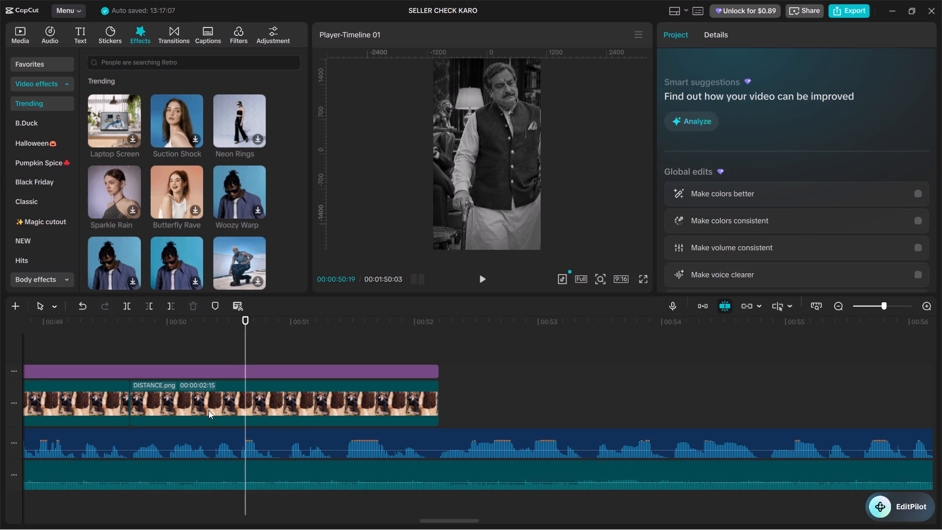
At the reframed DISTANCE clip's start keyframe, set the scale to 173% and reposition the image to about X -786, Y -1275.
{"action": "left_click", "coordinate": [159, 354]}
{"action": "left_click_drag", "start_coordinate": [157, 347], "coordinate": [134, 347]}
{"action": "left_click", "coordinate": [164, 397]}
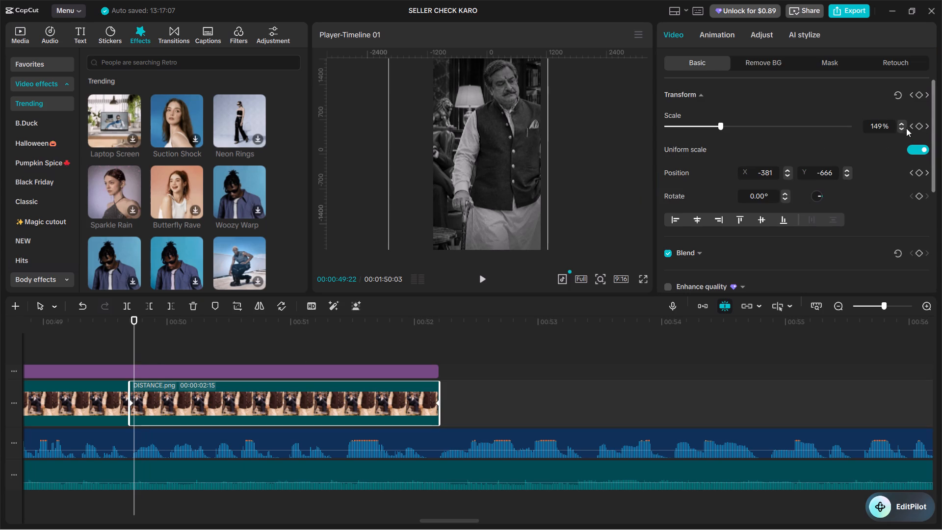
{"action": "left_click", "coordinate": [910, 124]}
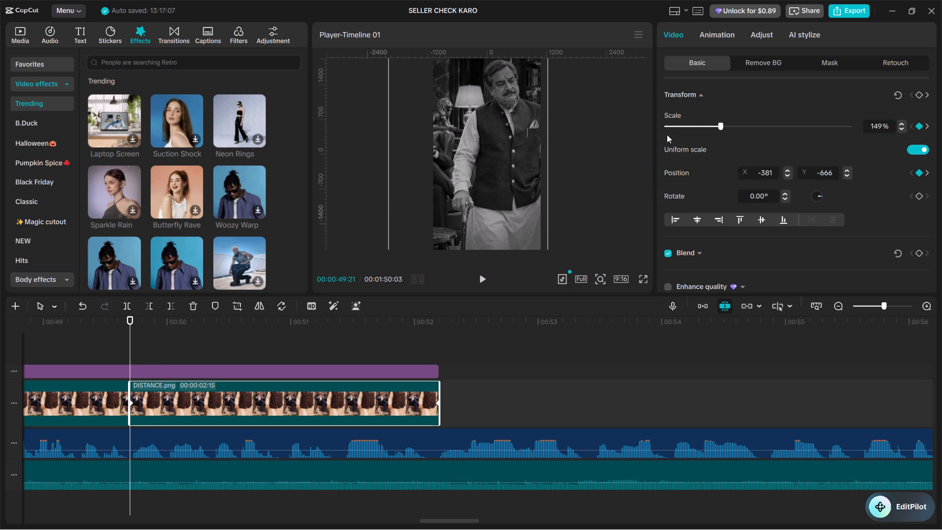
{"action": "left_click_drag", "start_coordinate": [718, 123], "coordinate": [727, 126]}
{"action": "left_click_drag", "start_coordinate": [481, 160], "coordinate": [482, 161]}
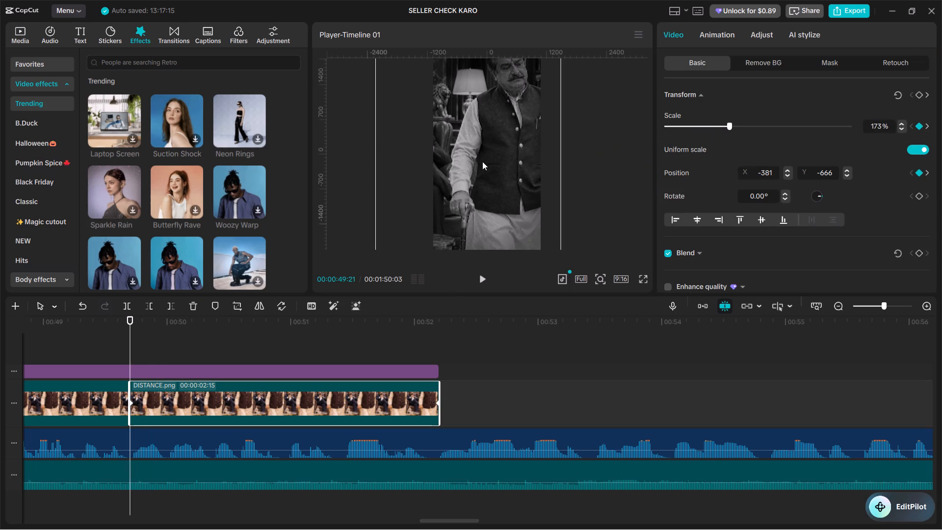
{"action": "left_click_drag", "start_coordinate": [482, 161], "coordinate": [464, 191]}
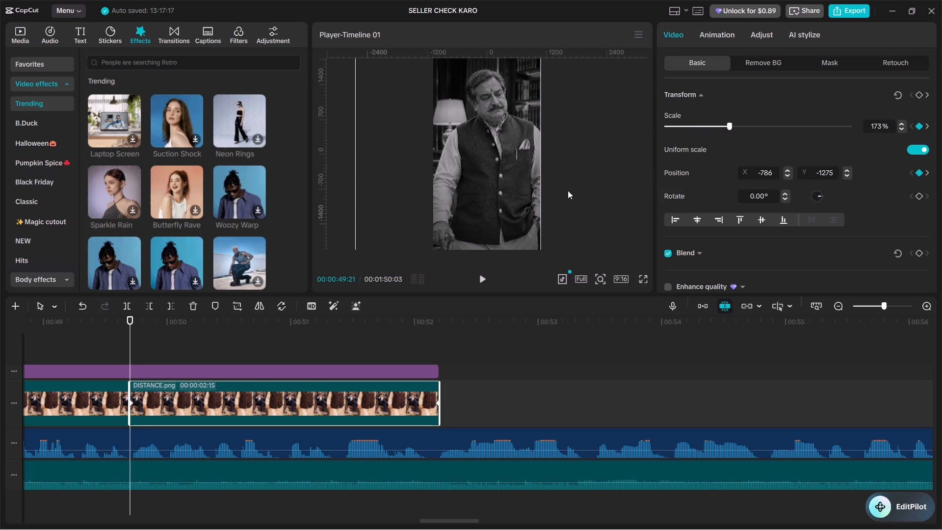
{"action": "key", "text": "space"}
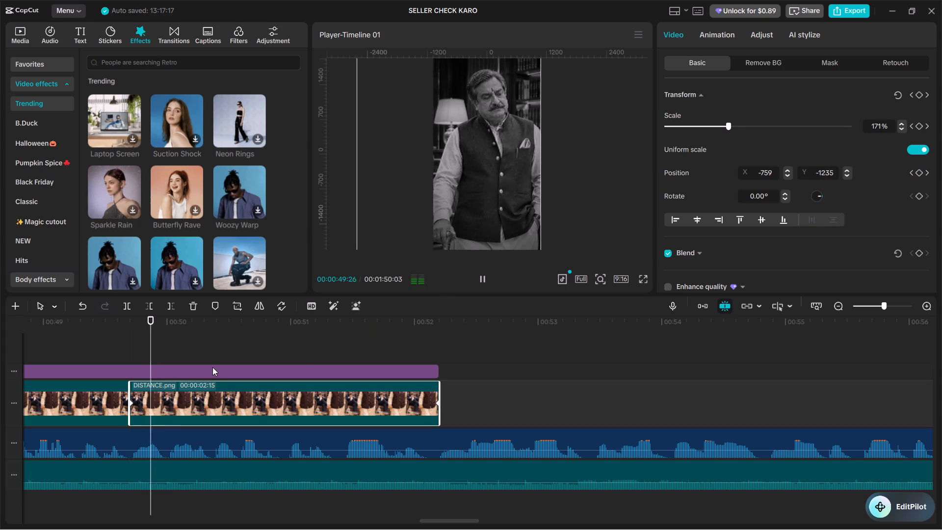
{"action": "key", "text": "space"}
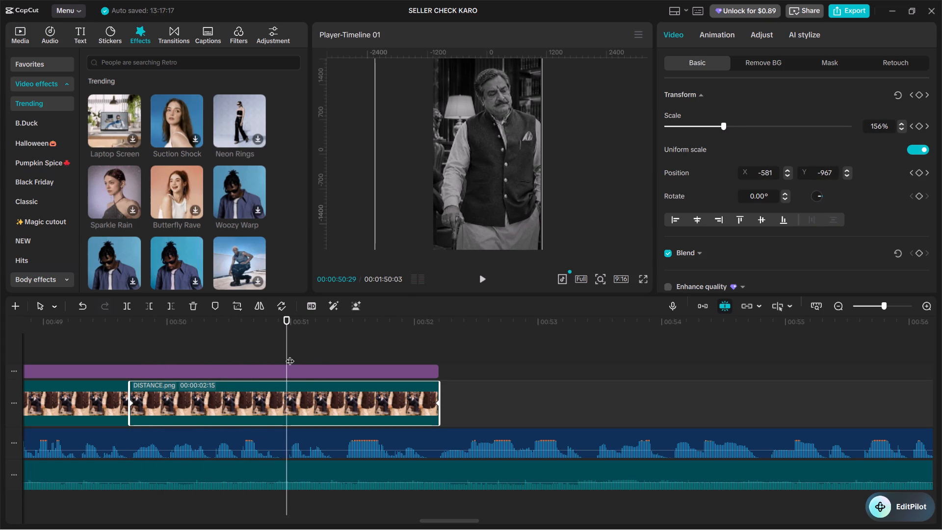
Extend the end of the reframed DISTANCE clip past its last keyframe, to a duration of 00:00:02:19.
{"action": "left_click", "coordinate": [927, 127]}
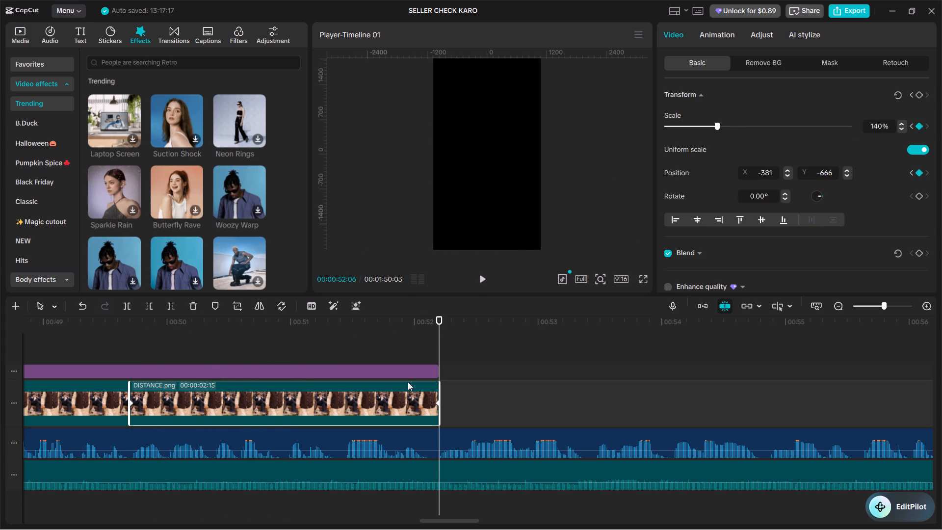
{"action": "left_click_drag", "start_coordinate": [442, 390], "coordinate": [455, 388]}
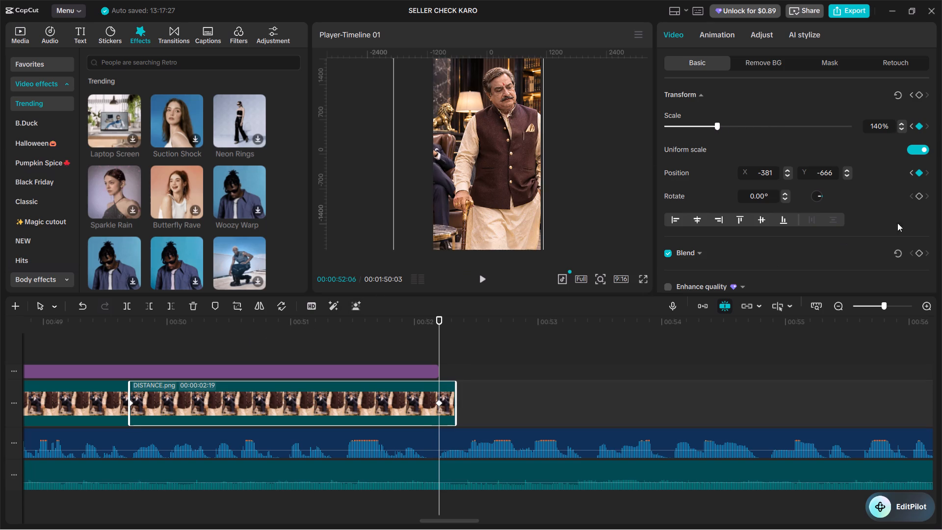
At the 00:00:52:06 keyframe, set the DISTANCE clip's scale to 163% and its position to about X -474, Y -1041.
{"action": "left_click", "coordinate": [912, 124]}
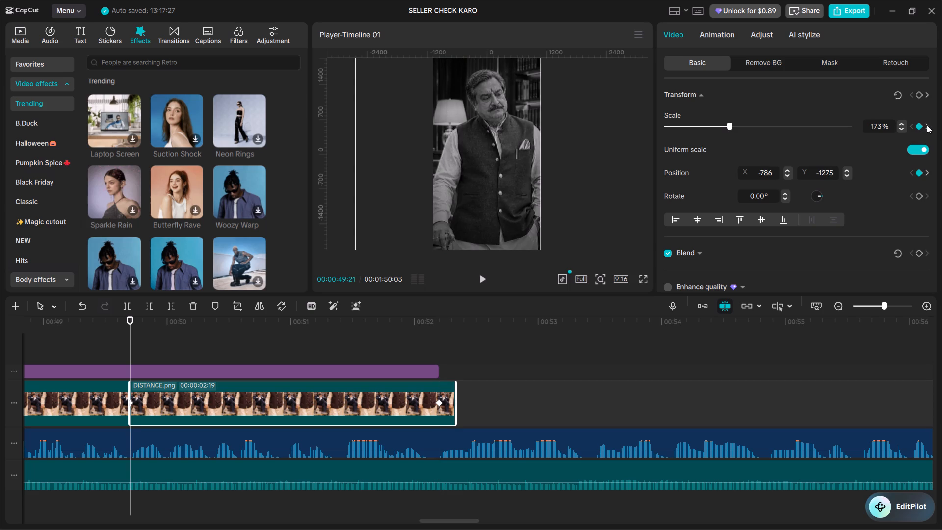
{"action": "left_click", "coordinate": [928, 124]}
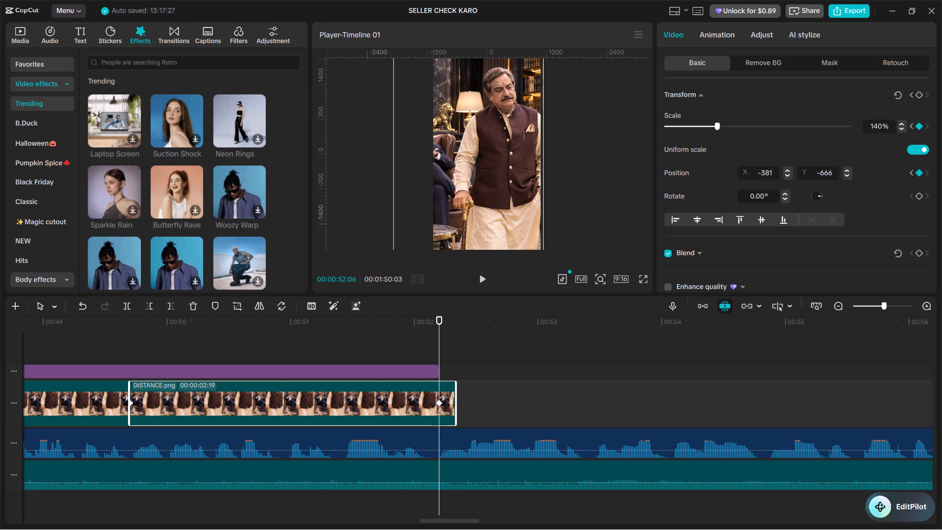
{"action": "left_click_drag", "start_coordinate": [872, 125], "coordinate": [881, 125]}
{"action": "key", "text": "6"}
{"action": "key", "text": "3"}
{"action": "key", "text": "Return"}
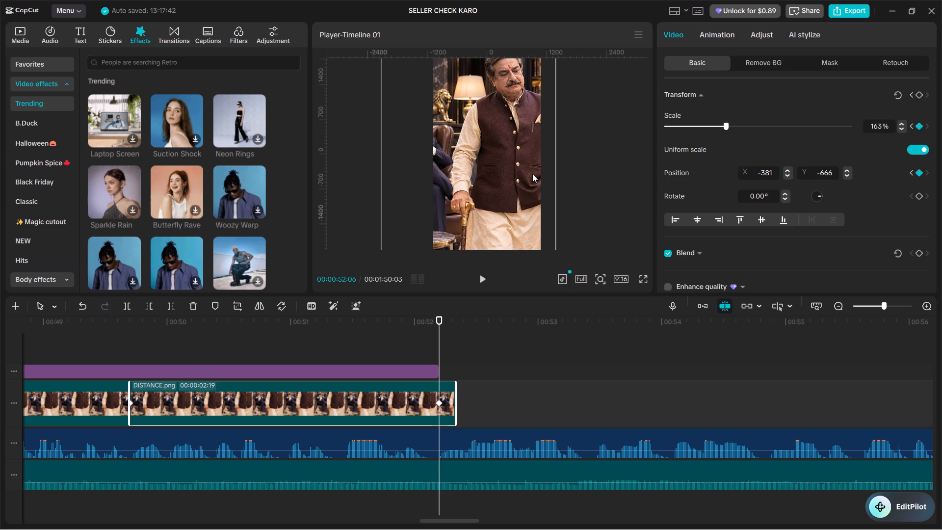
{"action": "left_click_drag", "start_coordinate": [532, 175], "coordinate": [528, 185]}
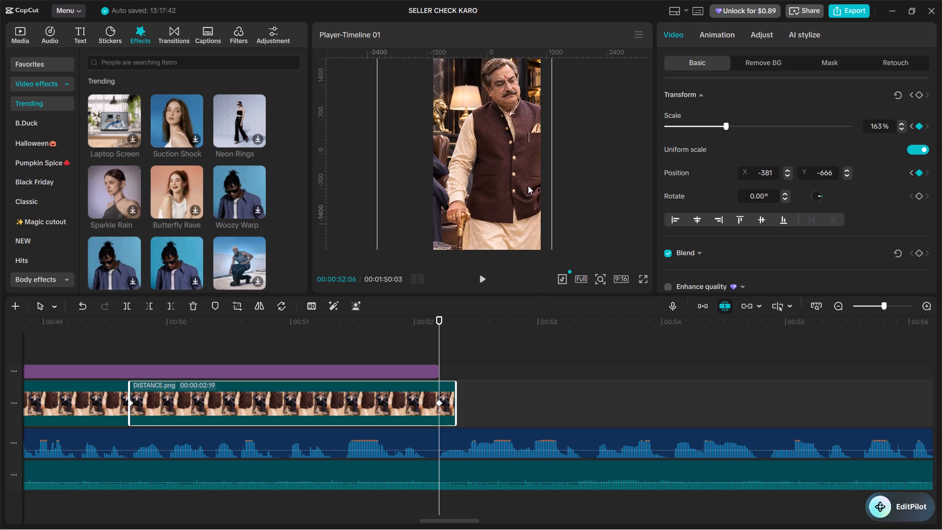
{"action": "left_click_drag", "start_coordinate": [528, 185], "coordinate": [527, 193]}
{"action": "left_click", "coordinate": [112, 349]}
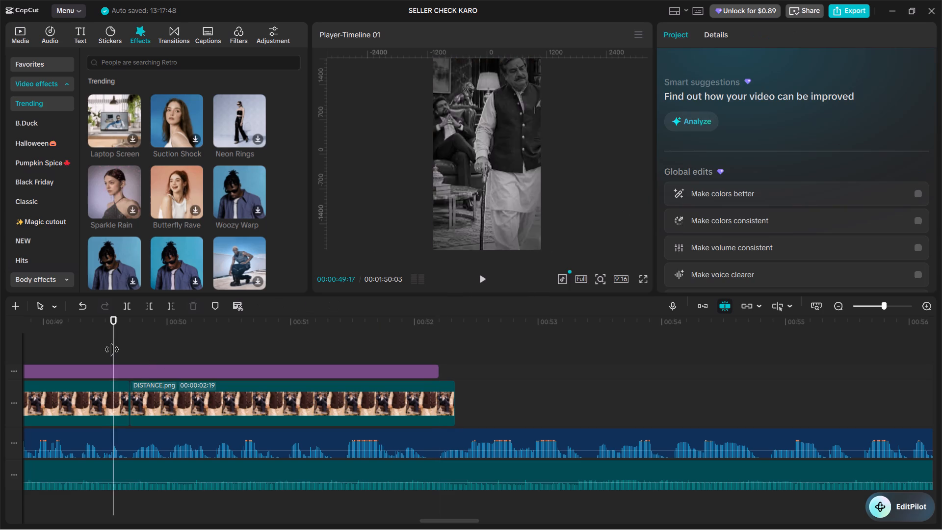
{"action": "key", "text": "space"}
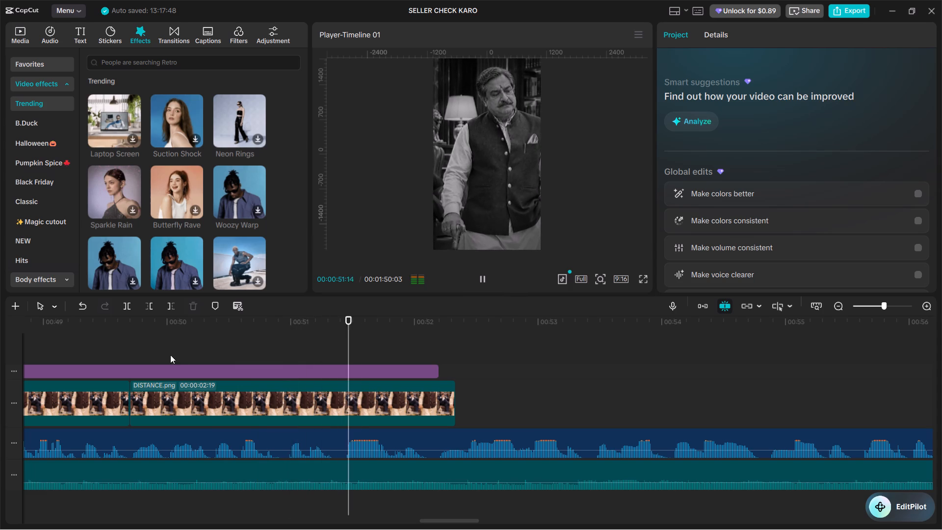
{"action": "key", "text": "space"}
Extend the Vignette Noir effect to the end of the lengthened DISTANCE clip.
{"action": "left_click", "coordinate": [432, 371]}
{"action": "left_click_drag", "start_coordinate": [438, 371], "coordinate": [449, 373]}
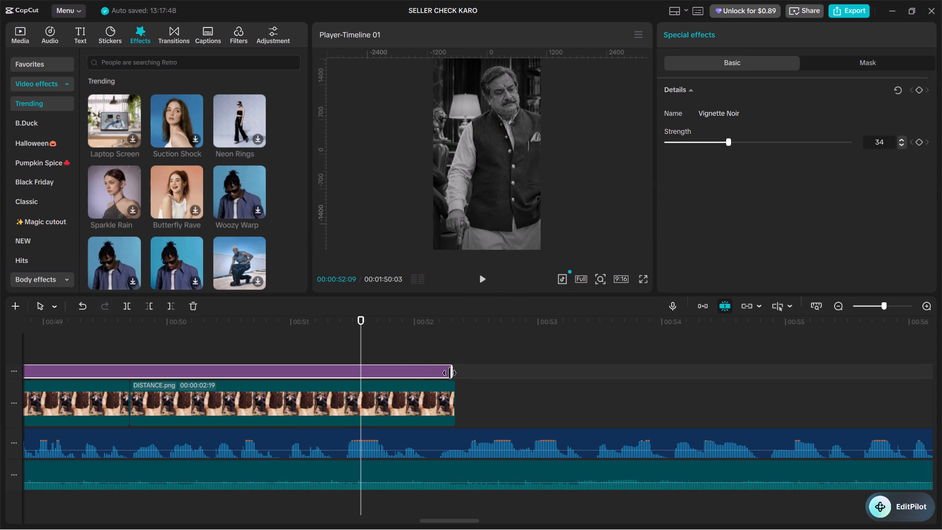
{"action": "left_click_drag", "start_coordinate": [449, 373], "coordinate": [455, 375]}
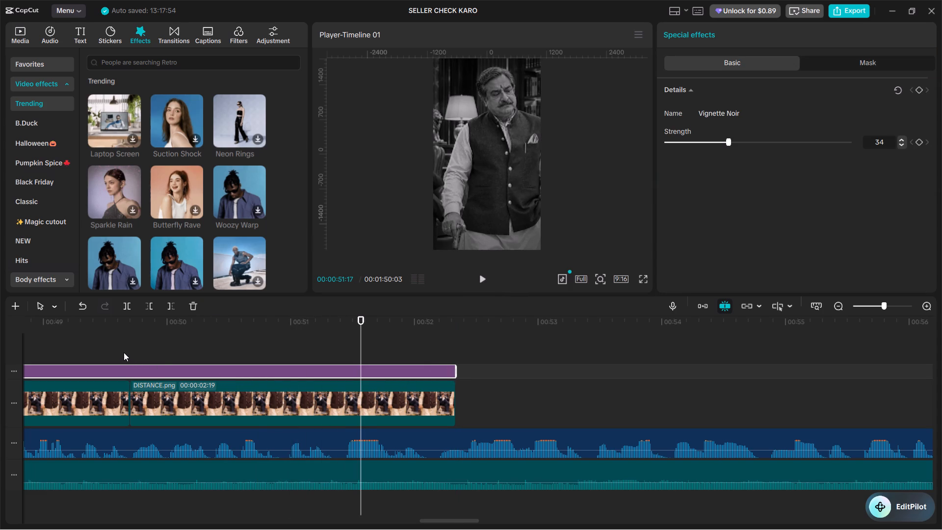
Play back the reframed DISTANCE clip and compare its framing at the start and end keyframes.
{"action": "left_click", "coordinate": [93, 347]}
{"action": "key", "text": "space"}
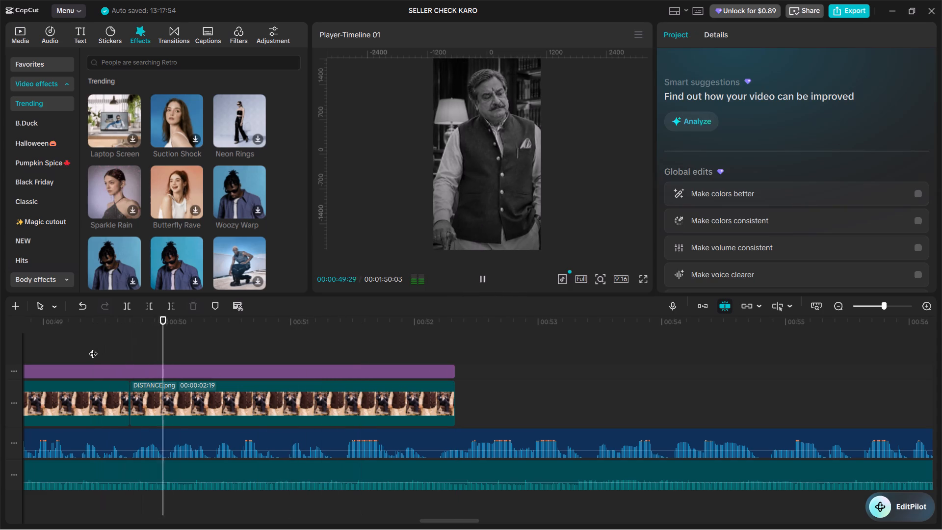
{"action": "key", "text": "space"}
{"action": "left_click", "coordinate": [154, 402]}
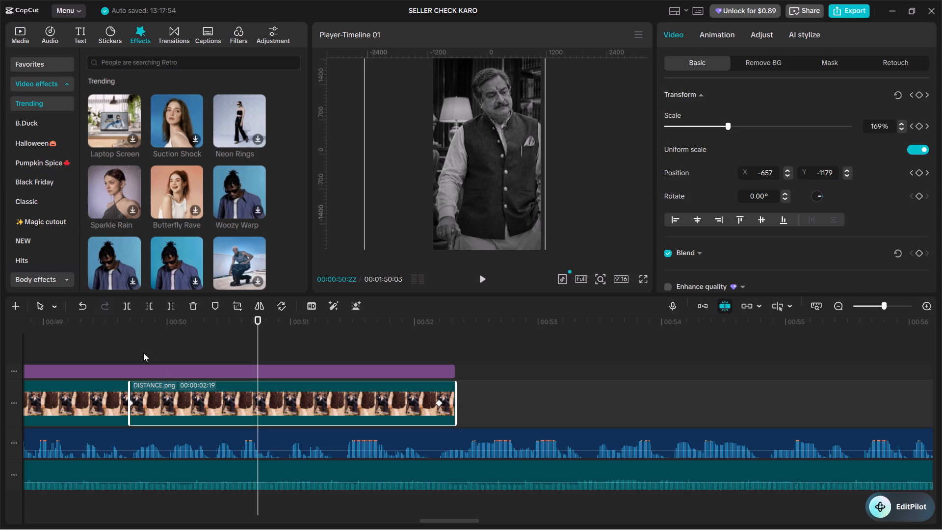
{"action": "left_click", "coordinate": [137, 348]}
{"action": "left_click", "coordinate": [137, 348]}
{"action": "left_click", "coordinate": [159, 403]}
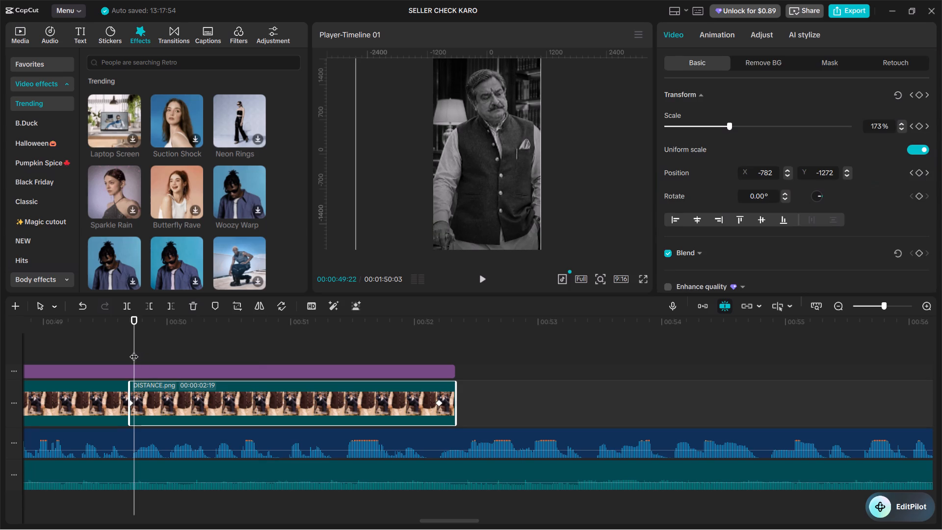
{"action": "left_click_drag", "start_coordinate": [134, 350], "coordinate": [132, 350]}
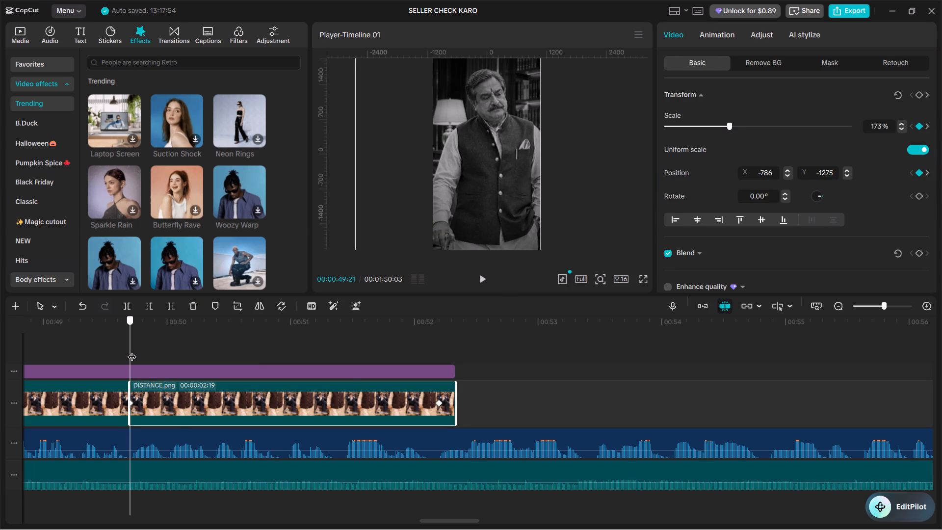
{"action": "left_click_drag", "start_coordinate": [132, 350], "coordinate": [439, 345]}
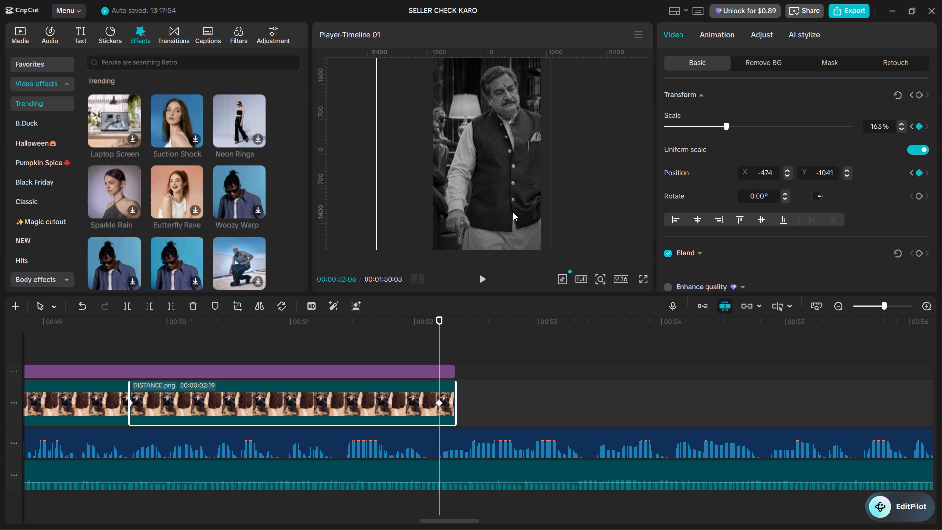
{"action": "left_click", "coordinate": [159, 335]}
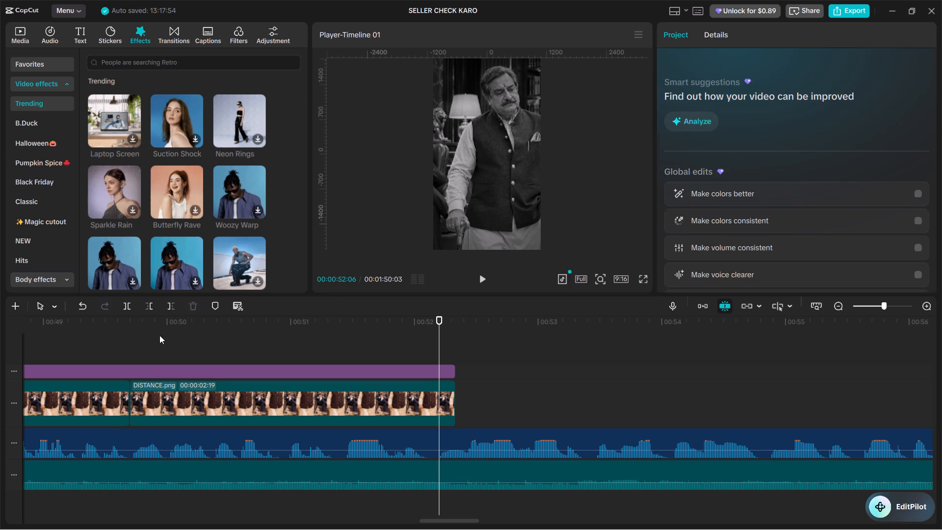
{"action": "key", "text": "space"}
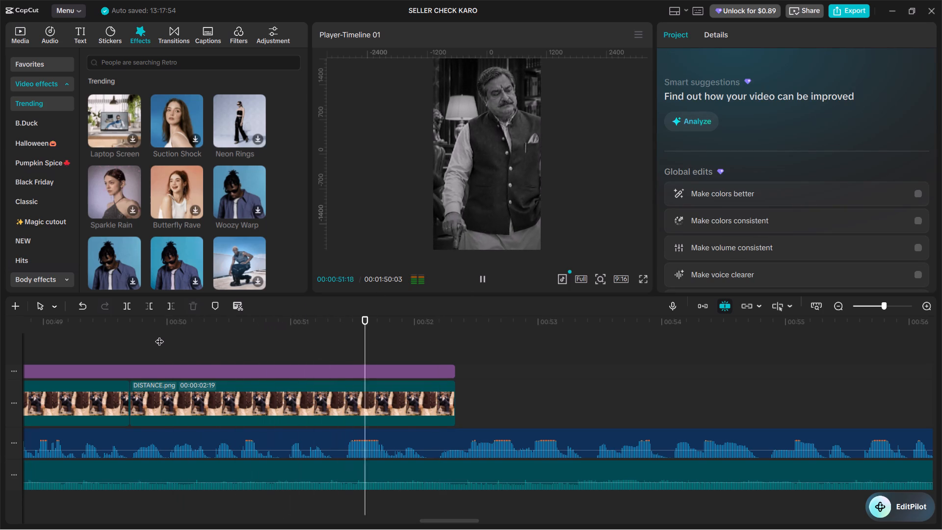
{"action": "key", "text": "space"}
Shift the DISTANCE image slightly left within the frame at the 00:00:52:06 keyframe.
{"action": "left_click", "coordinate": [378, 401]}
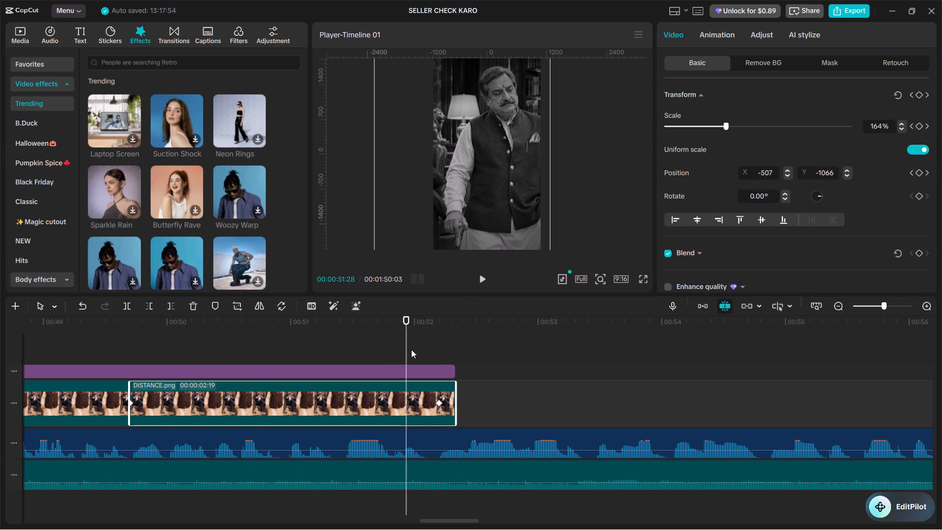
{"action": "left_click_drag", "start_coordinate": [408, 346], "coordinate": [436, 342]}
{"action": "double_click", "coordinate": [509, 218]}
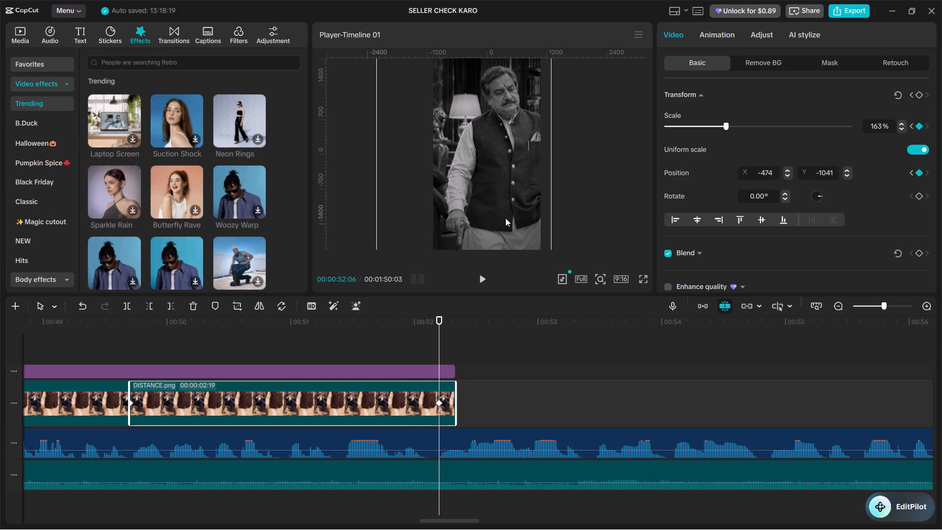
{"action": "left_click", "coordinate": [505, 218]}
{"action": "left_click", "coordinate": [503, 218]}
{"action": "left_click_drag", "start_coordinate": [517, 214], "coordinate": [507, 214]}
Play back the cut between the two DISTANCE clips and the adjusted zoom-out through its end.
{"action": "left_click", "coordinate": [99, 344]}
{"action": "key", "text": "space"}
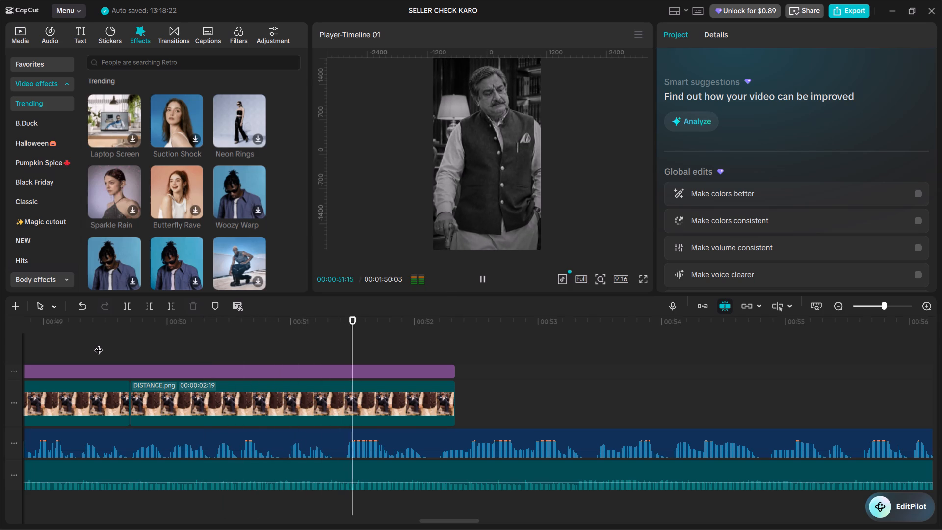
{"action": "key", "text": "space"}
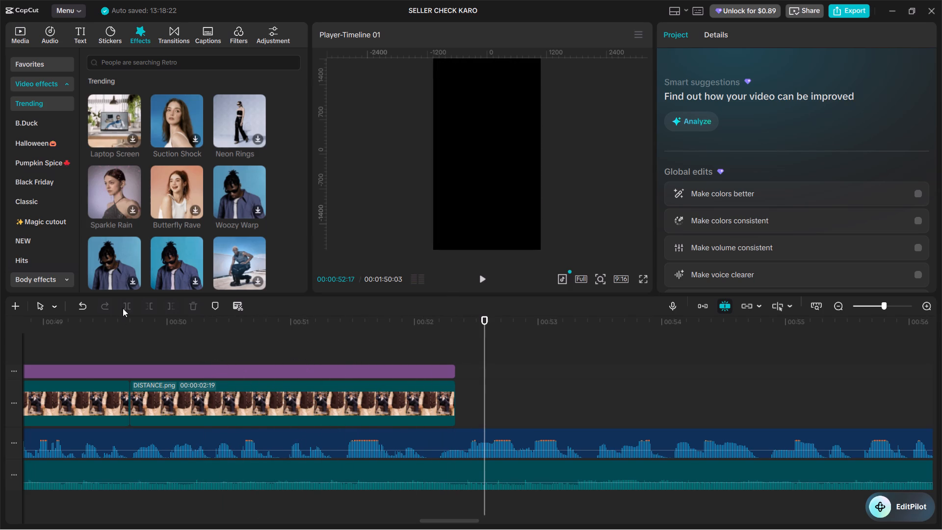
{"action": "left_click", "coordinate": [85, 371]}
{"action": "left_click", "coordinate": [105, 342]}
{"action": "left_click", "coordinate": [71, 344]}
{"action": "key", "text": "space"}
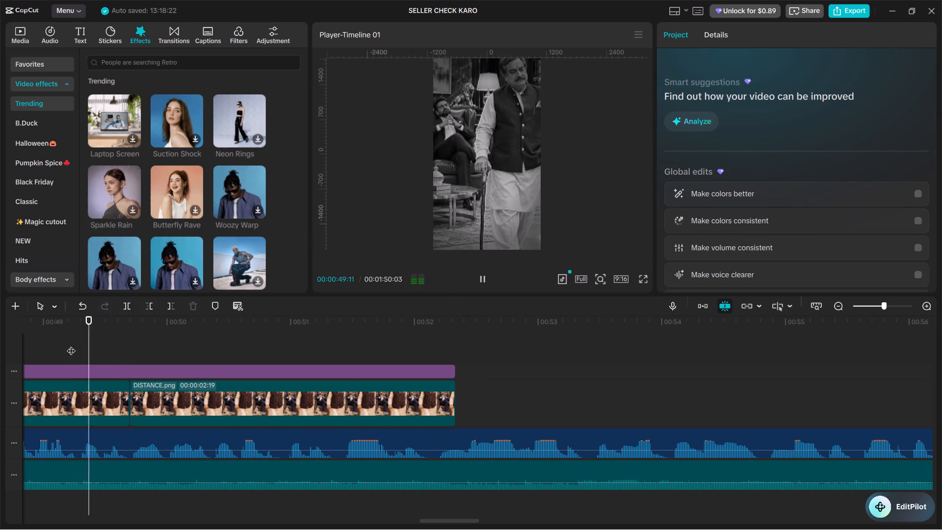
{"action": "key", "text": "space"}
Add the favourite White Flash transition at the cut between the two DISTANCE clips.
{"action": "scroll", "coordinate": [91, 351], "scroll_direction": "down", "scroll_amount": 3, "text": "ctrl"}
{"action": "scroll", "coordinate": [93, 353], "scroll_direction": "up", "scroll_amount": 2, "text": "ctrl"}
{"action": "scroll", "coordinate": [93, 353], "scroll_direction": "down", "scroll_amount": 4, "text": "ctrl"}
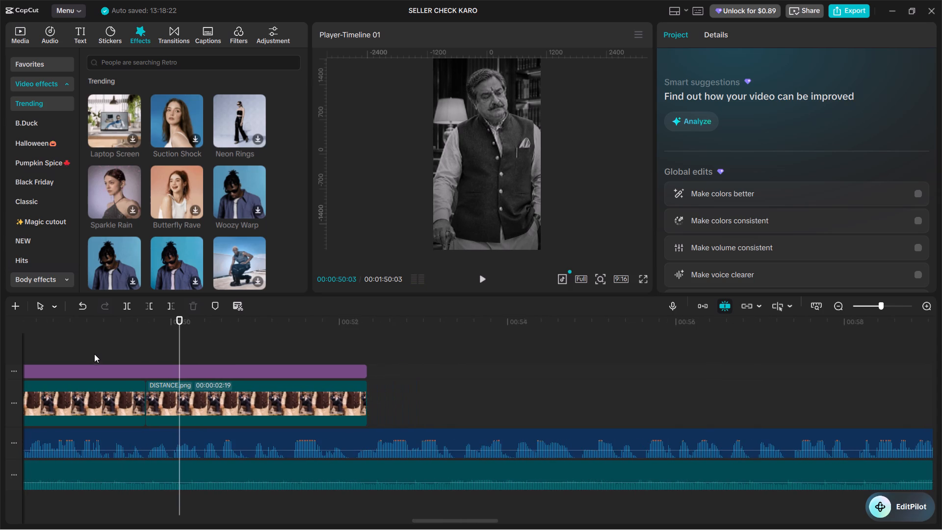
{"action": "scroll", "coordinate": [94, 354], "scroll_direction": "up", "scroll_amount": 3, "text": "ctrl"}
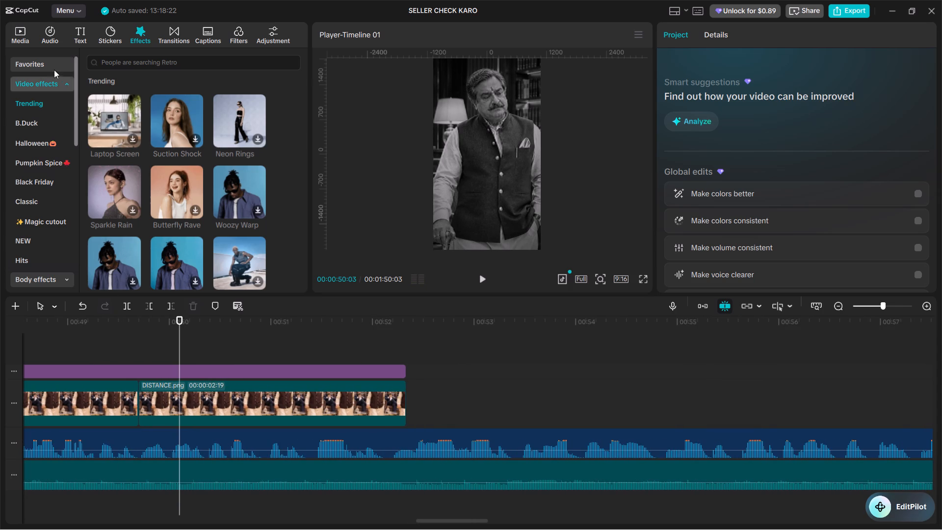
{"action": "left_click", "coordinate": [54, 61]}
{"action": "left_click", "coordinate": [170, 33]}
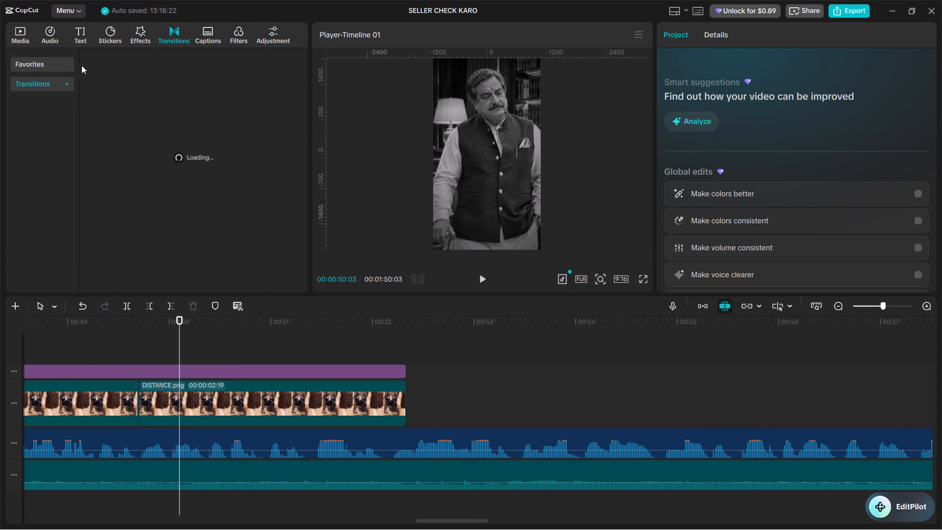
{"action": "left_click", "coordinate": [44, 62]}
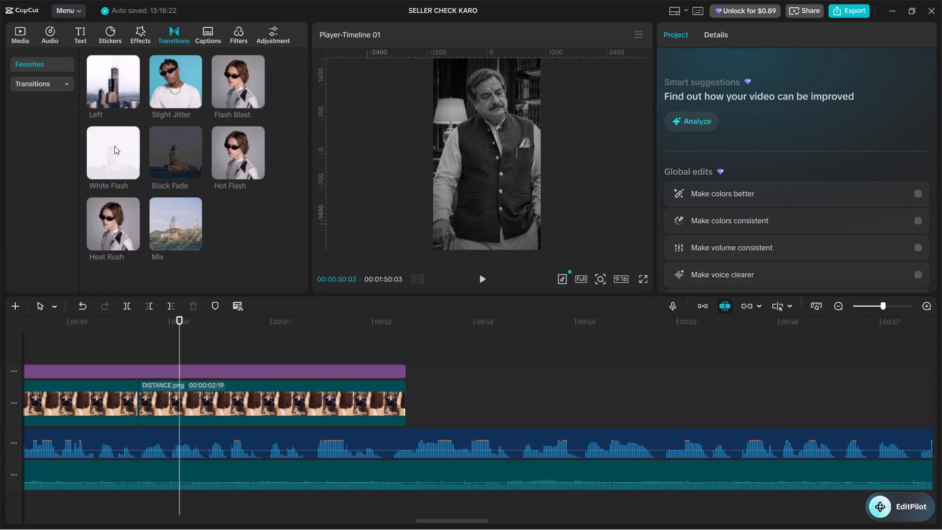
{"action": "left_click_drag", "start_coordinate": [120, 155], "coordinate": [152, 407]}
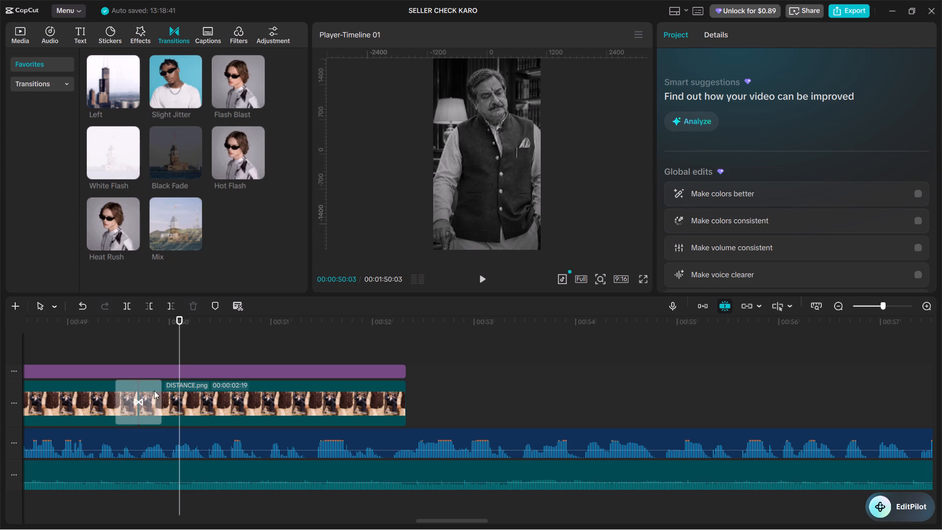
Play back the White Flash transition between the two DISTANCE clips and continue through the zoom-out at the second clip's end.
{"action": "left_click", "coordinate": [108, 359]}
{"action": "left_click", "coordinate": [102, 352]}
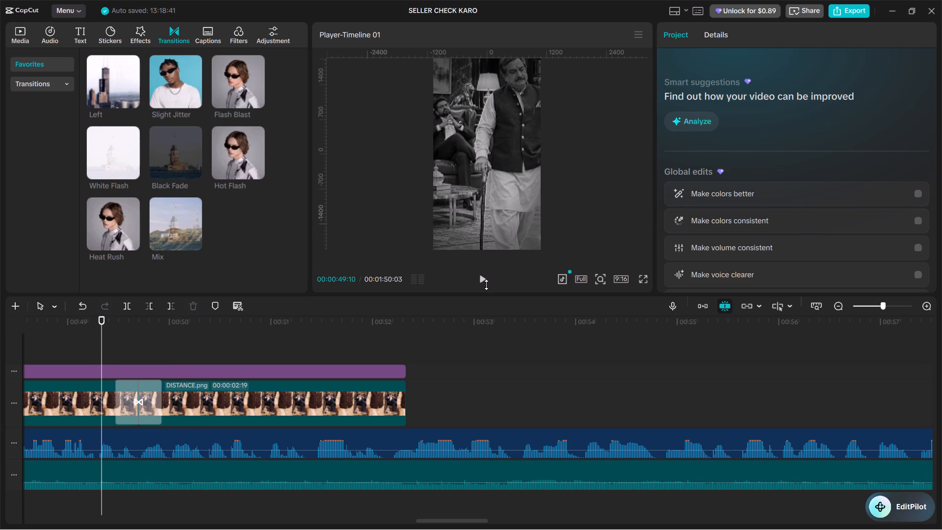
{"action": "left_click", "coordinate": [482, 278]}
{"action": "left_click", "coordinate": [482, 278]}
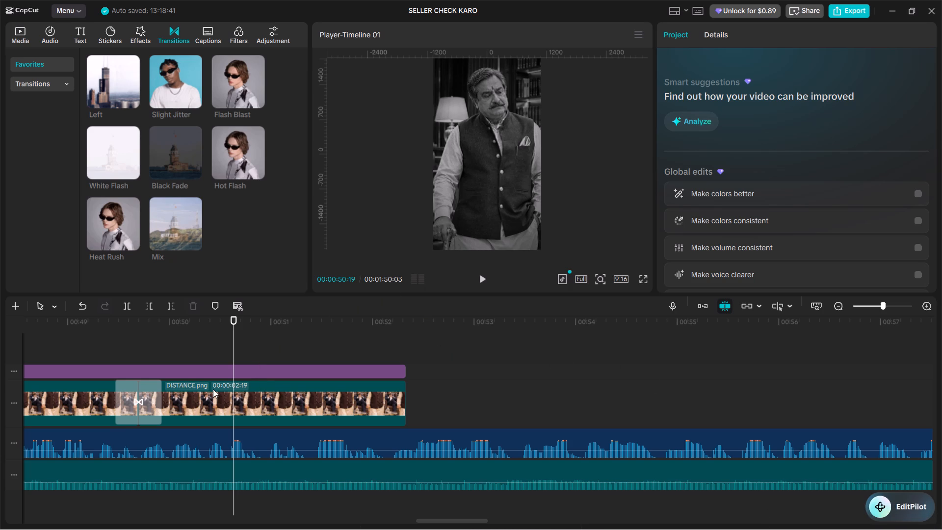
{"action": "left_click_drag", "start_coordinate": [239, 381], "coordinate": [245, 434]}
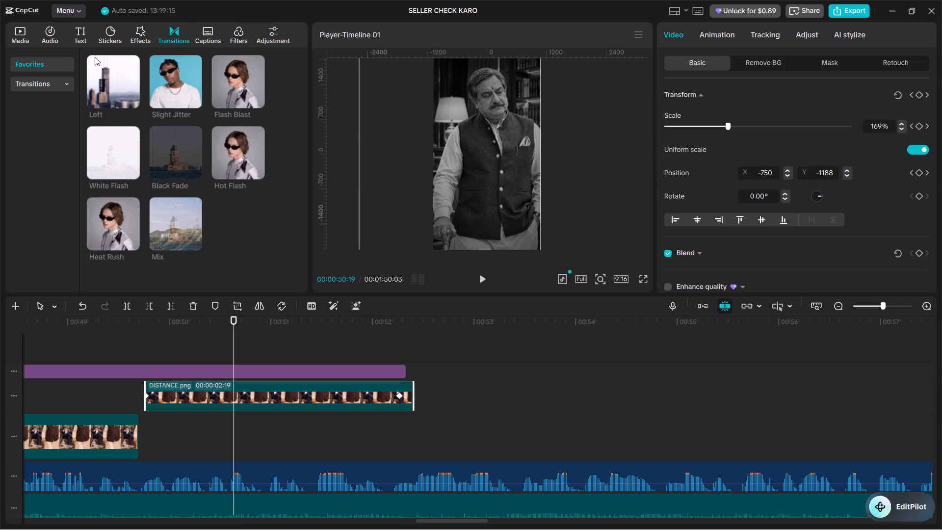
{"action": "key", "text": "ctrl+z"}
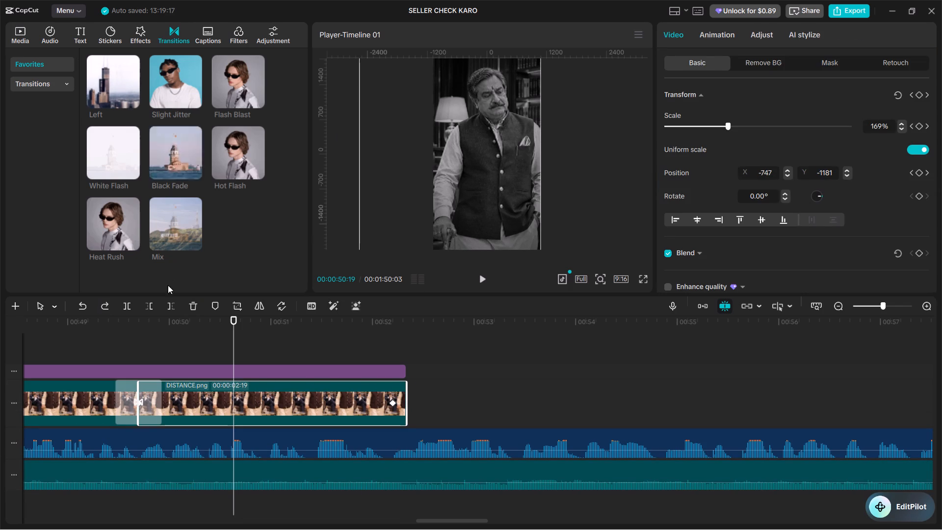
{"action": "left_click", "coordinate": [118, 346]}
{"action": "key", "text": "space"}
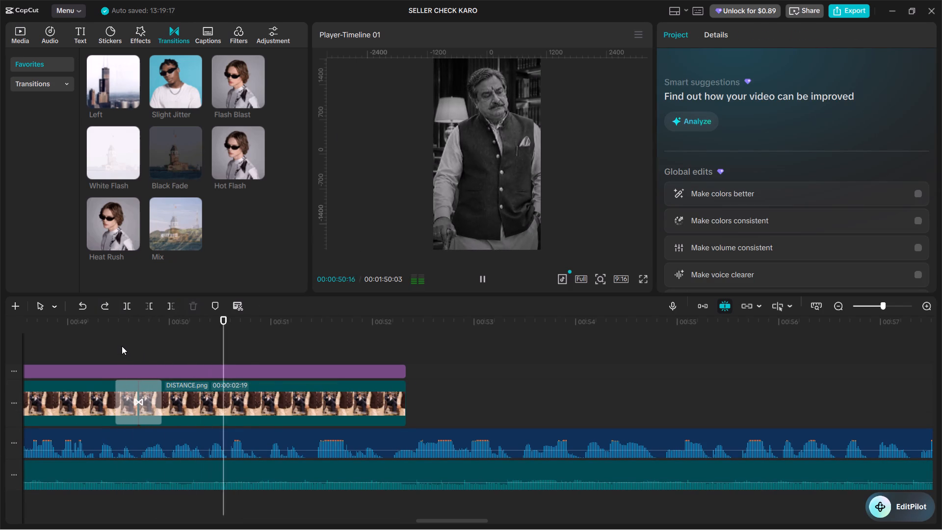
{"action": "key", "text": "space"}
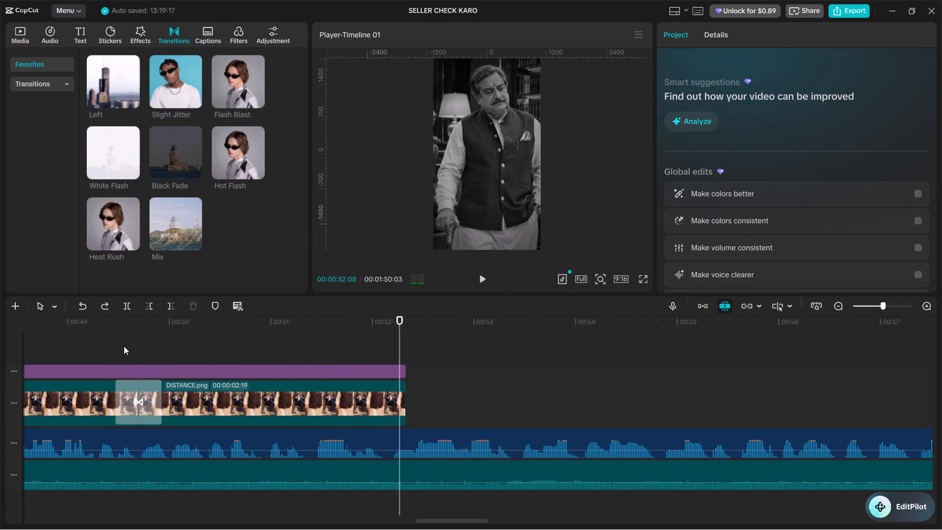
{"action": "scroll", "coordinate": [144, 344], "scroll_direction": "down", "scroll_amount": 19, "text": "ctrl"}
{"action": "left_click", "coordinate": [150, 338]}
{"action": "key", "text": "space"}
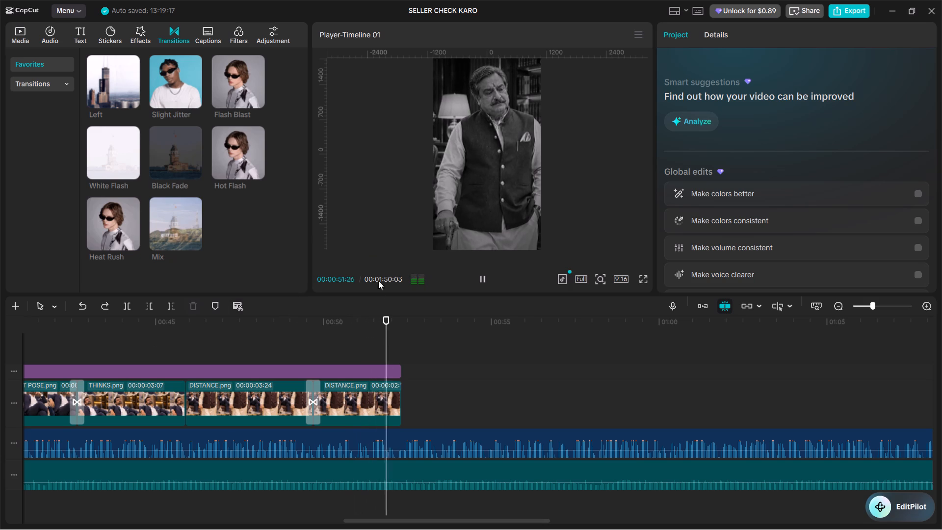
{"action": "double_click", "coordinate": [405, 349]}
{"action": "key", "text": "space"}
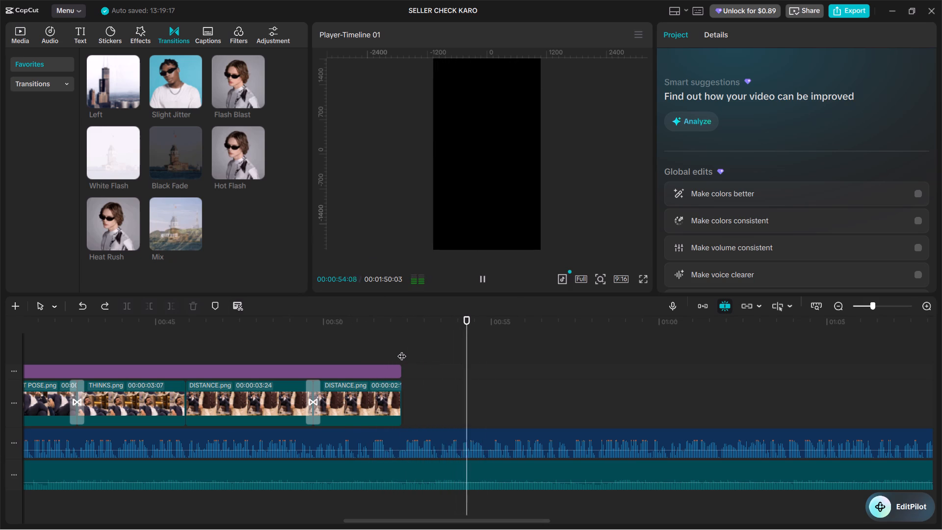
{"action": "key", "text": "space"}
{"action": "key", "text": "space"}
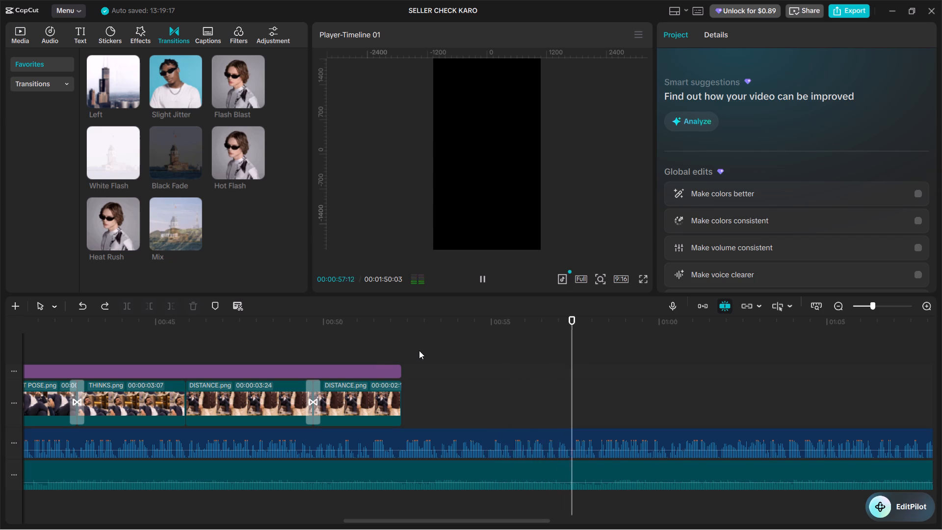
{"action": "left_click", "coordinate": [408, 350]}
{"action": "left_click", "coordinate": [406, 350]}
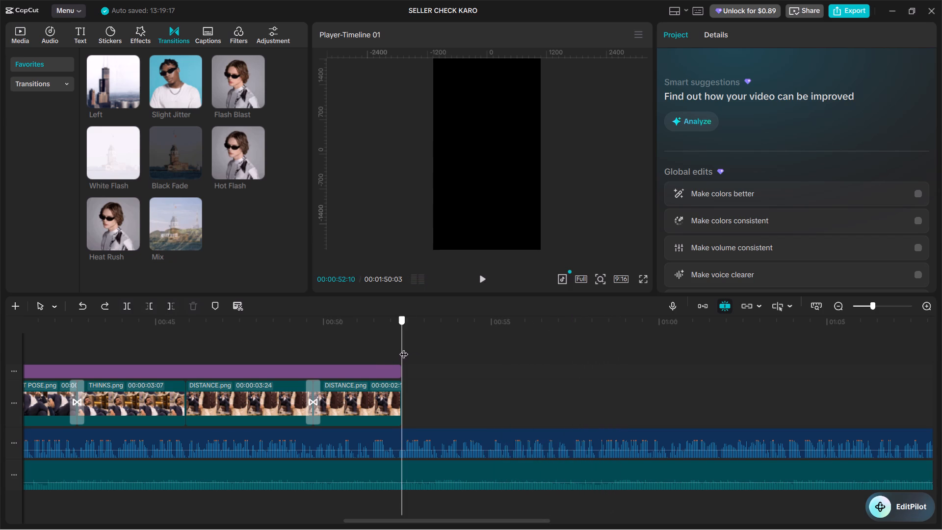
{"action": "key", "text": "space"}
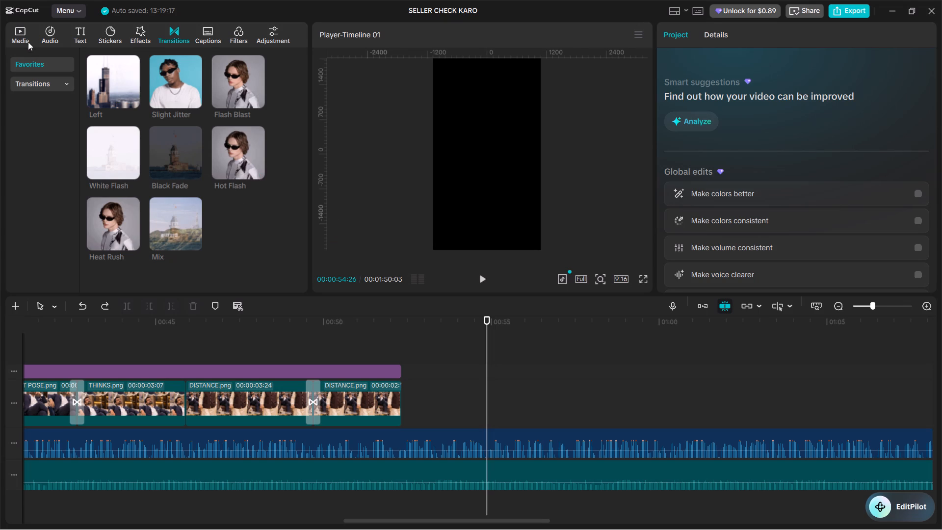
{"action": "left_click", "coordinate": [26, 37]}
{"action": "left_click", "coordinate": [109, 64]}
{"action": "left_click", "coordinate": [154, 90]}
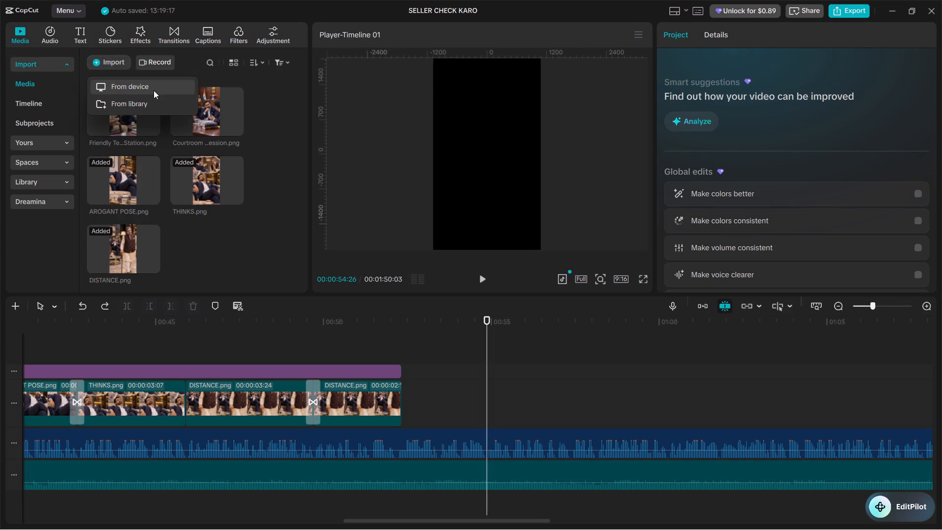
{"action": "scroll", "coordinate": [215, 112], "scroll_direction": "down", "scroll_amount": 7}
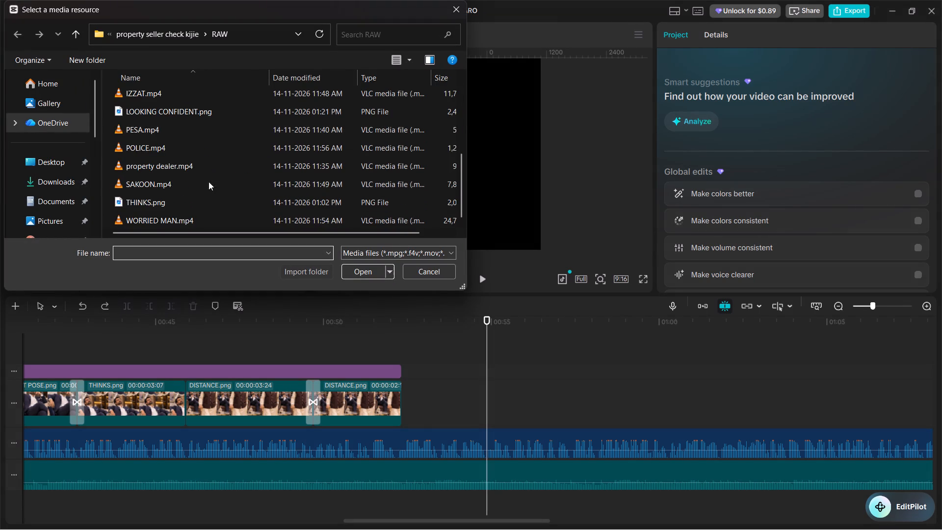
{"action": "scroll", "coordinate": [208, 184], "scroll_direction": "up", "scroll_amount": 1}
{"action": "double_click", "coordinate": [230, 154]}
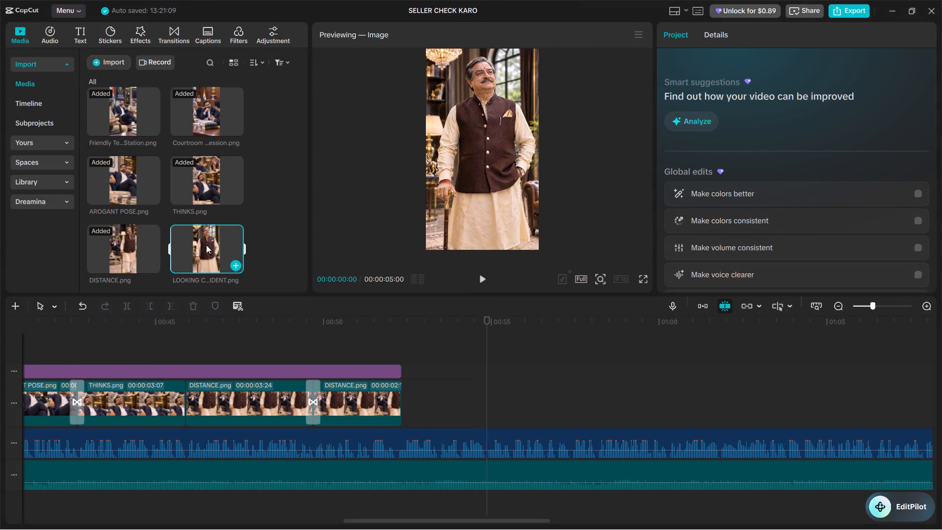
Place the LOOKING CONFIDENT image on the main track directly against the end of the second DISTANCE clip.
{"action": "left_click_drag", "start_coordinate": [206, 245], "coordinate": [450, 406]}
{"action": "right_click", "coordinate": [440, 403]}
{"action": "left_click", "coordinate": [478, 412]}
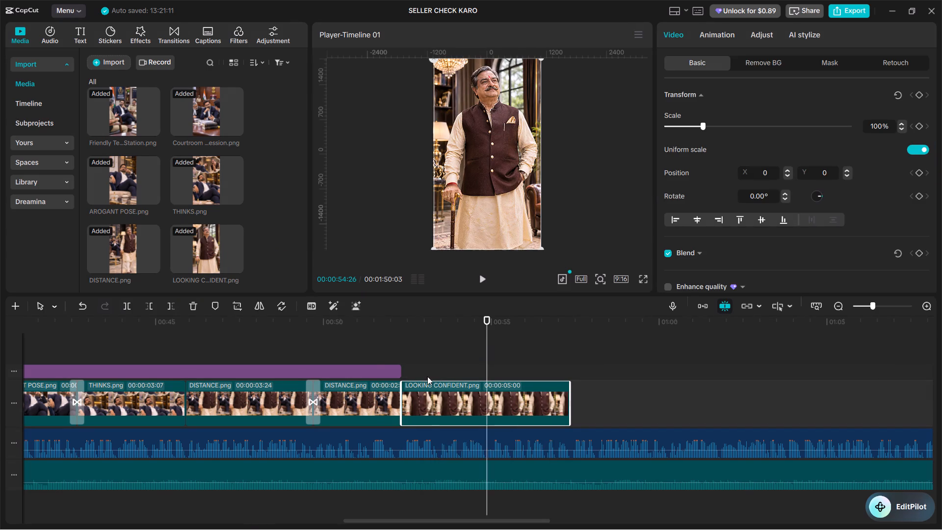
Extend the Vignette Noir effect well past the end of the LOOKING CONFIDENT clip.
{"action": "left_click_drag", "start_coordinate": [401, 365], "coordinate": [941, 402]}
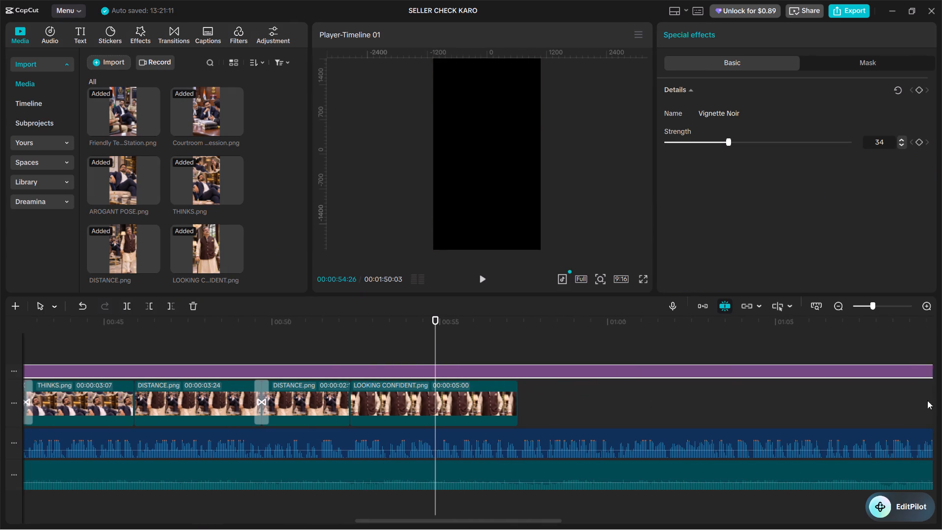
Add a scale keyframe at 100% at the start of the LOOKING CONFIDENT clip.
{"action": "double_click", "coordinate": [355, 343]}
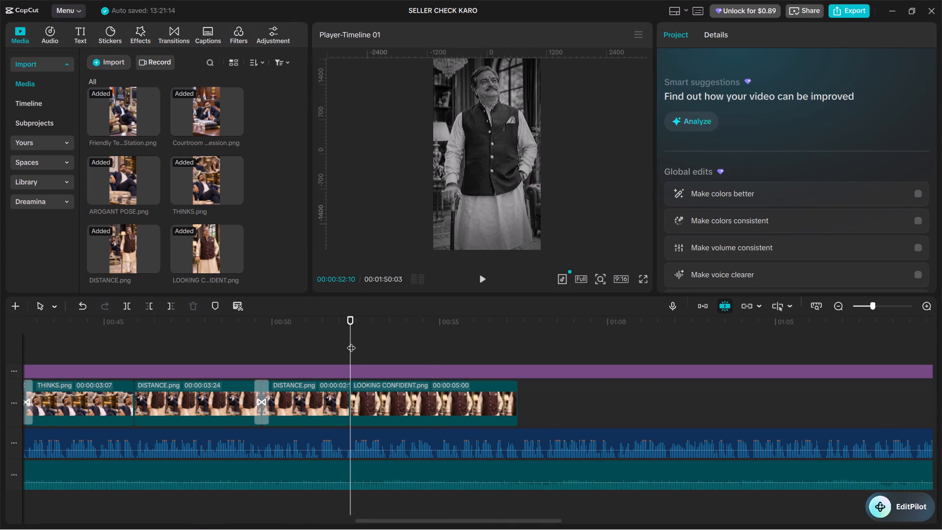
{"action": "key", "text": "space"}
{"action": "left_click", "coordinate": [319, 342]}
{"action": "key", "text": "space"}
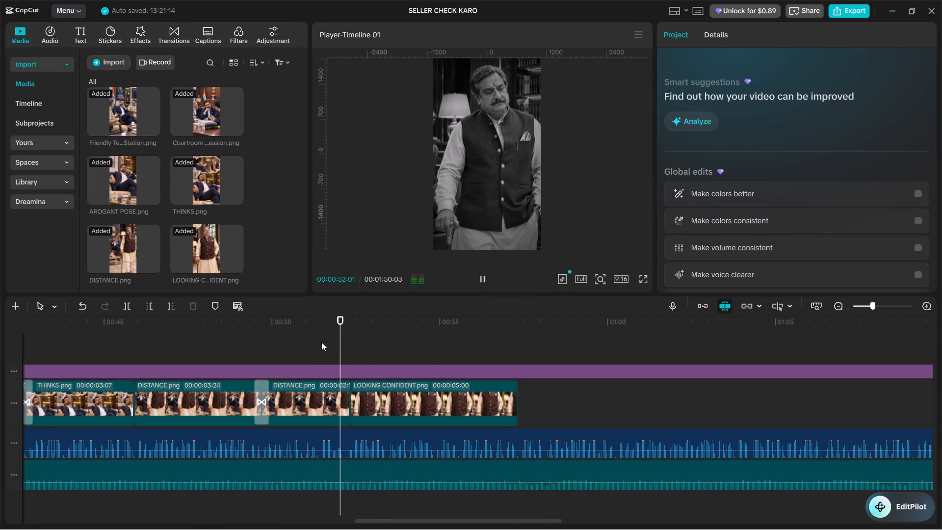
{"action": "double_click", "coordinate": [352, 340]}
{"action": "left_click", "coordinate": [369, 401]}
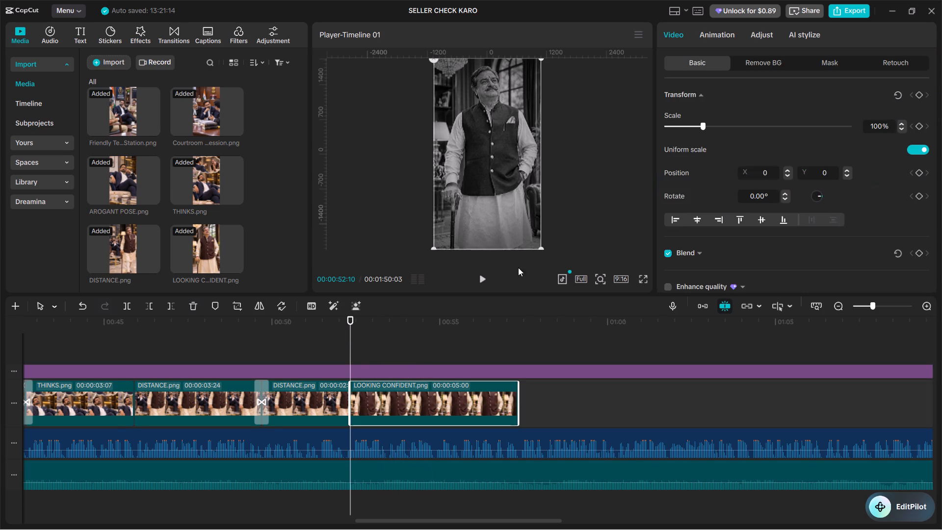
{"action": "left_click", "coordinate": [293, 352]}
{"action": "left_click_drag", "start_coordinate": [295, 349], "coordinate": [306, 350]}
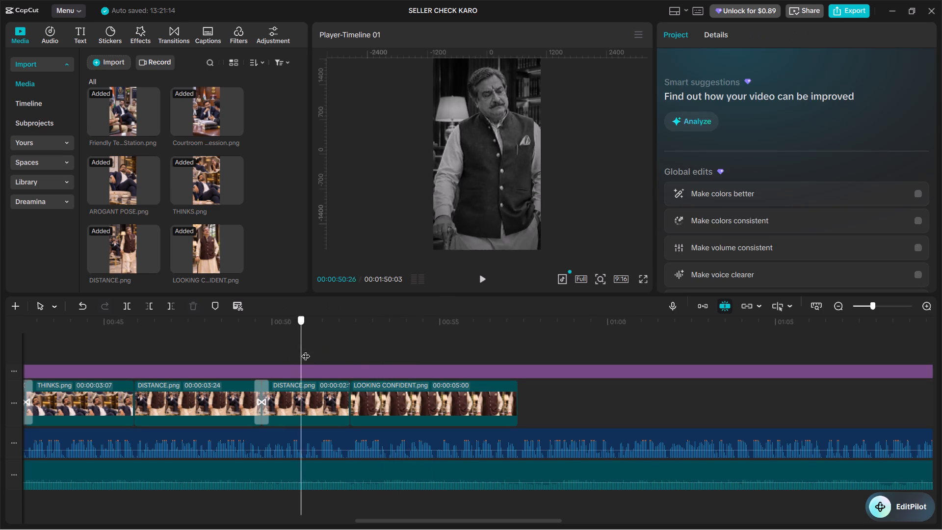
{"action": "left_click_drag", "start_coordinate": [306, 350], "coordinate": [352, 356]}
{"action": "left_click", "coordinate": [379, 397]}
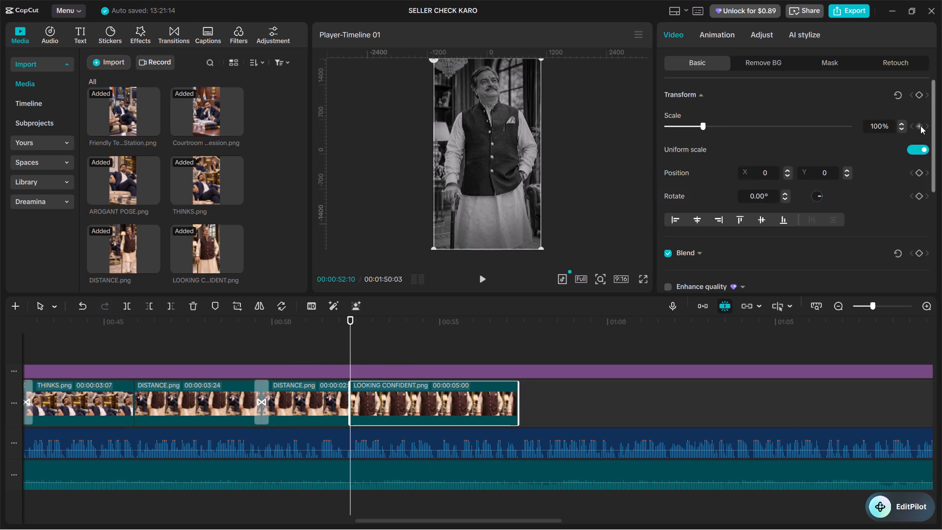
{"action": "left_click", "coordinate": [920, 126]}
Cut the LOOKING CONFIDENT clip at 00:00:54:25 to match the narration and delete the remainder after the cut.
{"action": "key", "text": "space"}
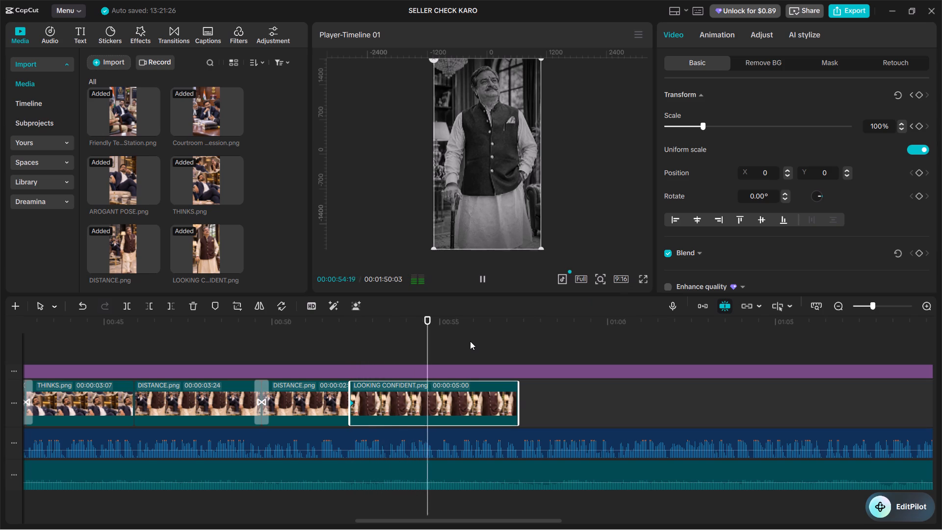
{"action": "key", "text": "space"}
{"action": "scroll", "coordinate": [472, 341], "scroll_direction": "up", "scroll_amount": 17, "text": "ctrl"}
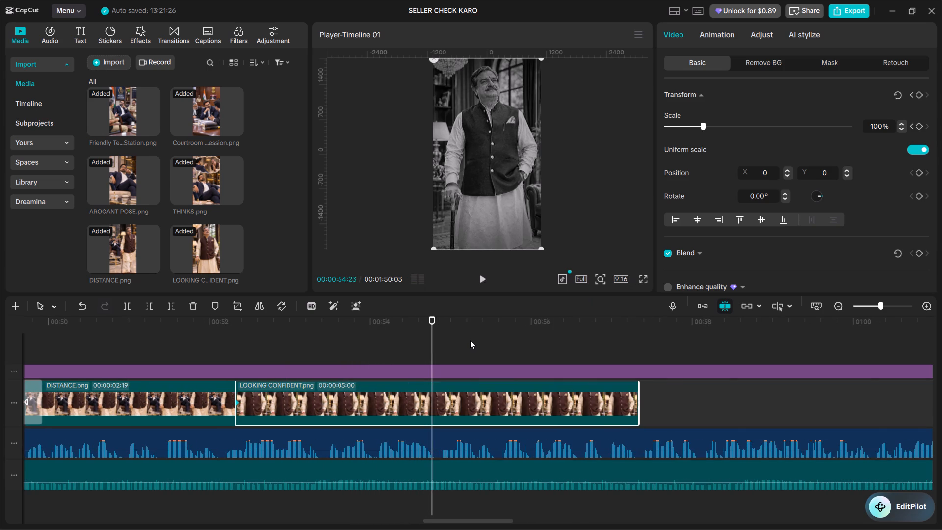
{"action": "key", "text": "Right"}
{"action": "key", "text": "Right"}
{"action": "scroll", "coordinate": [457, 338], "scroll_direction": "down", "scroll_amount": 10, "text": "ctrl"}
{"action": "scroll", "coordinate": [466, 380], "scroll_direction": "down", "scroll_amount": 4, "text": "ctrl"}
{"action": "key", "text": "ctrl+b"}
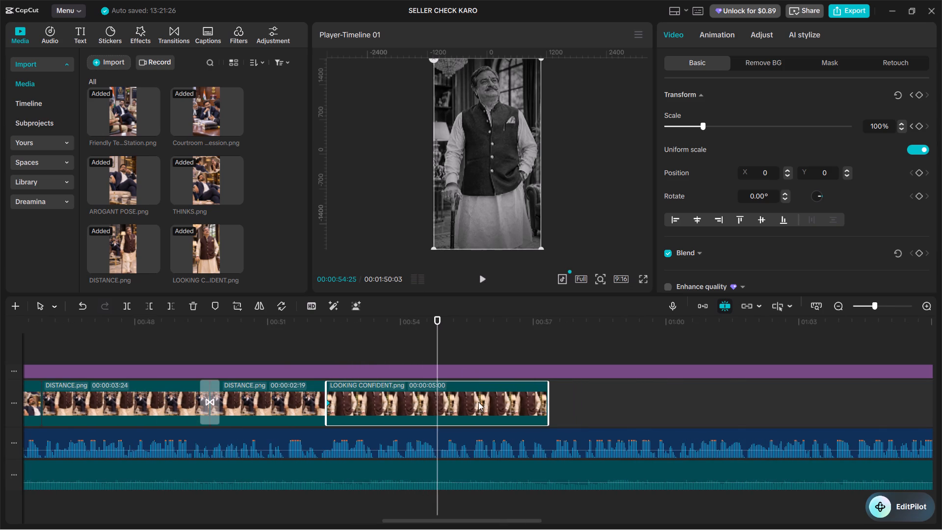
{"action": "key", "text": "BackSpace"}
{"action": "key", "text": "BackSpace"}
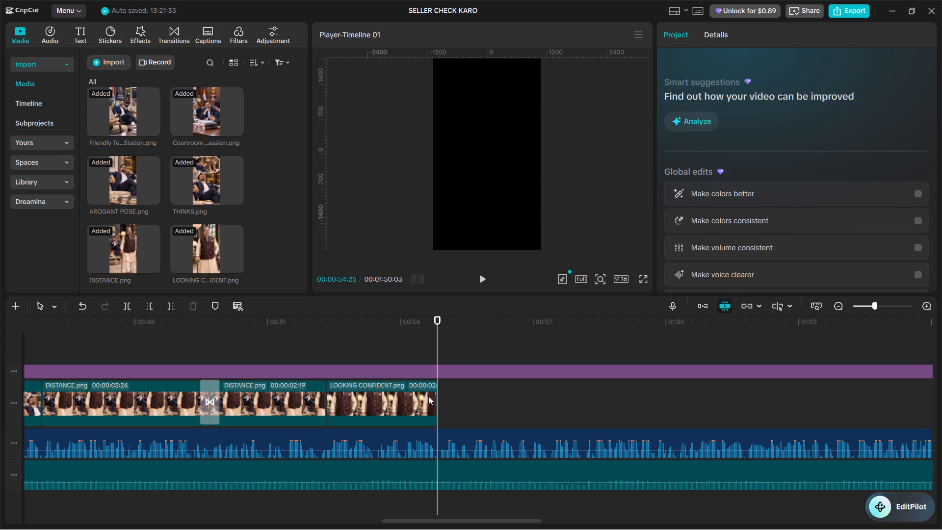
Add a transform keyframe at the end of the LOOKING CONFIDENT clip and raise its scale to 110%.
{"action": "left_click", "coordinate": [424, 395]}
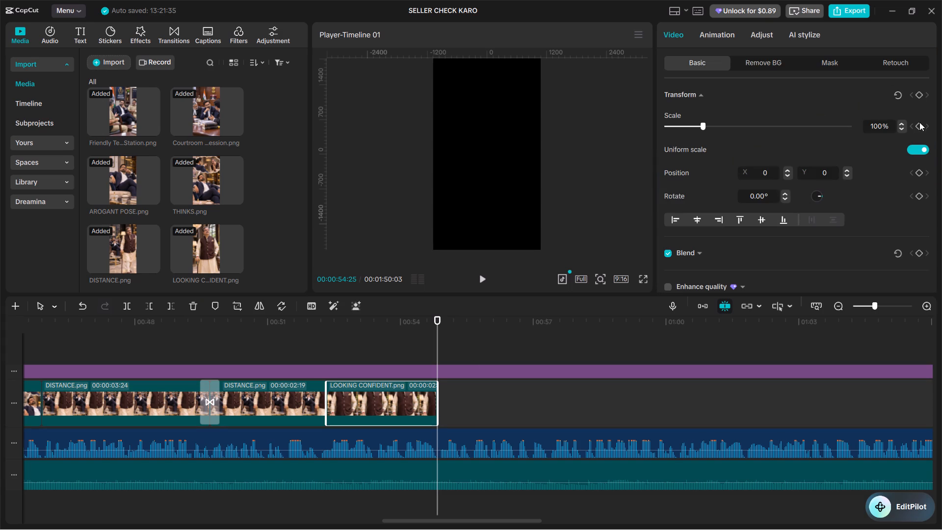
{"action": "left_click", "coordinate": [922, 94]}
{"action": "triple_click", "coordinate": [903, 124]}
{"action": "triple_click", "coordinate": [903, 124]}
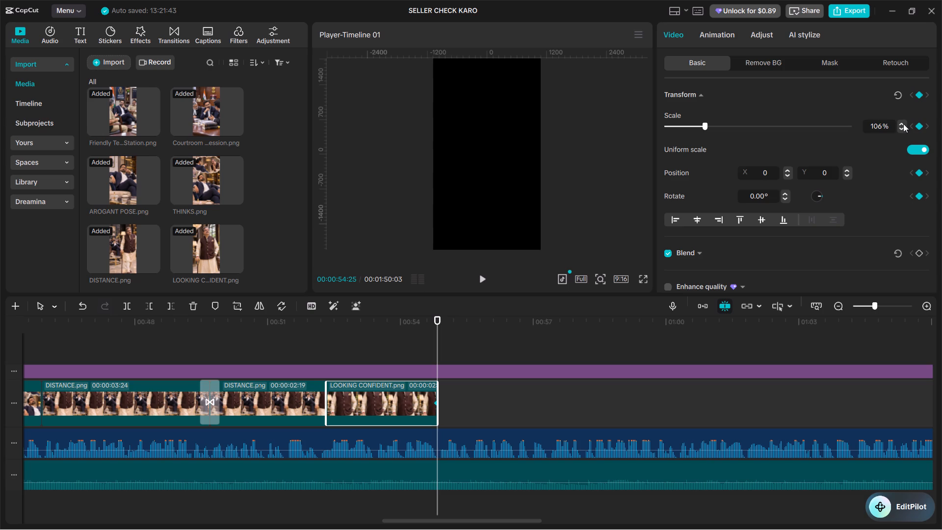
{"action": "triple_click", "coordinate": [903, 124]}
{"action": "left_click", "coordinate": [903, 124]}
Add a transform keyframe at the start of the LOOKING CONFIDENT clip, at 00:00:52:10, with the scale set to 100%.
{"action": "left_click", "coordinate": [312, 340]}
{"action": "key", "text": "space"}
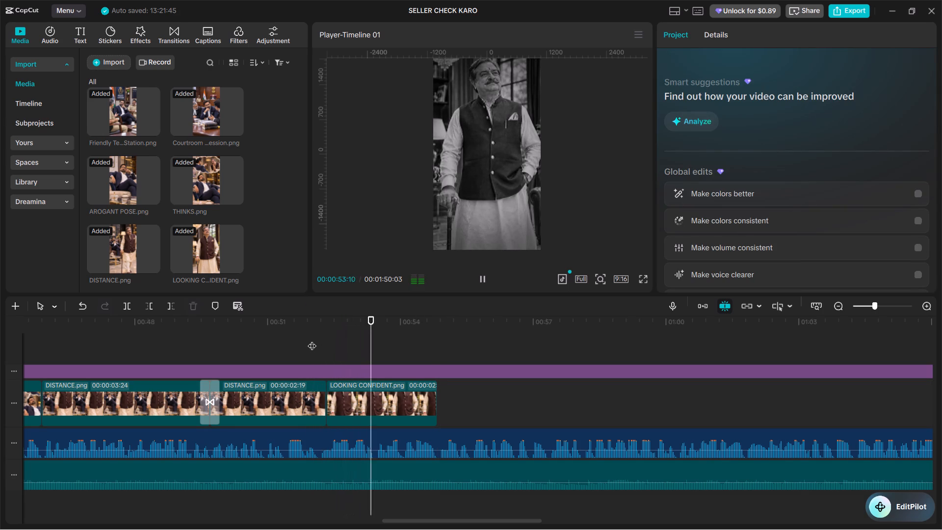
{"action": "key", "text": "space"}
{"action": "left_click", "coordinate": [388, 422]}
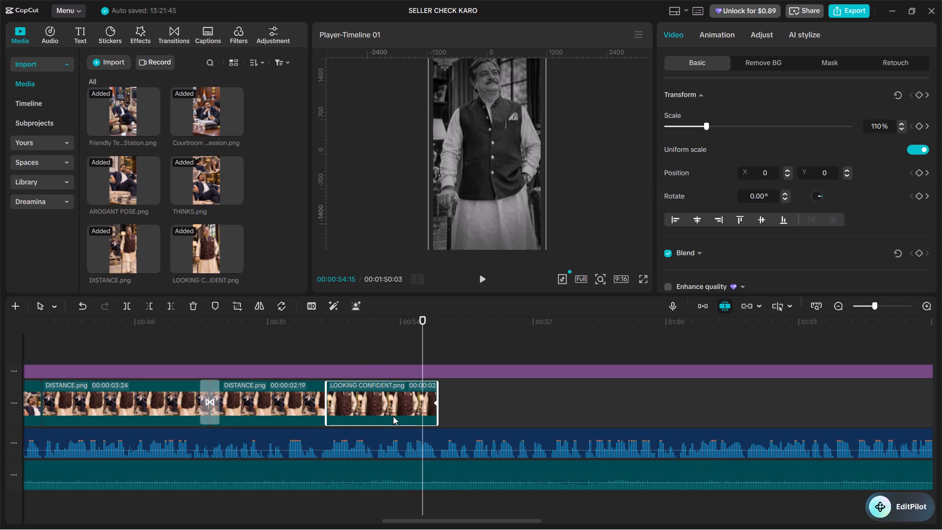
{"action": "double_click", "coordinate": [326, 349]}
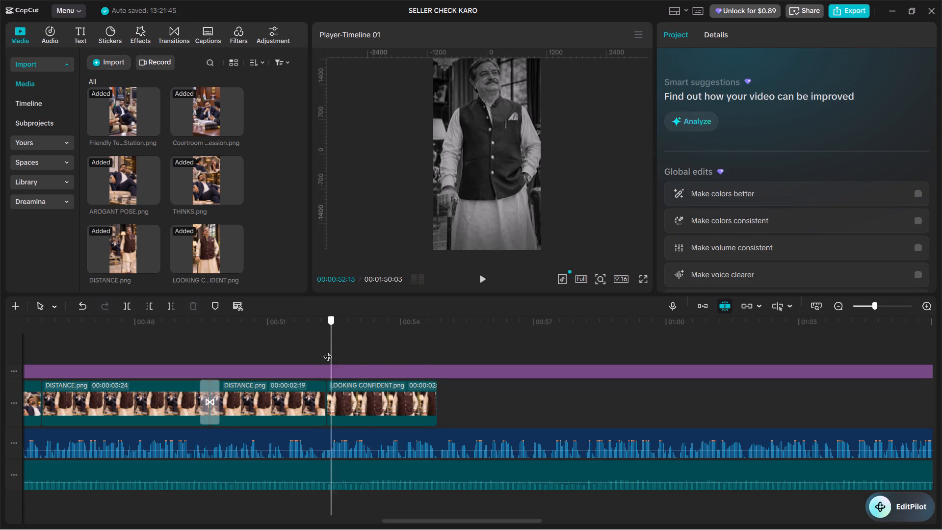
{"action": "left_click", "coordinate": [361, 413]}
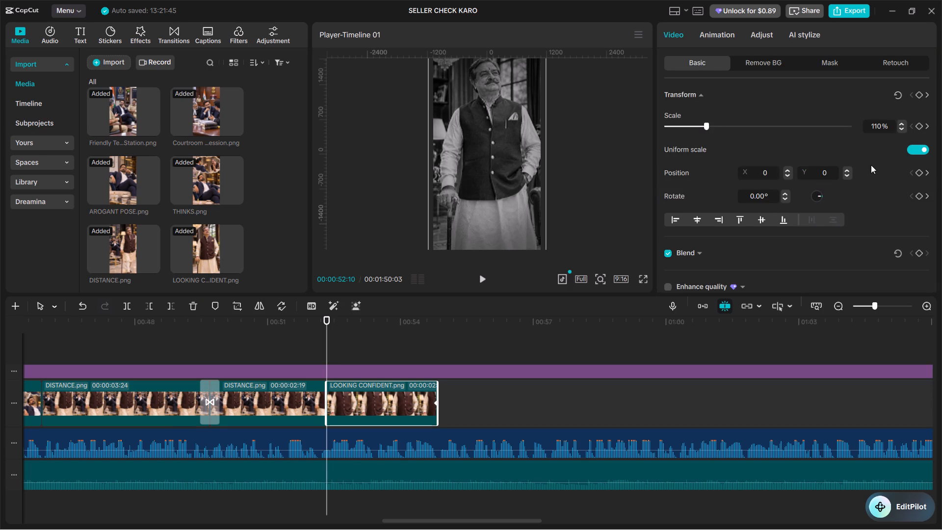
{"action": "left_click", "coordinate": [919, 93]}
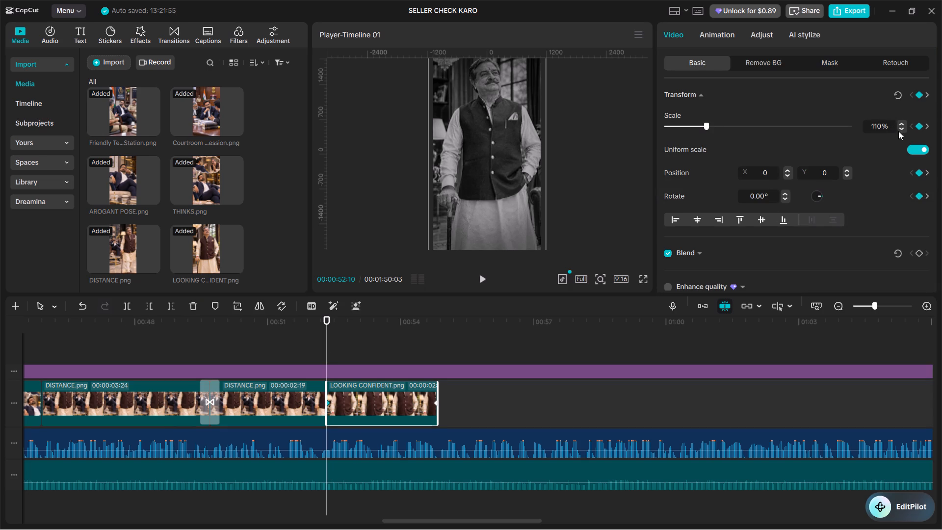
{"action": "triple_click", "coordinate": [900, 128]}
{"action": "triple_click", "coordinate": [900, 128]}
{"action": "triple_click", "coordinate": [900, 127]}
{"action": "left_click", "coordinate": [900, 127]}
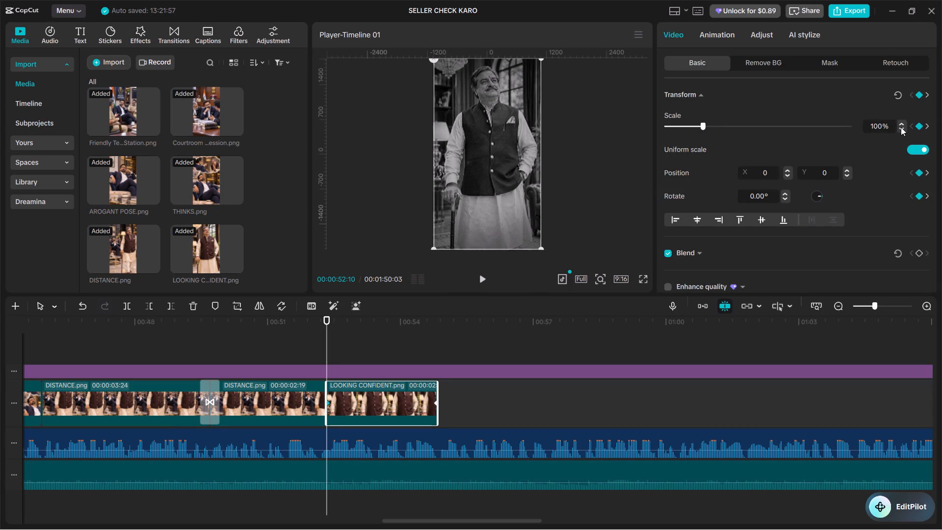
Preview the LOOKING CONFIDENT zoom and set its end keyframe to Ease out.
{"action": "left_click", "coordinate": [314, 329]}
{"action": "key", "text": "space"}
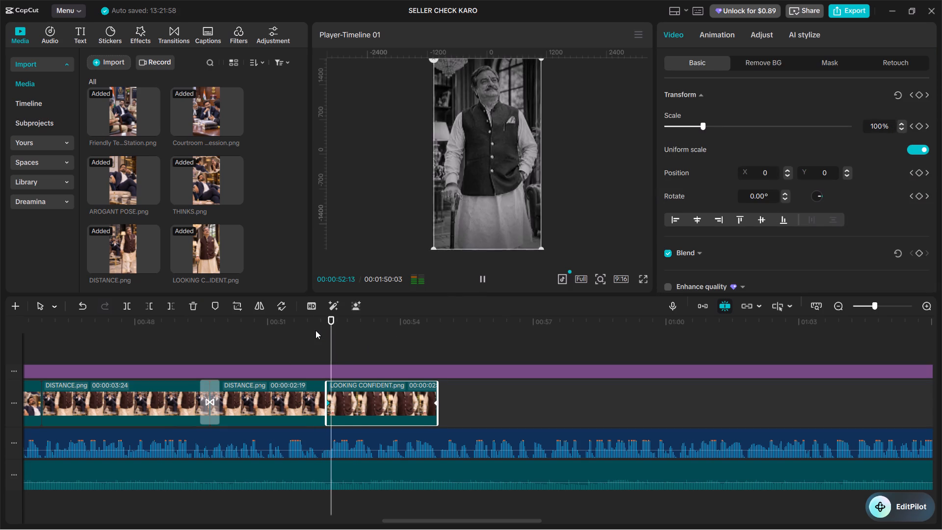
{"action": "left_click", "coordinate": [315, 331]}
{"action": "key", "text": "space"}
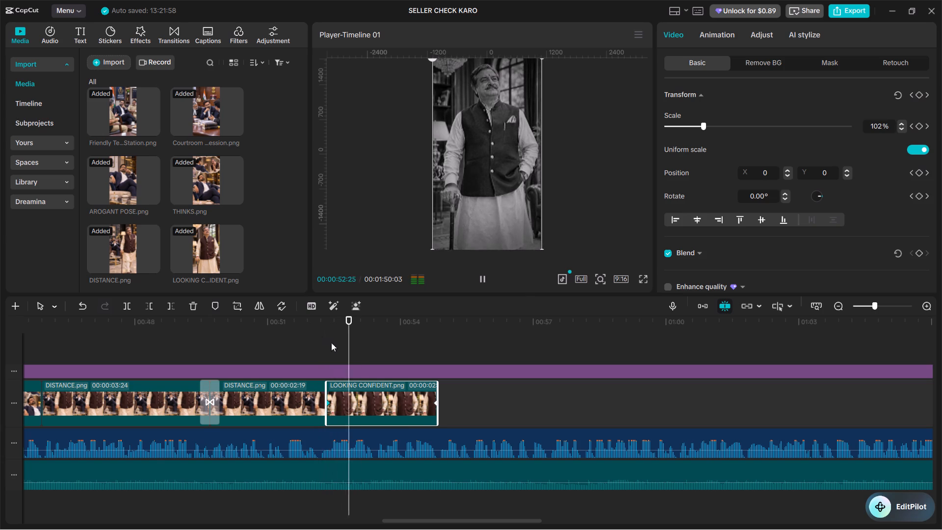
{"action": "key", "text": "space"}
{"action": "left_click", "coordinate": [405, 403]}
{"action": "right_click", "coordinate": [436, 403]}
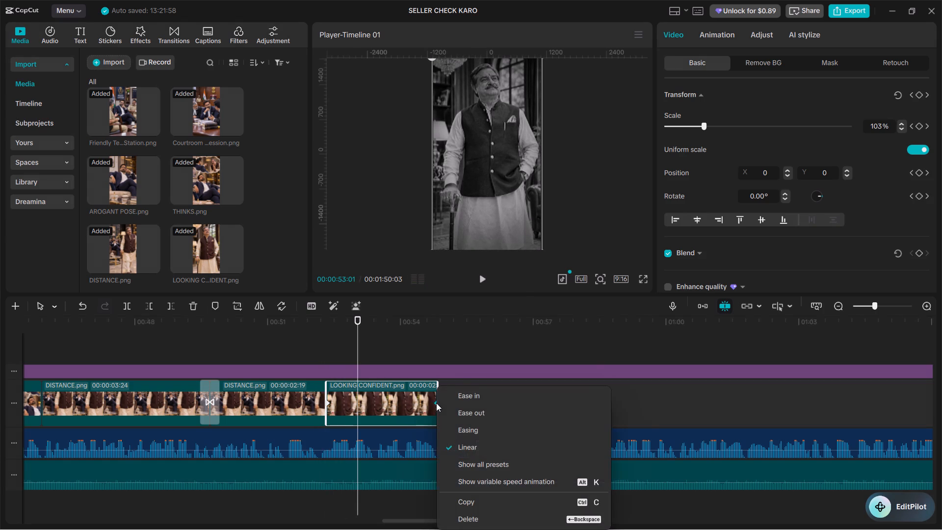
{"action": "left_click", "coordinate": [460, 416]}
Play the cut from the second DISTANCE clip into LOOKING CONFIDENT and inspect the DISTANCE keyframes' interpolation for comparison.
{"action": "left_click", "coordinate": [312, 350]}
{"action": "key", "text": "space"}
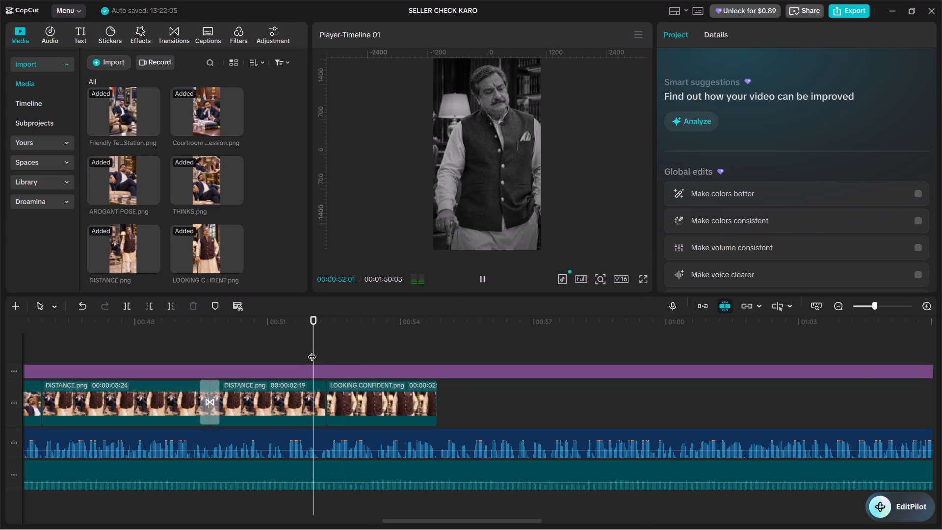
{"action": "left_click", "coordinate": [262, 339]}
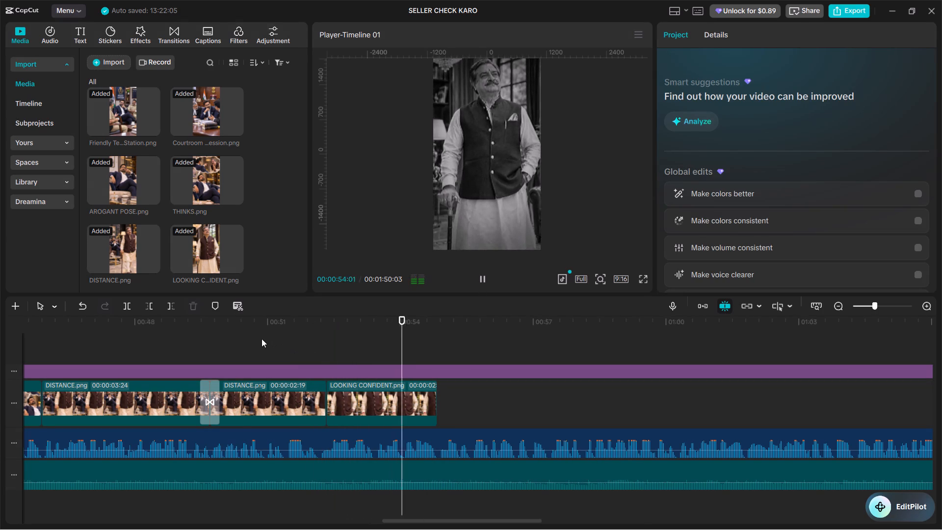
{"action": "left_click_drag", "start_coordinate": [262, 339], "coordinate": [226, 339]}
{"action": "key", "text": "space"}
{"action": "key", "text": "space"}
{"action": "left_click", "coordinate": [262, 389]}
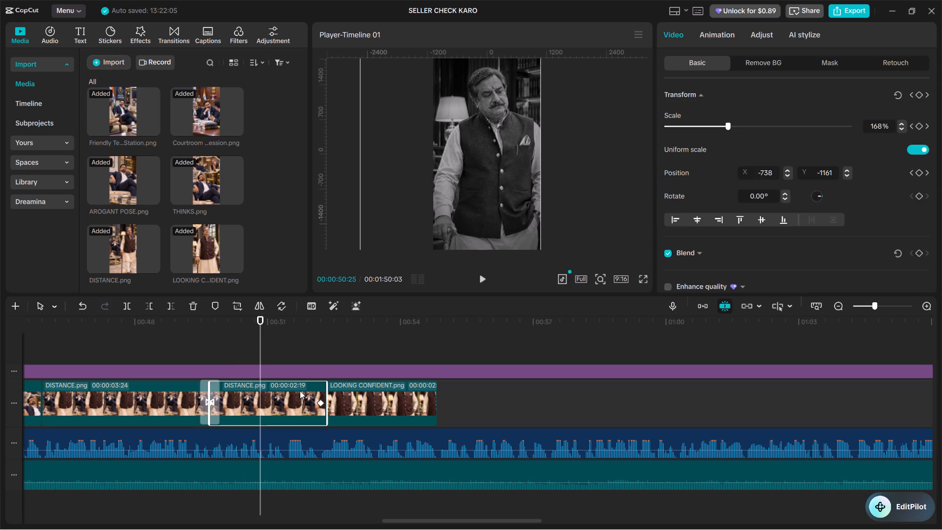
{"action": "right_click", "coordinate": [323, 402]}
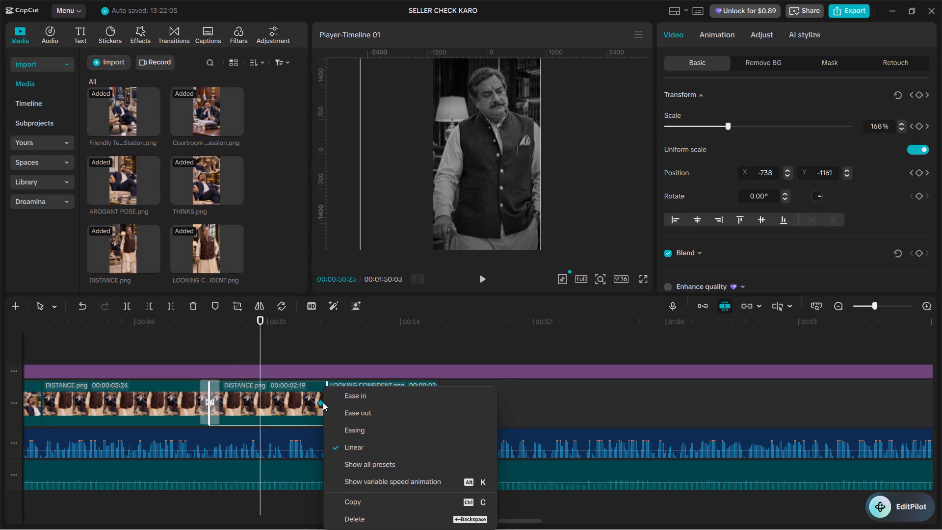
{"action": "left_click", "coordinate": [333, 334]}
{"action": "left_click", "coordinate": [350, 393]}
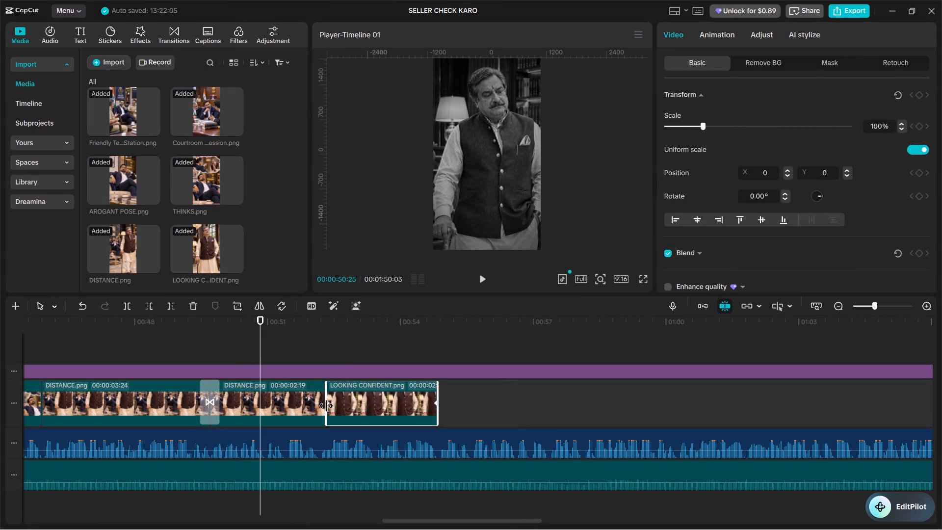
{"action": "right_click", "coordinate": [214, 405]}
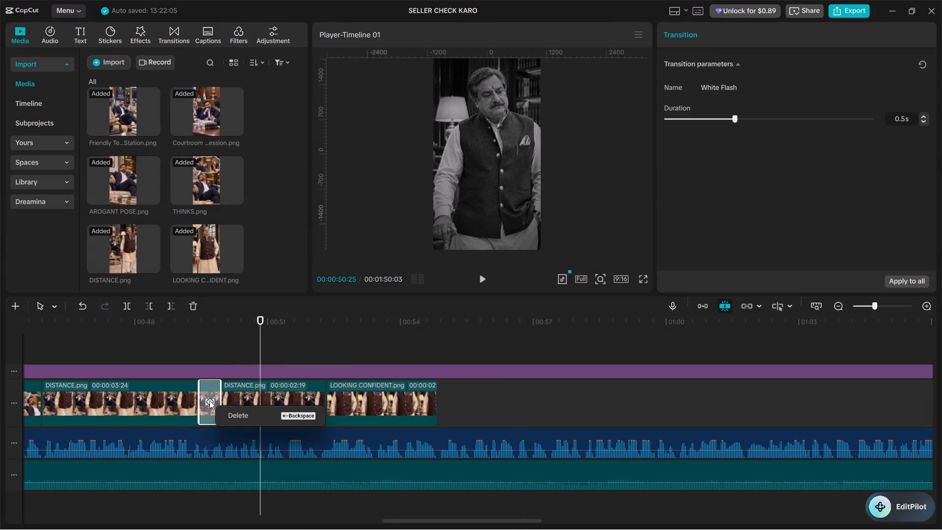
{"action": "right_click", "coordinate": [209, 400]}
{"action": "right_click", "coordinate": [209, 400]}
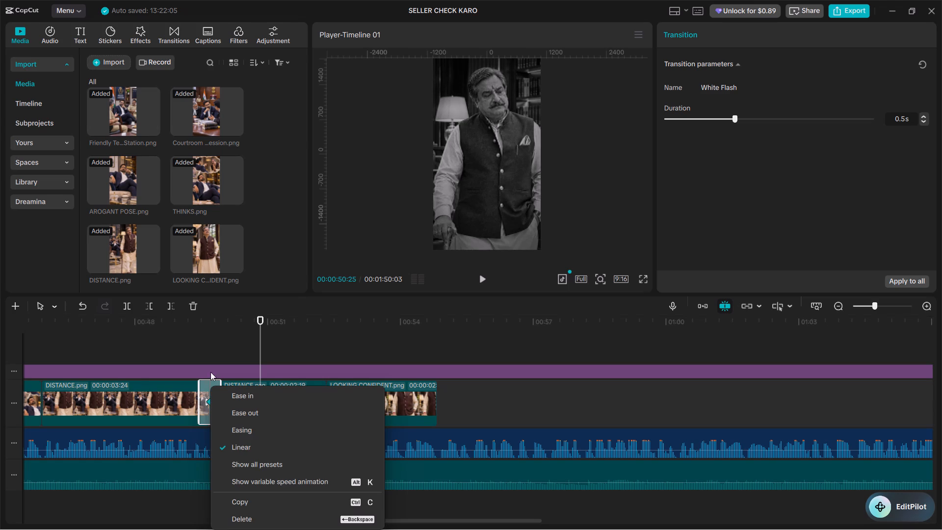
{"action": "left_click", "coordinate": [209, 354]}
Set the start keyframe of the LOOKING CONFIDENT clip to Linear.
{"action": "left_click", "coordinate": [369, 400]}
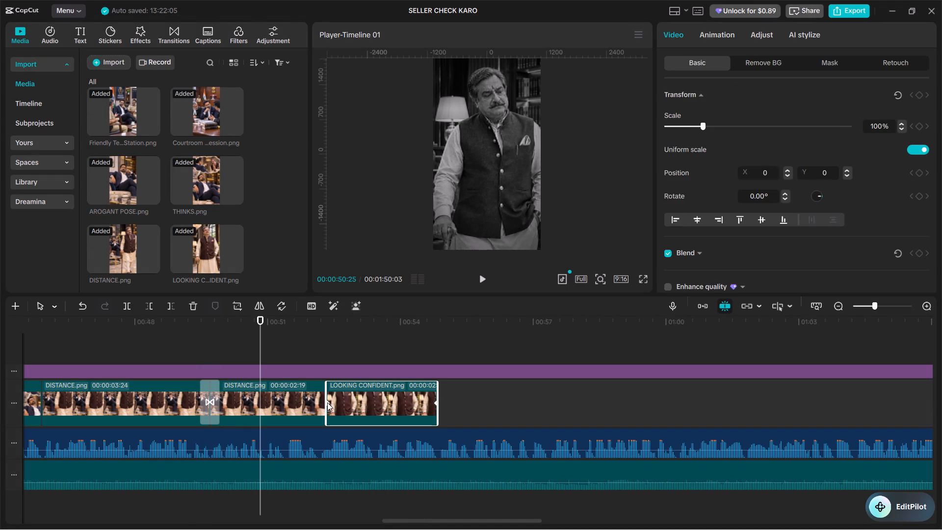
{"action": "right_click", "coordinate": [327, 402]}
{"action": "left_click", "coordinate": [358, 443]}
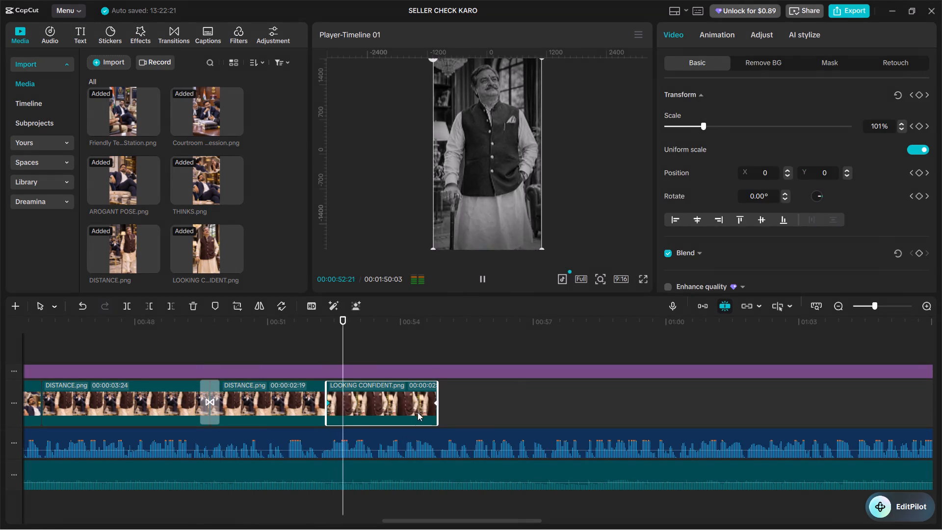
Check the end keyframe of the LOOKING CONFIDENT clip and replay the cut from the second DISTANCE clip into it.
{"action": "left_click", "coordinate": [436, 402]}
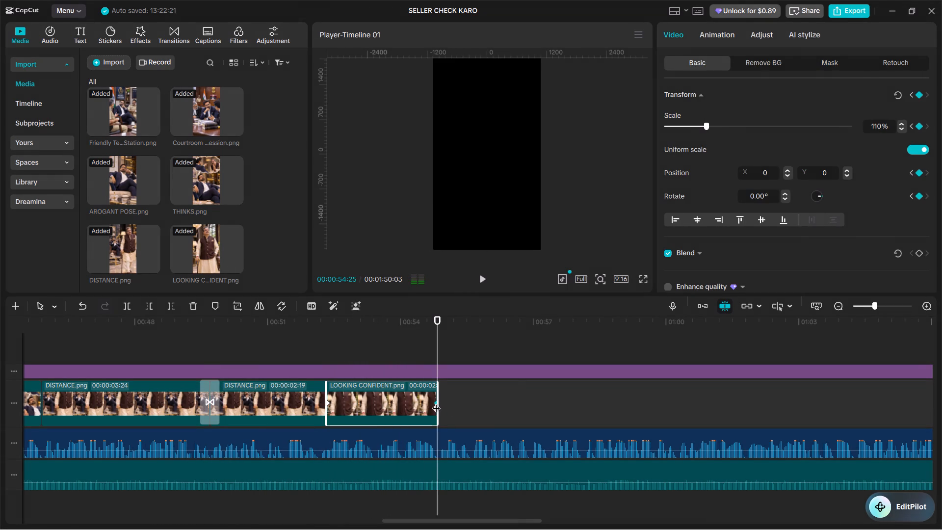
{"action": "right_click", "coordinate": [436, 402]}
{"action": "left_click", "coordinate": [350, 340]}
{"action": "left_click_drag", "start_coordinate": [349, 340], "coordinate": [313, 348]}
{"action": "left_click", "coordinate": [313, 346]}
{"action": "key", "text": "space"}
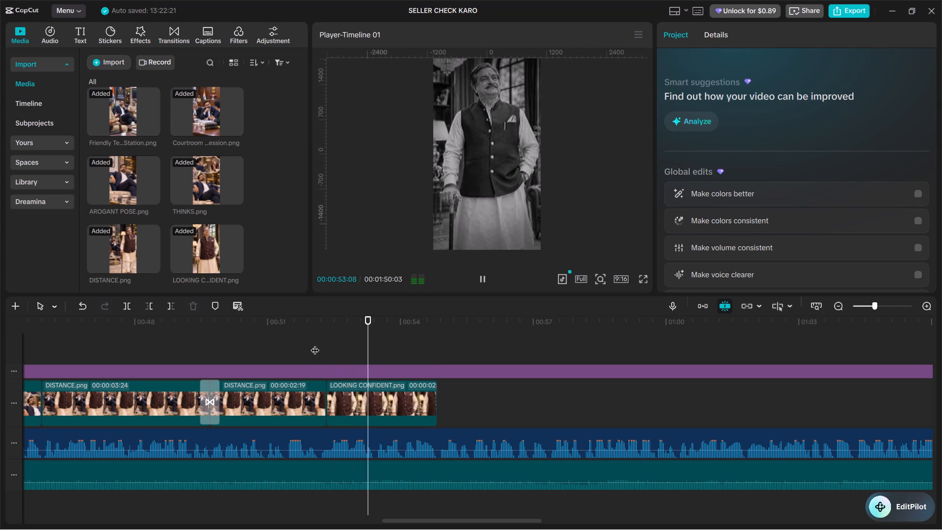
{"action": "key", "text": "space"}
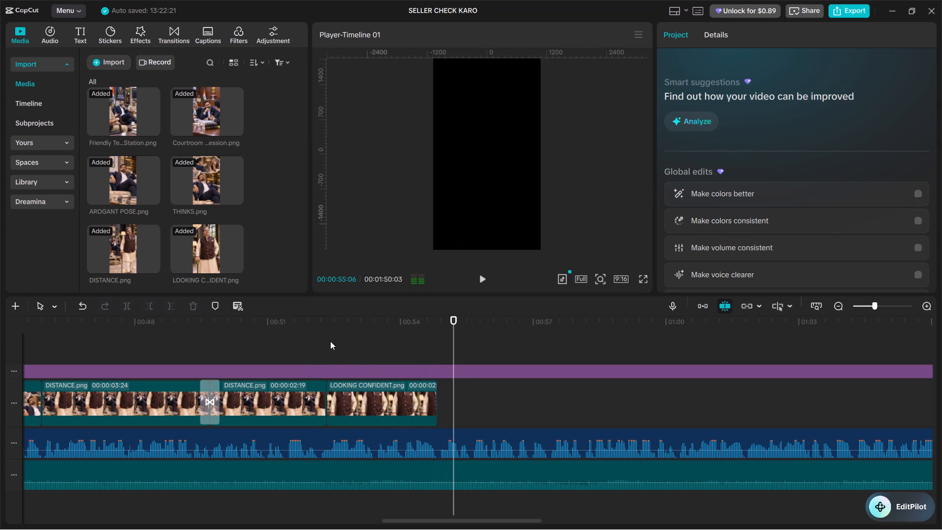
Listen to the narration following the LOOKING CONFIDENT clip and return the playhead to the clip's end at 00:00:54:25.
{"action": "key", "text": "space"}
{"action": "double_click", "coordinate": [439, 348]}
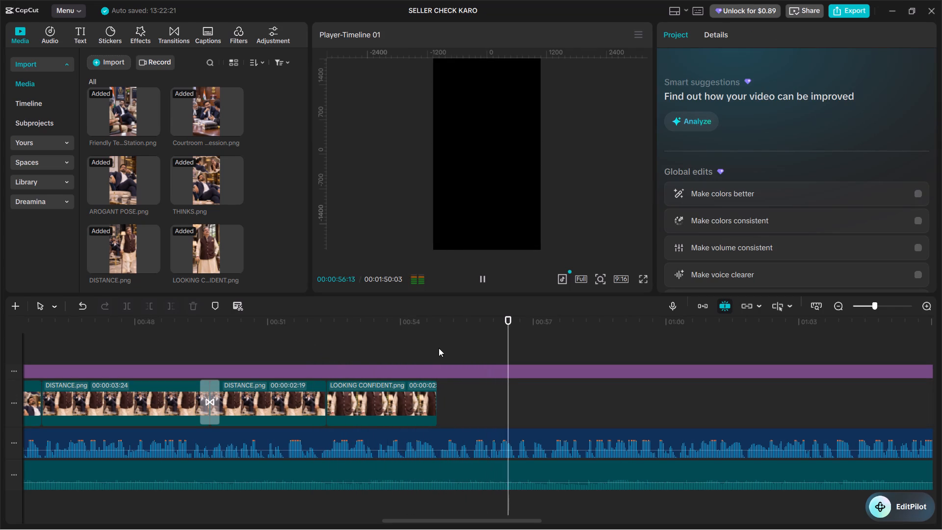
{"action": "key", "text": "space"}
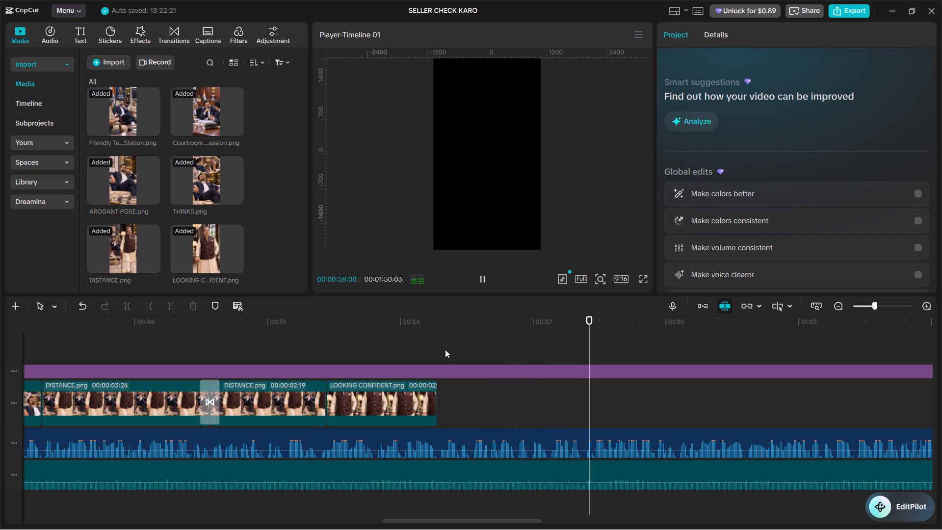
{"action": "left_click", "coordinate": [437, 349]}
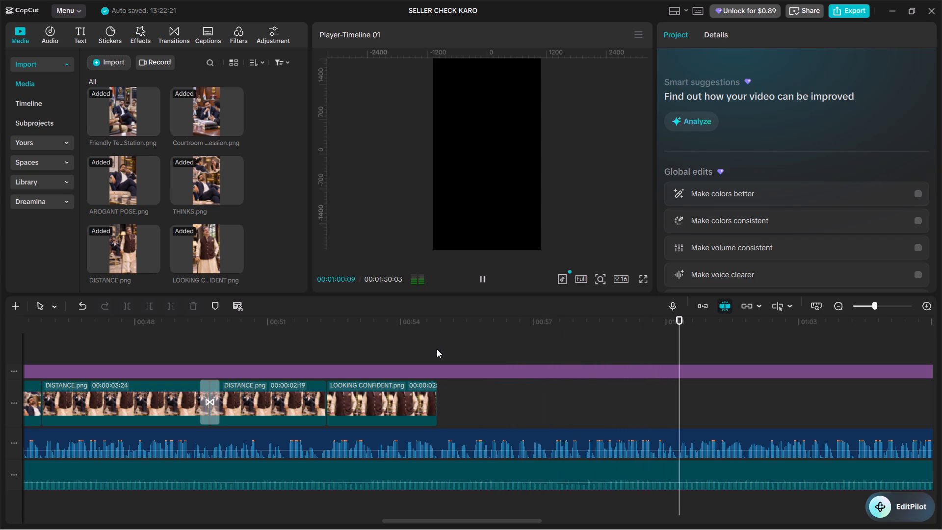
{"action": "key", "text": "space"}
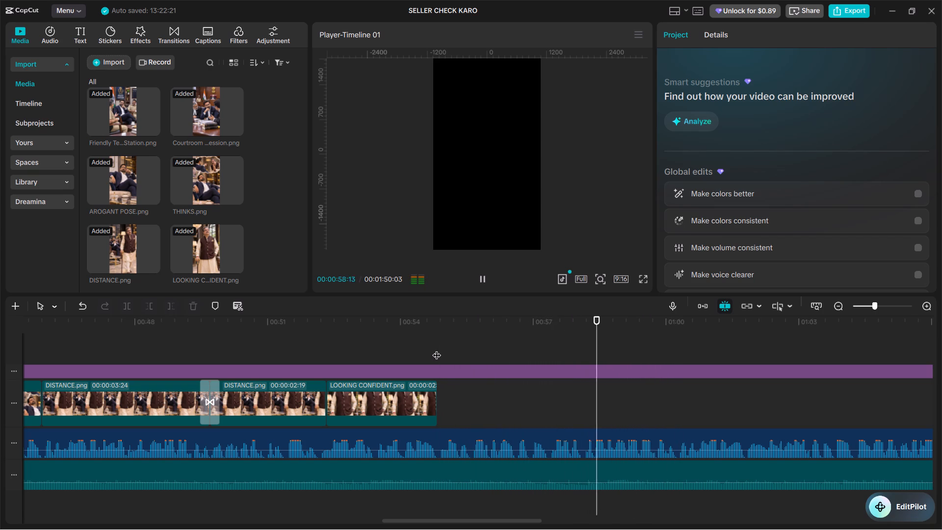
{"action": "left_click", "coordinate": [437, 349]}
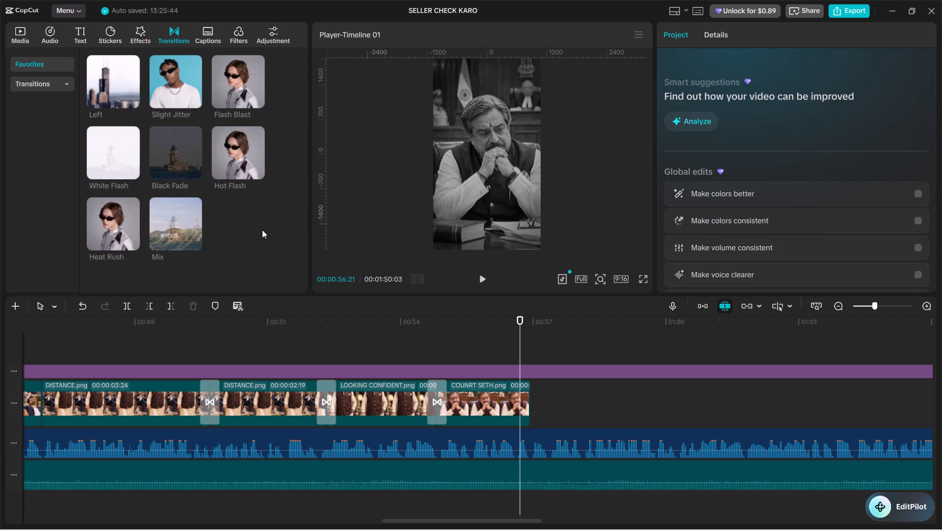
{"action": "left_click", "coordinate": [22, 39]}
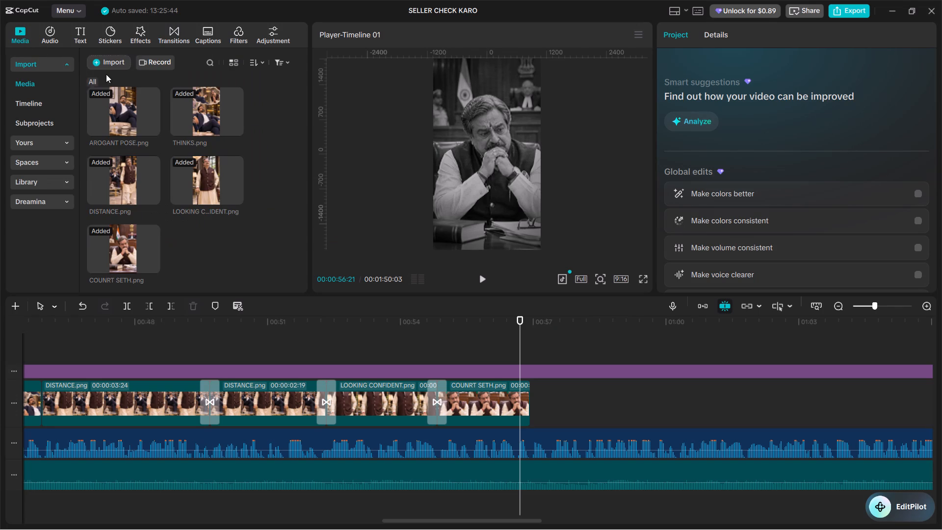
{"action": "left_click", "coordinate": [112, 57]}
{"action": "left_click", "coordinate": [130, 82]}
{"action": "scroll", "coordinate": [226, 193], "scroll_direction": "down", "scroll_amount": 4}
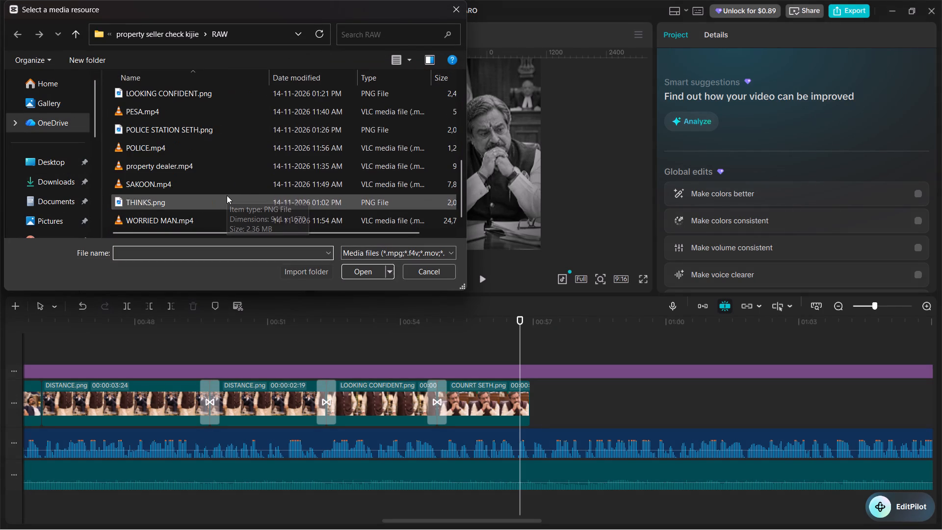
{"action": "double_click", "coordinate": [223, 130]}
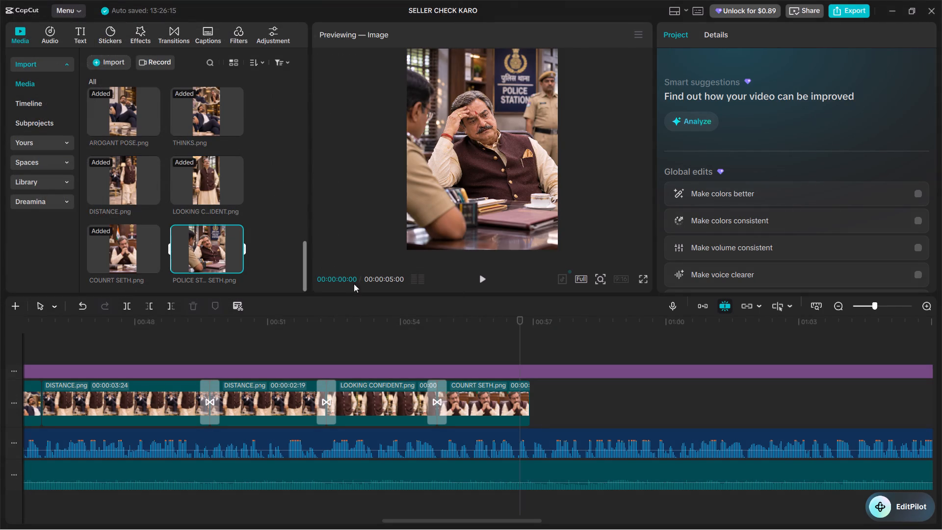
{"action": "left_click", "coordinate": [235, 261]}
{"action": "left_click_drag", "start_coordinate": [557, 379], "coordinate": [570, 426]}
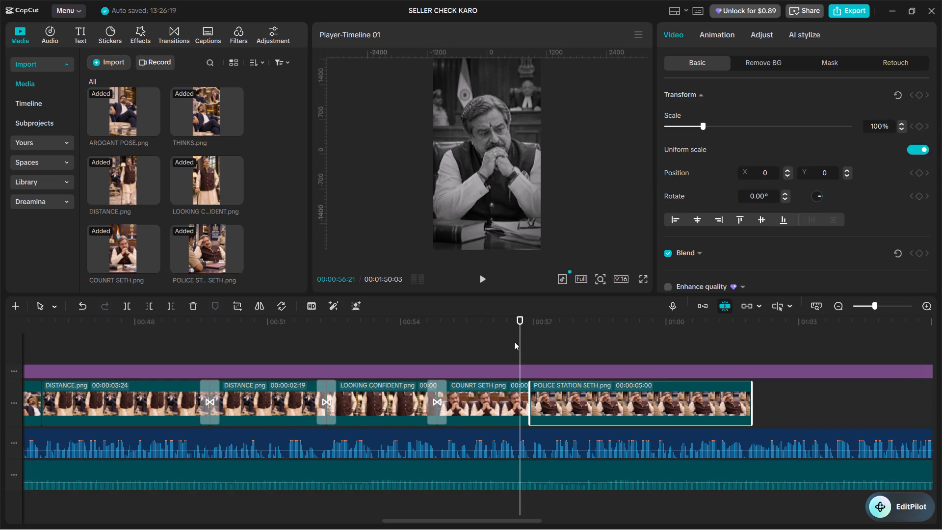
Enlarge the POLICE STATION SETH image in the preview until it fills the full height of the 9:16 frame.
{"action": "left_click", "coordinate": [516, 344]}
{"action": "key", "text": "space"}
{"action": "left_click", "coordinate": [527, 345]}
{"action": "key", "text": "space"}
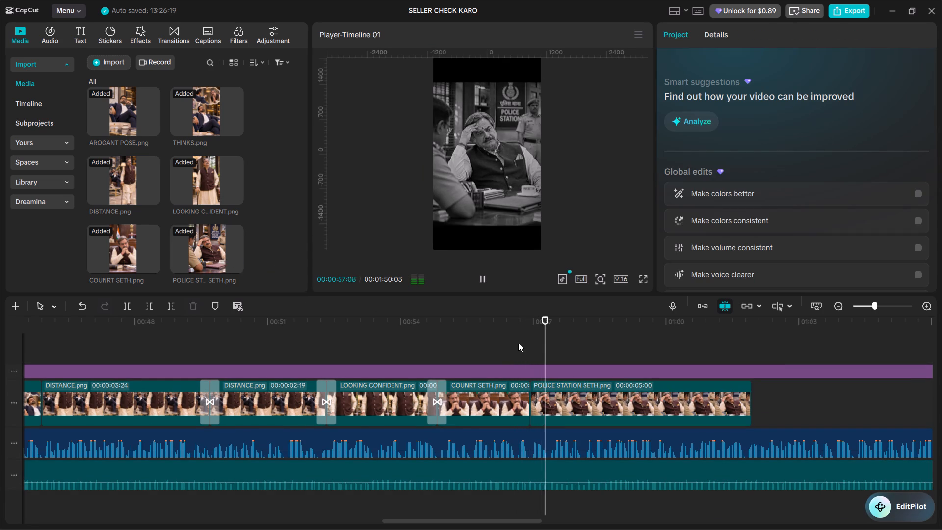
{"action": "left_click", "coordinate": [516, 341]}
{"action": "key", "text": "space"}
{"action": "key", "text": "space"}
{"action": "left_click", "coordinate": [564, 406]}
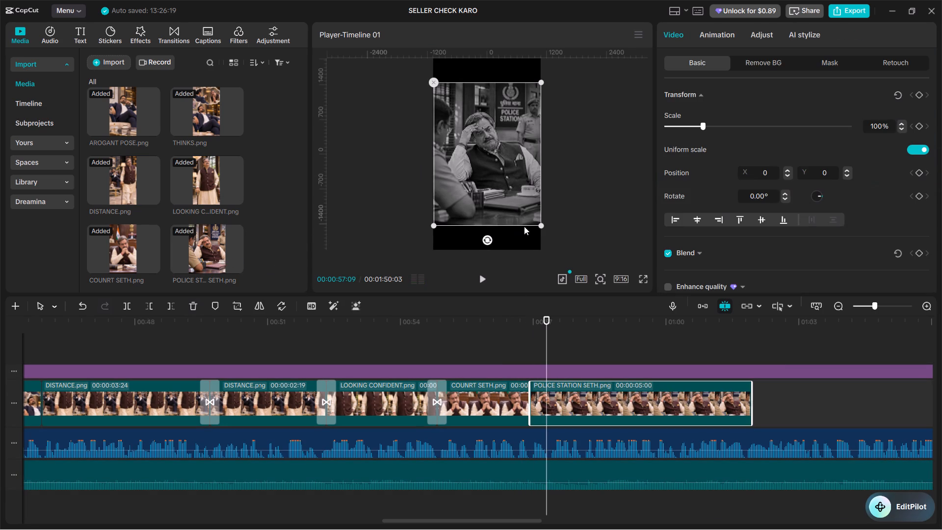
{"action": "left_click_drag", "start_coordinate": [539, 225], "coordinate": [556, 259]}
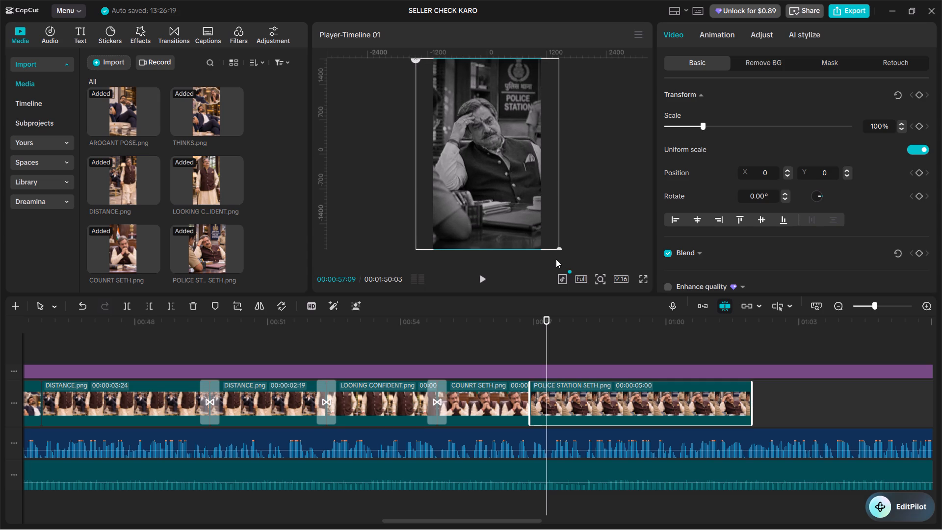
{"action": "left_click_drag", "start_coordinate": [556, 259], "coordinate": [556, 259]}
Play the POLICE STATION SETH clip against the narration and park the playhead at 00:01:00:07.
{"action": "left_click", "coordinate": [525, 340]}
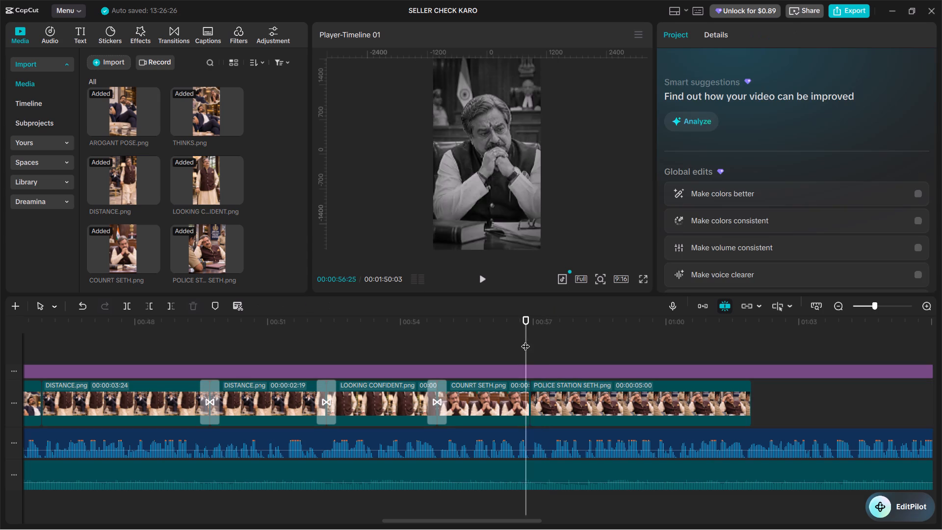
{"action": "key", "text": "space"}
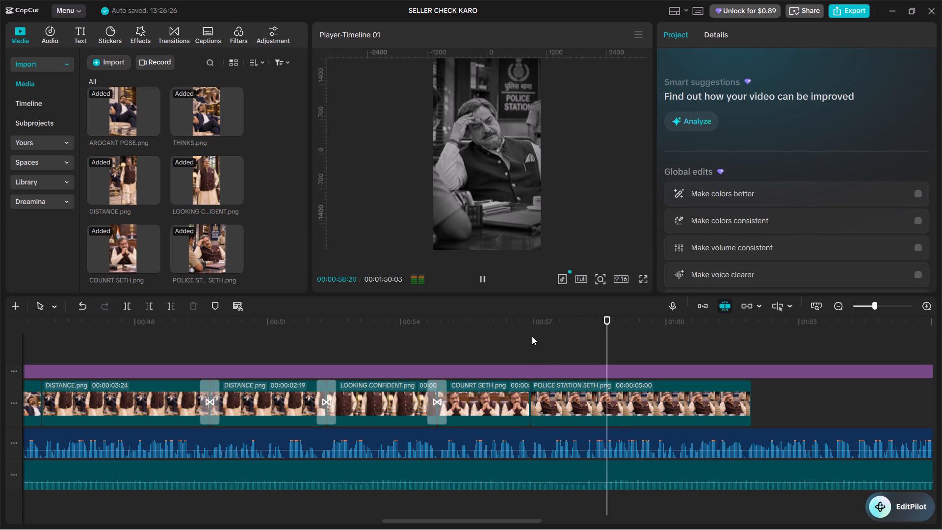
{"action": "left_click", "coordinate": [532, 336]}
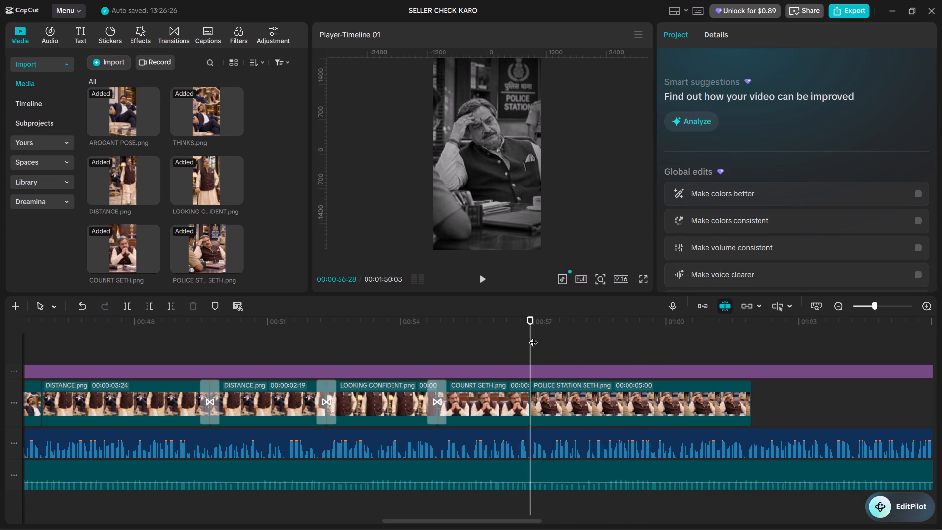
{"action": "key", "text": "space"}
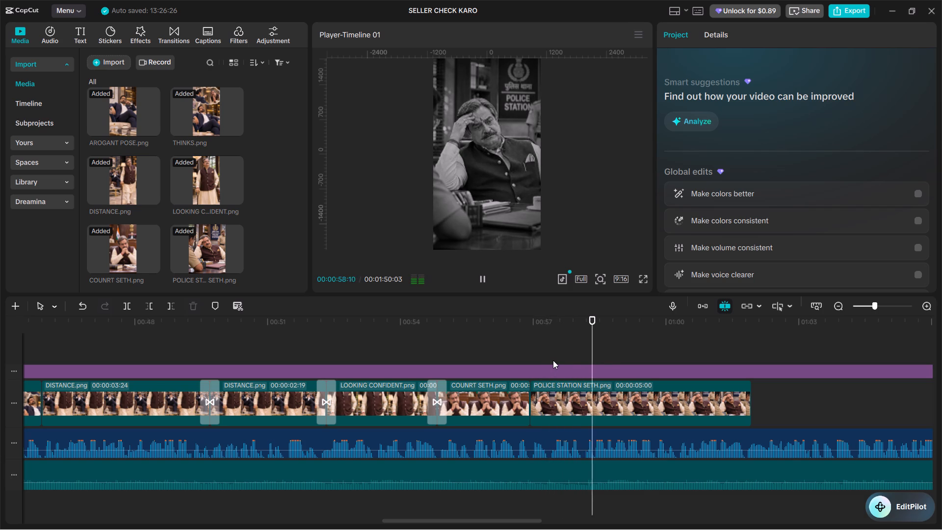
{"action": "key", "text": "space"}
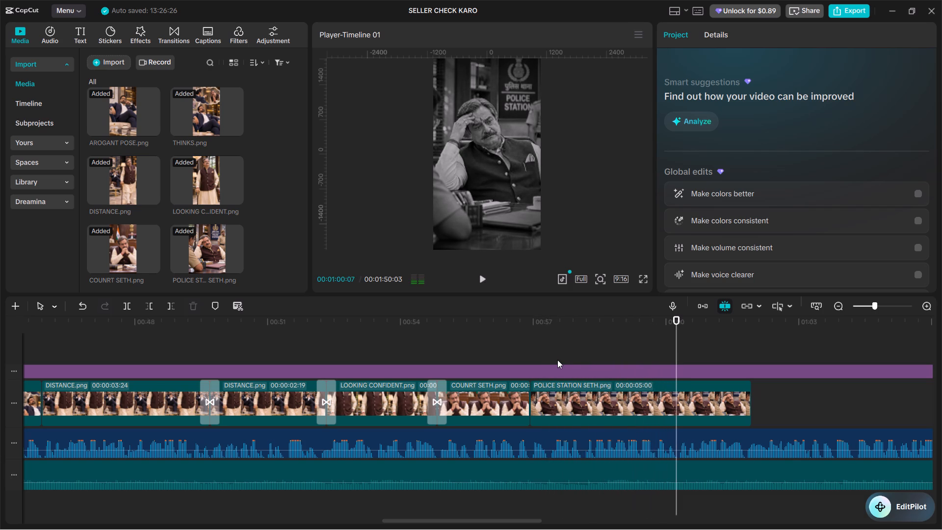
Split the POLICE STATION SETH clip at 00:01:00:07 and delete the leftover part after the cut.
{"action": "left_click", "coordinate": [686, 393]}
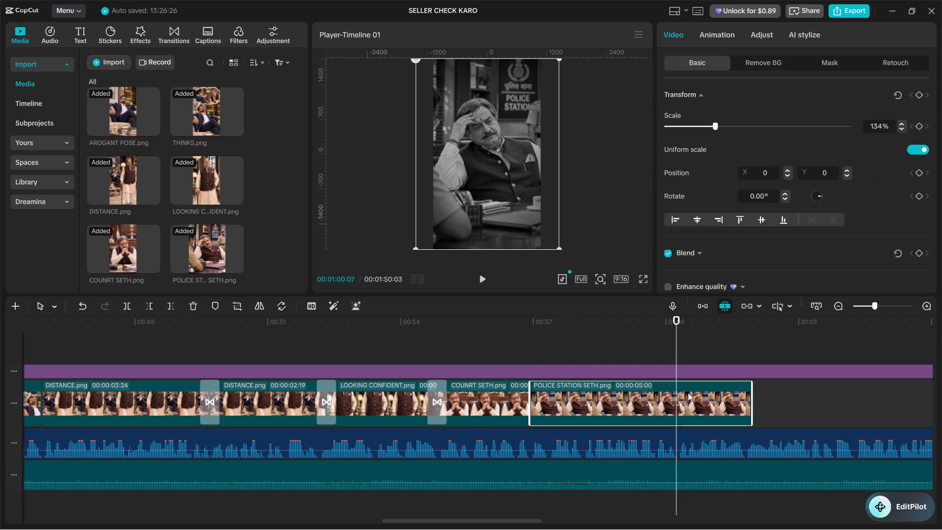
{"action": "key", "text": "ctrl+b"}
{"action": "key", "text": "BackSpace"}
At the start of the POLICE STATION SETH clip, set the scale to 140% and add a scale keyframe.
{"action": "left_click", "coordinate": [532, 343]}
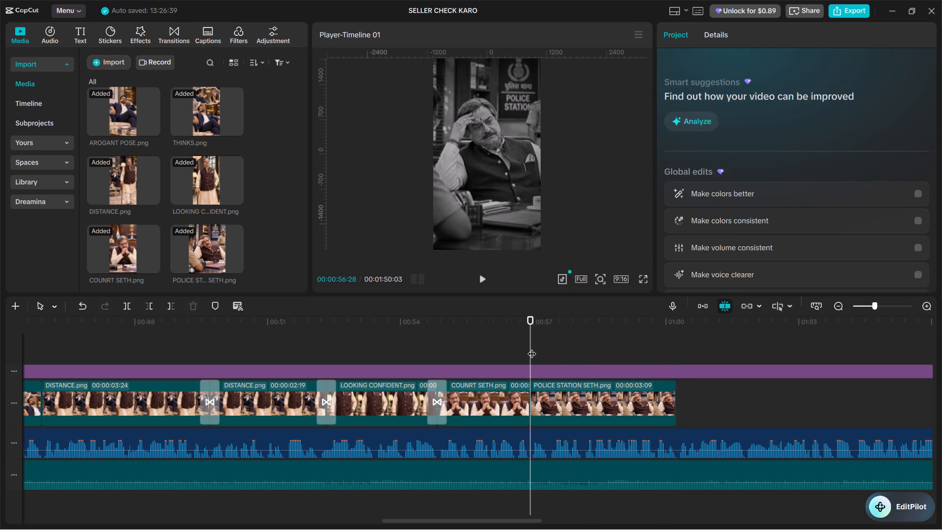
{"action": "left_click", "coordinate": [550, 406]}
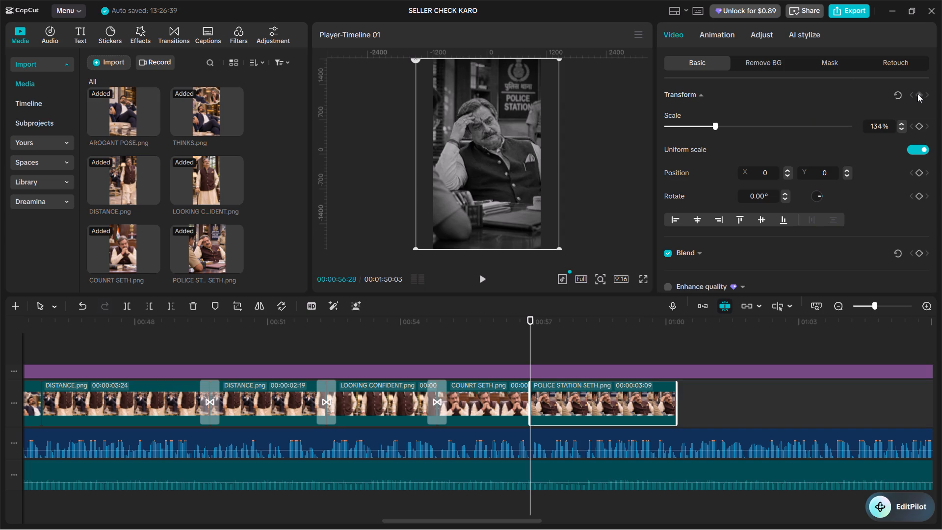
{"action": "left_click_drag", "start_coordinate": [558, 248], "coordinate": [574, 275]}
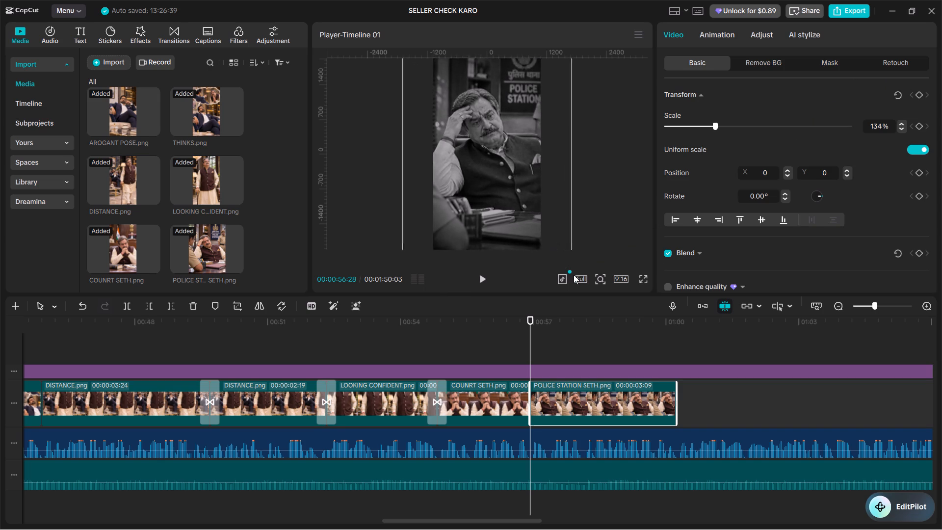
{"action": "left_click_drag", "start_coordinate": [574, 275], "coordinate": [582, 287]}
{"action": "left_click_drag", "start_coordinate": [582, 287], "coordinate": [568, 268]}
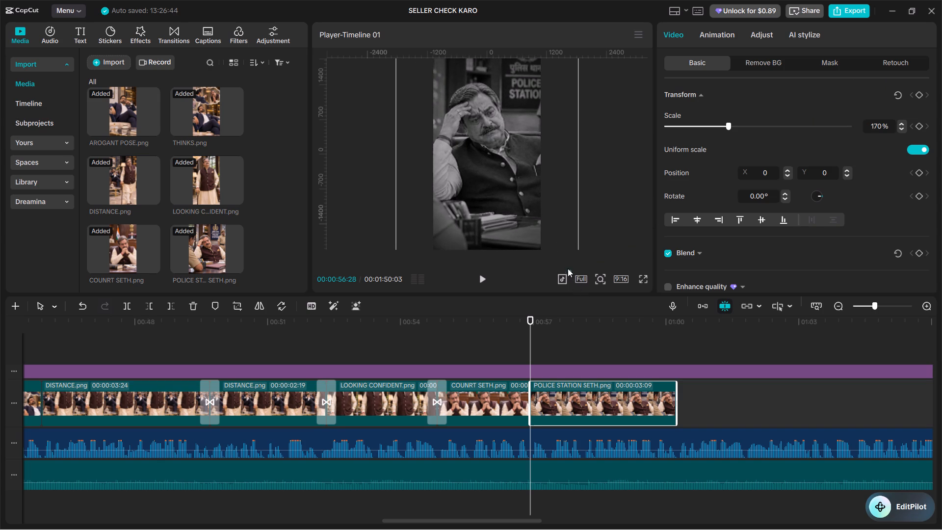
{"action": "left_click_drag", "start_coordinate": [568, 268], "coordinate": [570, 238]}
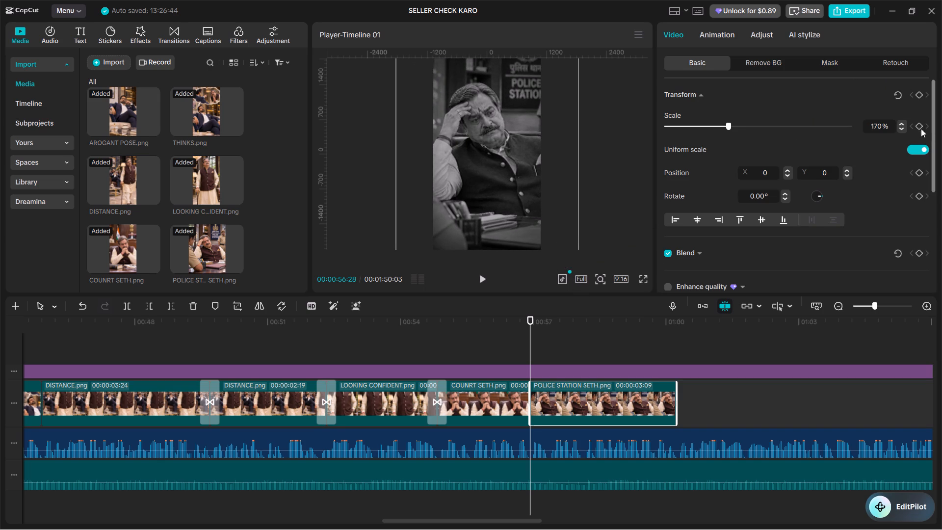
{"action": "triple_click", "coordinate": [901, 129]}
{"action": "left_click", "coordinate": [901, 129]}
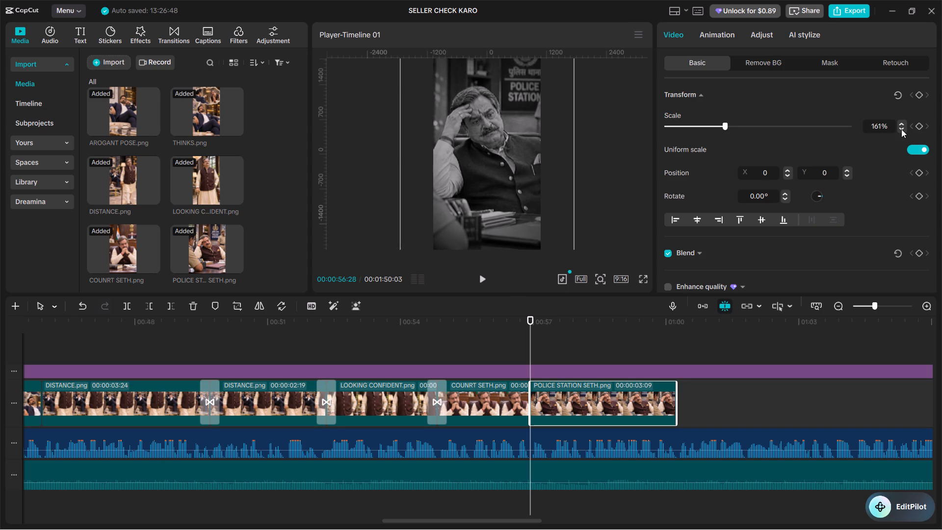
{"action": "triple_click", "coordinate": [901, 129]}
{"action": "triple_click", "coordinate": [901, 129]}
{"action": "double_click", "coordinate": [901, 129]}
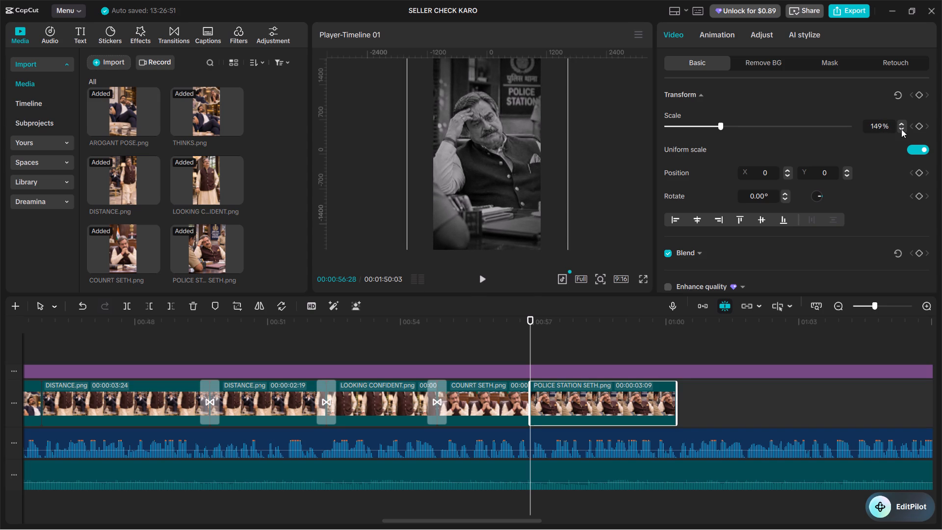
{"action": "triple_click", "coordinate": [901, 129]}
{"action": "triple_click", "coordinate": [901, 129]}
{"action": "triple_click", "coordinate": [901, 129]}
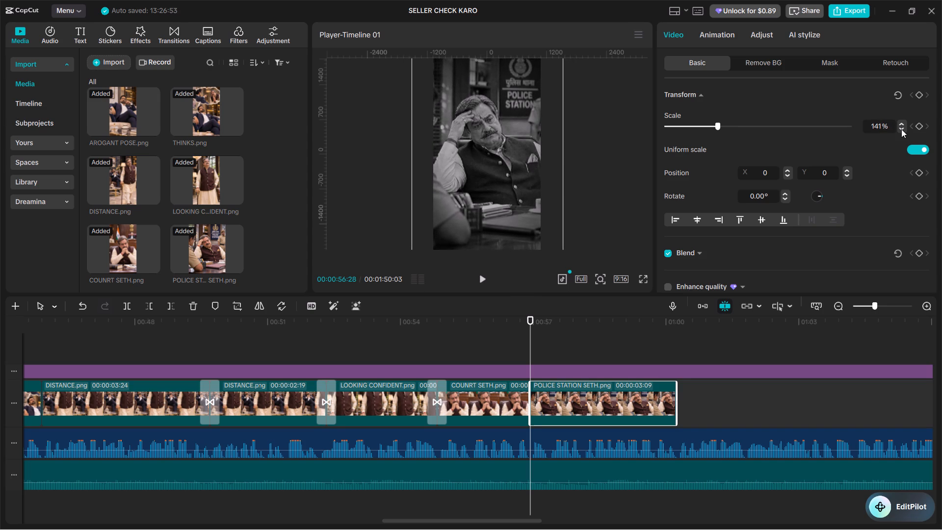
{"action": "left_click", "coordinate": [918, 126]}
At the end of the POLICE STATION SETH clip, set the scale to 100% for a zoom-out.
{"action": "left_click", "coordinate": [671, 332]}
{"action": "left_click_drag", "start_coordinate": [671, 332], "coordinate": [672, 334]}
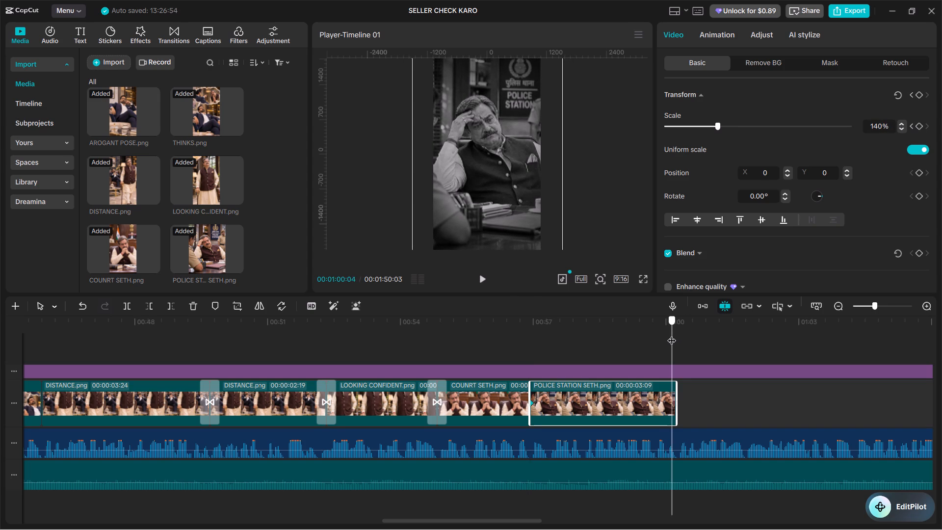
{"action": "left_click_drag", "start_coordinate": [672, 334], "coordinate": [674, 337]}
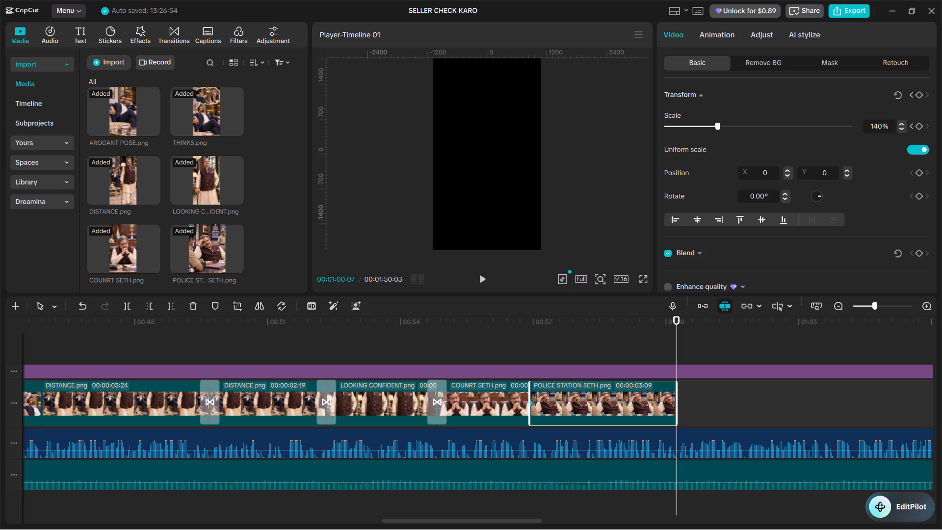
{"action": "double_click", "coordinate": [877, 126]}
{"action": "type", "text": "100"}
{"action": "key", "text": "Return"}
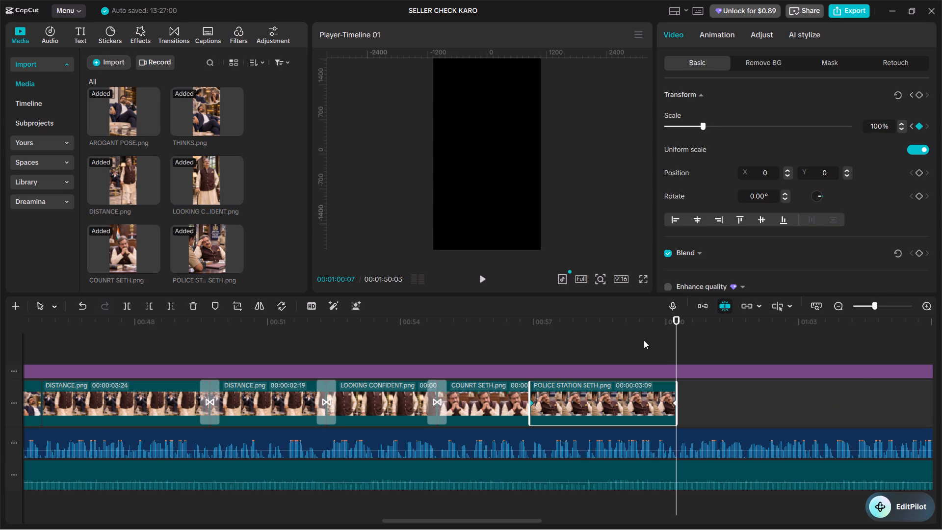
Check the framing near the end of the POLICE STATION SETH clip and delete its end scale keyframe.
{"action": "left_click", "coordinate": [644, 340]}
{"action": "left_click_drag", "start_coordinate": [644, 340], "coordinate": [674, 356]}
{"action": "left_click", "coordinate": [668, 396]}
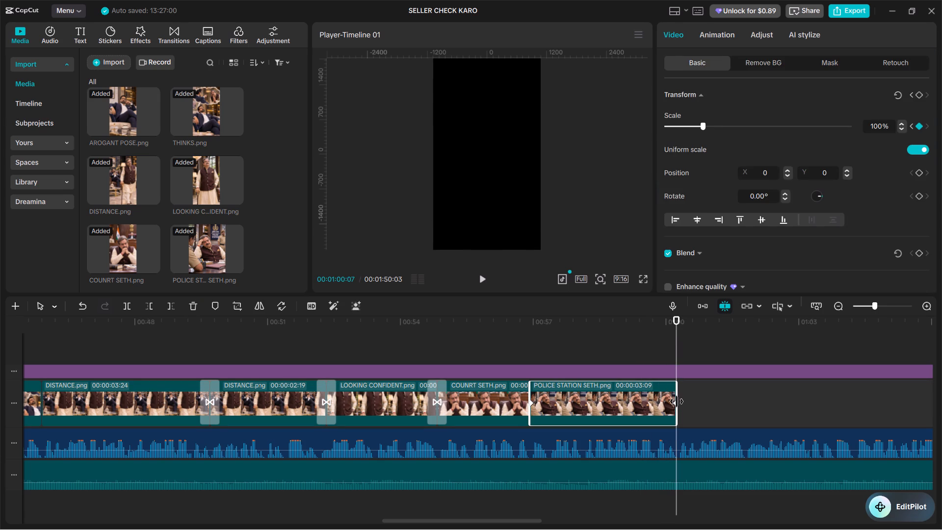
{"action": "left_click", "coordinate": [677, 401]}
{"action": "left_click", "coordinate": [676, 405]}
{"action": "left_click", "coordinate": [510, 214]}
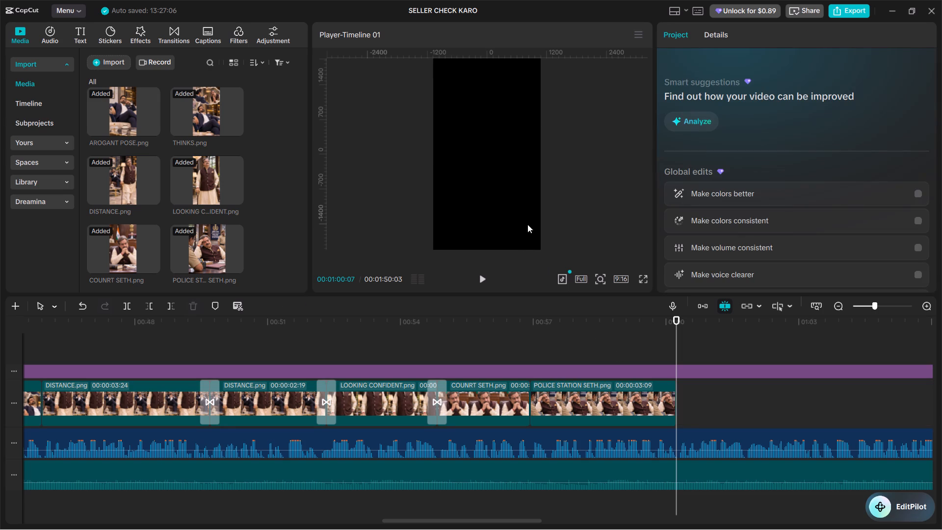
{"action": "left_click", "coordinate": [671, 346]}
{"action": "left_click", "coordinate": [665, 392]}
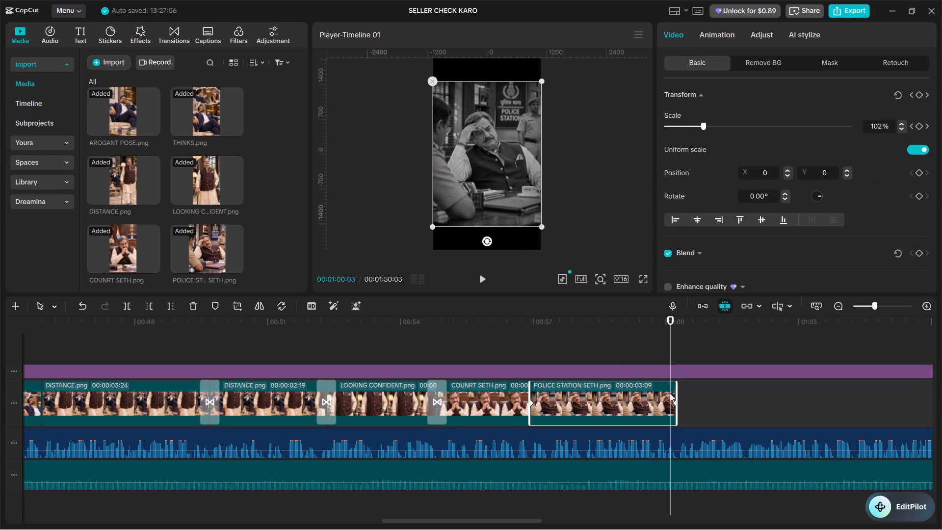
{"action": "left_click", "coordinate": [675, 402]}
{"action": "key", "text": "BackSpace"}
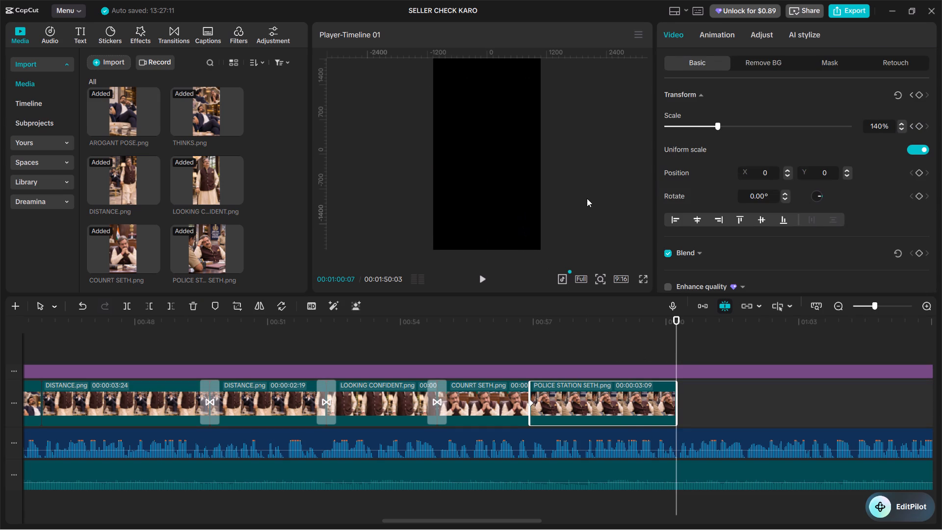
Lower the scale to 120% at the end of the POLICE STATION SETH clip to create a new end keyframe.
{"action": "triple_click", "coordinate": [903, 128]}
{"action": "triple_click", "coordinate": [903, 128]}
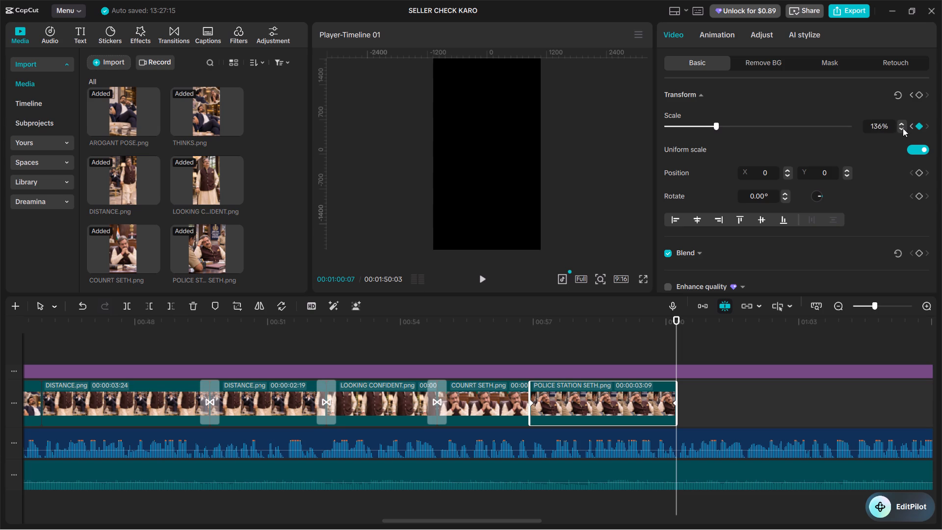
{"action": "triple_click", "coordinate": [903, 128]}
{"action": "triple_click", "coordinate": [903, 128]}
{"action": "triple_click", "coordinate": [902, 128]}
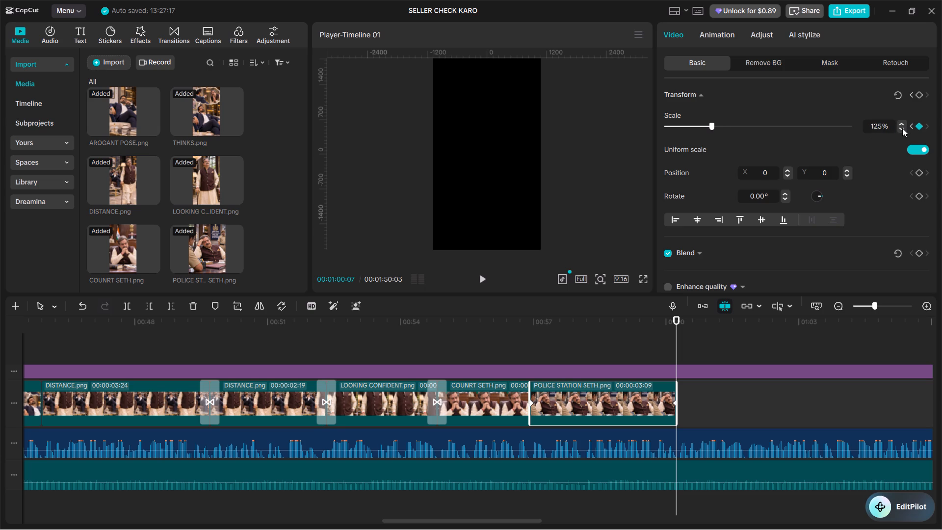
{"action": "triple_click", "coordinate": [902, 128]}
{"action": "double_click", "coordinate": [902, 128]}
Preview the POLICE STATION SETH zoom-out and the cut from the COUNRT SETH clip, ending at the clip's start.
{"action": "left_click", "coordinate": [635, 318]}
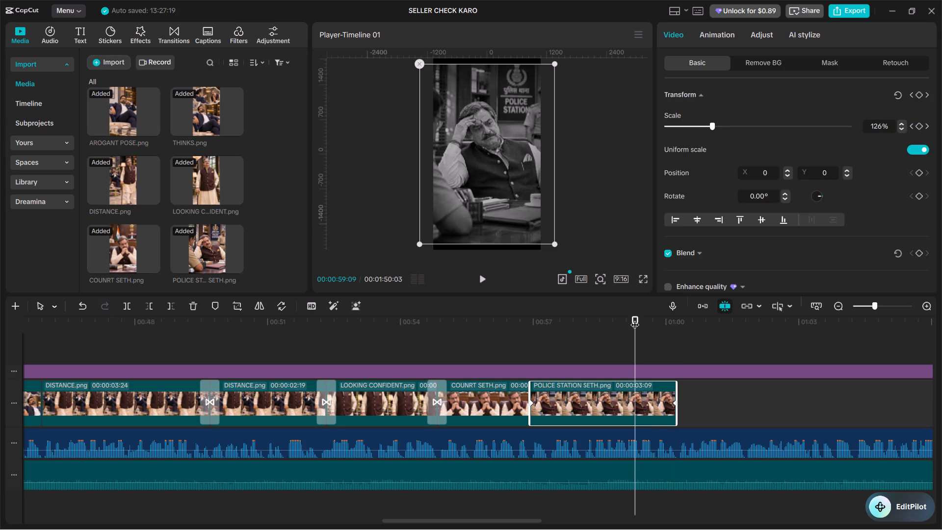
{"action": "key", "text": "space"}
{"action": "key", "text": "space"}
{"action": "left_click", "coordinate": [567, 302]}
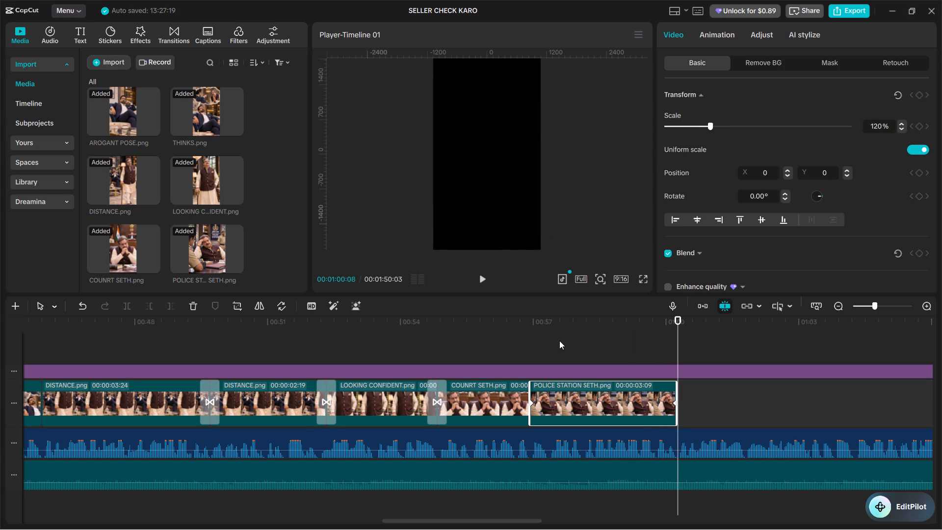
{"action": "left_click", "coordinate": [559, 341]}
{"action": "left_click_drag", "start_coordinate": [526, 347], "coordinate": [516, 351]}
{"action": "left_click", "coordinate": [514, 343]}
{"action": "left_click_drag", "start_coordinate": [514, 343], "coordinate": [529, 343]}
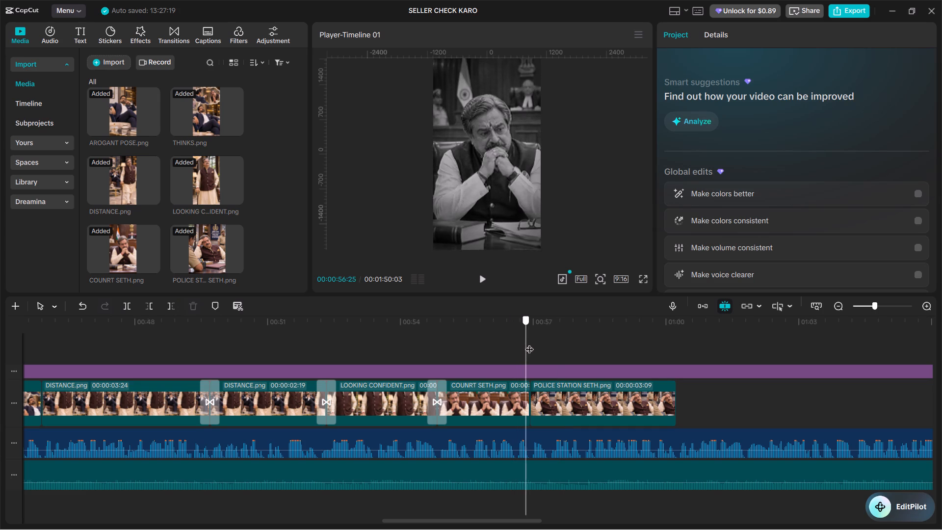
{"action": "left_click_drag", "start_coordinate": [529, 343], "coordinate": [543, 344]}
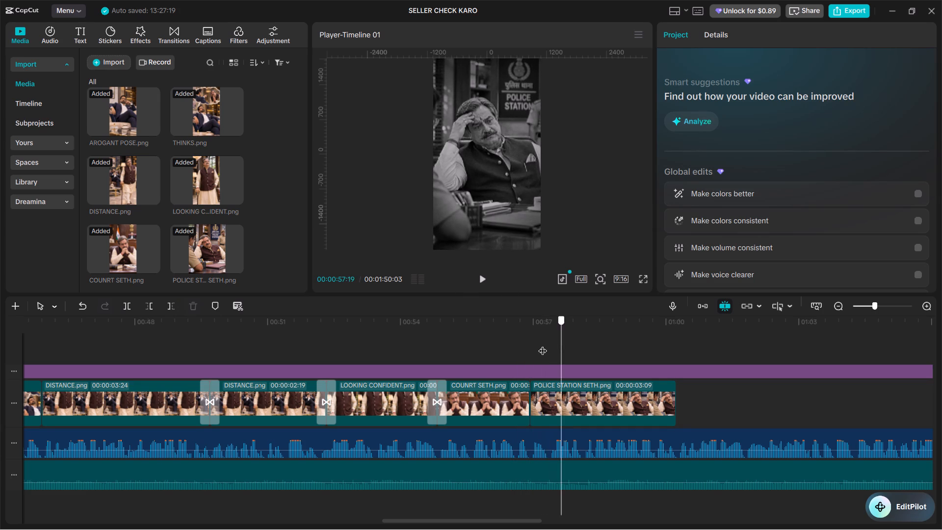
{"action": "left_click_drag", "start_coordinate": [543, 344], "coordinate": [529, 344]}
Set the scale of the POLICE STATION SETH clip's start keyframe to 160%.
{"action": "left_click", "coordinate": [566, 436]}
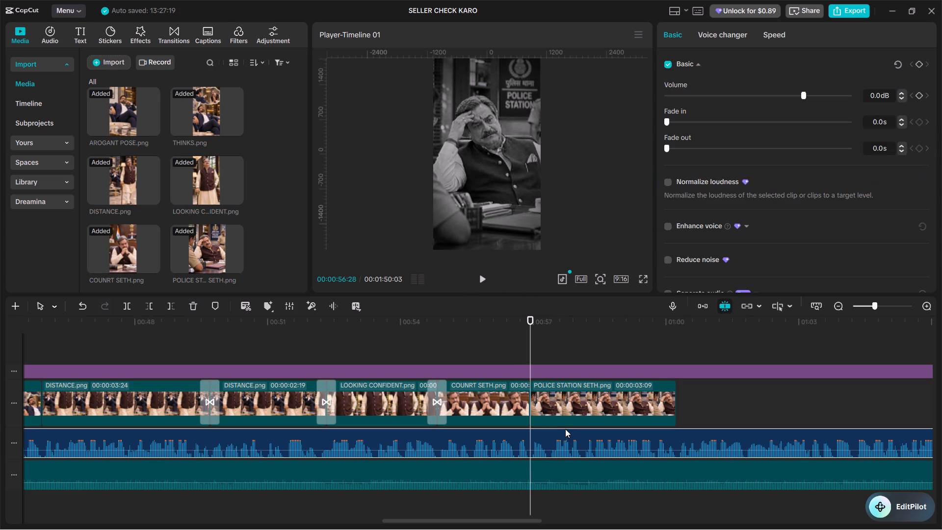
{"action": "left_click", "coordinate": [565, 401]}
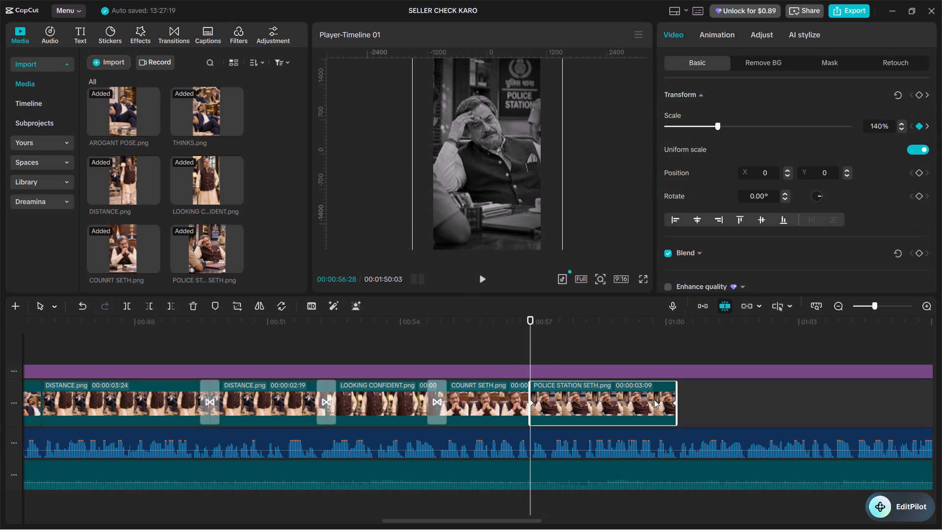
{"action": "left_click", "coordinate": [674, 402]}
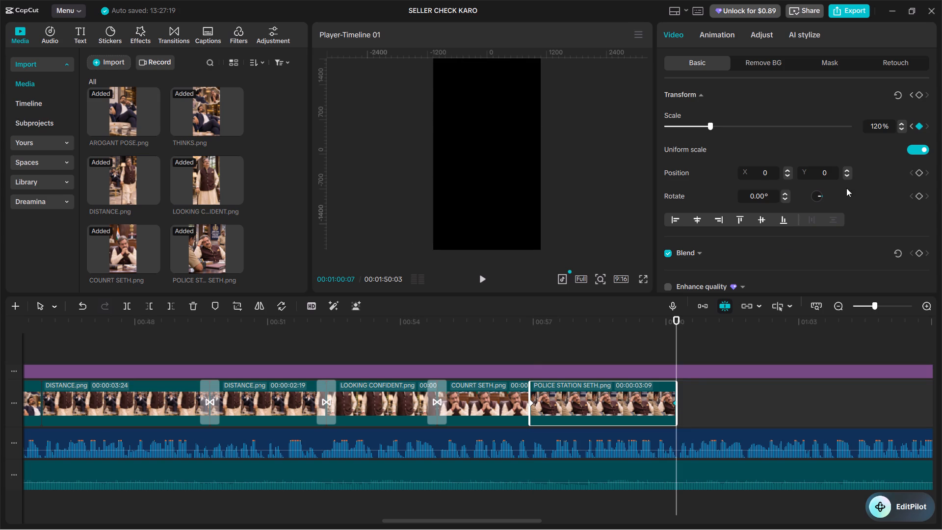
{"action": "left_click", "coordinate": [530, 401]}
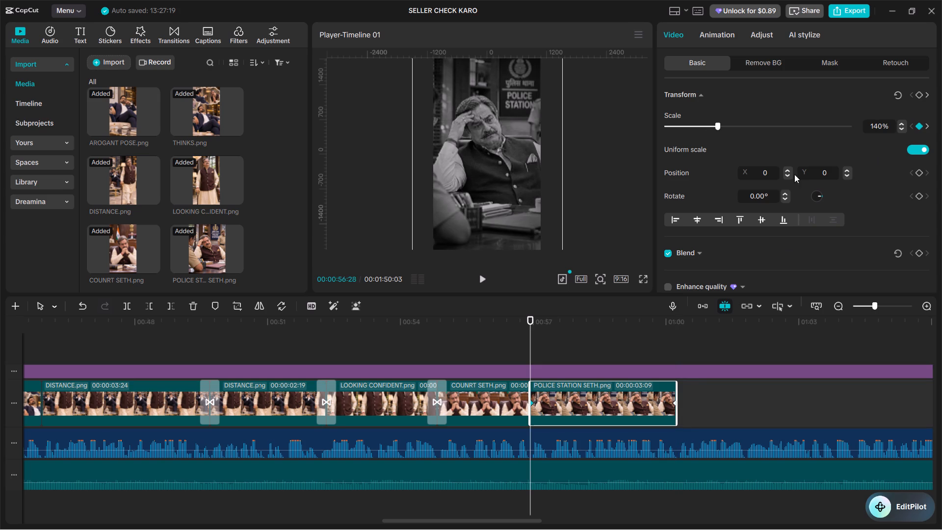
{"action": "double_click", "coordinate": [877, 125]}
{"action": "type", "text": "160"}
{"action": "key", "text": "Return"}
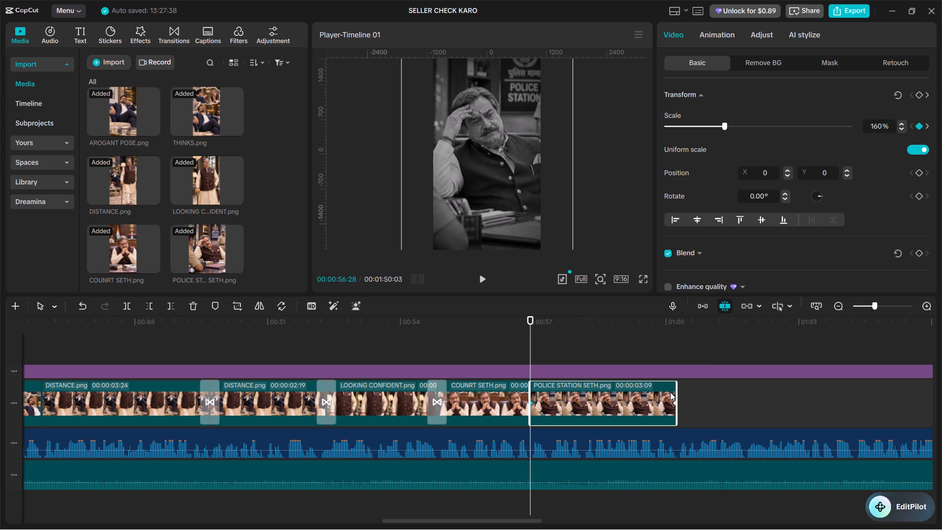
Set the scale of the POLICE STATION SETH clip's end keyframe to 140%.
{"action": "left_click", "coordinate": [674, 402]}
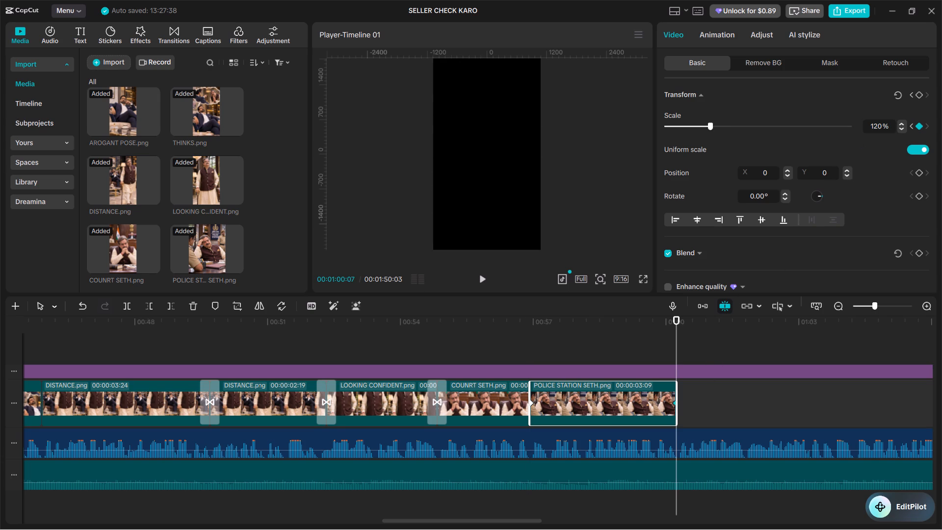
{"action": "double_click", "coordinate": [877, 123]}
{"action": "type", "text": "140"}
{"action": "key", "text": "Return"}
Play the POLICE STATION SETH clip from its start twice to check the zoom-out against the narration.
{"action": "left_click", "coordinate": [530, 341]}
{"action": "key", "text": "space"}
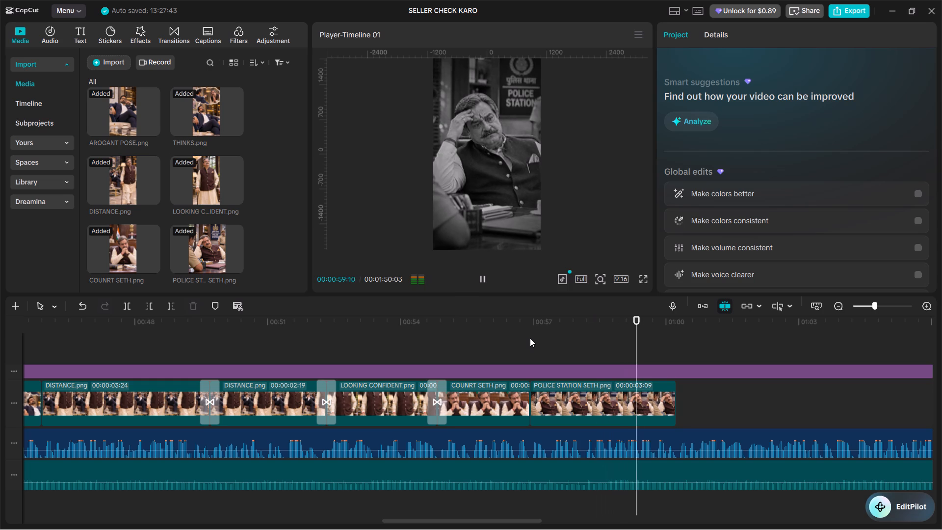
{"action": "left_click", "coordinate": [534, 339]}
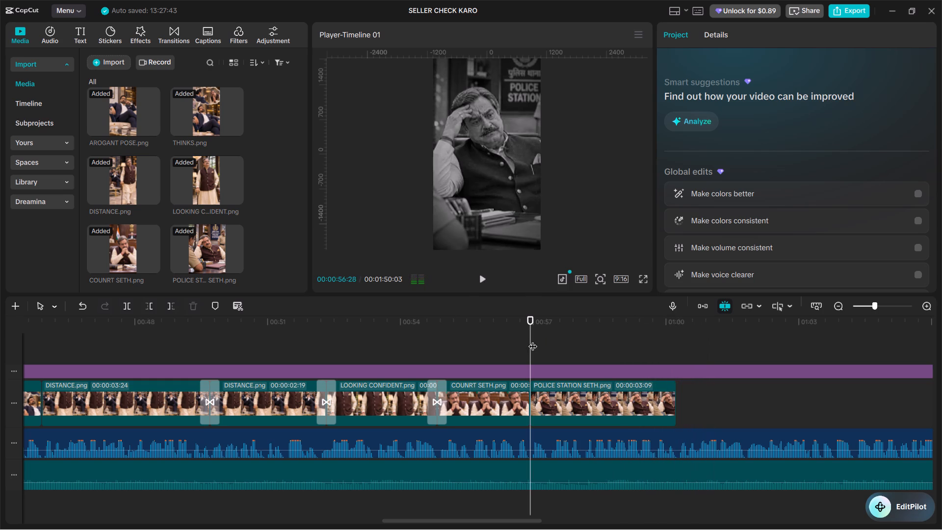
{"action": "key", "text": "space"}
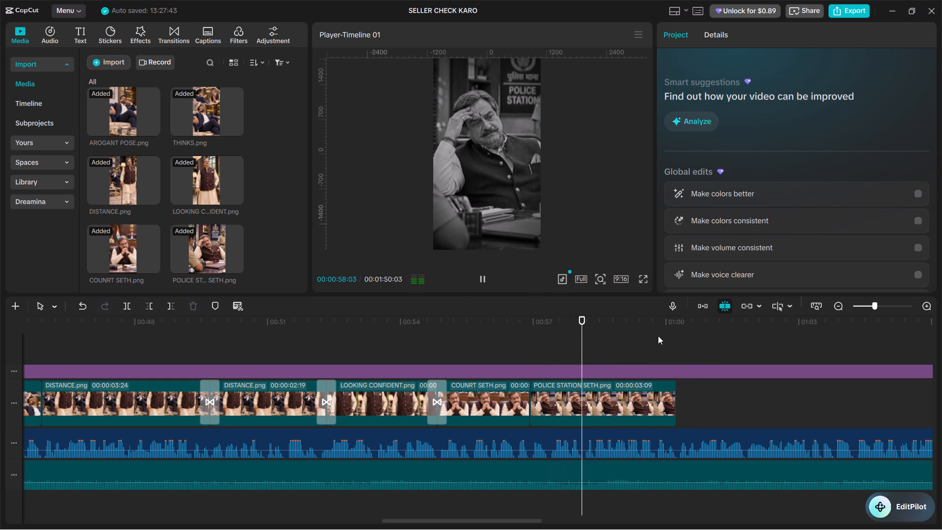
Listen to the narration following the POLICE STATION SETH clip and return the playhead to the clip's end at 00:01:00:07.
{"action": "left_click", "coordinate": [680, 352]}
{"action": "key", "text": "space"}
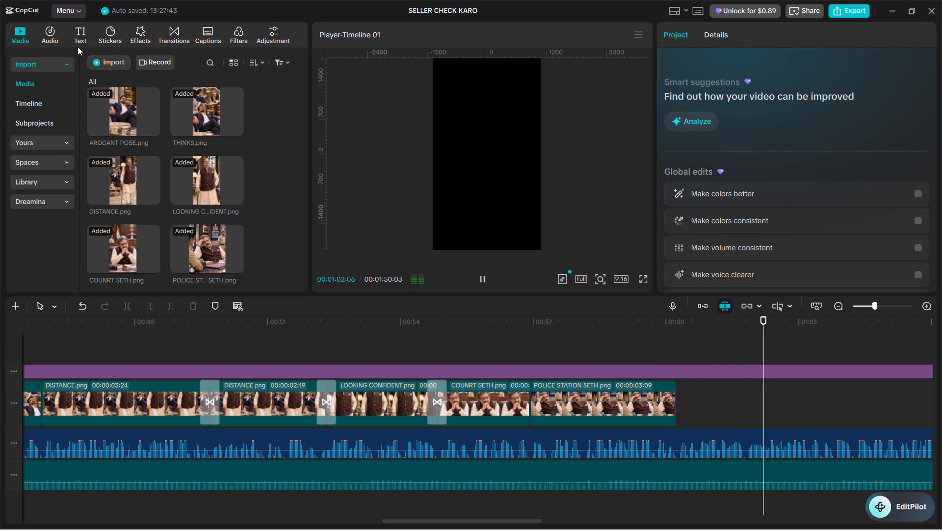
{"action": "double_click", "coordinate": [680, 340]}
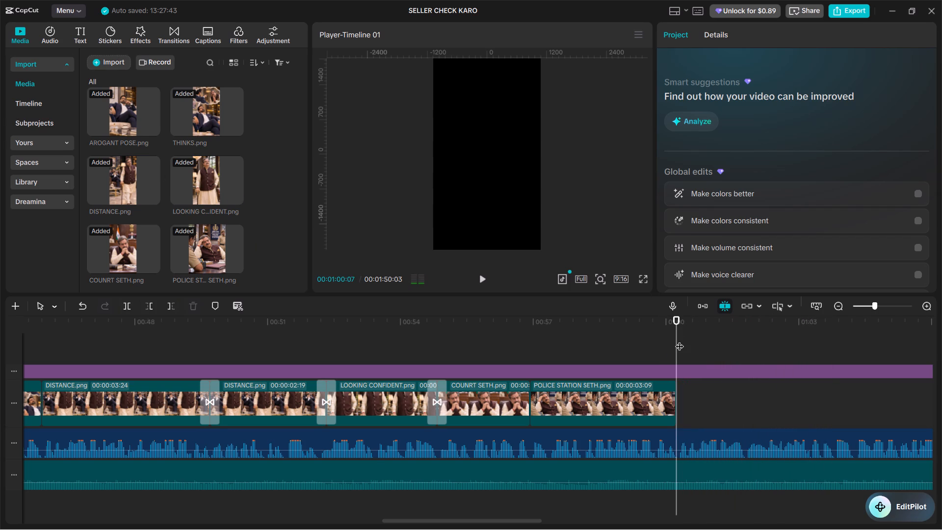
{"action": "scroll", "coordinate": [680, 340], "scroll_direction": "down", "scroll_amount": 7, "text": "alt"}
{"action": "scroll", "coordinate": [680, 344], "scroll_direction": "up", "scroll_amount": 2, "text": "alt"}
{"action": "key", "text": "space"}
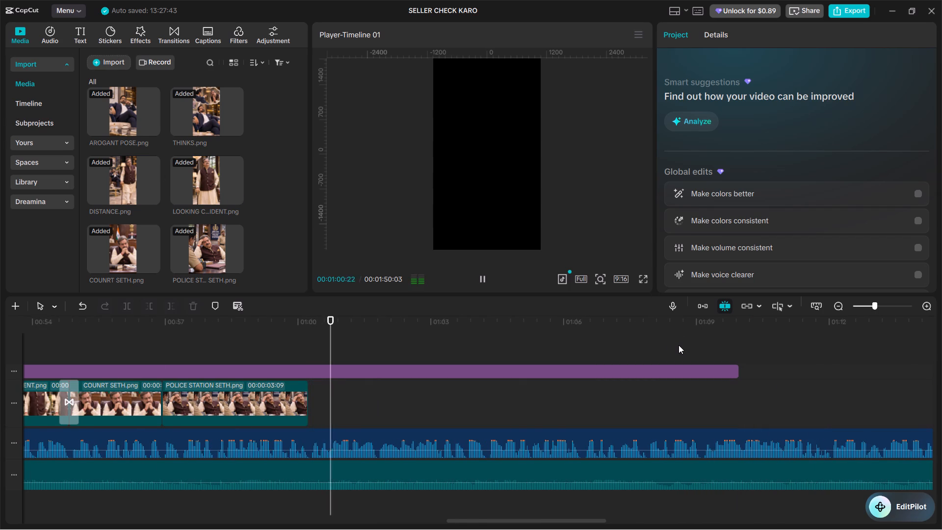
{"action": "key", "text": "space"}
{"action": "key", "text": "space"}
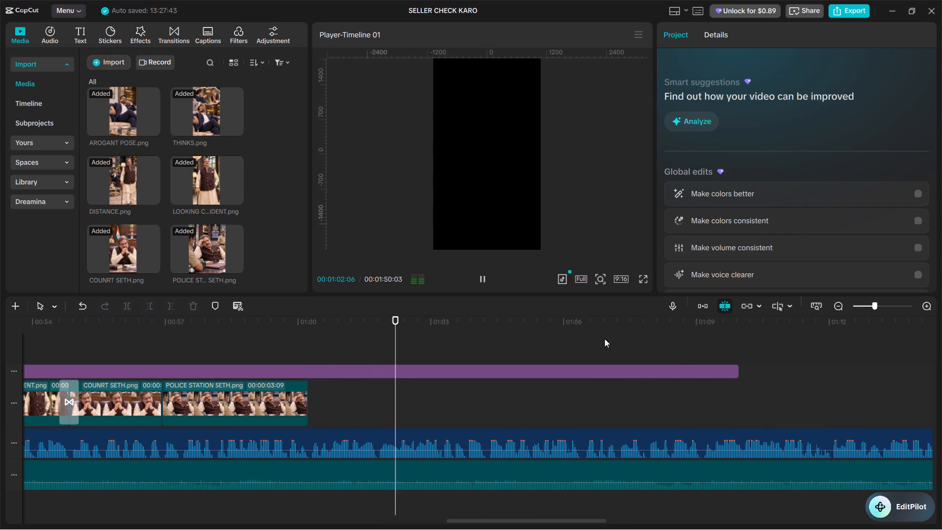
{"action": "left_click", "coordinate": [381, 345]}
{"action": "left_click", "coordinate": [381, 345]}
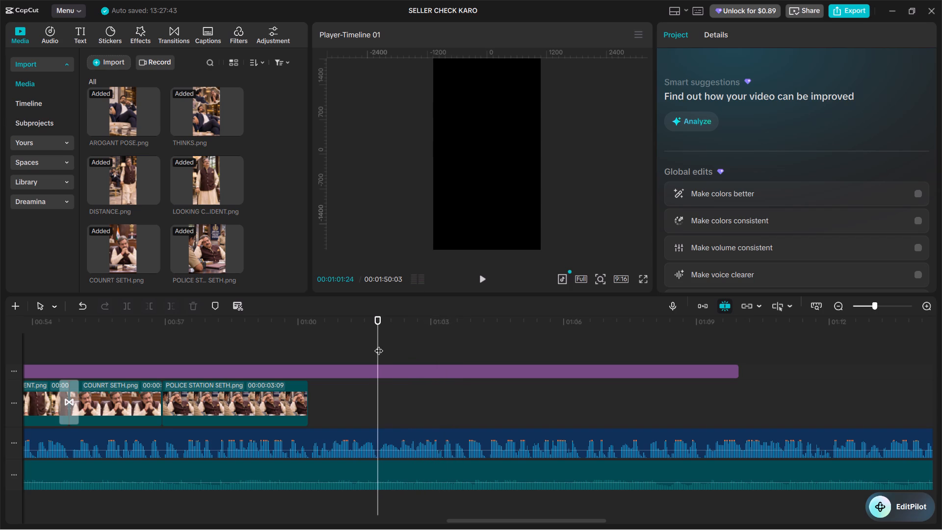
{"action": "key", "text": "space"}
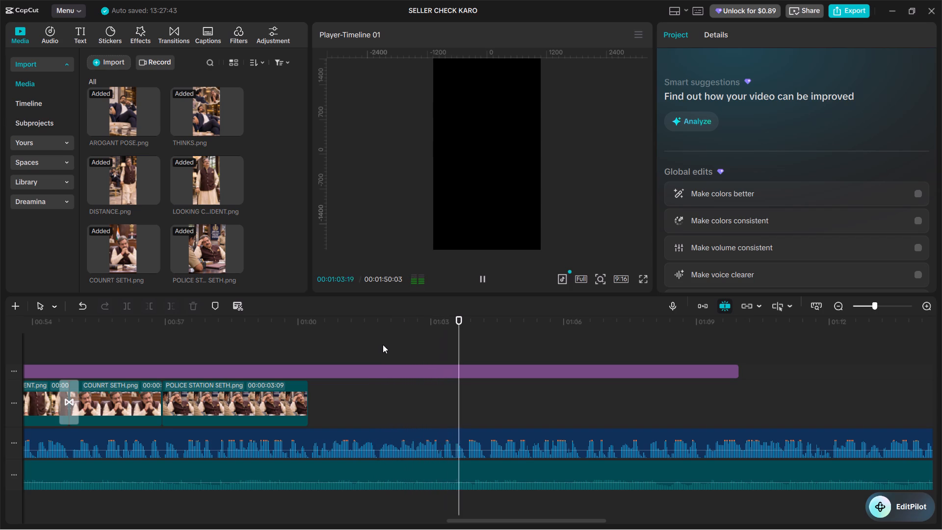
{"action": "key", "text": "space"}
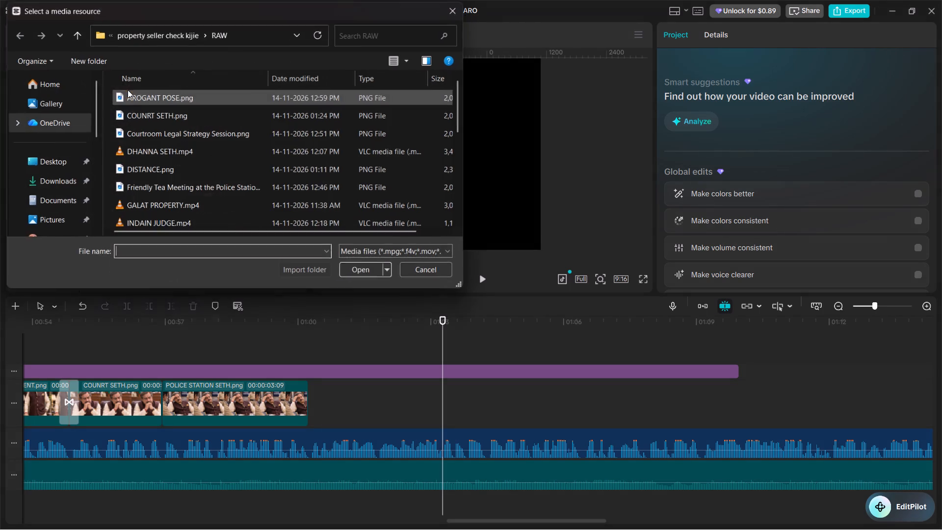
{"action": "scroll", "coordinate": [209, 84], "scroll_direction": "down", "scroll_amount": 4}
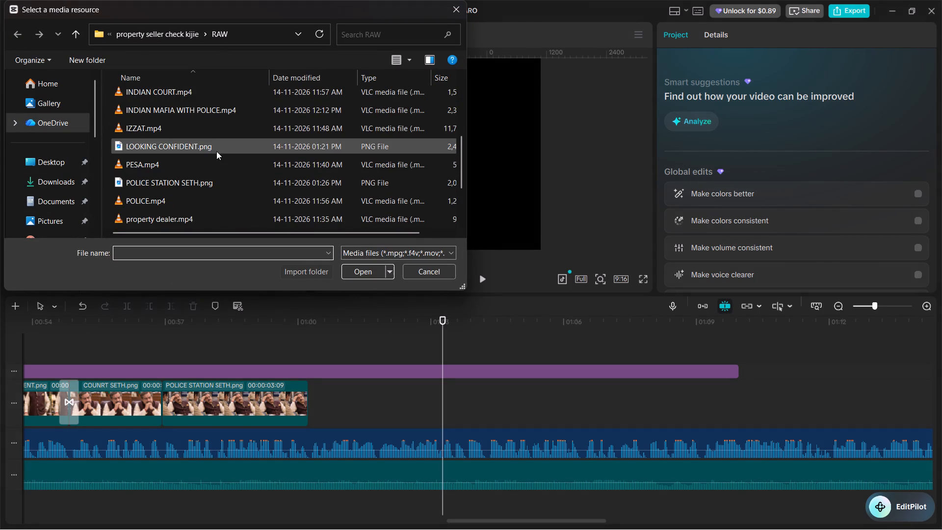
{"action": "scroll", "coordinate": [219, 172], "scroll_direction": "down", "scroll_amount": 3}
{"action": "left_click", "coordinate": [209, 199]}
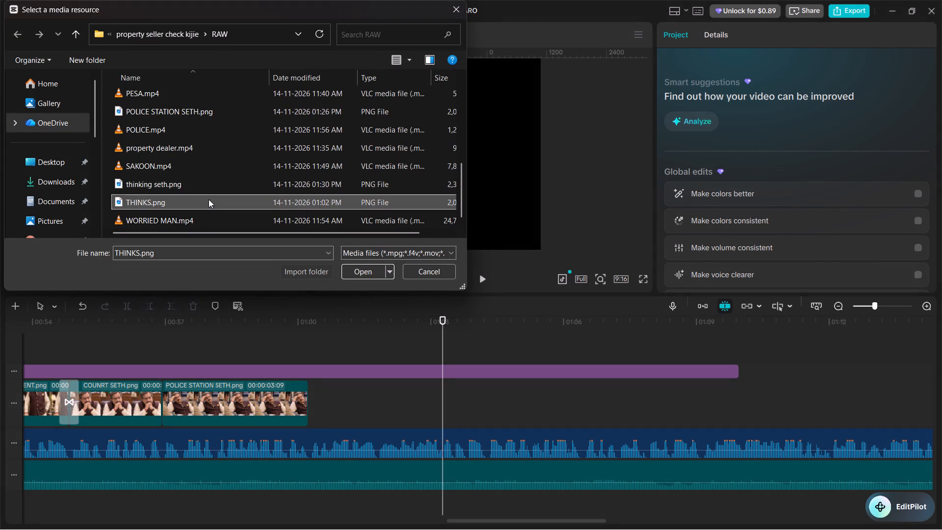
{"action": "left_click", "coordinate": [214, 186]}
{"action": "double_click", "coordinate": [214, 186]}
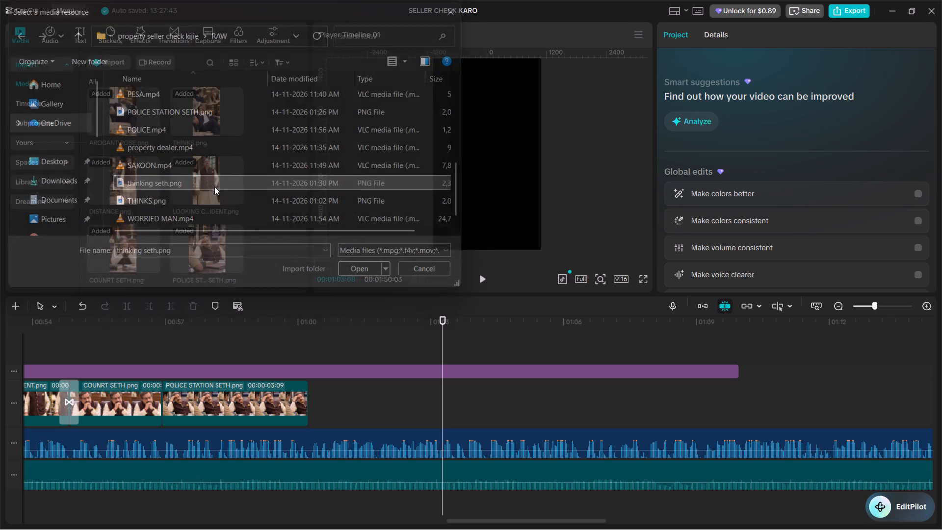
Add thinking seth.png to the timeline and close the gap between it and the POLICE STATION SETH clip.
{"action": "left_click", "coordinate": [154, 265]}
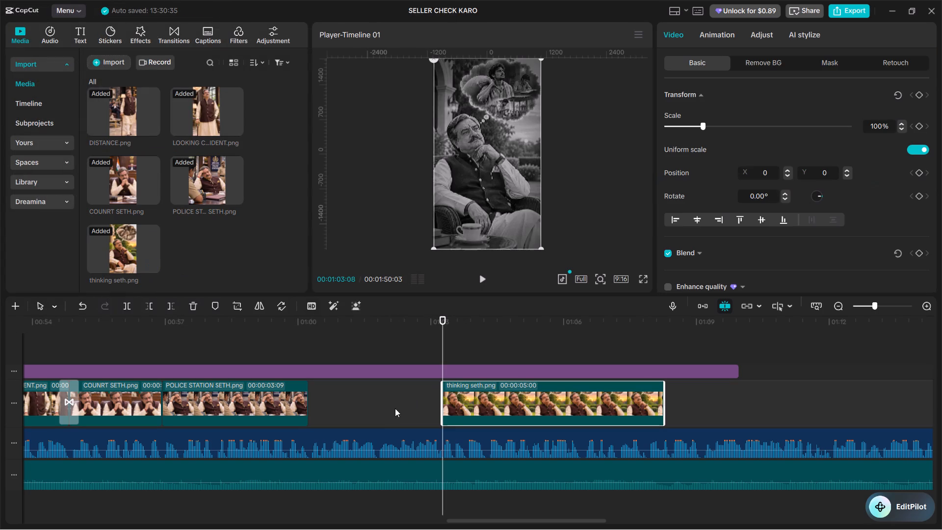
{"action": "right_click", "coordinate": [389, 411]}
{"action": "left_click", "coordinate": [424, 418]}
Listen to the narration over the thinking seth clip, split it at 00:01:03:24 and delete the remainder.
{"action": "left_click", "coordinate": [300, 341]}
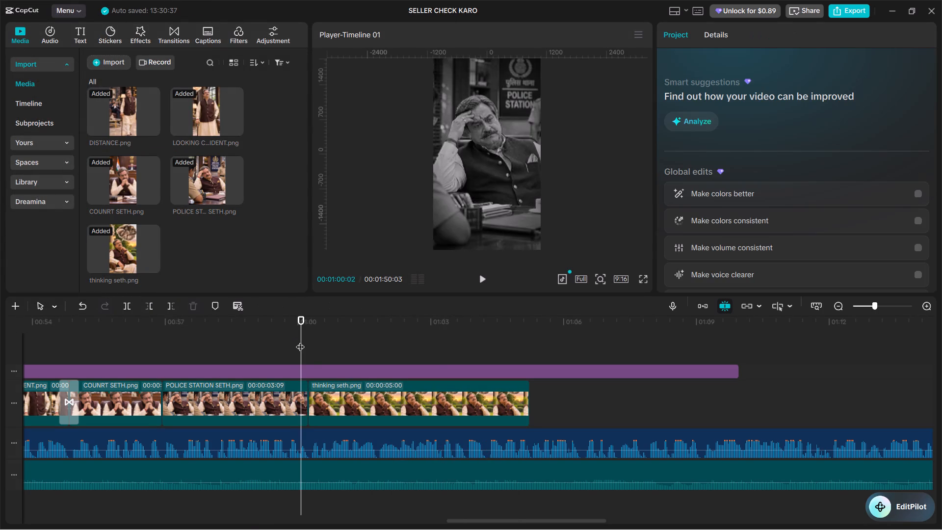
{"action": "key", "text": "space"}
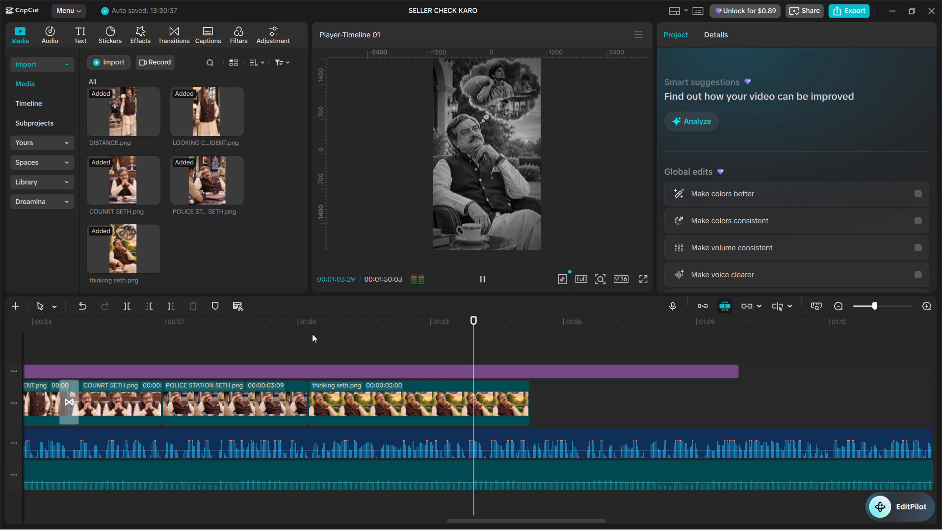
{"action": "triple_click", "coordinate": [312, 334]}
{"action": "key", "text": "space"}
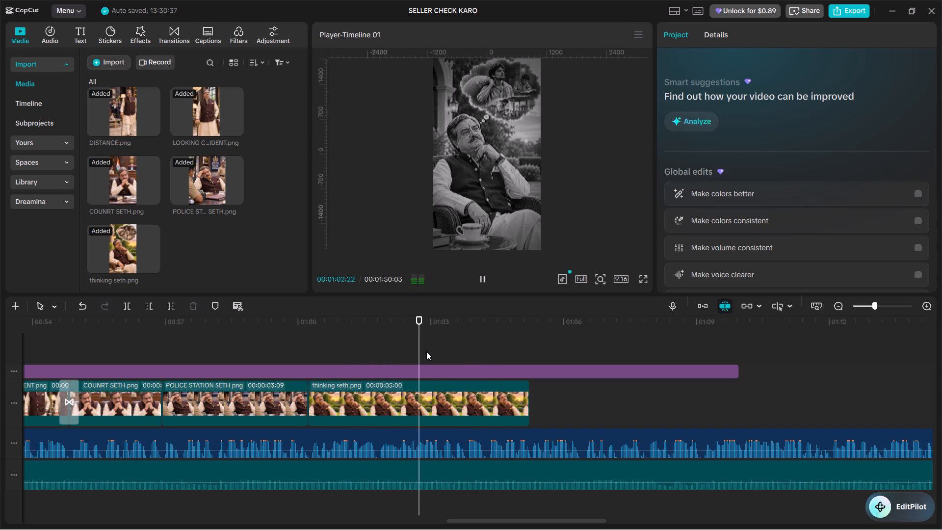
{"action": "key", "text": "space"}
{"action": "left_click", "coordinate": [471, 389]}
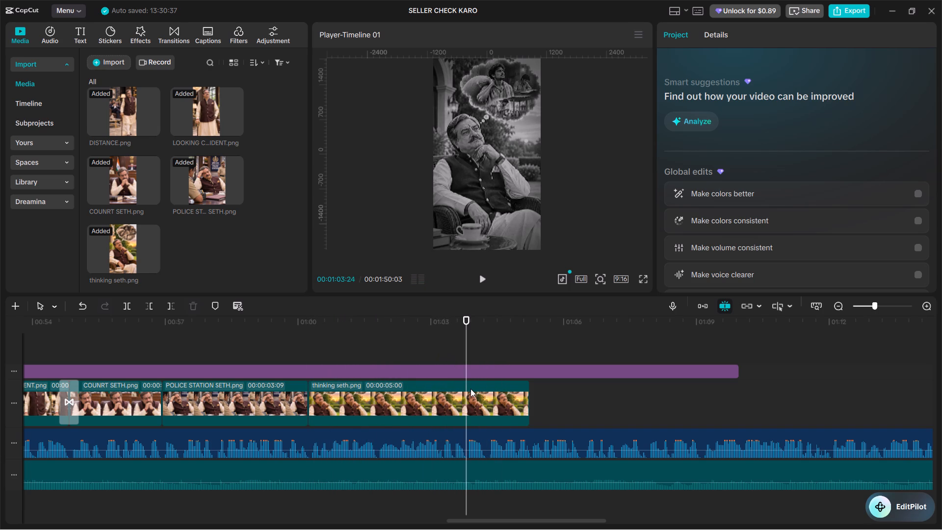
{"action": "key", "text": "ctrl+b"}
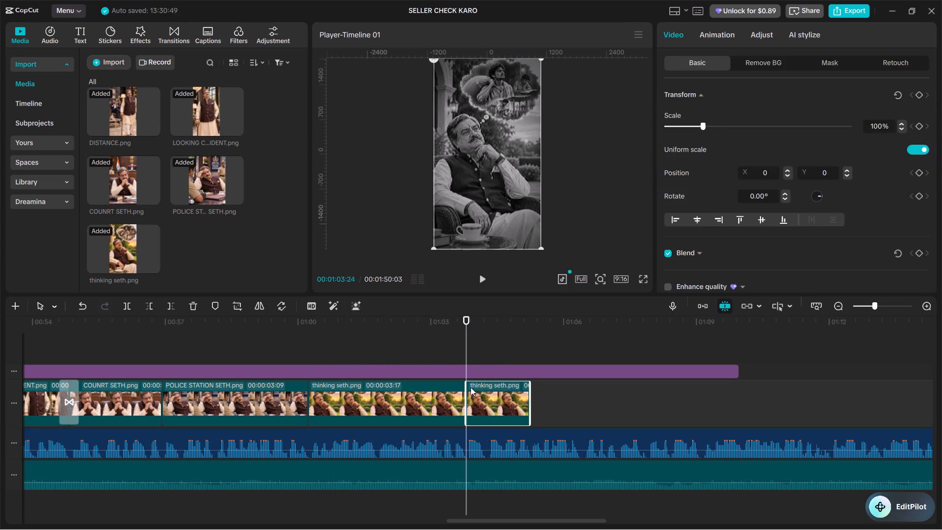
{"action": "key", "text": "BackSpace"}
{"action": "key", "text": "space"}
{"action": "left_click", "coordinate": [445, 353]}
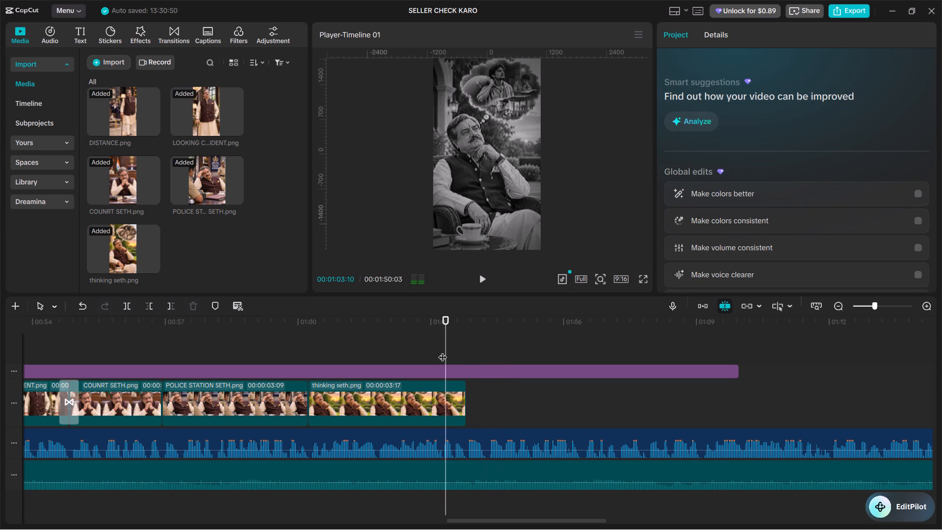
Animate a zoom on the thinking seth clip with a transform keyframe at its start and 120% scale at its end, and scrub through it.
{"action": "left_click_drag", "start_coordinate": [443, 351], "coordinate": [307, 342]}
{"action": "left_click", "coordinate": [340, 397]}
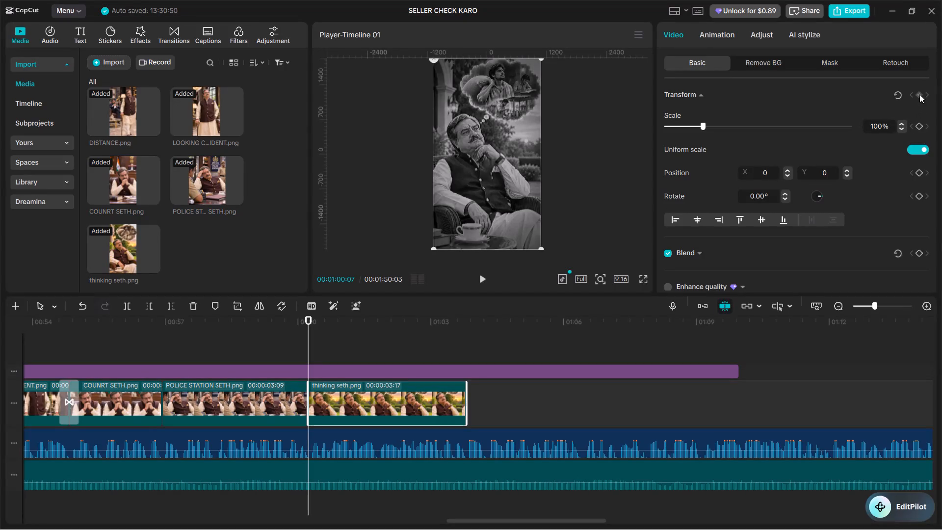
{"action": "left_click", "coordinate": [919, 94]}
{"action": "double_click", "coordinate": [460, 335]}
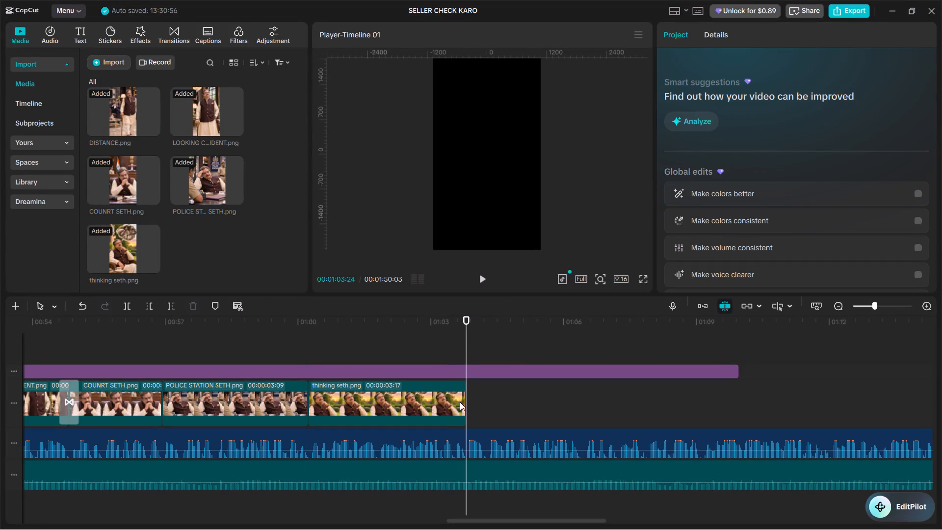
{"action": "left_click", "coordinate": [460, 402]}
{"action": "triple_click", "coordinate": [901, 122]}
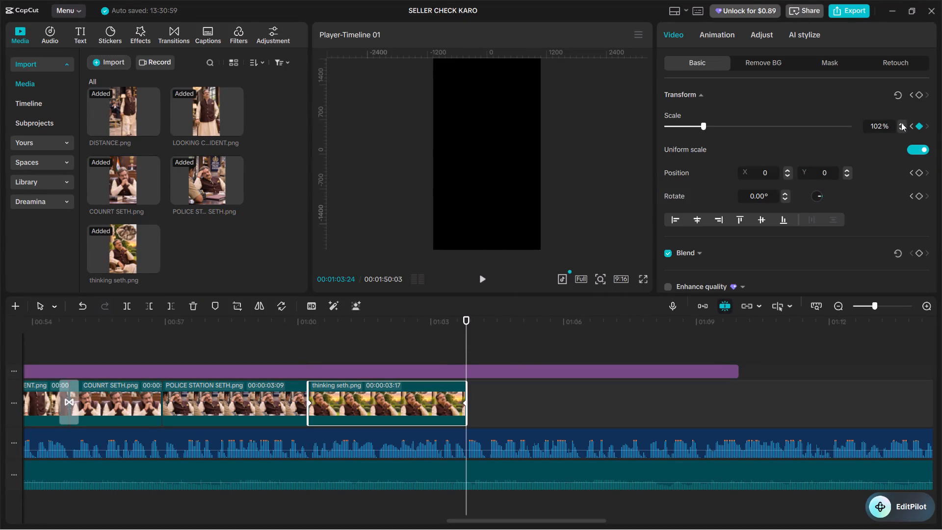
{"action": "triple_click", "coordinate": [901, 123]}
{"action": "triple_click", "coordinate": [900, 123]}
{"action": "triple_click", "coordinate": [900, 123]}
{"action": "triple_click", "coordinate": [900, 123]}
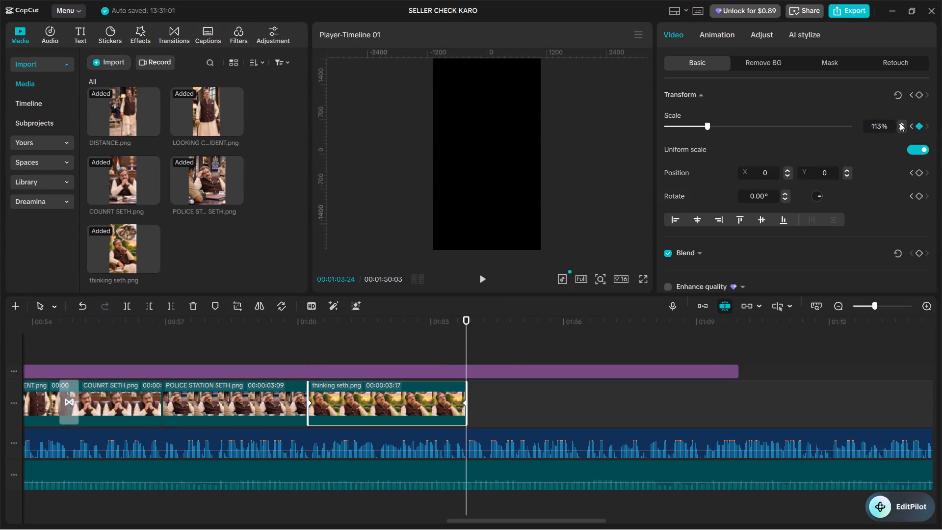
{"action": "triple_click", "coordinate": [900, 123]}
{"action": "double_click", "coordinate": [900, 123]}
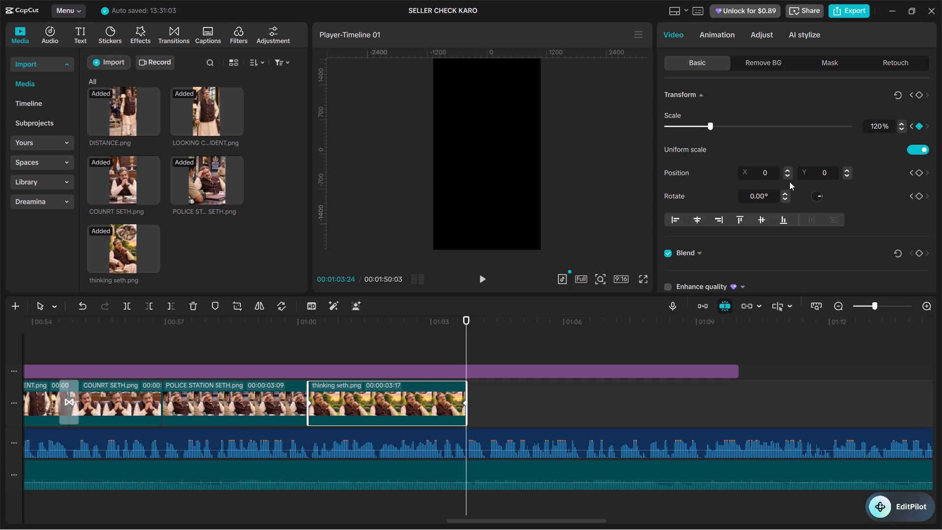
{"action": "left_click", "coordinate": [362, 336]}
{"action": "left_click_drag", "start_coordinate": [360, 337], "coordinate": [309, 342]}
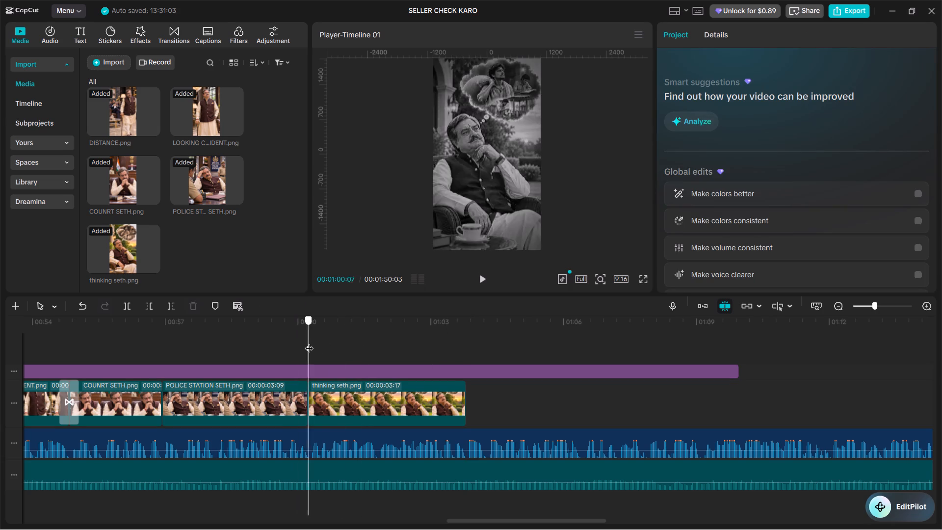
{"action": "left_click_drag", "start_coordinate": [309, 342], "coordinate": [469, 361]}
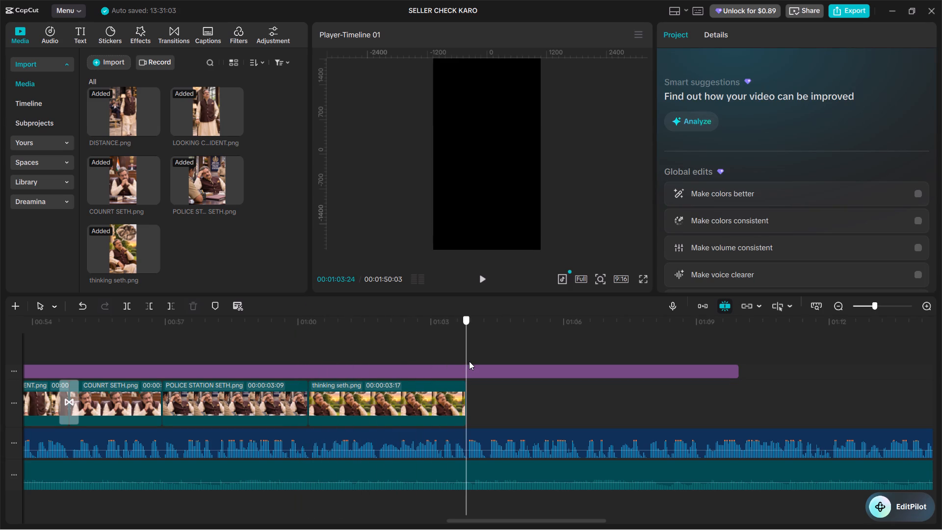
{"action": "left_click_drag", "start_coordinate": [469, 361], "coordinate": [470, 361]}
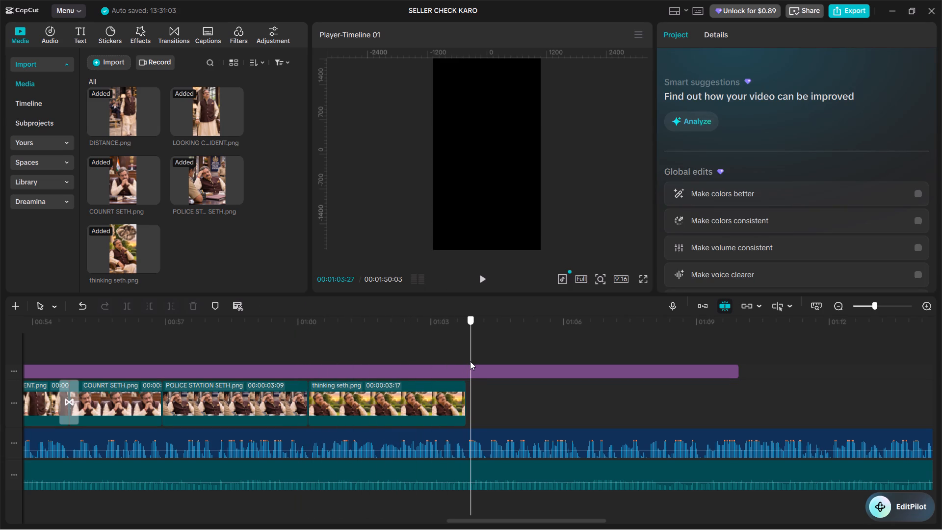
{"action": "left_click_drag", "start_coordinate": [470, 361], "coordinate": [464, 356]}
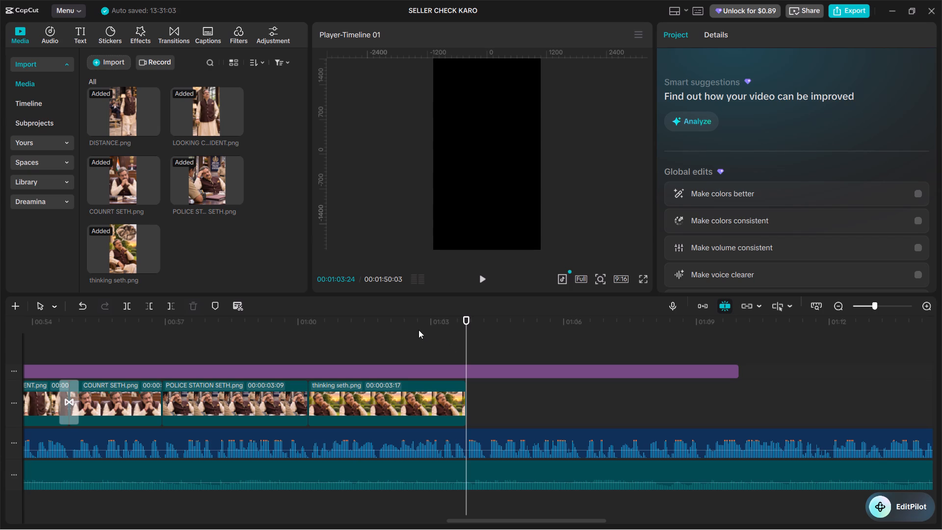
Add the favourite Left transition between the POLICE STATION SETH and thinking seth clips.
{"action": "left_click", "coordinate": [175, 31]}
{"action": "left_click", "coordinate": [32, 68]}
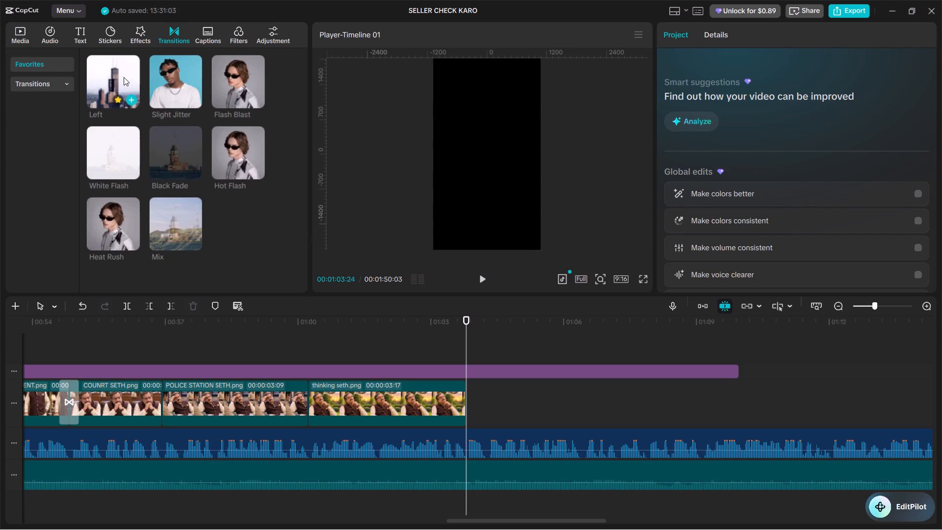
{"action": "left_click_drag", "start_coordinate": [123, 77], "coordinate": [300, 396]}
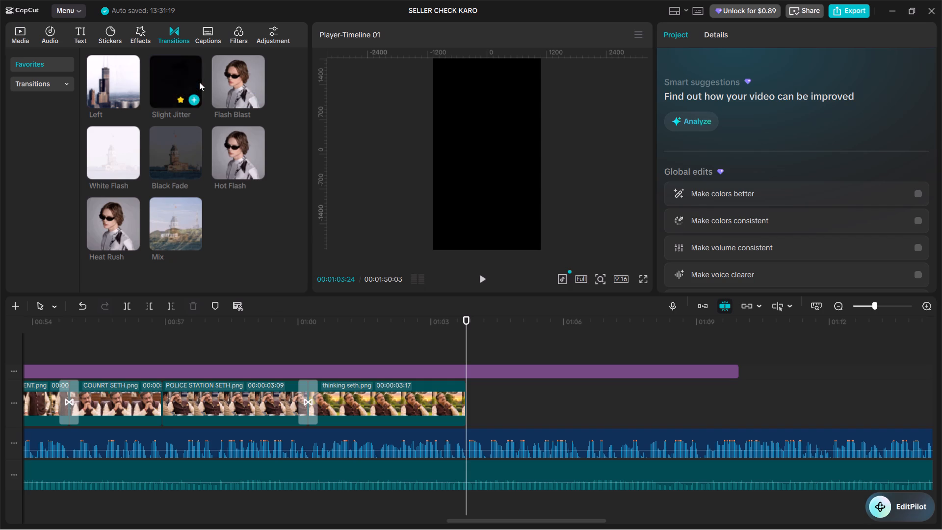
Add the White Flash transition between the COUNRT SETH and POLICE STATION SETH clips, and play the sequence and following narration.
{"action": "left_click_drag", "start_coordinate": [106, 144], "coordinate": [142, 393]}
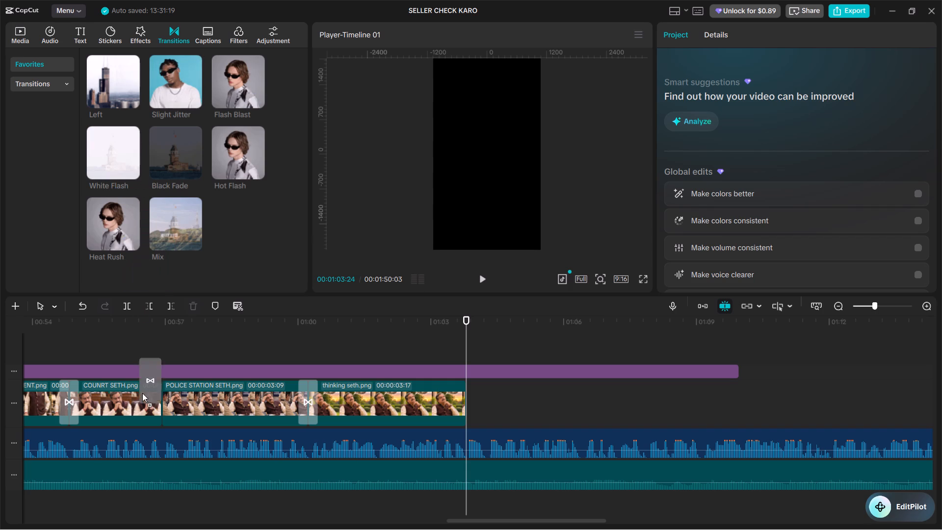
{"action": "left_click_drag", "start_coordinate": [142, 393], "coordinate": [143, 392]}
{"action": "left_click", "coordinate": [52, 339]}
{"action": "key", "text": "space"}
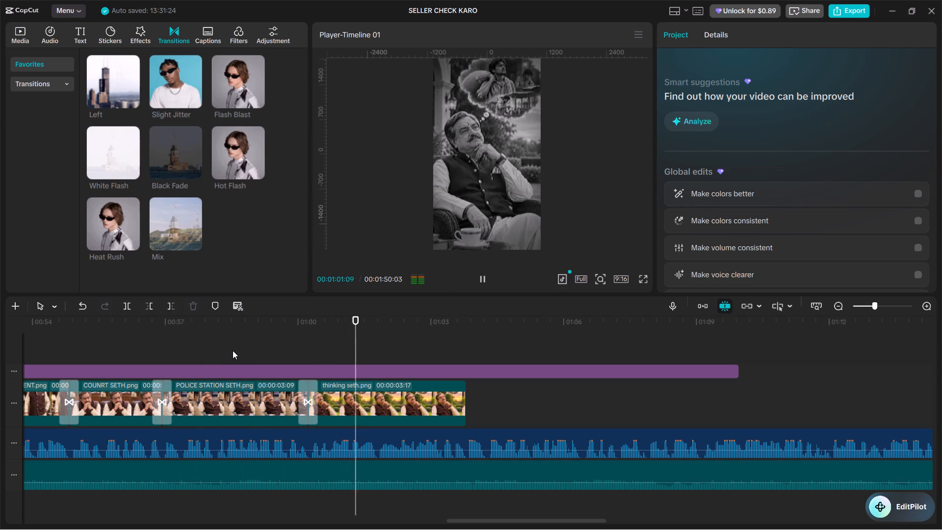
{"action": "left_click", "coordinate": [467, 336]}
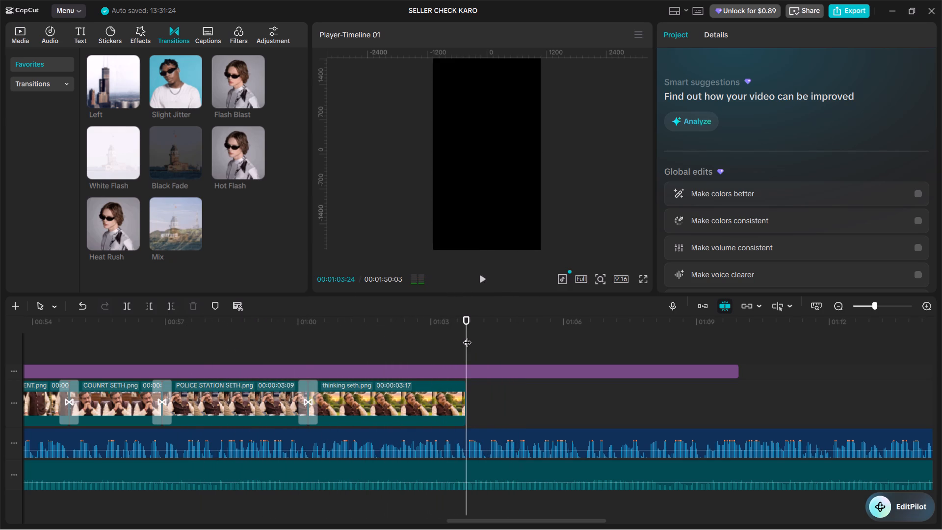
{"action": "key", "text": "space"}
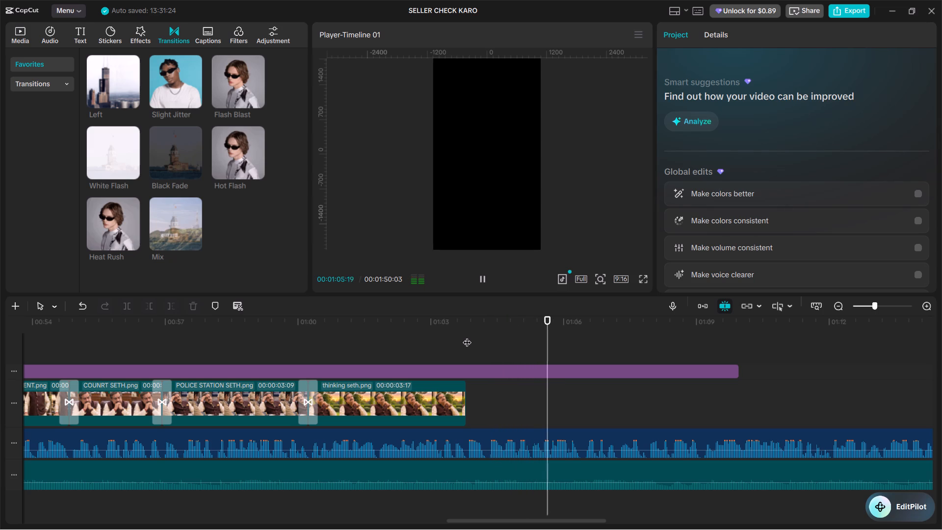
{"action": "left_click", "coordinate": [467, 336]}
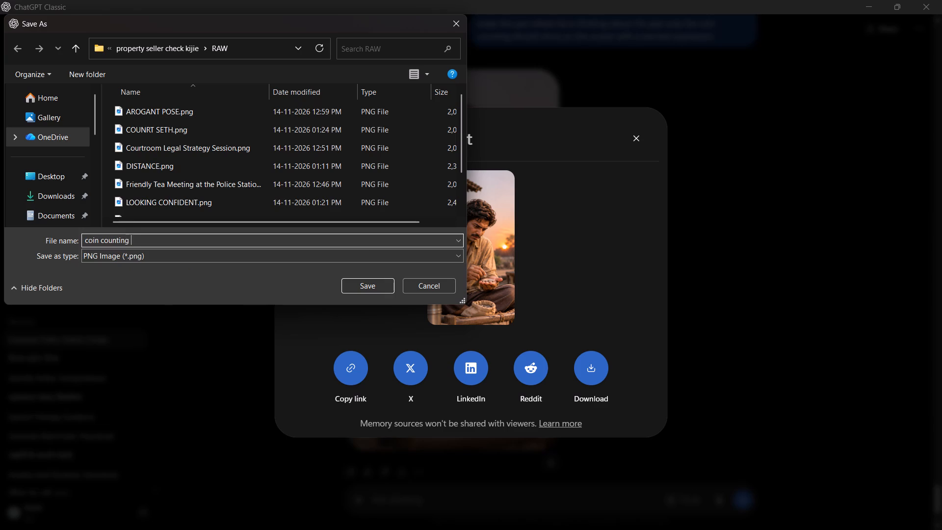
{"action": "type", "text": "setg"}
{"action": "key", "text": "BackSpace"}
{"action": "key", "text": "h"}
{"action": "key", "text": "Return"}
Switch to CapCut and import coin counting seth.png from the RAW folder into the project media.
{"action": "key", "text": "alt+Tab"}
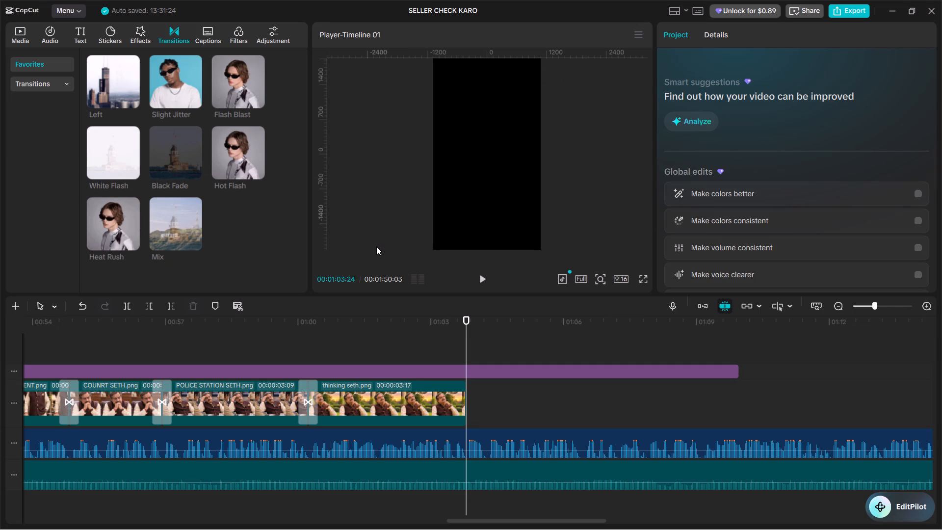
{"action": "left_click", "coordinate": [24, 38]}
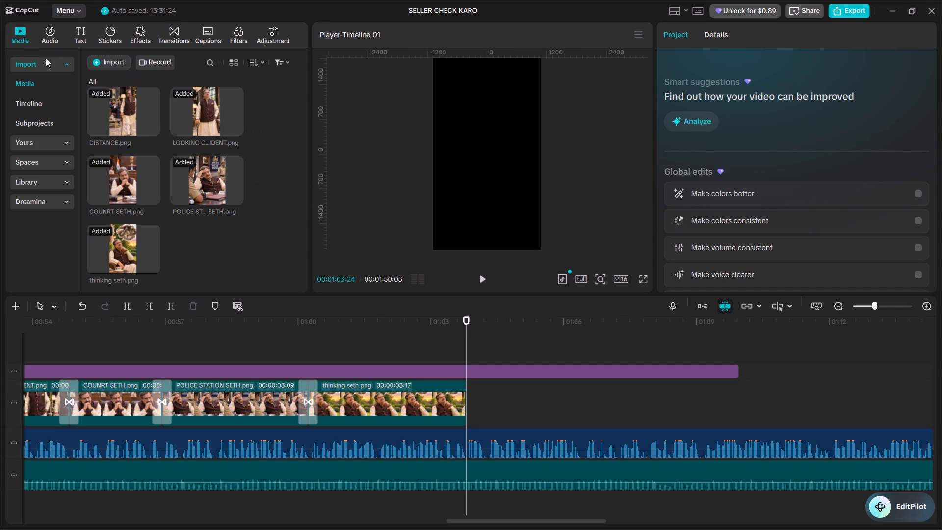
{"action": "left_click", "coordinate": [105, 62]}
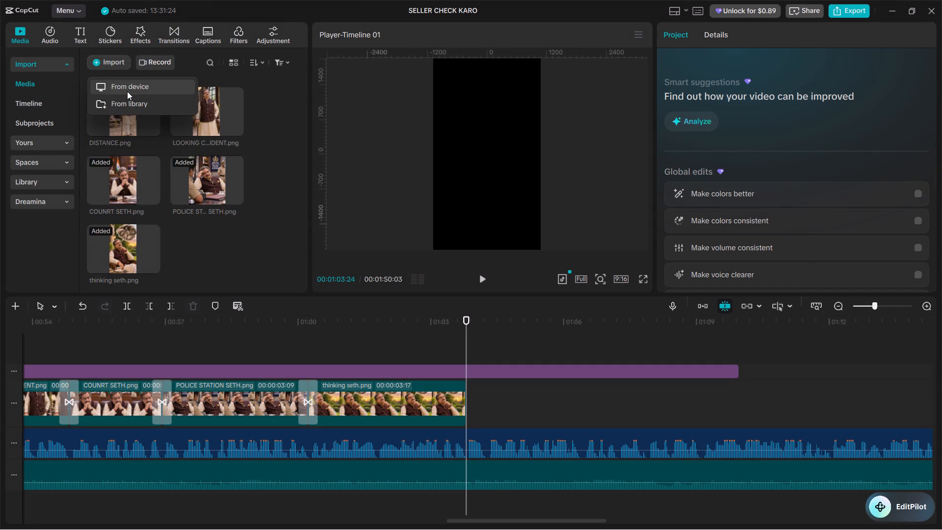
{"action": "left_click", "coordinate": [127, 91]}
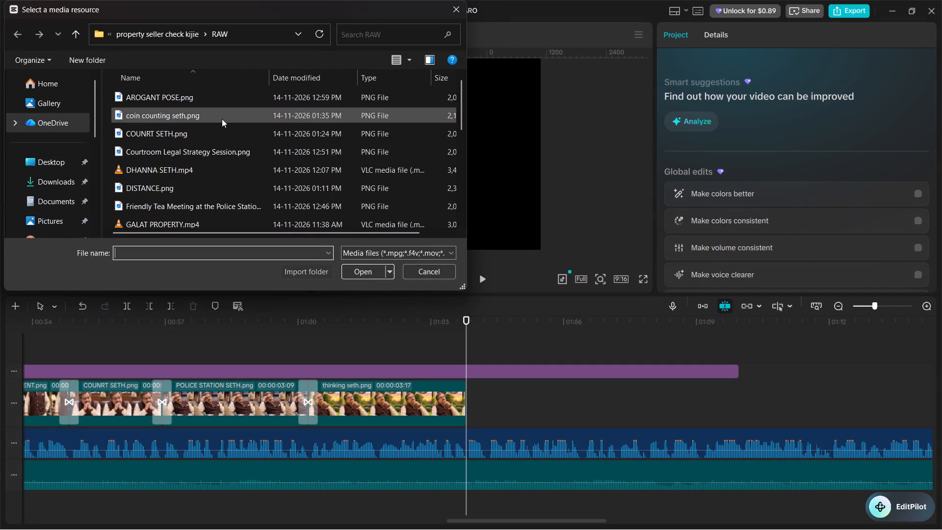
{"action": "double_click", "coordinate": [222, 119]}
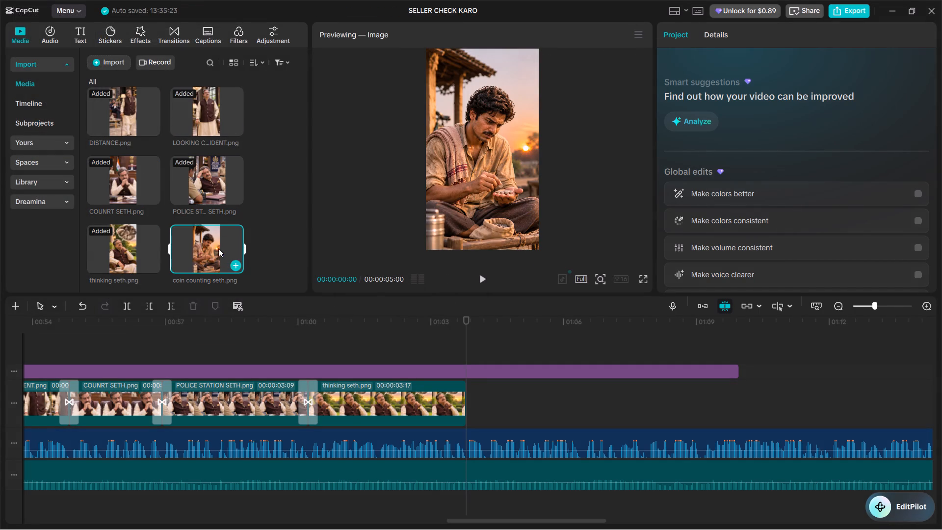
Place coin counting seth.png after the thinking seth clip, close the gap between them, and play the narration over it.
{"action": "left_click_drag", "start_coordinate": [217, 246], "coordinate": [532, 407]}
{"action": "right_click", "coordinate": [524, 404]}
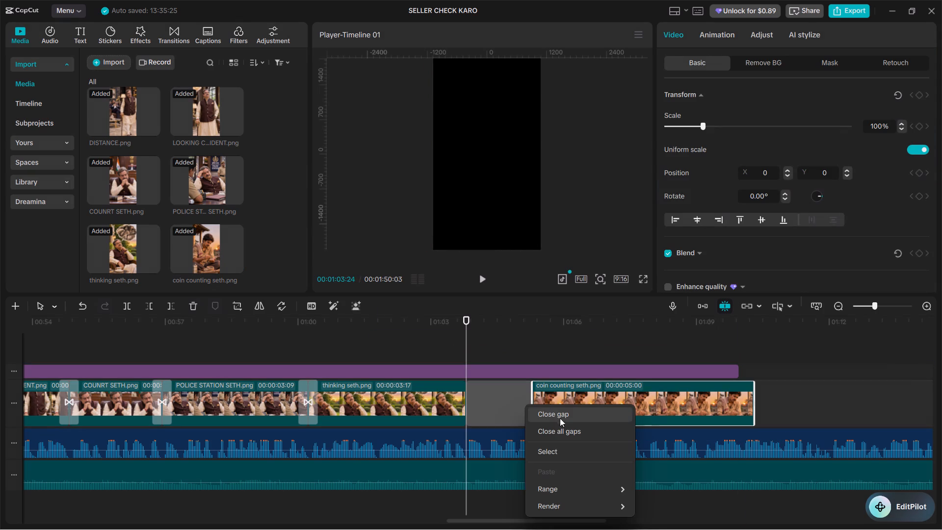
{"action": "left_click", "coordinate": [559, 416]}
{"action": "left_click", "coordinate": [455, 353]}
{"action": "key", "text": "space"}
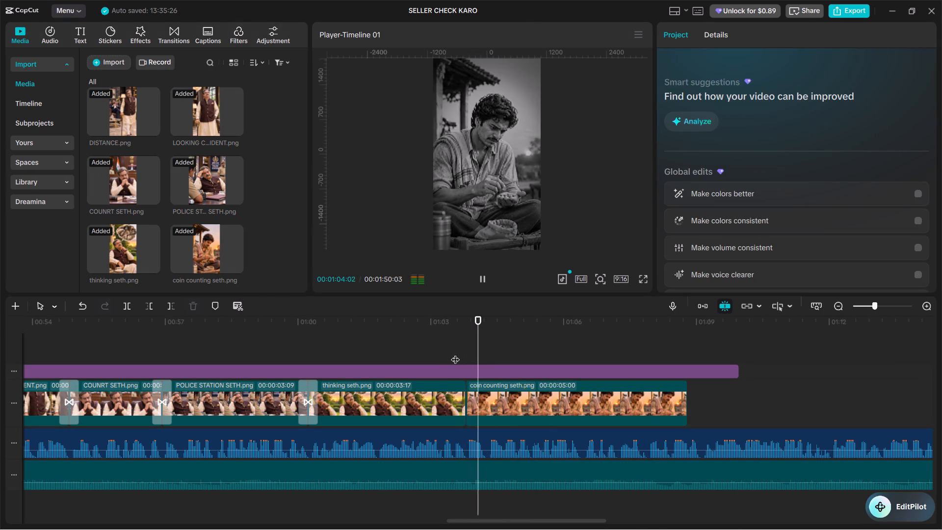
{"action": "left_click", "coordinate": [467, 351]}
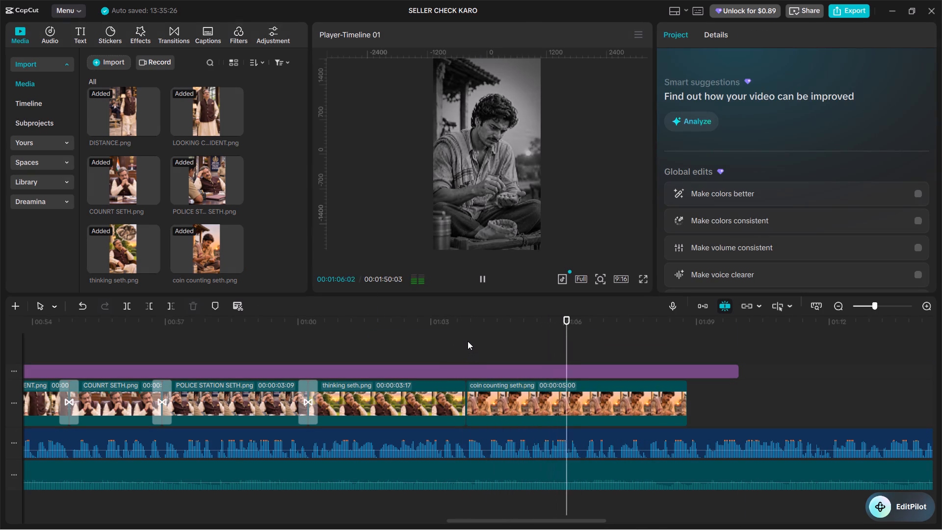
{"action": "left_click", "coordinate": [468, 341]}
Add a Transform keyframe at 100% scale at the start of the coin counting seth clip.
{"action": "left_click", "coordinate": [499, 399]}
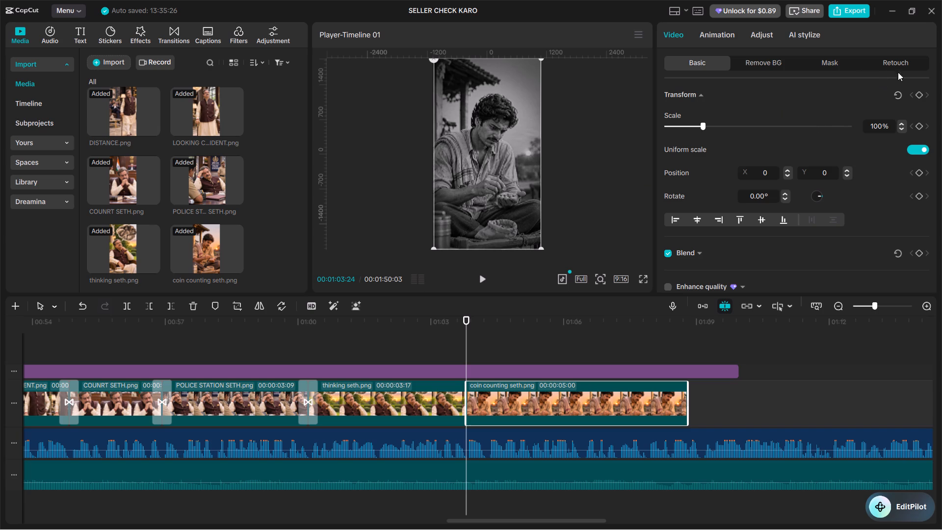
{"action": "left_click", "coordinate": [418, 331]}
{"action": "left_click_drag", "start_coordinate": [419, 331], "coordinate": [467, 343]}
{"action": "left_click", "coordinate": [919, 94]}
Play the narration over the coin counting seth clip and trim the clip's end to 00:01:06:14.
{"action": "left_click", "coordinate": [481, 279]}
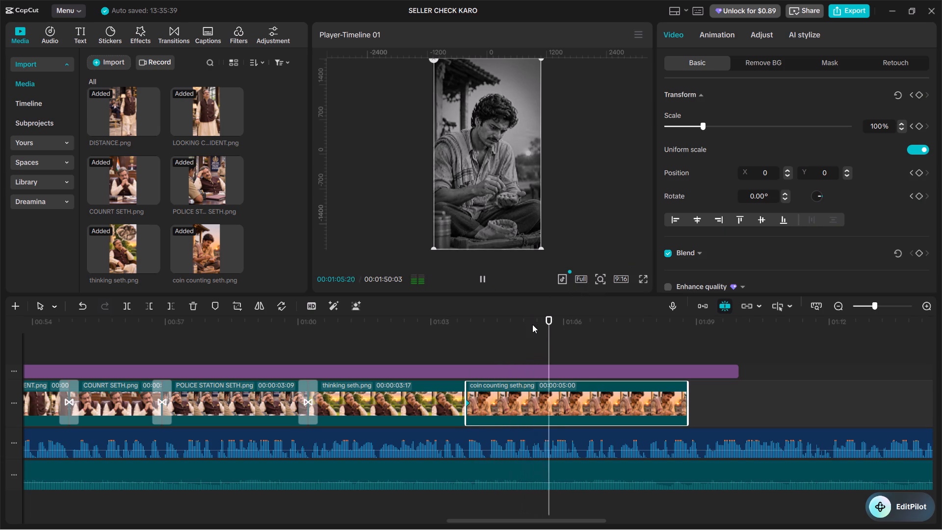
{"action": "key", "text": "space"}
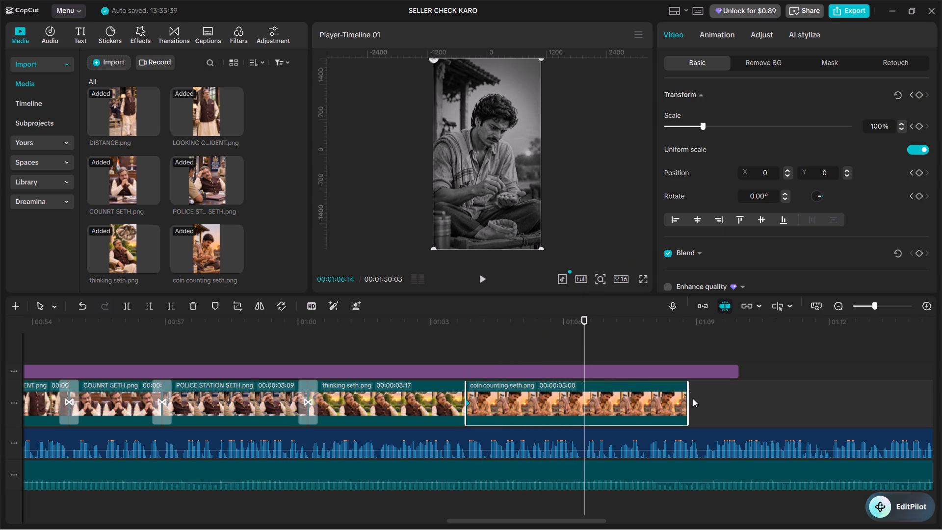
{"action": "left_click_drag", "start_coordinate": [689, 396], "coordinate": [583, 396]}
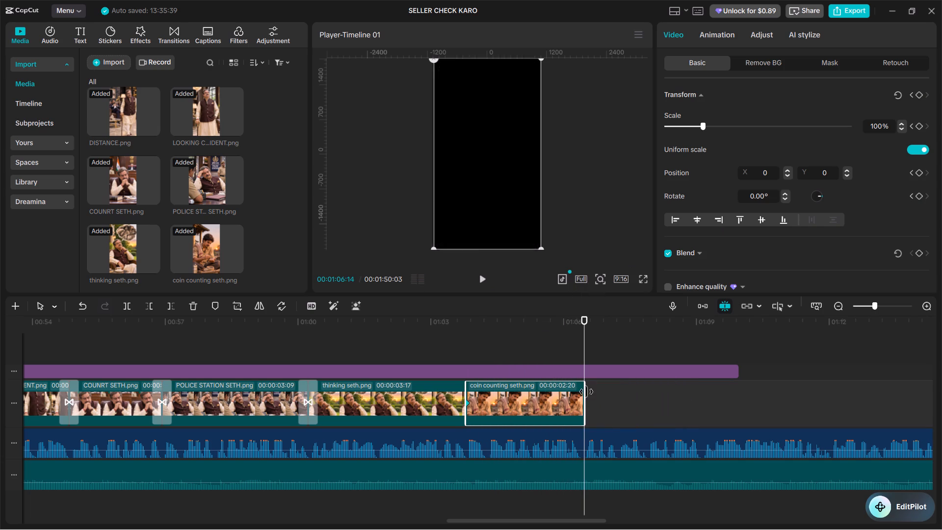
Add a Transform keyframe at the coin counting seth clip's end with scale 115%, and play back the zoom.
{"action": "left_click", "coordinate": [918, 94]}
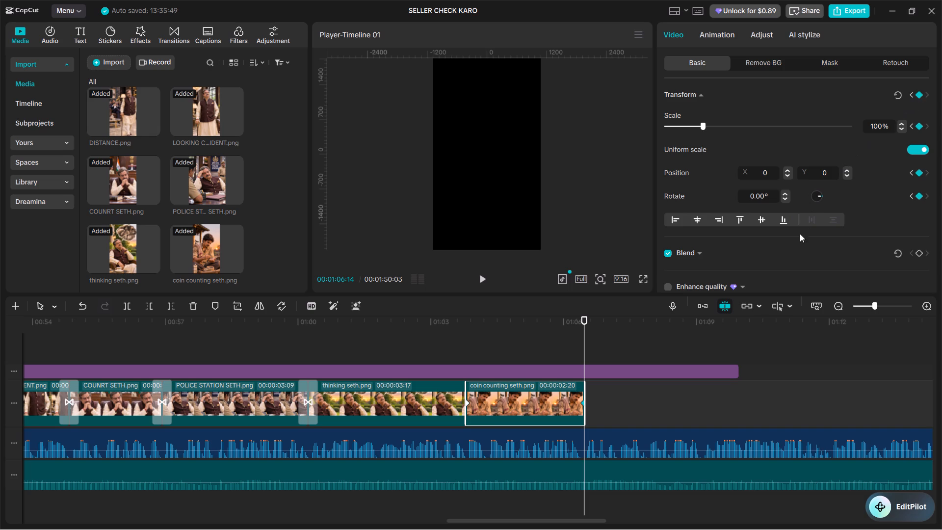
{"action": "triple_click", "coordinate": [900, 124]}
{"action": "triple_click", "coordinate": [900, 124]}
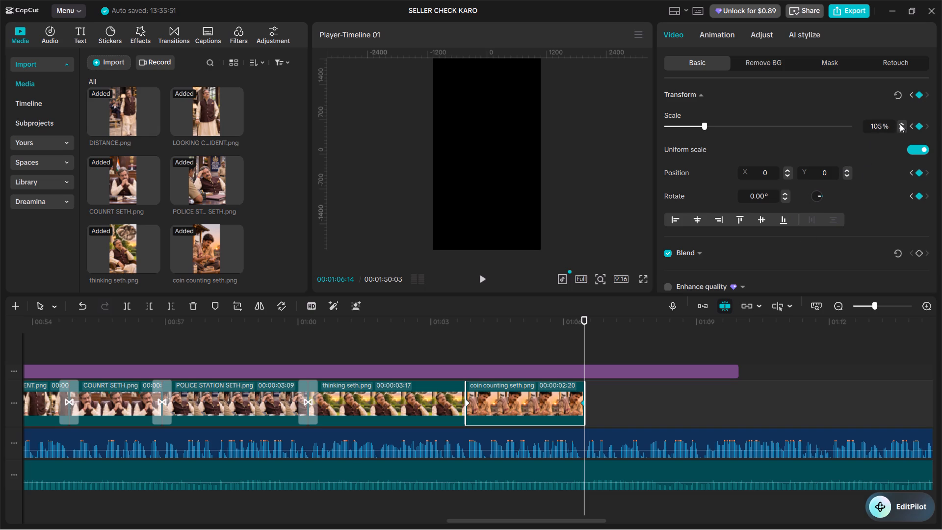
{"action": "triple_click", "coordinate": [900, 124]}
{"action": "triple_click", "coordinate": [900, 124]}
{"action": "triple_click", "coordinate": [900, 124]}
{"action": "left_click", "coordinate": [458, 340]}
{"action": "key", "text": "space"}
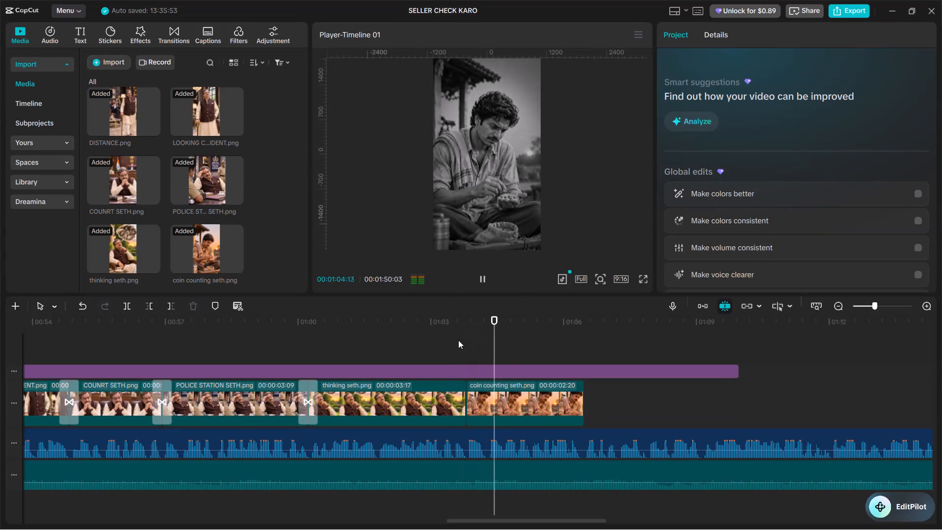
{"action": "key", "text": "space"}
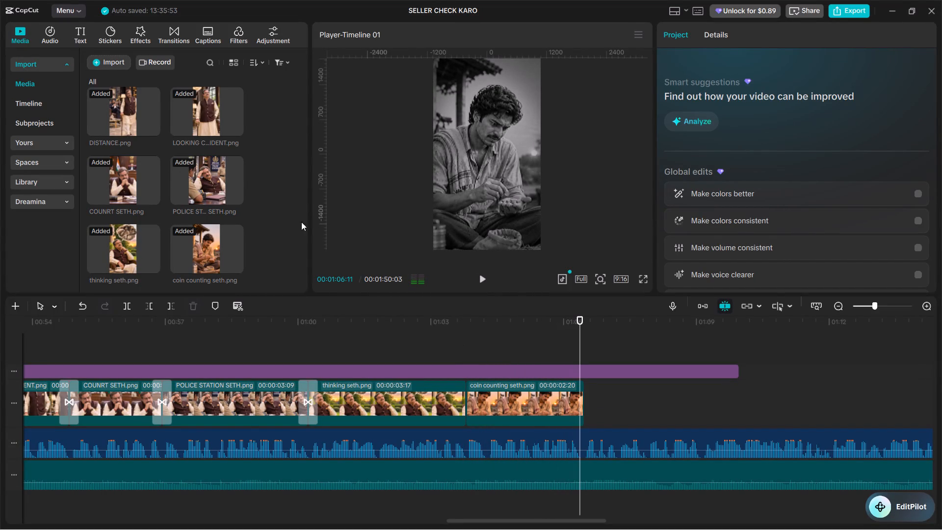
Add the favorite Hot Flash transition between the thinking seth and coin counting seth clips, and play it back.
{"action": "left_click", "coordinate": [172, 33]}
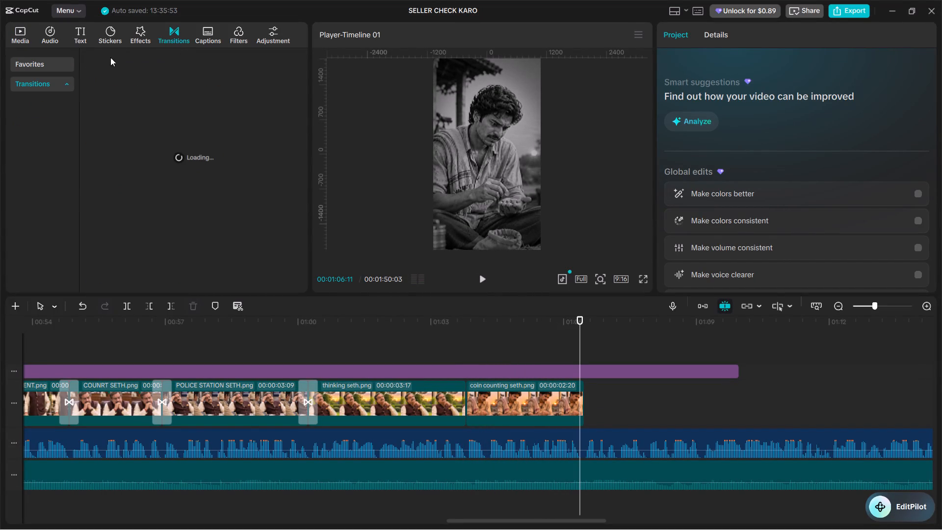
{"action": "left_click", "coordinate": [41, 67]}
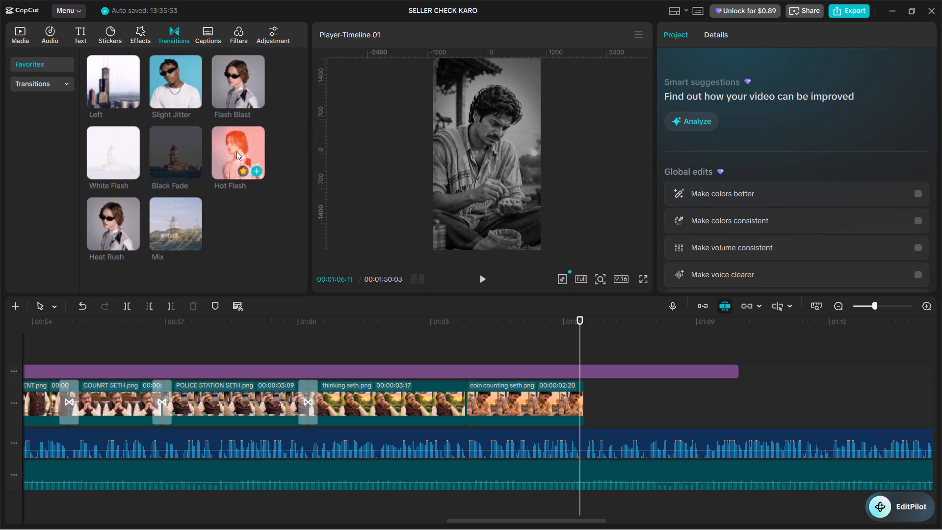
{"action": "left_click_drag", "start_coordinate": [236, 151], "coordinate": [258, 172]}
{"action": "left_click_drag", "start_coordinate": [339, 248], "coordinate": [468, 393]}
{"action": "left_click_drag", "start_coordinate": [242, 146], "coordinate": [403, 369]}
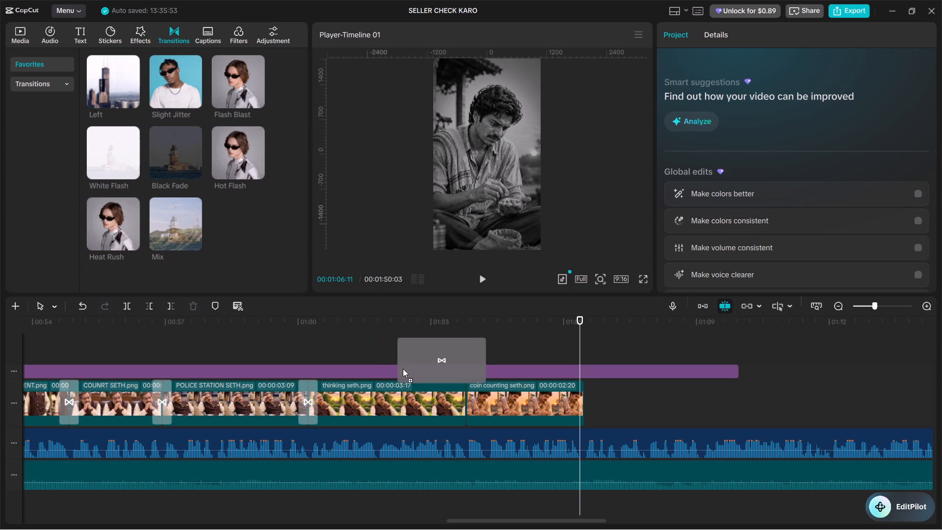
{"action": "left_click_drag", "start_coordinate": [403, 369], "coordinate": [425, 393]}
{"action": "left_click", "coordinate": [415, 329]}
{"action": "key", "text": "space"}
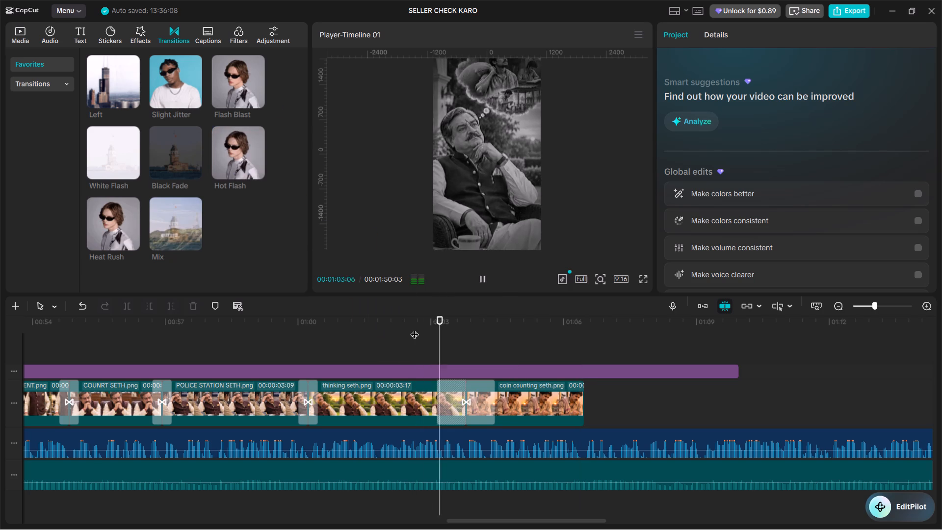
{"action": "left_click", "coordinate": [415, 328]}
{"action": "key", "text": "space"}
{"action": "key", "text": "space"}
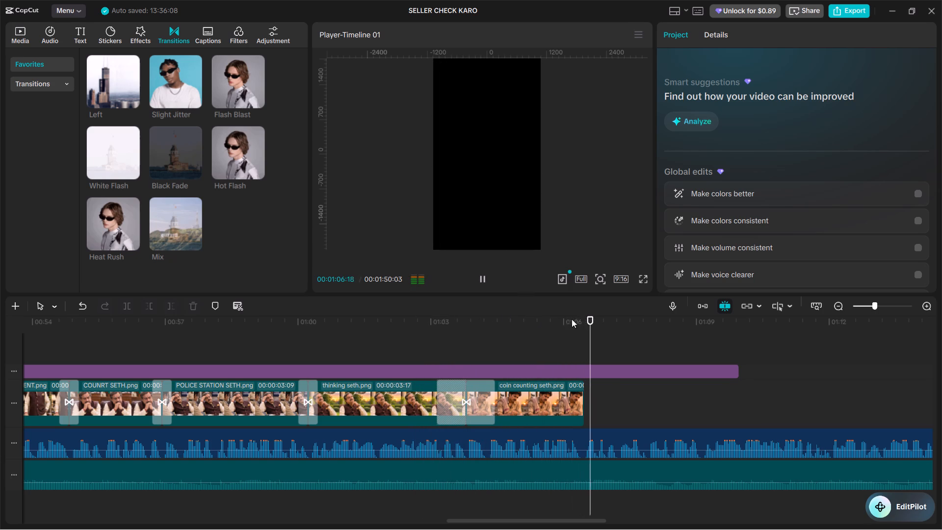
Extend the Vignette Noir effect well past the coin counting seth clip, to about 01:17 on the timeline.
{"action": "left_click", "coordinate": [583, 342]}
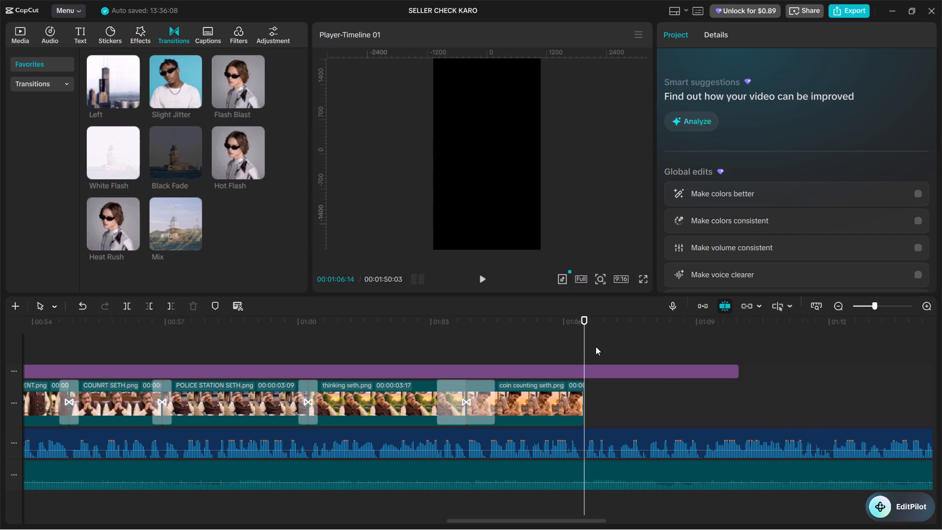
{"action": "left_click_drag", "start_coordinate": [738, 370], "coordinate": [878, 378]}
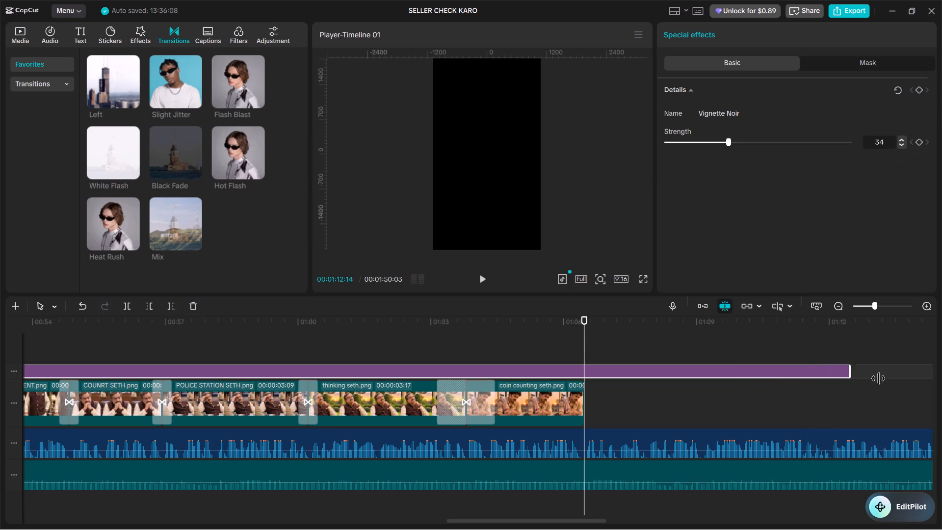
{"action": "left_click_drag", "start_coordinate": [878, 378], "coordinate": [905, 378]}
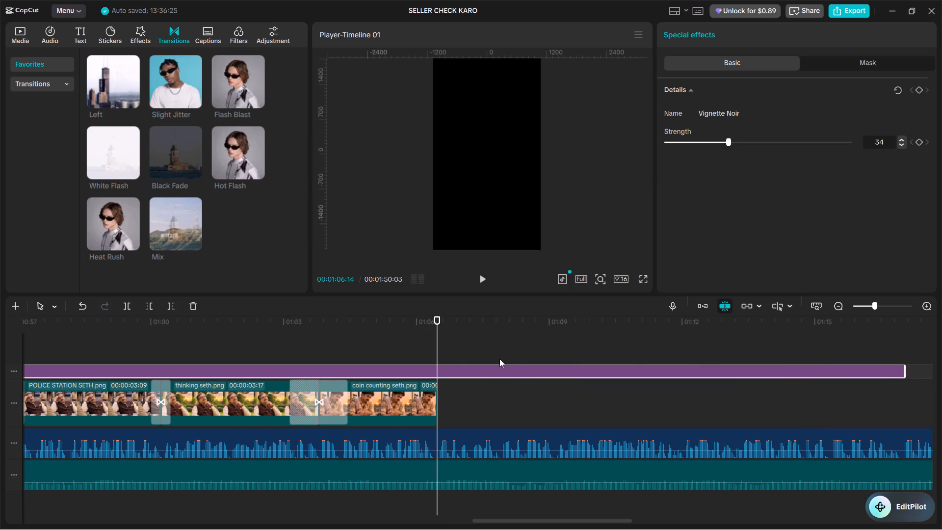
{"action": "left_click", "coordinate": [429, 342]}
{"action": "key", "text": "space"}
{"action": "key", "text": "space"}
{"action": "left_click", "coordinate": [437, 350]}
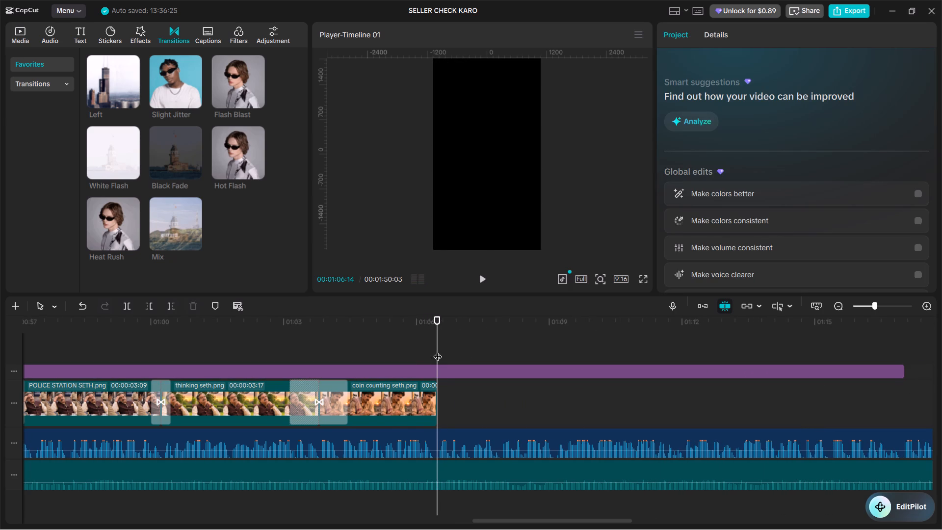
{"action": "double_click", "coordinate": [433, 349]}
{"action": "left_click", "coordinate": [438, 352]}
Play the video from the beginning of the timeline in full screen to review the edit so far.
{"action": "scroll", "coordinate": [445, 358], "scroll_direction": "down", "scroll_amount": 20, "text": "ctrl"}
{"action": "scroll", "coordinate": [445, 358], "scroll_direction": "down", "scroll_amount": 2, "text": "ctrl"}
{"action": "scroll", "coordinate": [139, 352], "scroll_direction": "down", "scroll_amount": 6, "text": "ctrl"}
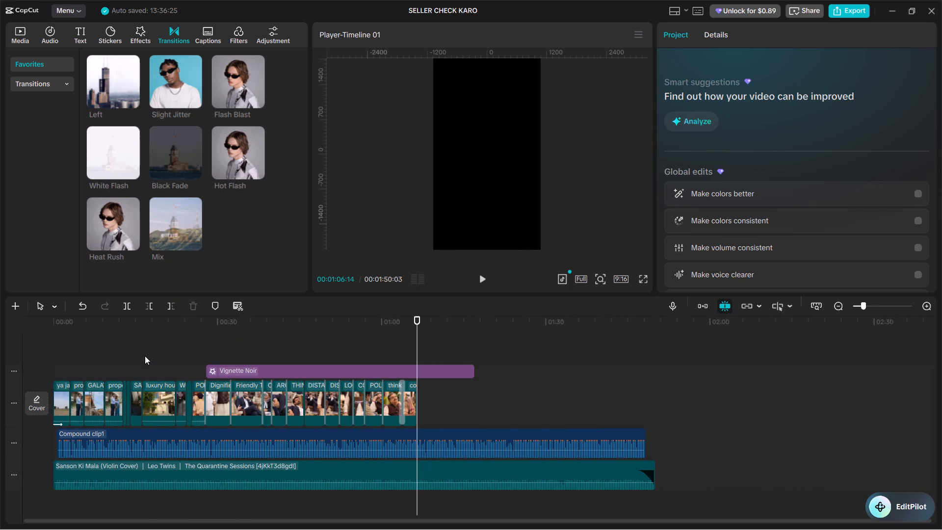
{"action": "left_click", "coordinate": [80, 359]}
{"action": "left_click_drag", "start_coordinate": [78, 357], "coordinate": [36, 360]}
{"action": "key", "text": "space"}
{"action": "key", "text": "space"}
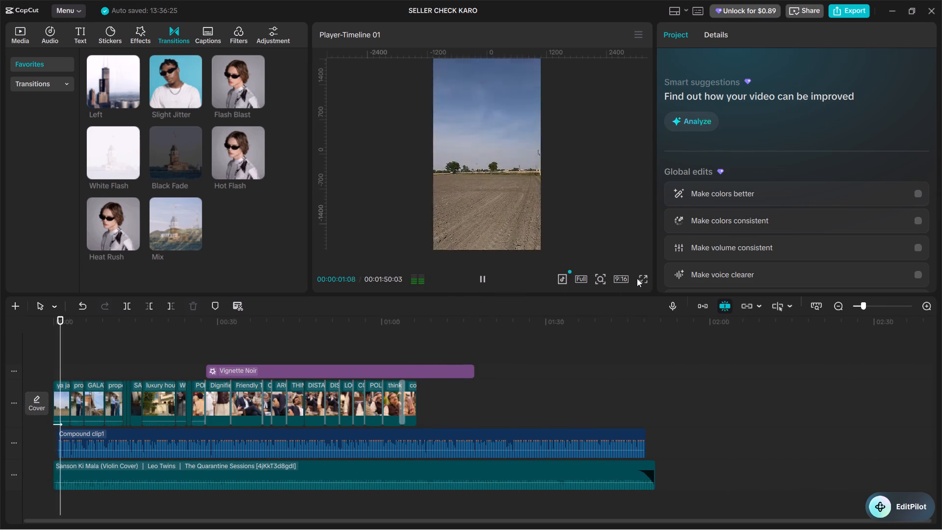
{"action": "left_click", "coordinate": [638, 278]}
{"action": "left_click", "coordinate": [641, 278]}
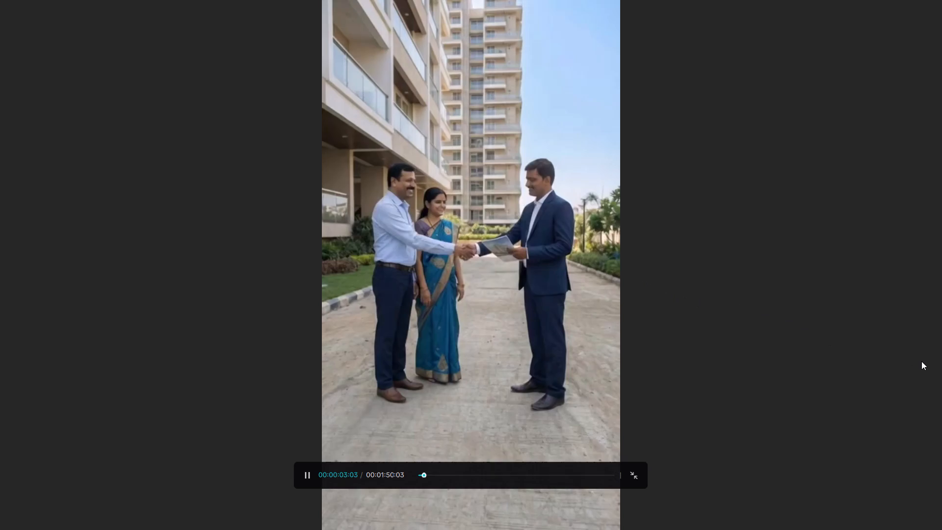
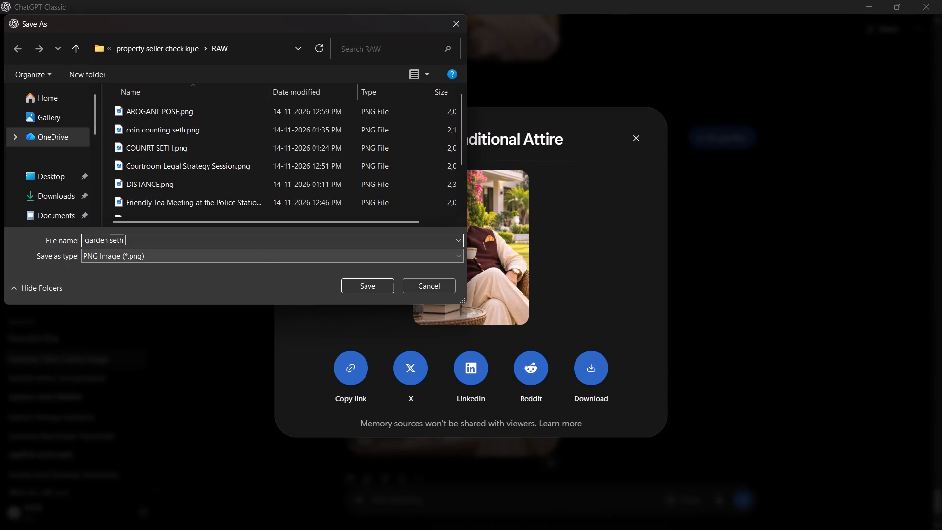
{"action": "key", "text": "Return"}
Switch to CapCut and import garden seth.png from the RAW folder into the project media.
{"action": "key", "text": "alt+Tab"}
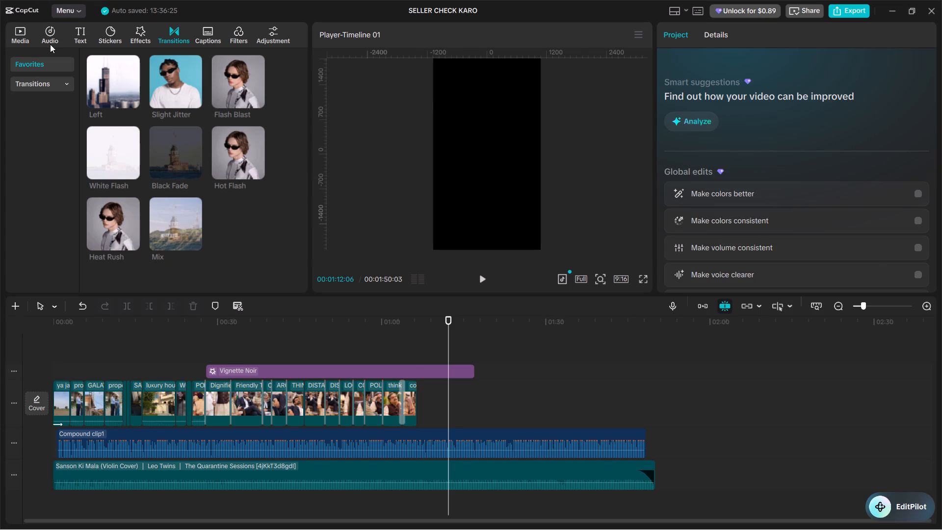
{"action": "key", "text": "Tab"}
{"action": "key", "text": "Tab"}
{"action": "key", "text": "Tab"}
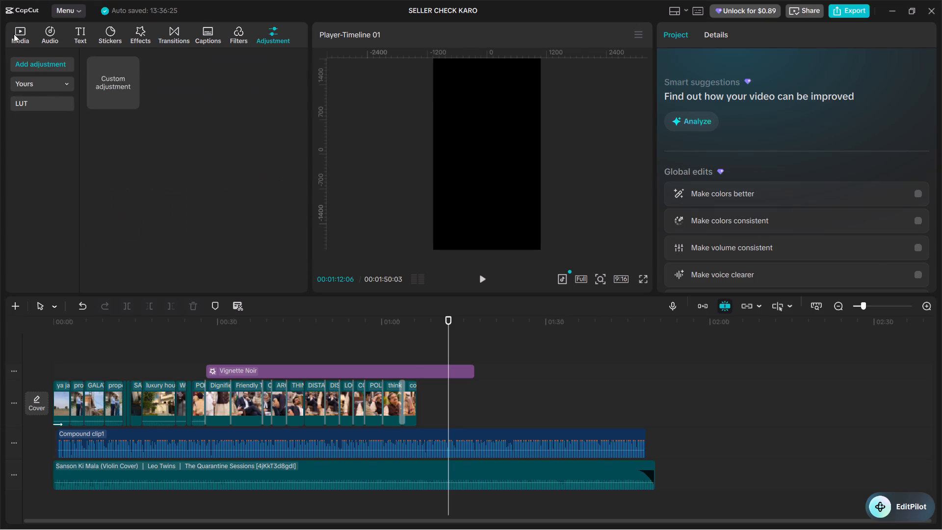
{"action": "key", "text": "Tab"}
{"action": "left_click", "coordinate": [97, 65]}
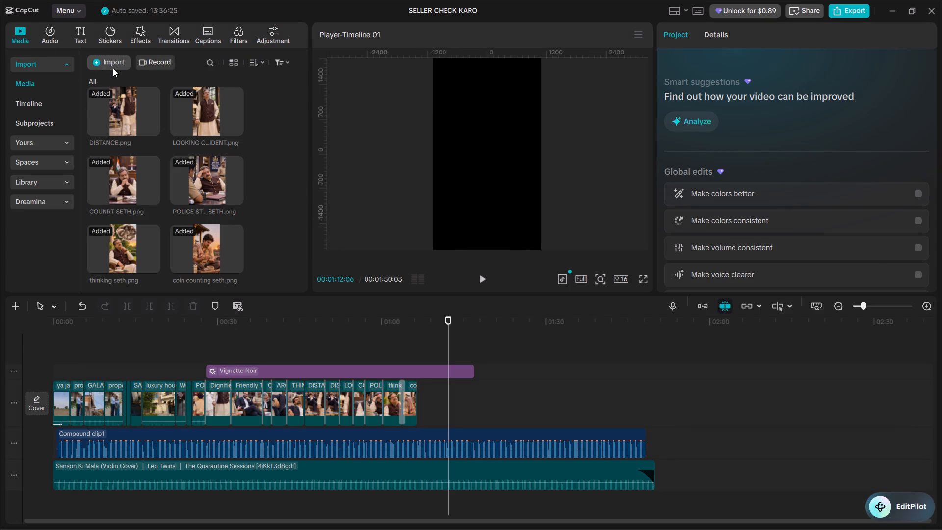
{"action": "left_click", "coordinate": [131, 89]}
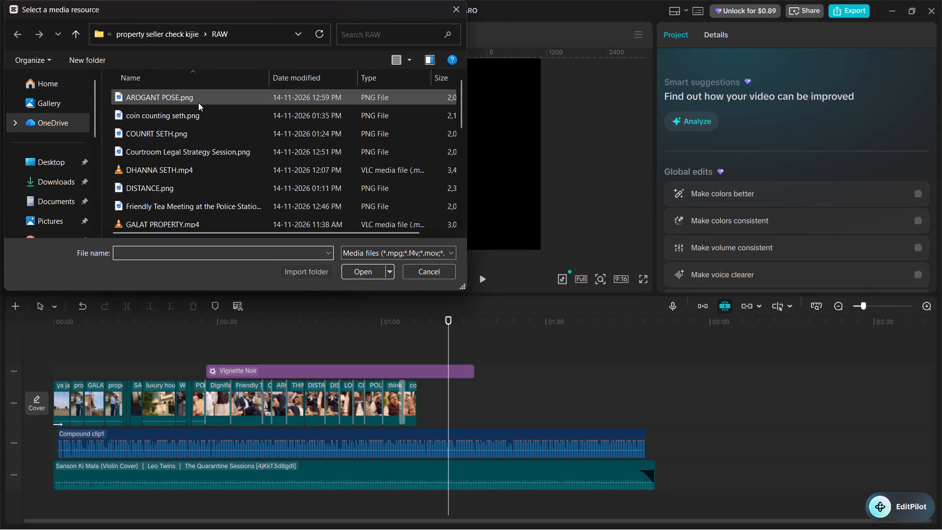
{"action": "scroll", "coordinate": [210, 201], "scroll_direction": "down", "scroll_amount": 2}
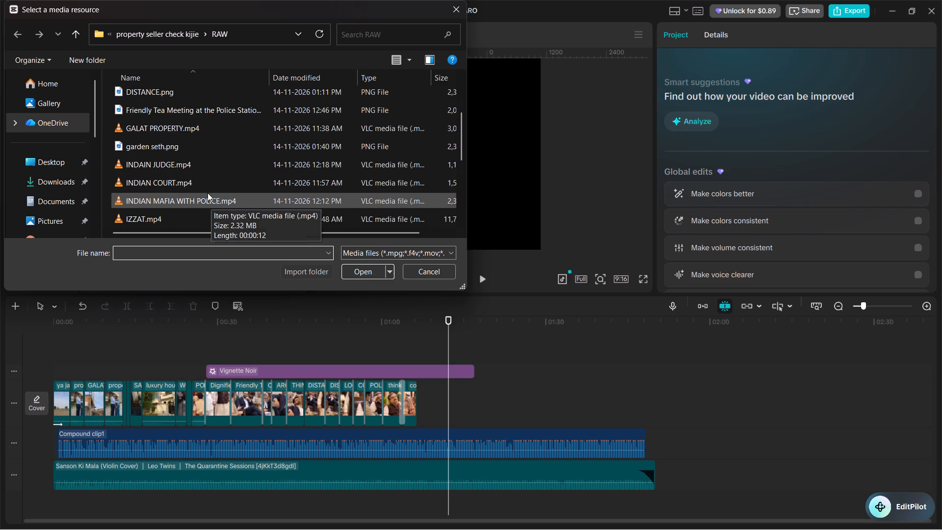
{"action": "scroll", "coordinate": [202, 160], "scroll_direction": "down", "scroll_amount": 5}
{"action": "scroll", "coordinate": [202, 160], "scroll_direction": "up", "scroll_amount": 3}
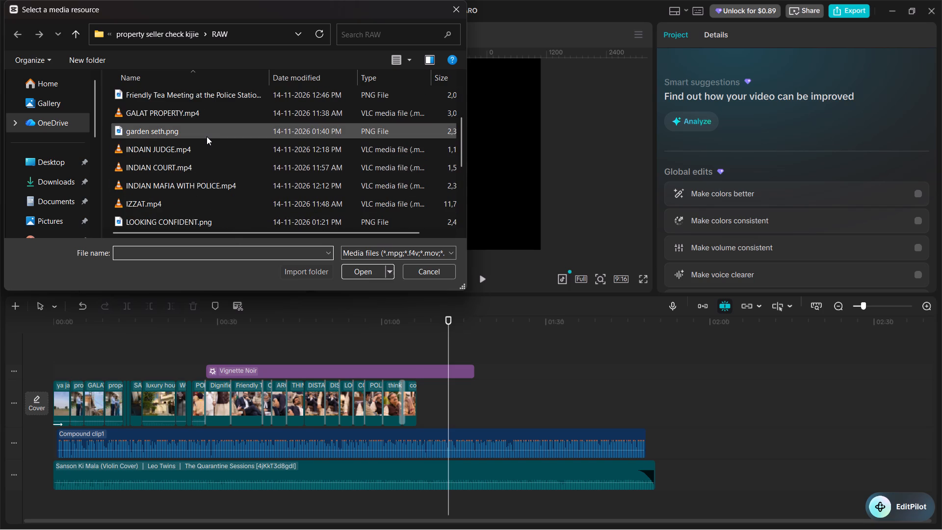
{"action": "double_click", "coordinate": [207, 136]}
Add garden seth.png to the timeline and close the gap between it and the coin counting clip.
{"action": "left_click", "coordinate": [149, 264]}
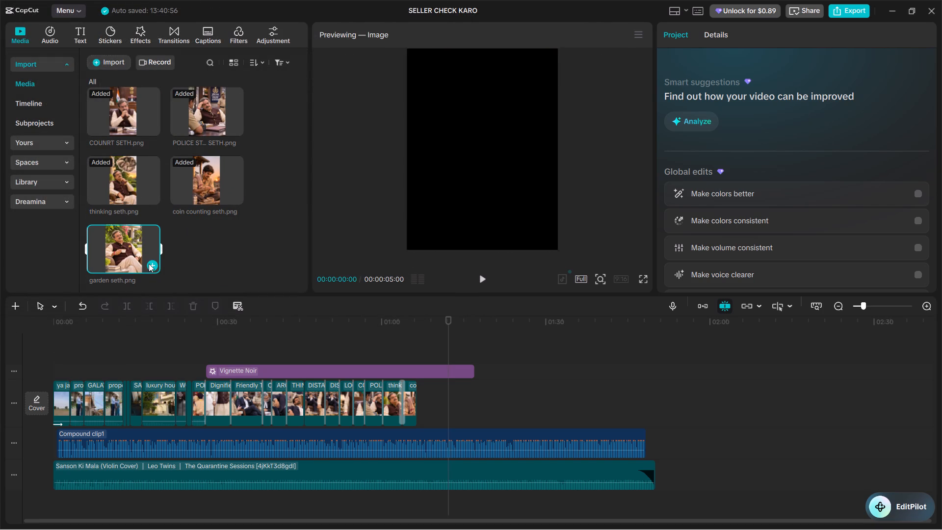
{"action": "right_click", "coordinate": [435, 413]}
{"action": "left_click", "coordinate": [472, 422]}
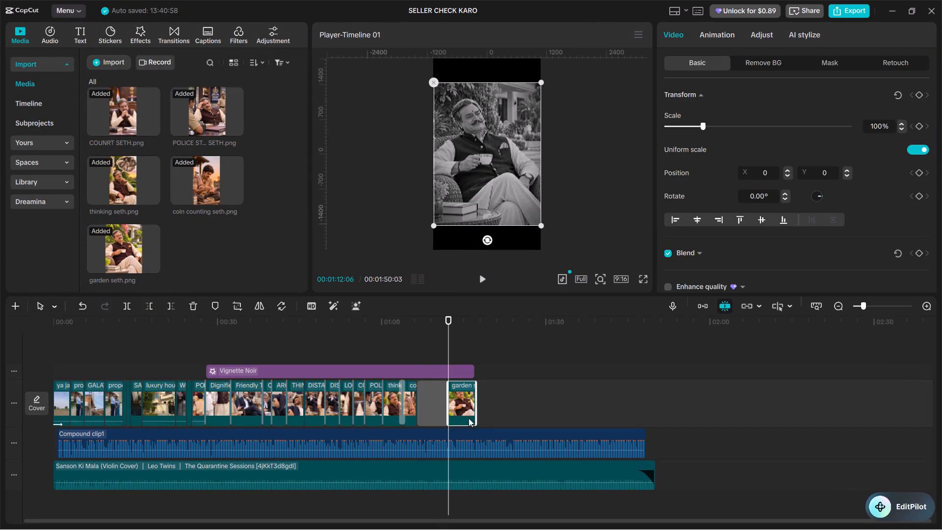
Play into the garden seth clip and enlarge its image to 134% scale so it fills the vertical frame.
{"action": "left_click", "coordinate": [409, 342]}
{"action": "key", "text": "space"}
{"action": "scroll", "coordinate": [409, 342], "scroll_direction": "up", "scroll_amount": 5, "text": "ctrl"}
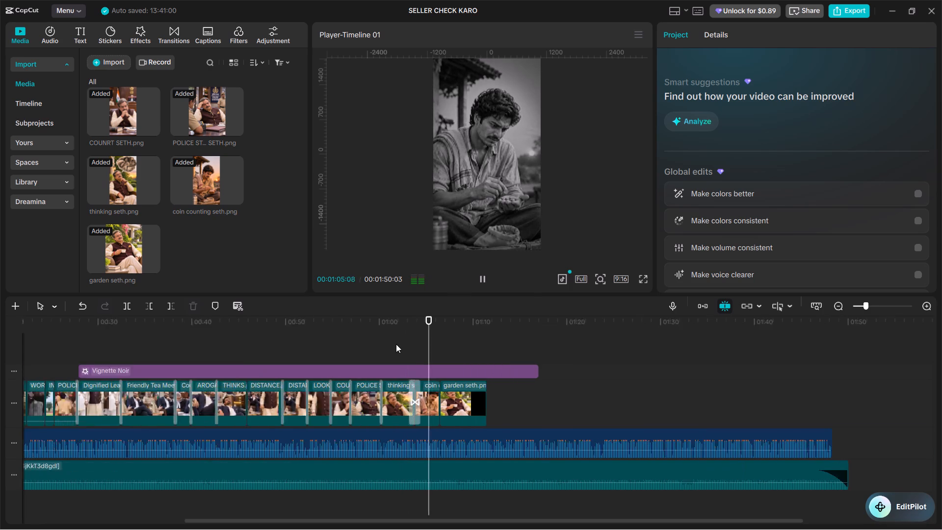
{"action": "scroll", "coordinate": [396, 344], "scroll_direction": "up", "scroll_amount": 9, "text": "ctrl"}
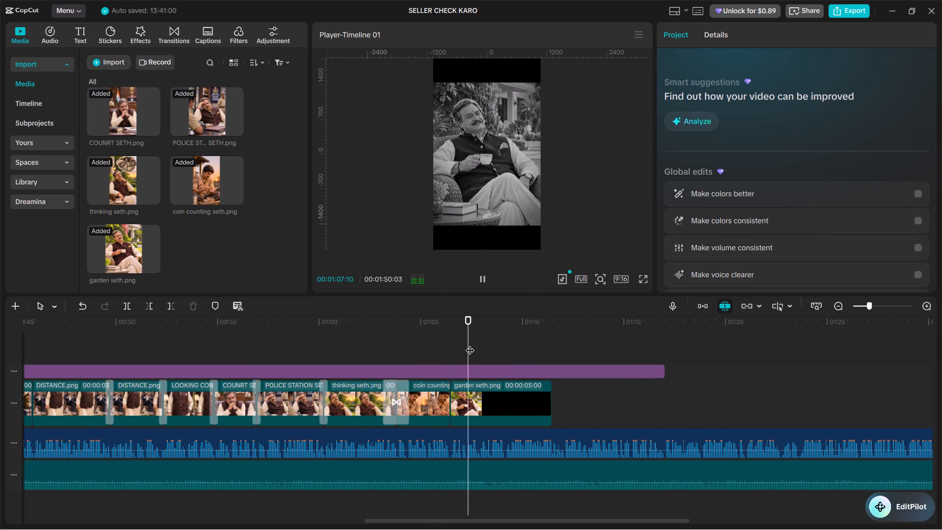
{"action": "left_click", "coordinate": [498, 400]}
{"action": "key", "text": "space"}
{"action": "left_click_drag", "start_coordinate": [542, 224], "coordinate": [543, 231]}
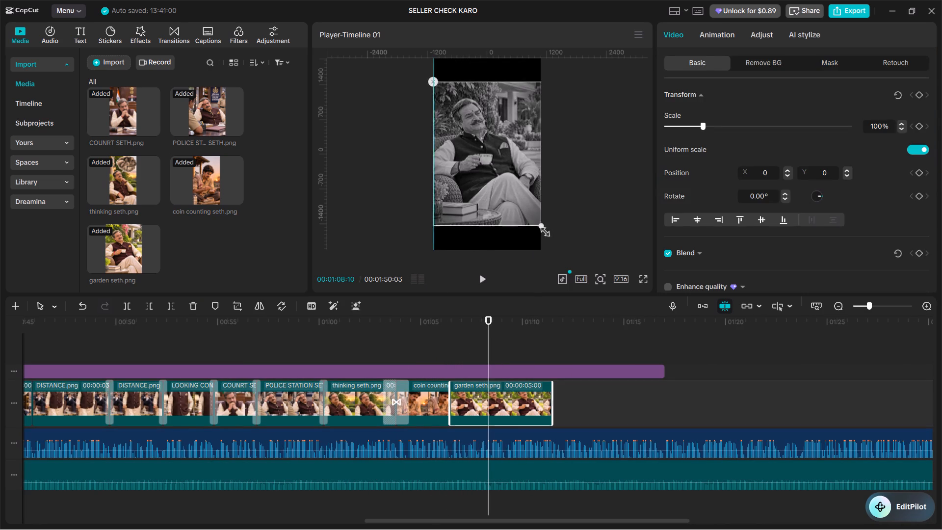
{"action": "left_click_drag", "start_coordinate": [543, 231], "coordinate": [554, 263]}
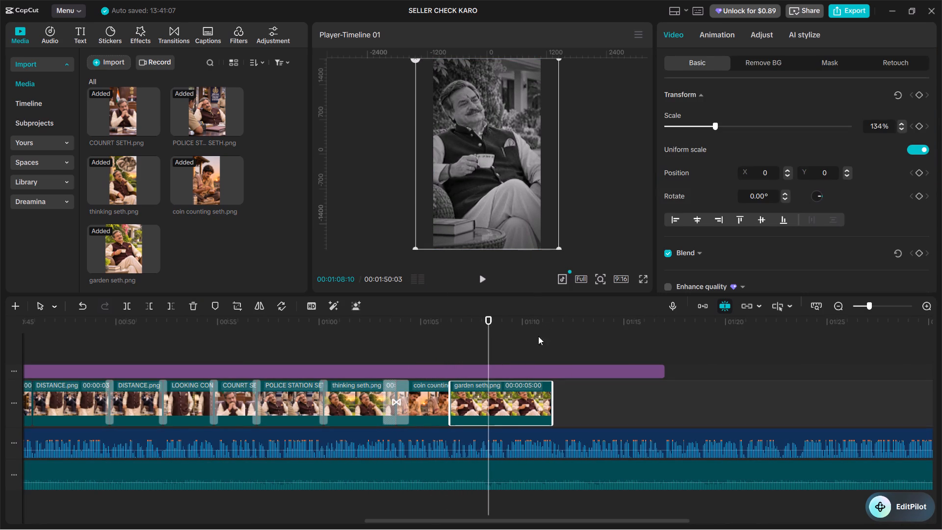
Add a Scale keyframe of 134% at the start of the garden seth clip, at 00:01:06:14.
{"action": "left_click", "coordinate": [467, 346]}
{"action": "left_click_drag", "start_coordinate": [467, 346], "coordinate": [450, 341]}
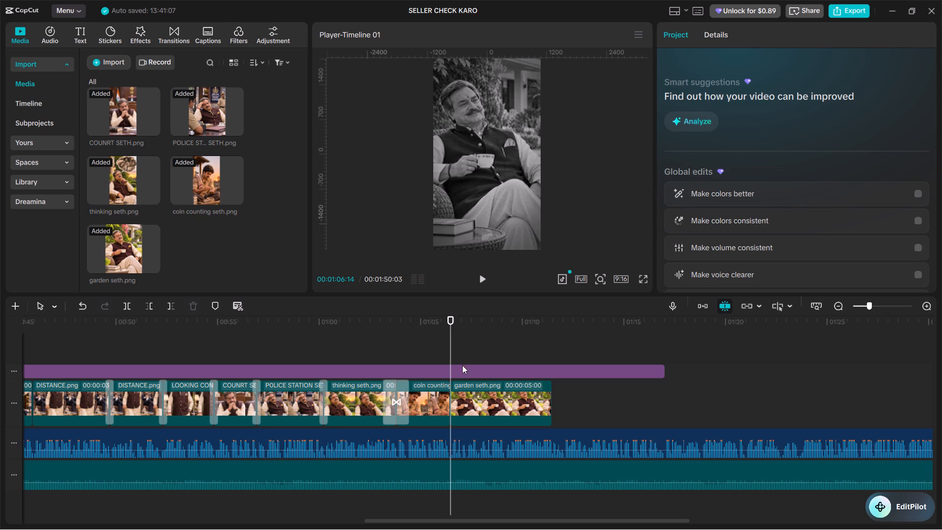
{"action": "left_click", "coordinate": [475, 405]}
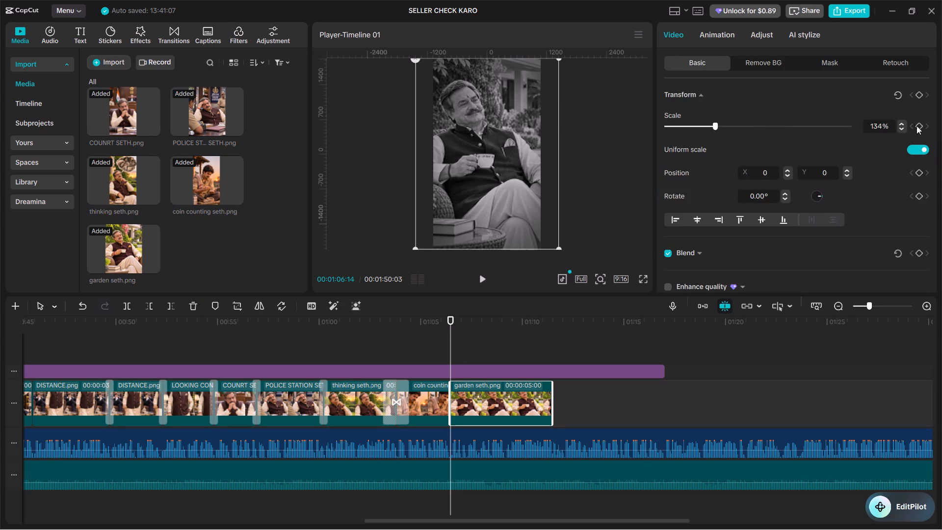
{"action": "left_click", "coordinate": [429, 340]}
{"action": "left_click_drag", "start_coordinate": [429, 340], "coordinate": [406, 347]}
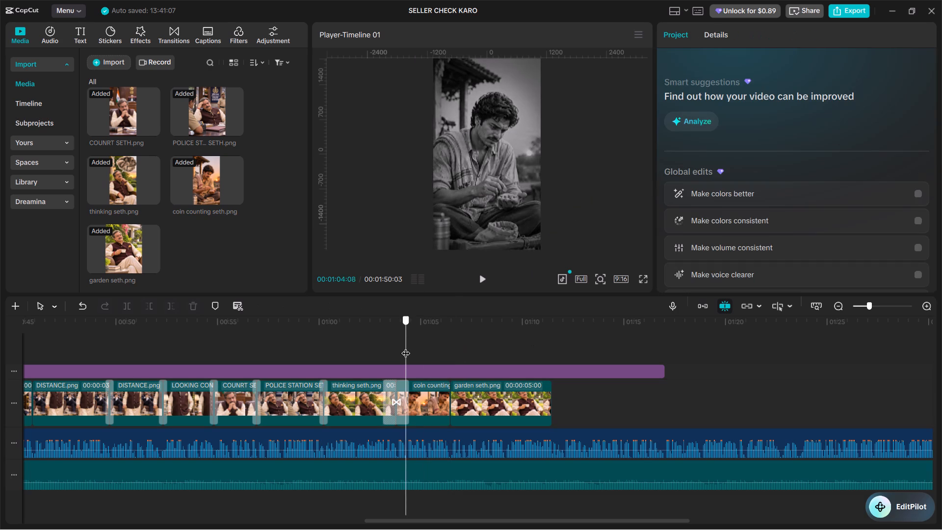
{"action": "left_click_drag", "start_coordinate": [406, 347], "coordinate": [449, 352]}
{"action": "left_click", "coordinate": [500, 406]}
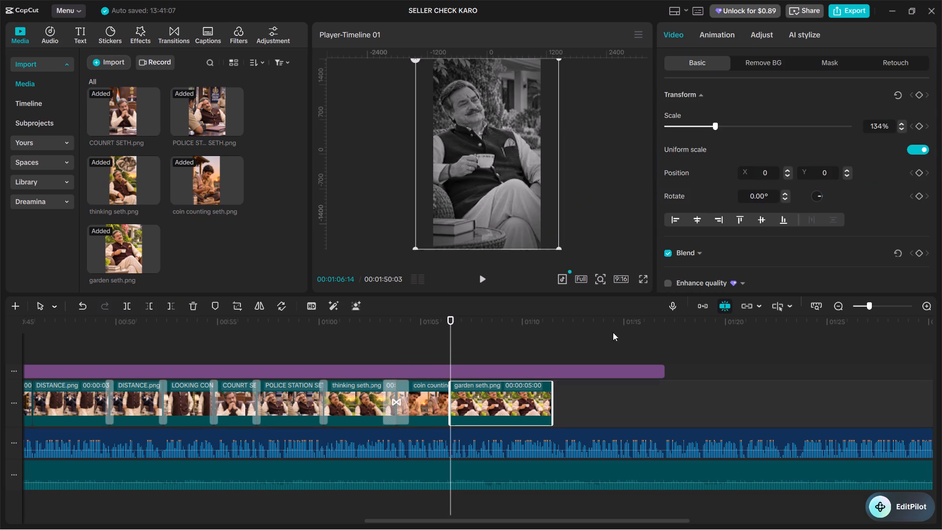
{"action": "left_click", "coordinate": [919, 124]}
Play the garden seth clip to find its cut point, split it at 00:01:09:04 and delete the remainder.
{"action": "key", "text": "space"}
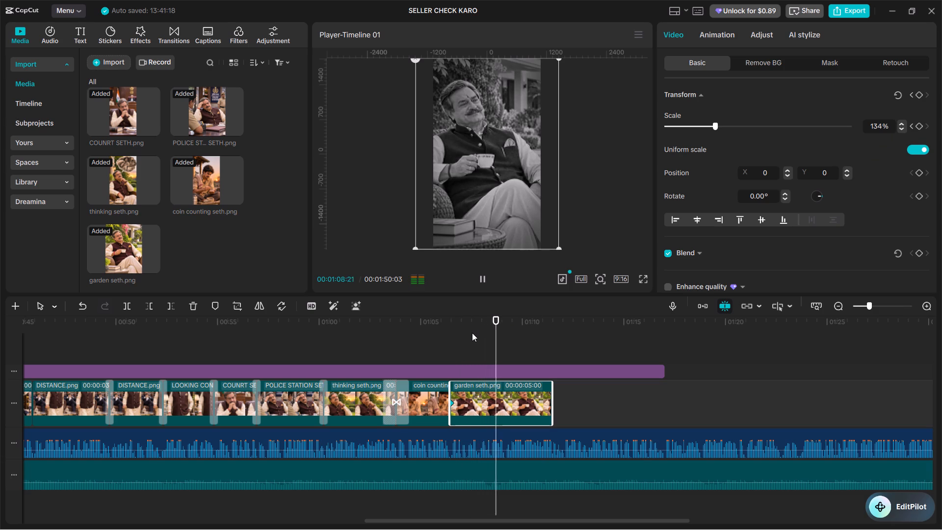
{"action": "key", "text": "space"}
{"action": "scroll", "coordinate": [509, 349], "scroll_direction": "up", "scroll_amount": 20, "text": "ctrl"}
{"action": "scroll", "coordinate": [509, 349], "scroll_direction": "up", "scroll_amount": 2, "text": "ctrl"}
{"action": "key", "text": "space"}
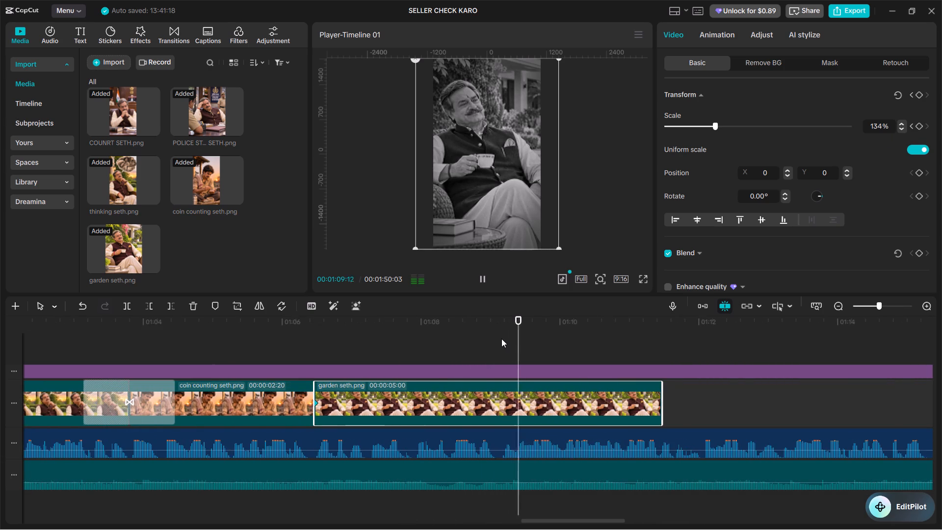
{"action": "double_click", "coordinate": [501, 335]}
{"action": "left_click", "coordinate": [528, 391]}
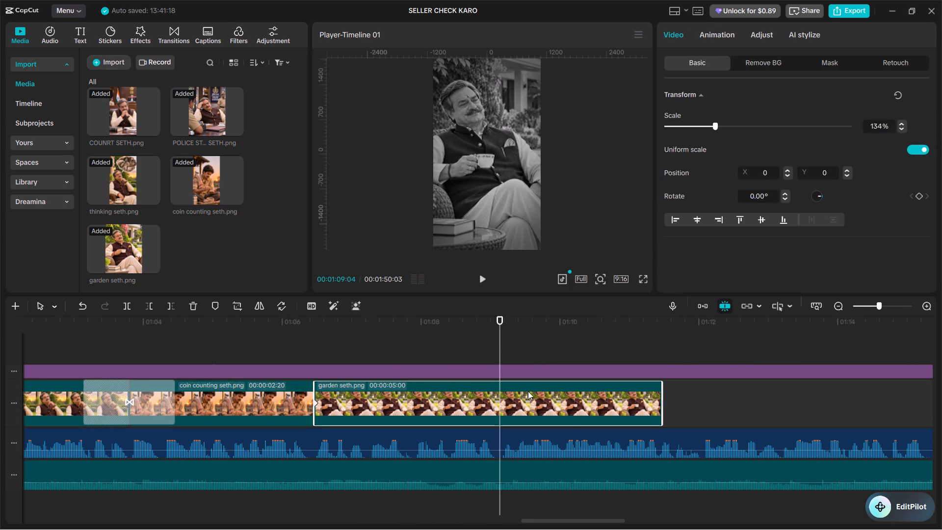
{"action": "key", "text": "ctrl+b"}
{"action": "key", "text": "BackSpace"}
Add a Scale keyframe at the end of the garden seth clip and raise it to 145%.
{"action": "left_click", "coordinate": [463, 400]}
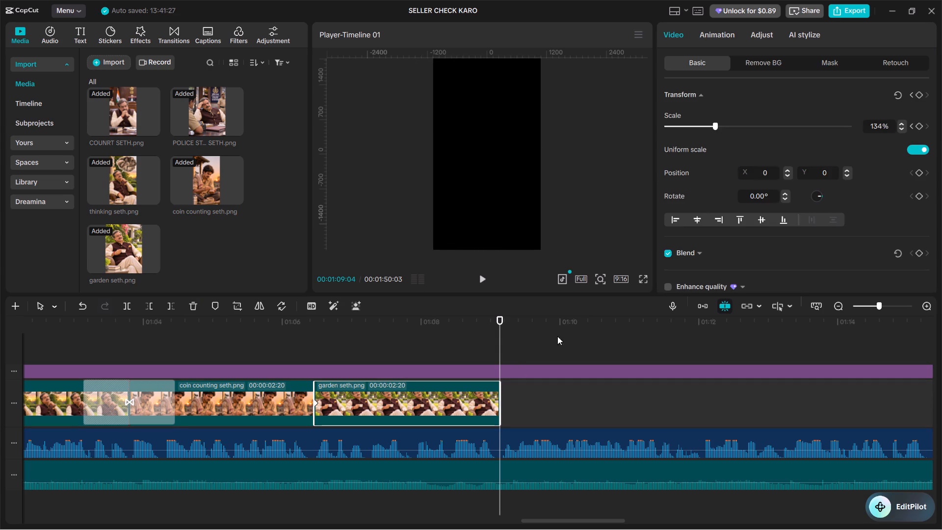
{"action": "left_click", "coordinate": [918, 125]}
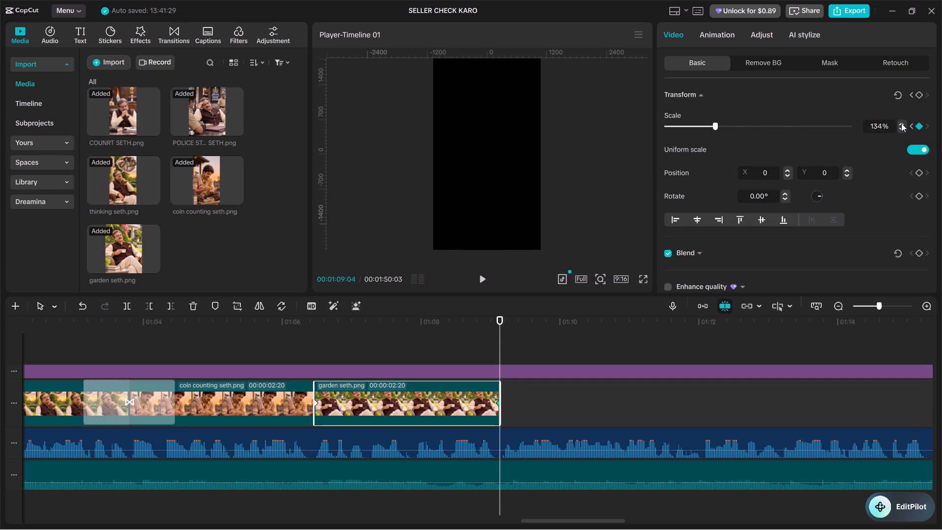
{"action": "triple_click", "coordinate": [901, 123]}
{"action": "triple_click", "coordinate": [901, 123]}
{"action": "triple_click", "coordinate": [901, 123]}
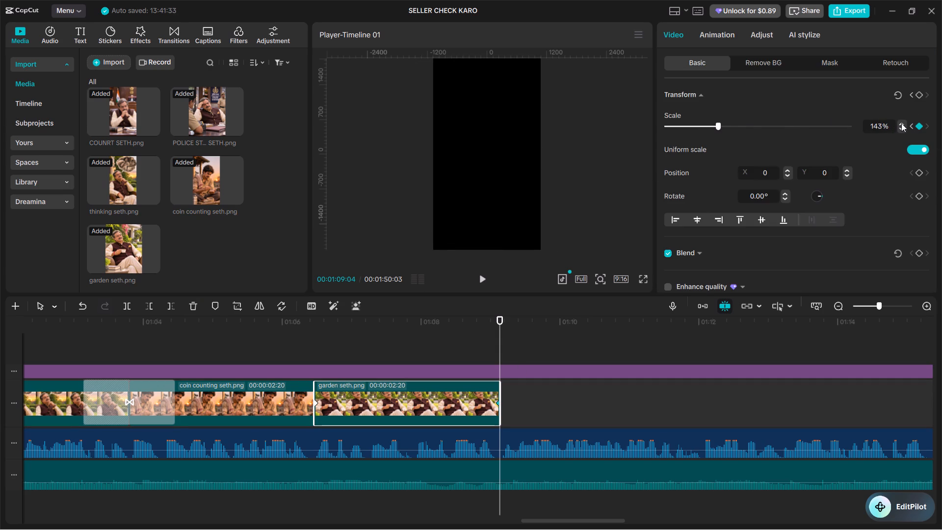
{"action": "left_click", "coordinate": [901, 123]}
{"action": "left_click", "coordinate": [901, 123]}
Preview the garden seth zoom, raise its end Scale keyframe to 150% and play the clip again.
{"action": "left_click", "coordinate": [305, 344]}
{"action": "left_click", "coordinate": [276, 346]}
{"action": "key", "text": "space"}
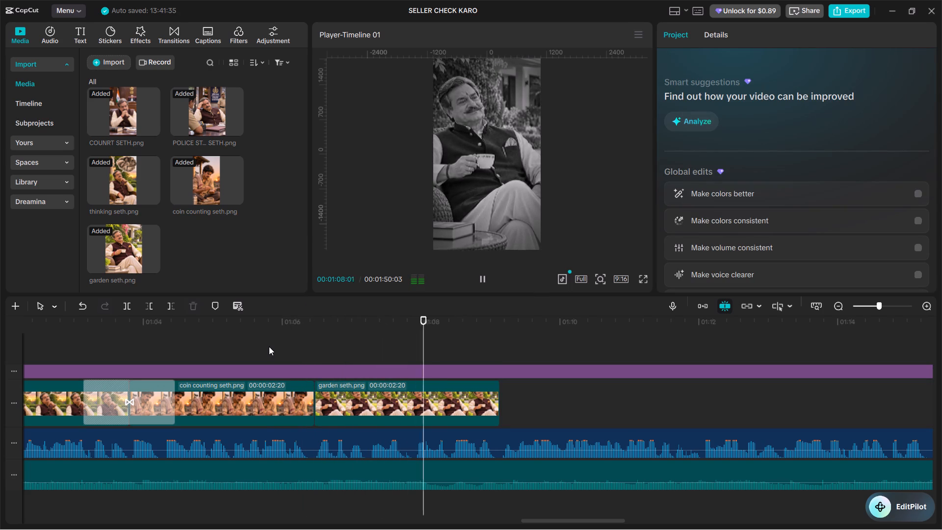
{"action": "key", "text": "space"}
{"action": "left_click", "coordinate": [436, 406]}
{"action": "left_click", "coordinate": [499, 402]}
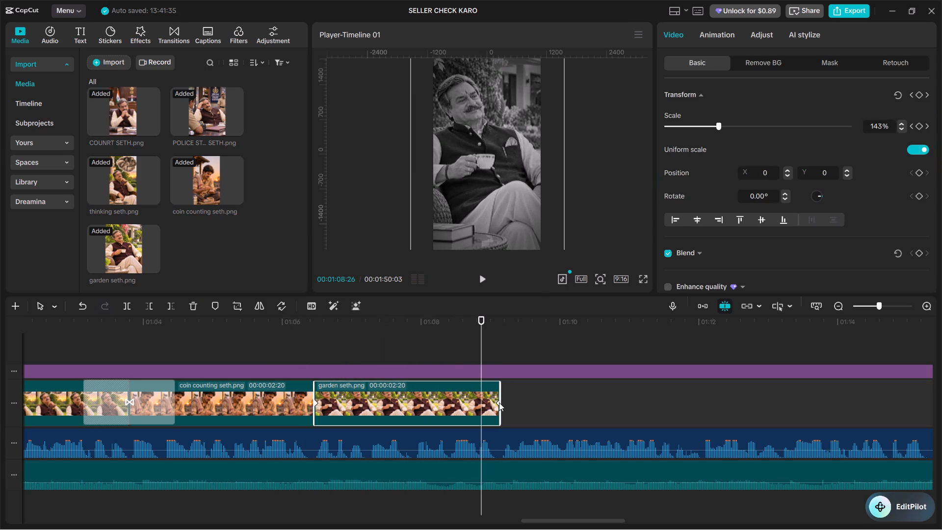
{"action": "triple_click", "coordinate": [902, 123]}
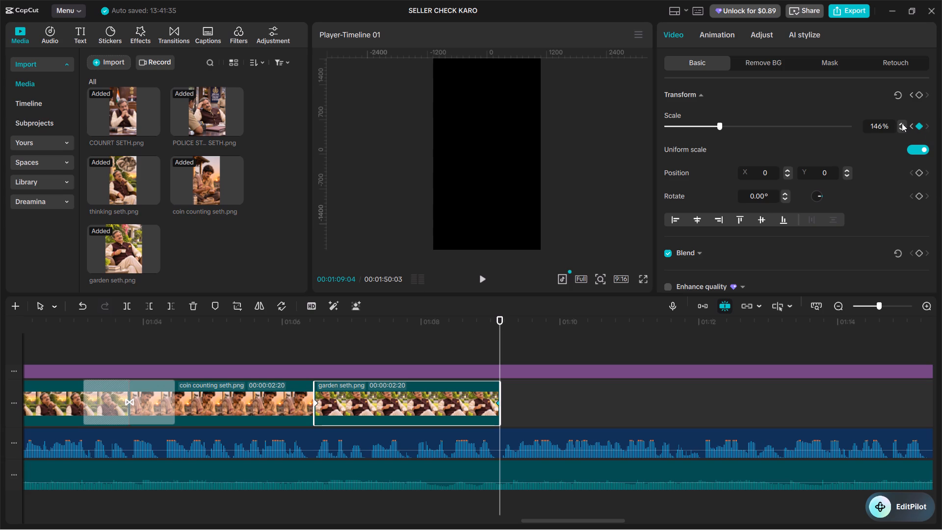
{"action": "double_click", "coordinate": [902, 123]}
{"action": "left_click", "coordinate": [310, 349]}
{"action": "key", "text": "space"}
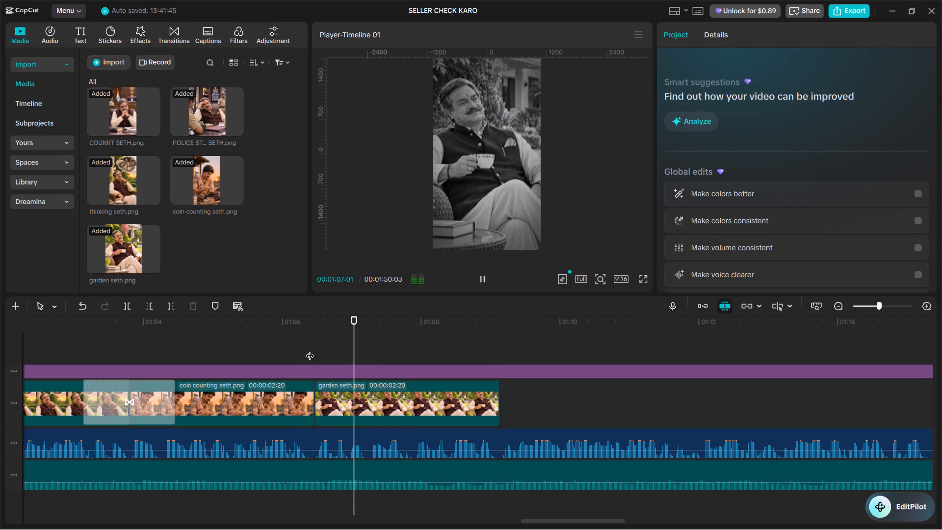
{"action": "key", "text": "space"}
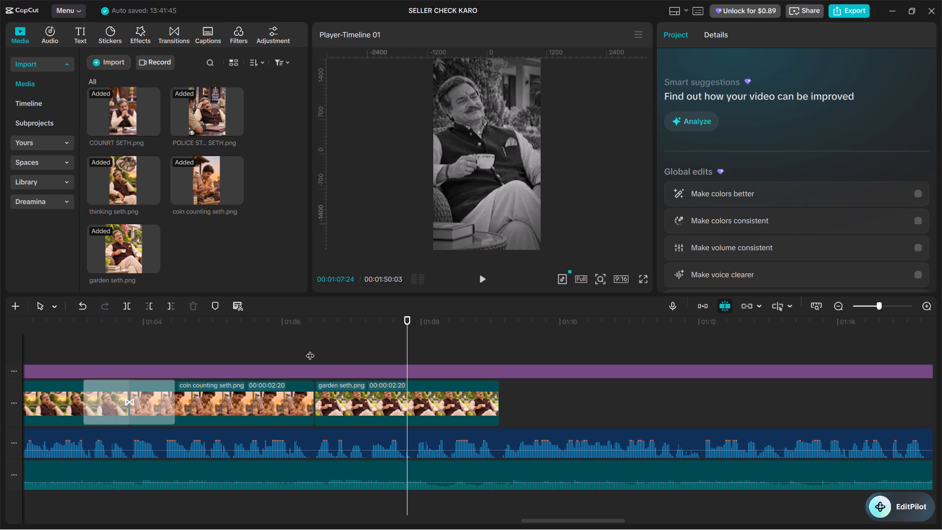
Play the timeline through and past the garden seth clip, and return the playhead to the clip's end at 00:01:09:04.
{"action": "left_click", "coordinate": [272, 352]}
{"action": "key", "text": "space"}
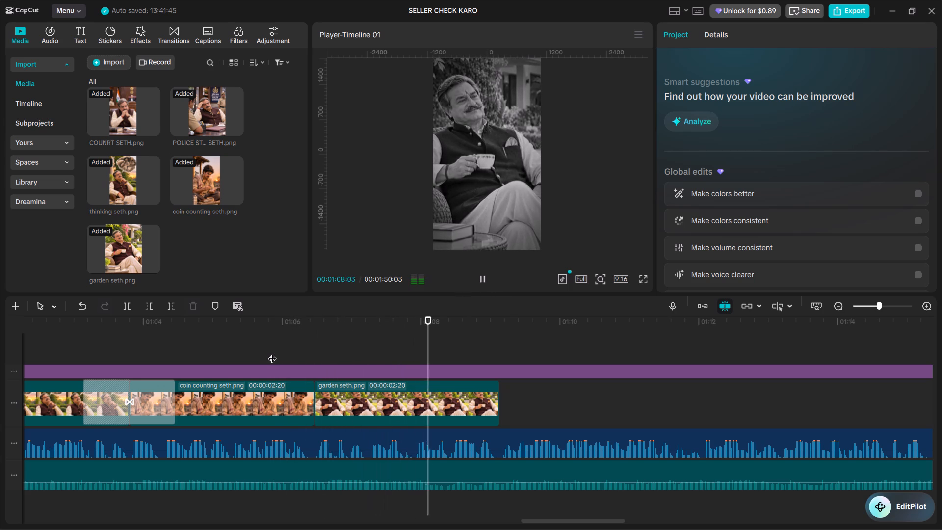
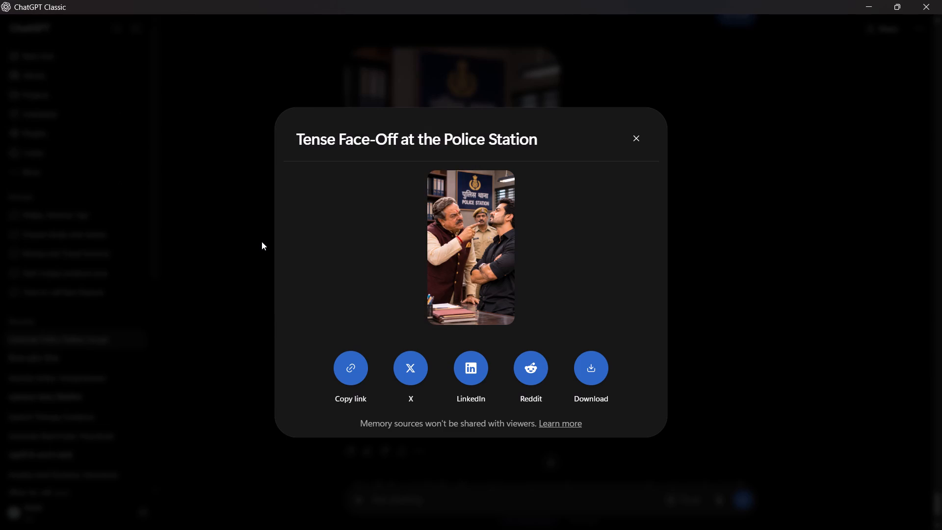
Switch to CapCut and import fighting seth.png from the RAW folder into the project media.
{"action": "key", "text": "alt+Tab"}
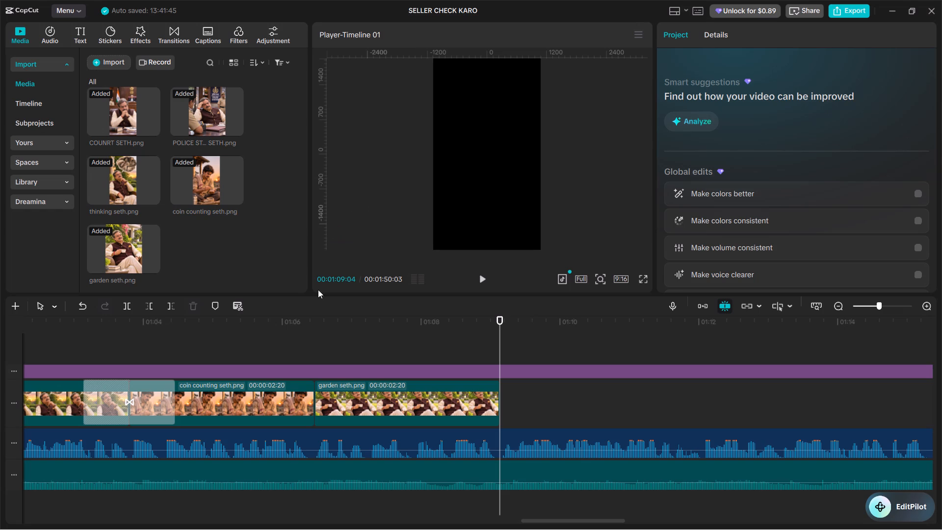
{"action": "left_click", "coordinate": [114, 62]}
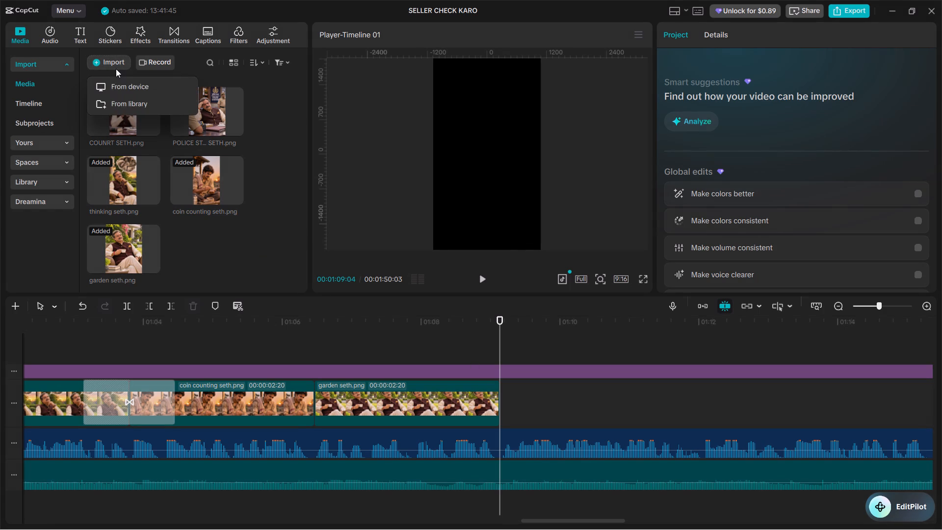
{"action": "left_click", "coordinate": [120, 84]}
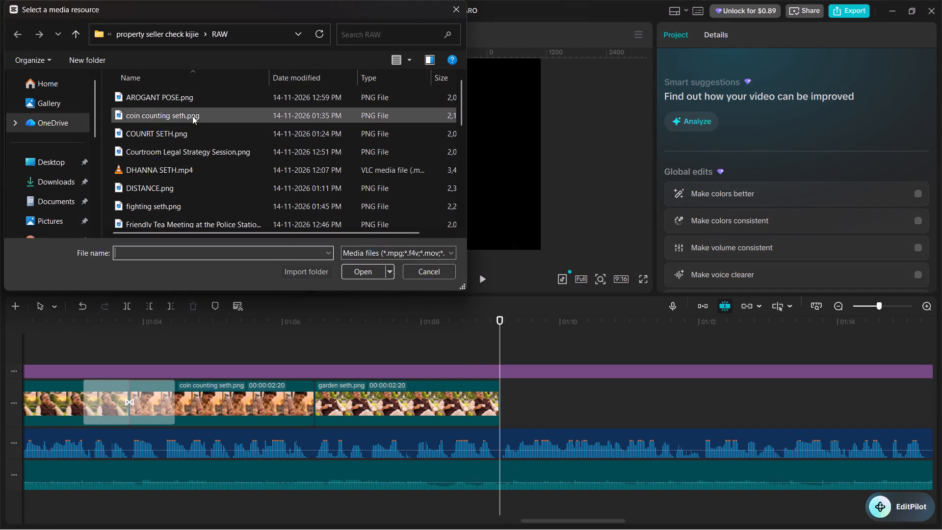
{"action": "scroll", "coordinate": [201, 155], "scroll_direction": "down", "scroll_amount": 1}
{"action": "double_click", "coordinate": [201, 158]}
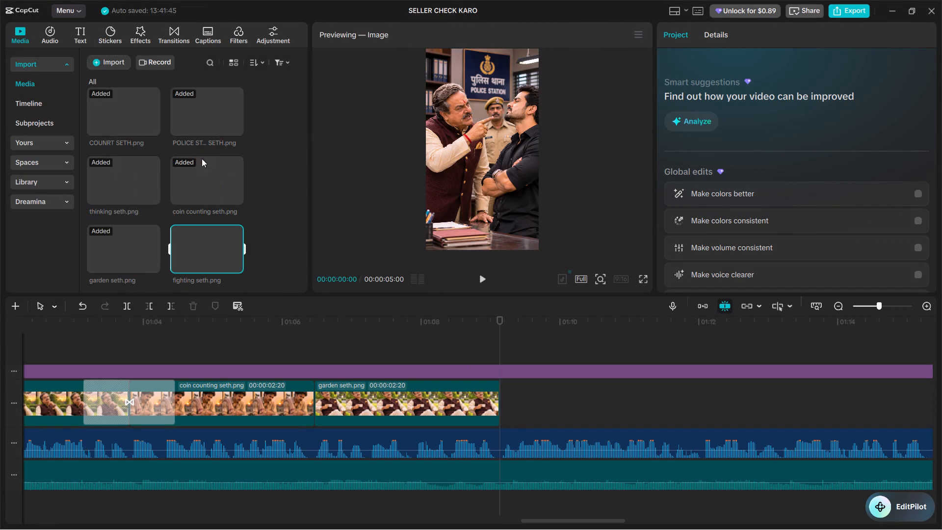
Place fighting seth.png on the main video track directly after the garden seth.png clip.
{"action": "left_click_drag", "start_coordinate": [207, 243], "coordinate": [540, 401]}
{"action": "right_click", "coordinate": [524, 405]}
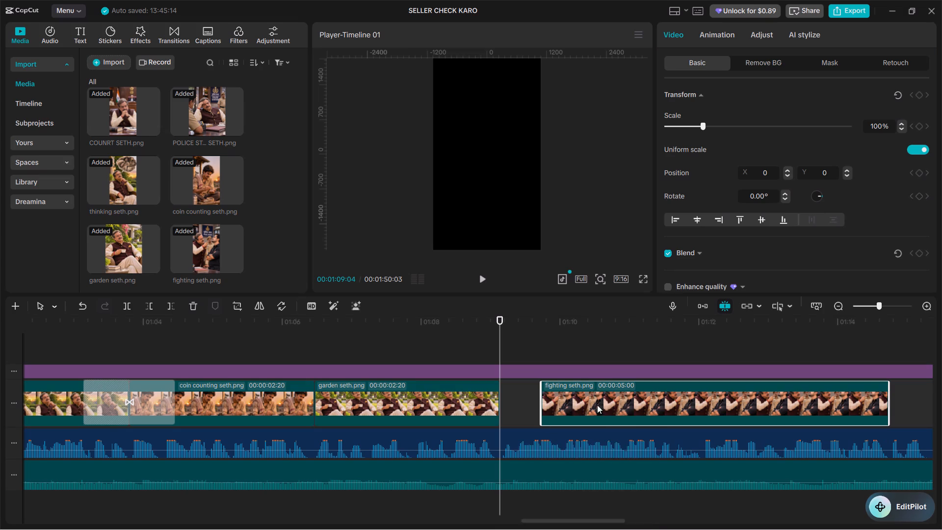
{"action": "left_click", "coordinate": [598, 416]}
Play the new section, split the fighting seth.png clip at 00:01:12:02 and delete the part after the cut.
{"action": "left_click", "coordinate": [492, 359]}
{"action": "key", "text": "space"}
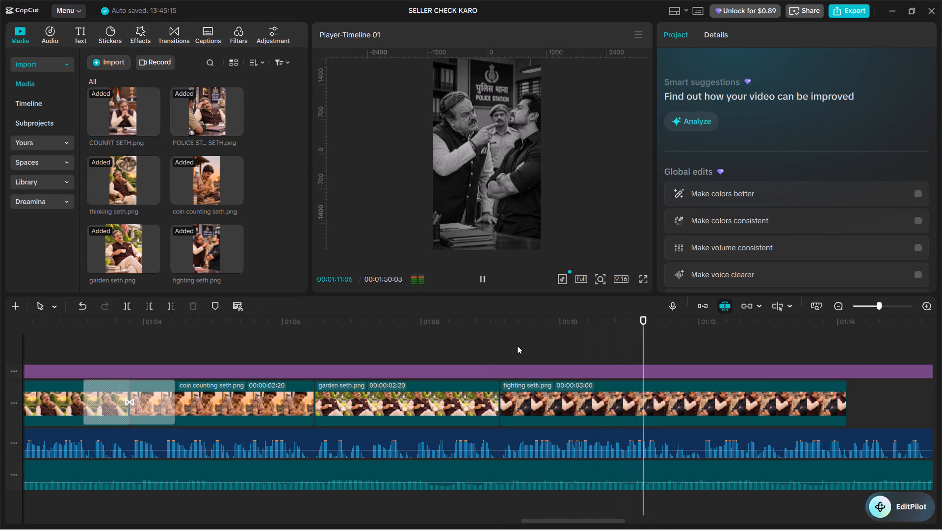
{"action": "key", "text": "space"}
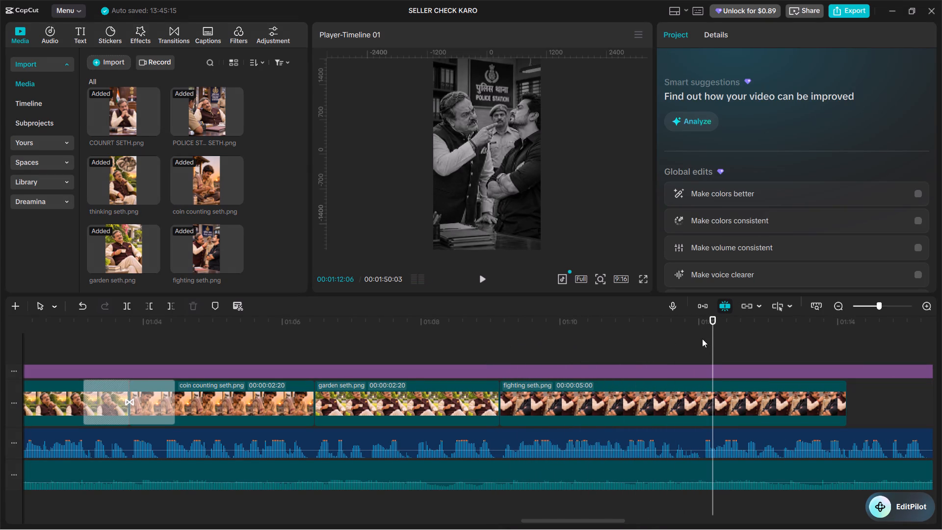
{"action": "left_click", "coordinate": [700, 339]}
{"action": "left_click_drag", "start_coordinate": [700, 339], "coordinate": [705, 344]}
{"action": "left_click", "coordinate": [721, 399]}
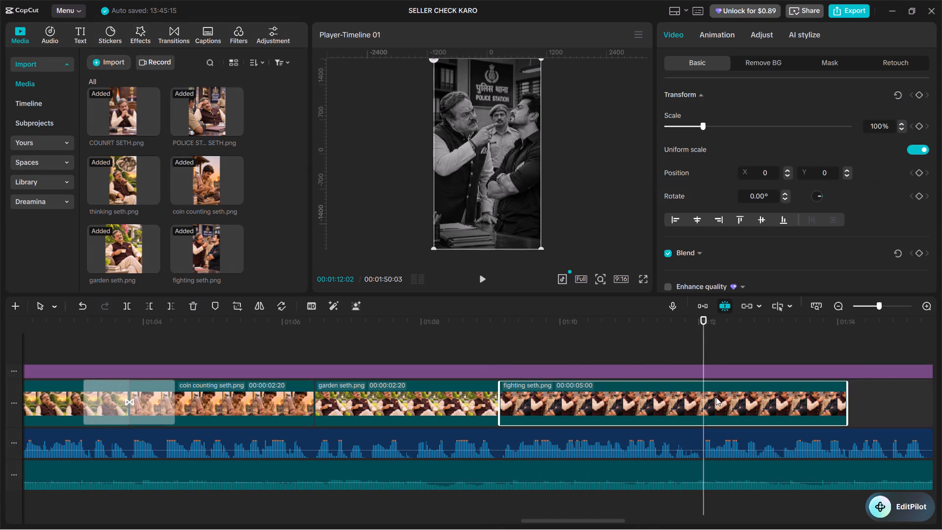
{"action": "key", "text": "ctrl+b"}
{"action": "key", "text": "BackSpace"}
Add a transform keyframe at the start of the fighting seth.png clip and set its scale to 120%.
{"action": "left_click", "coordinate": [497, 332]}
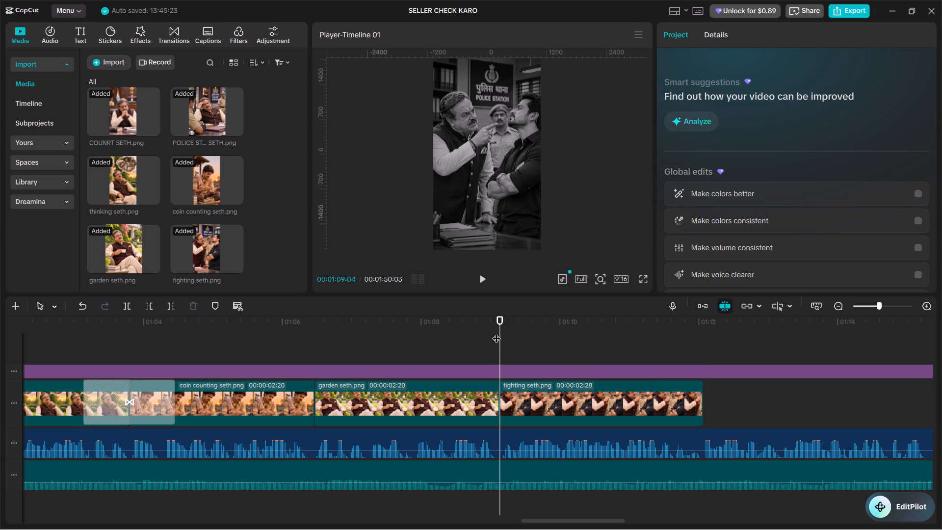
{"action": "left_click", "coordinate": [542, 382]}
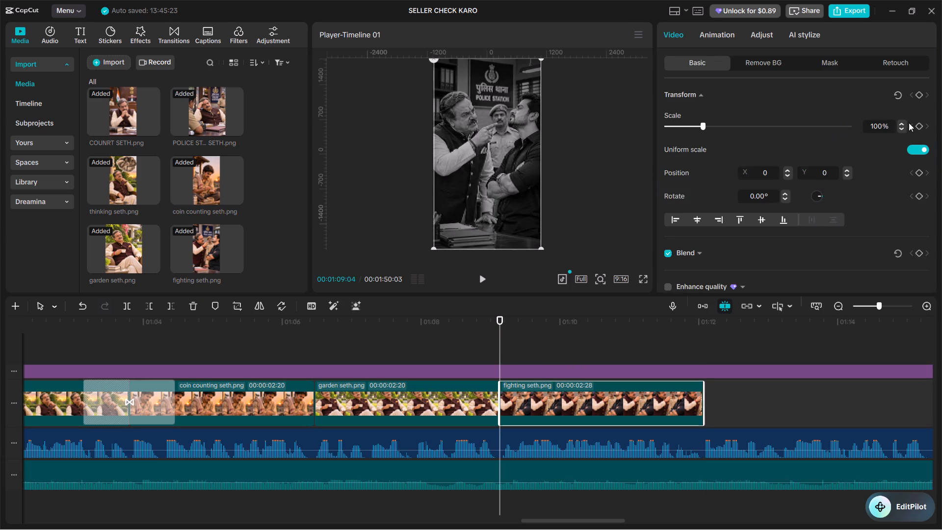
{"action": "left_click", "coordinate": [921, 94]}
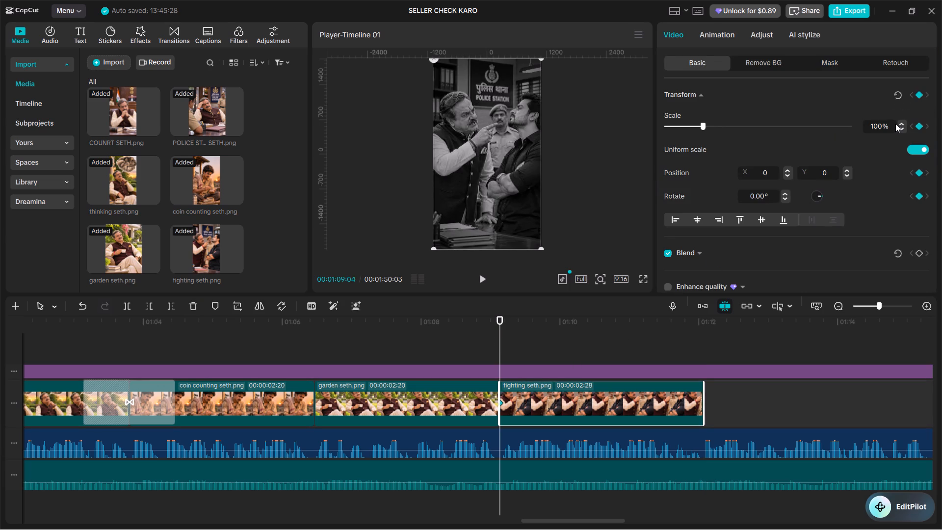
{"action": "triple_click", "coordinate": [900, 123]}
{"action": "triple_click", "coordinate": [900, 124]}
{"action": "triple_click", "coordinate": [900, 124]}
{"action": "triple_click", "coordinate": [900, 124]}
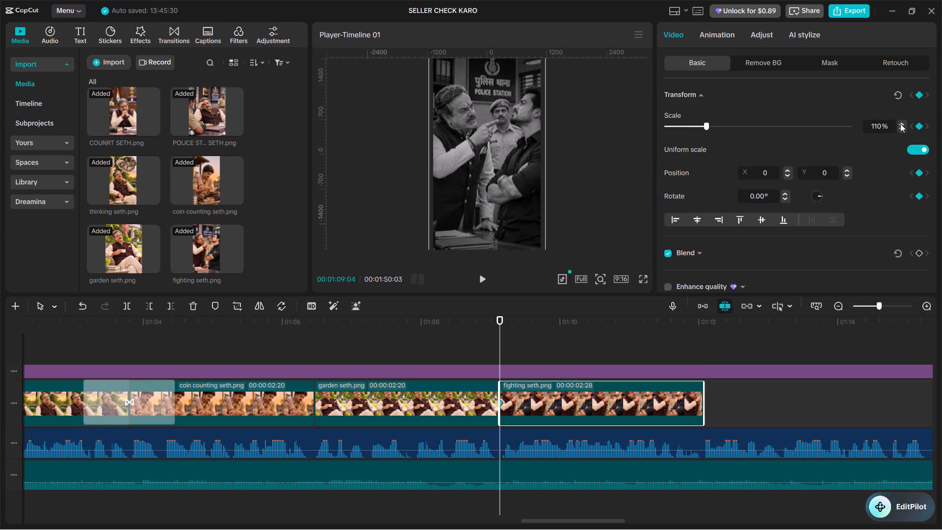
{"action": "triple_click", "coordinate": [900, 124]}
{"action": "left_click", "coordinate": [900, 124]}
{"action": "triple_click", "coordinate": [900, 124]}
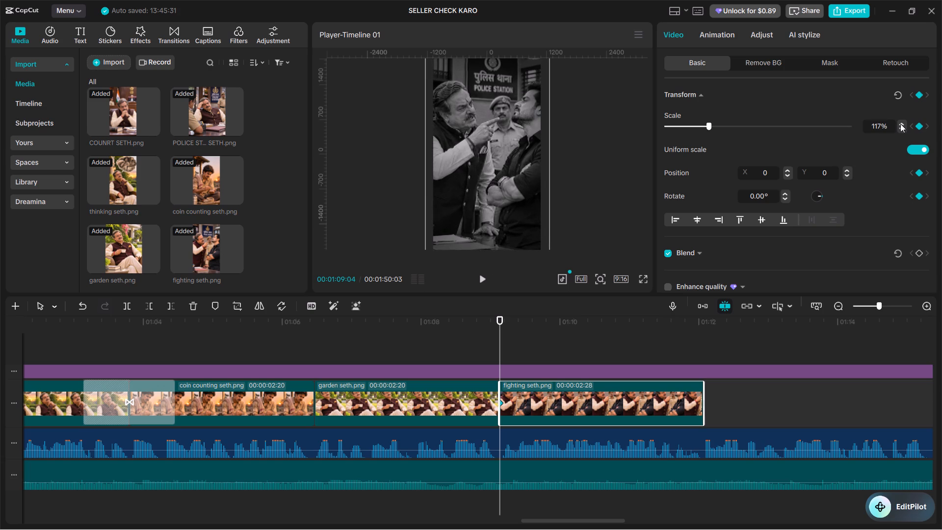
{"action": "left_click", "coordinate": [902, 125]}
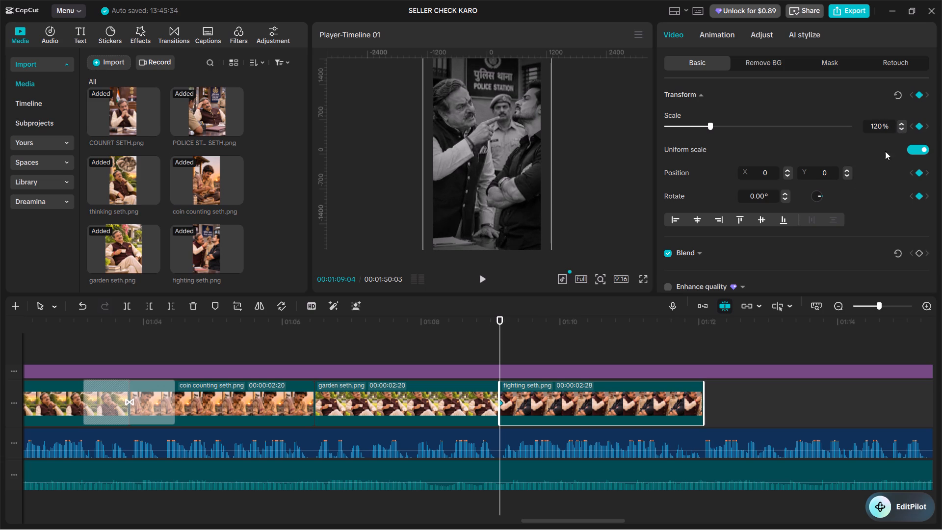
Keyframe the fighting seth.png clip's scale to 100% at its end, 00:01:12:02, and play back the zoom-out.
{"action": "left_click", "coordinate": [686, 336]}
{"action": "left_click_drag", "start_coordinate": [686, 336], "coordinate": [704, 346]}
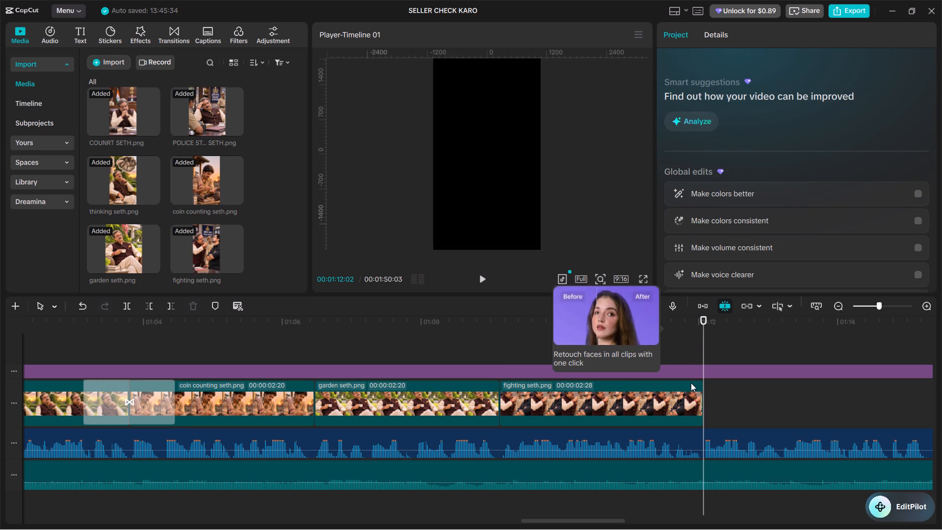
{"action": "left_click", "coordinate": [687, 401]}
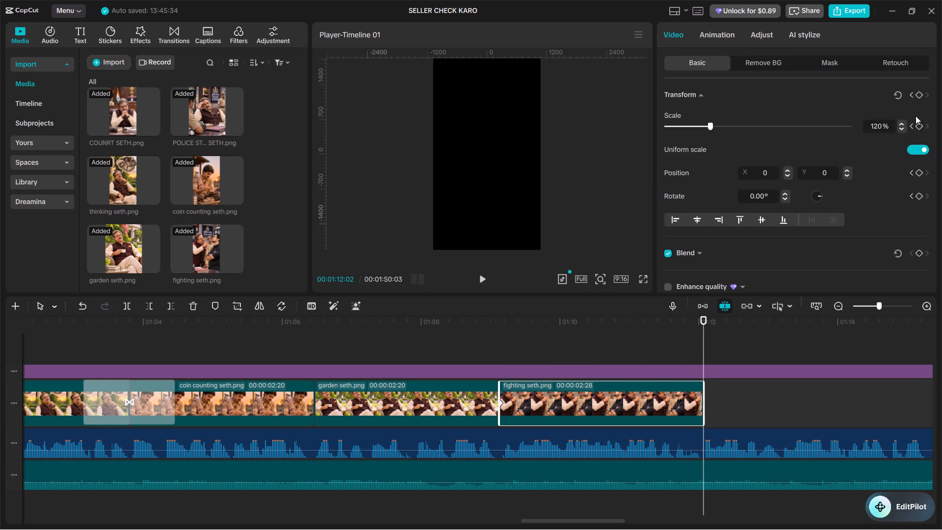
{"action": "triple_click", "coordinate": [902, 129]}
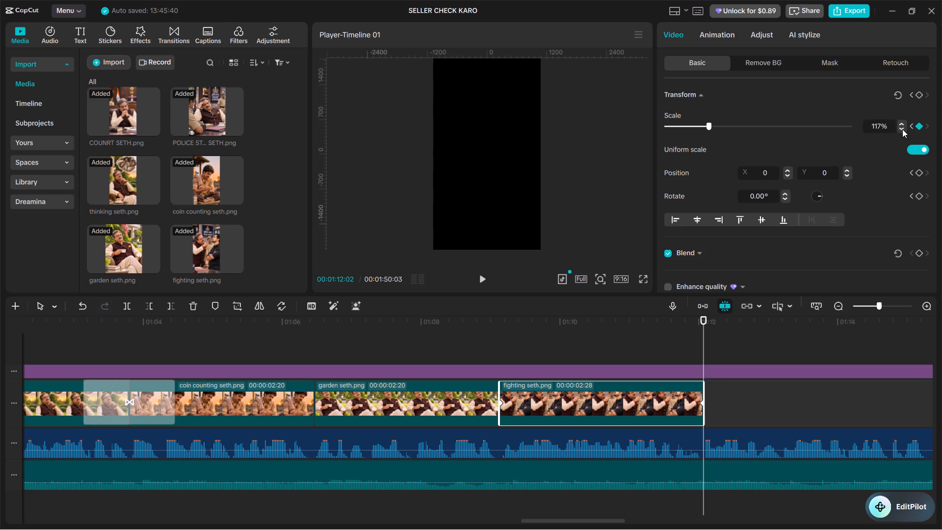
{"action": "triple_click", "coordinate": [902, 129]}
{"action": "triple_click", "coordinate": [902, 129]}
{"action": "triple_click", "coordinate": [902, 129]}
{"action": "triple_click", "coordinate": [902, 129]}
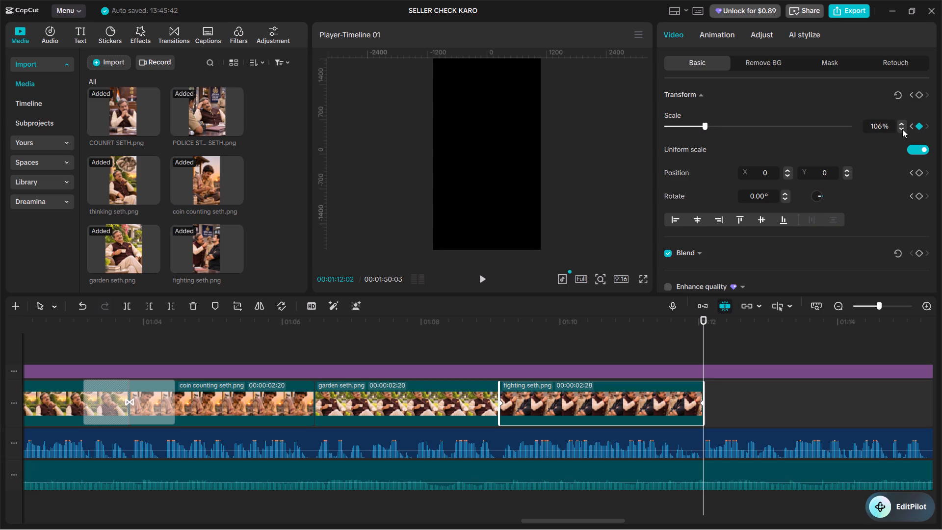
{"action": "triple_click", "coordinate": [902, 129]}
{"action": "double_click", "coordinate": [902, 129]}
{"action": "left_click", "coordinate": [483, 353]}
{"action": "left_click", "coordinate": [472, 342]}
{"action": "key", "text": "space"}
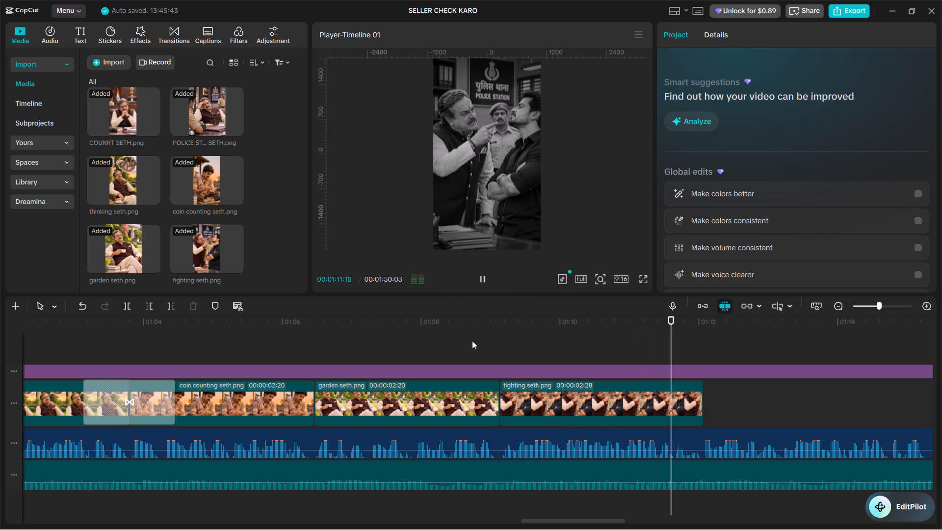
{"action": "key", "text": "space"}
Add the favourite Left transition between the garden seth.png and fighting seth.png clips.
{"action": "left_click", "coordinate": [181, 31]}
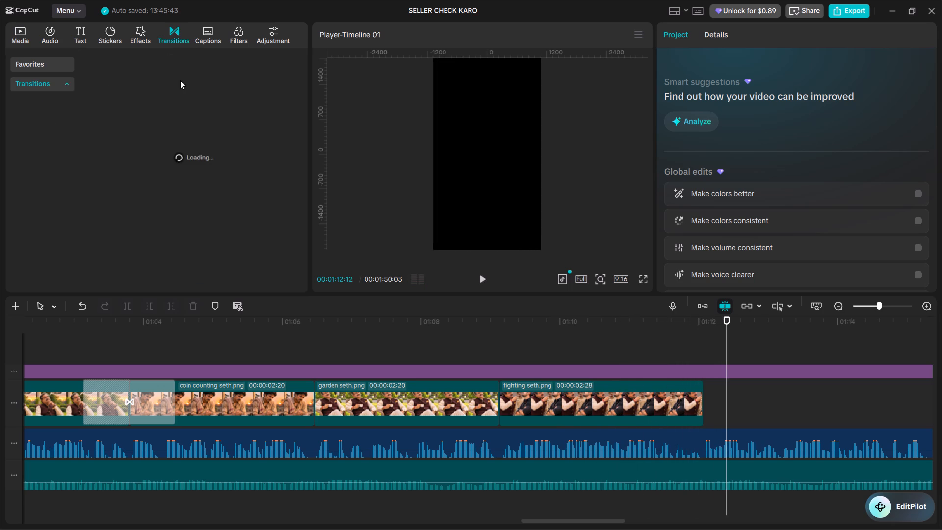
{"action": "left_click", "coordinate": [37, 63]}
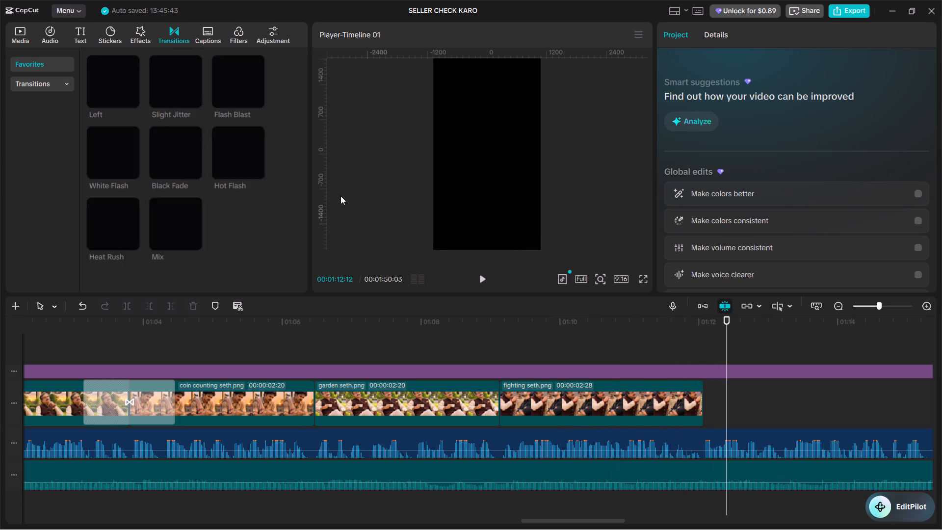
{"action": "left_click_drag", "start_coordinate": [94, 82], "coordinate": [482, 349]}
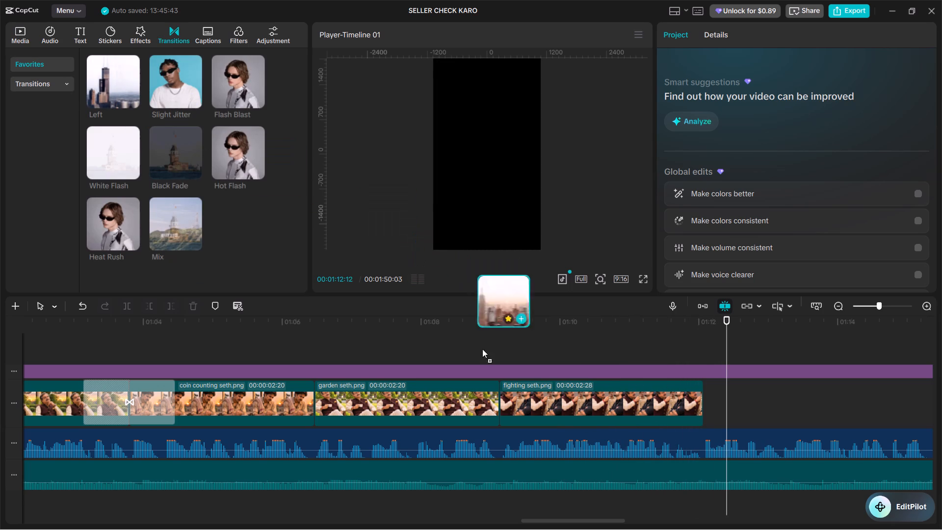
{"action": "left_click_drag", "start_coordinate": [482, 349], "coordinate": [481, 402]}
Add the White Flash transition between the coin counting seth.png and garden seth.png clips, and play back the sequence.
{"action": "left_click_drag", "start_coordinate": [133, 136], "coordinate": [225, 271]}
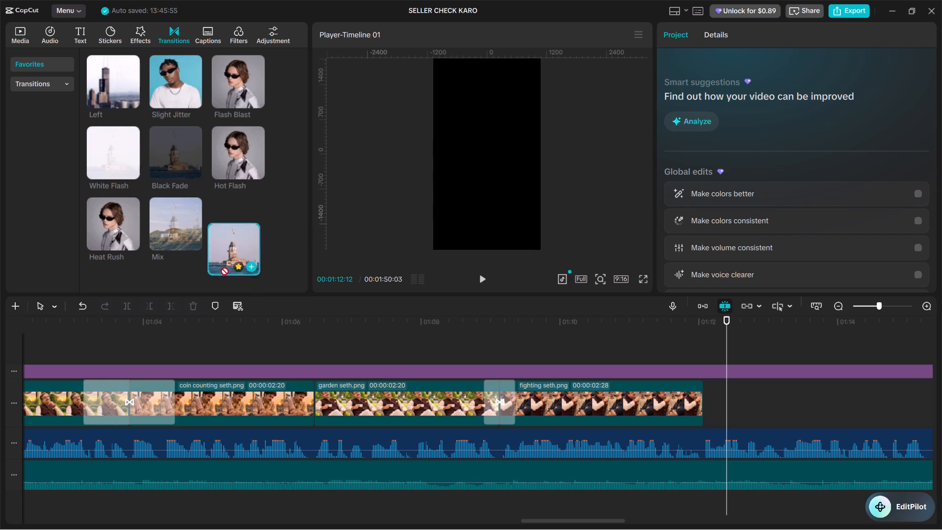
{"action": "left_click_drag", "start_coordinate": [225, 271], "coordinate": [296, 403]}
{"action": "scroll", "coordinate": [300, 389], "scroll_direction": "down", "scroll_amount": 14, "text": "ctrl"}
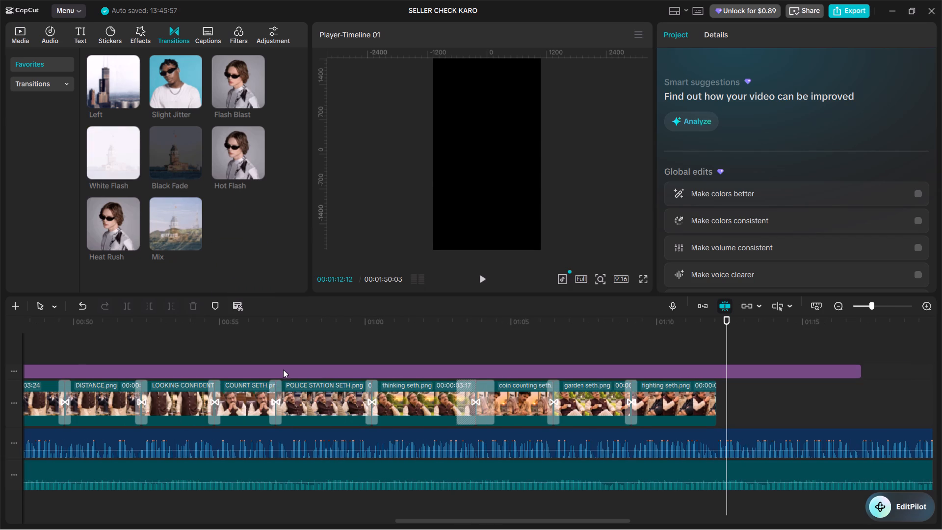
{"action": "left_click", "coordinate": [448, 344]}
{"action": "key", "text": "space"}
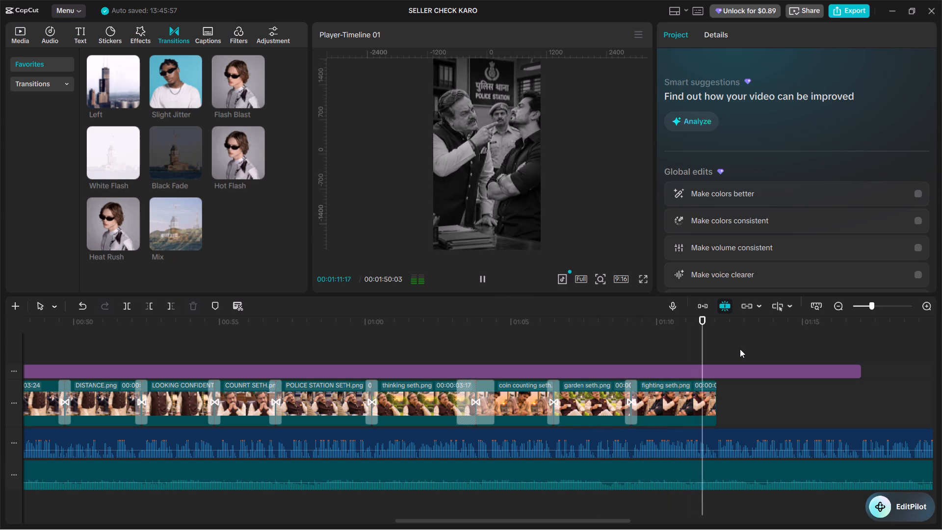
Shorten the Vignette Noir effect so that it ends together with the fighting seth.png clip.
{"action": "left_click", "coordinate": [715, 346]}
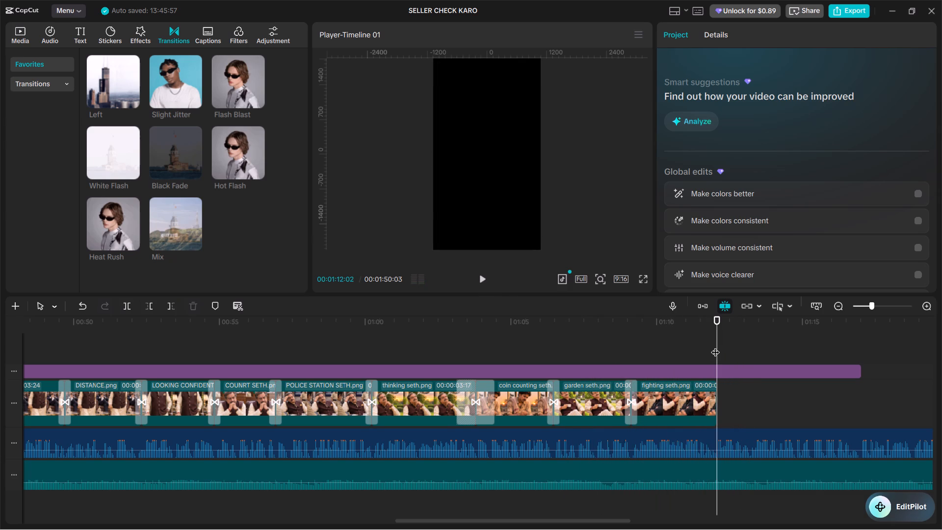
{"action": "key", "text": "space"}
{"action": "scroll", "coordinate": [717, 346], "scroll_direction": "down", "scroll_amount": 6, "text": "alt"}
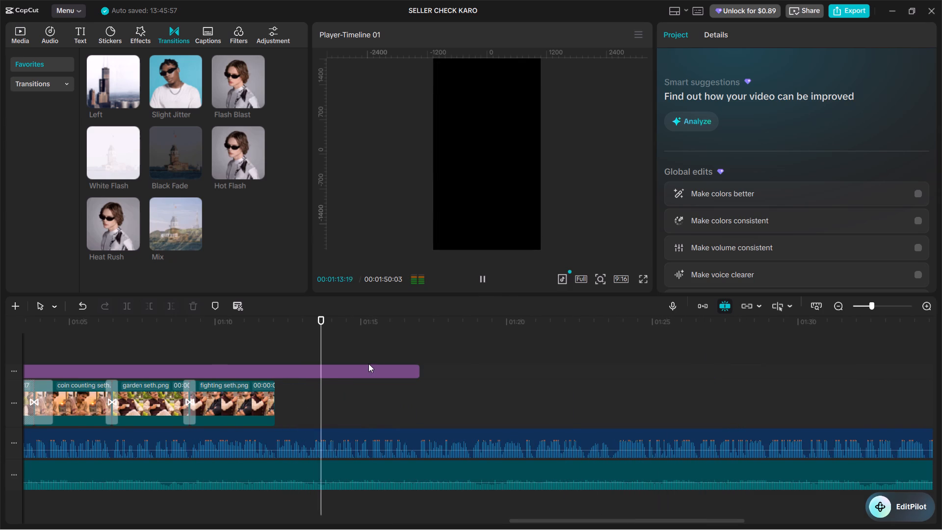
{"action": "left_click", "coordinate": [384, 368]}
{"action": "left_click_drag", "start_coordinate": [418, 370], "coordinate": [278, 374]}
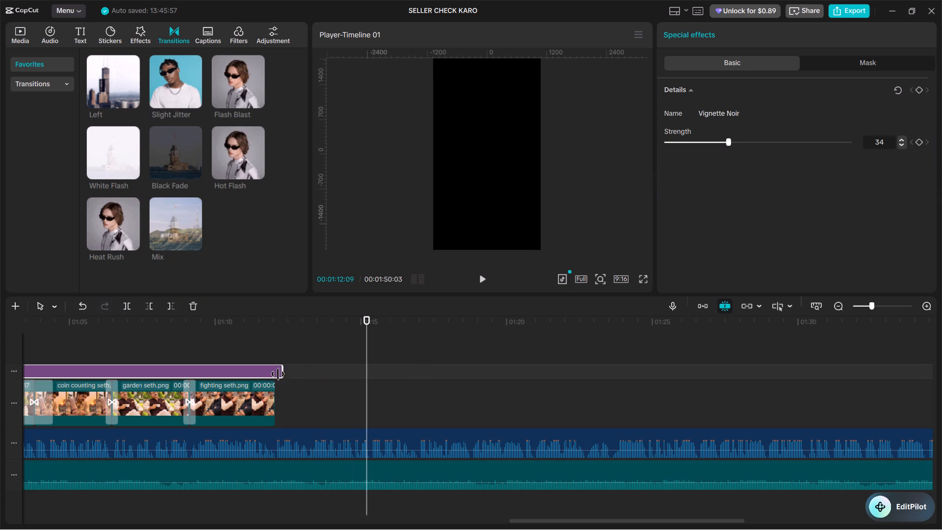
{"action": "left_click_drag", "start_coordinate": [278, 374], "coordinate": [275, 374]}
Listen to the audio following the fighting seth.png clip and return the playhead to the clip's end at 00:01:12:02.
{"action": "left_click", "coordinate": [270, 355]}
{"action": "key", "text": "space"}
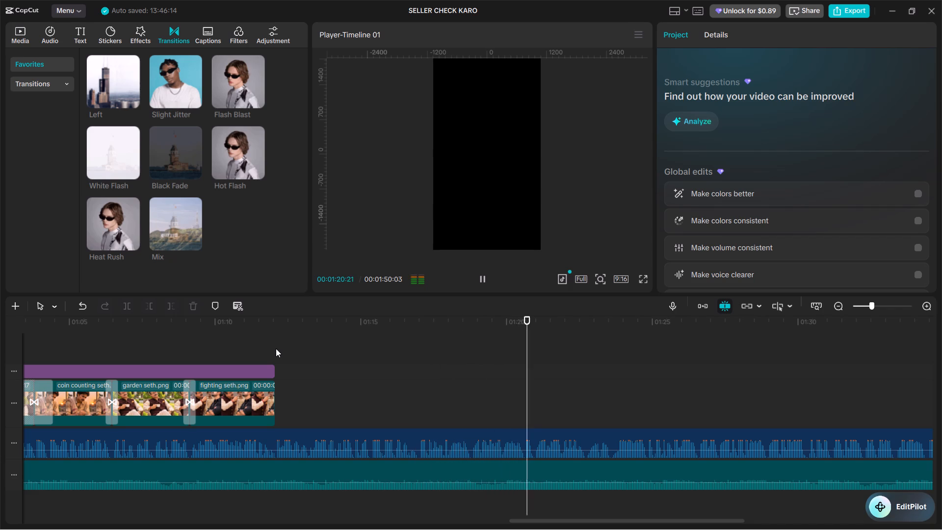
{"action": "left_click", "coordinate": [276, 348]}
{"action": "key", "text": "space"}
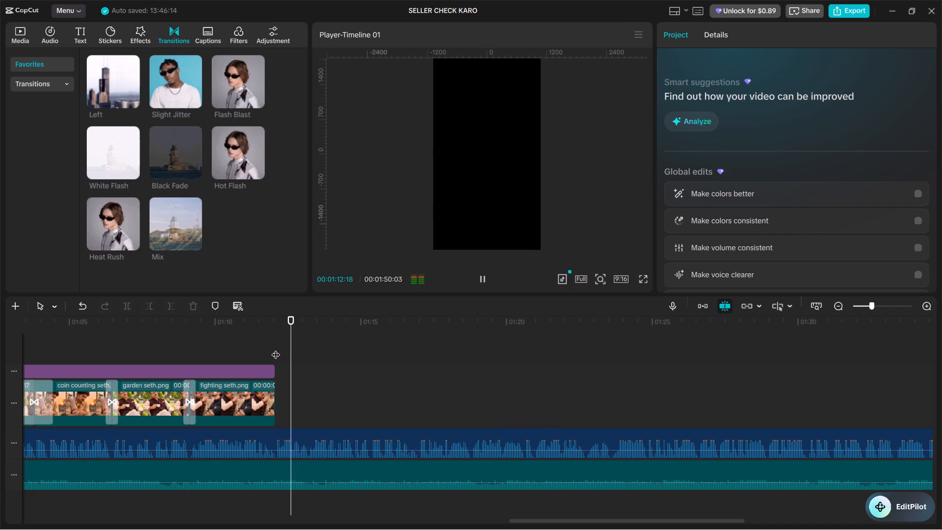
{"action": "key", "text": "space"}
{"action": "left_click", "coordinate": [276, 348]}
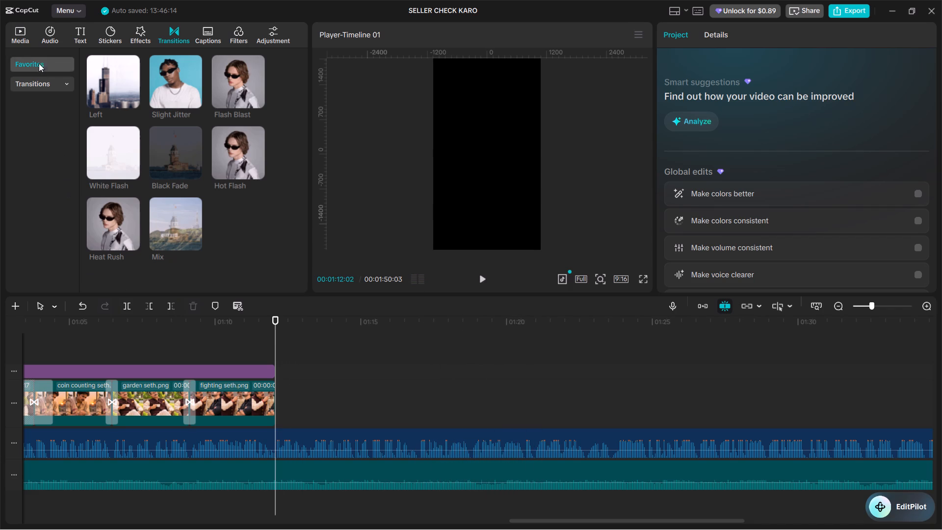
Search the stock media library for "thinkiing" and filter the results to Portrait orientation.
{"action": "left_click", "coordinate": [25, 40]}
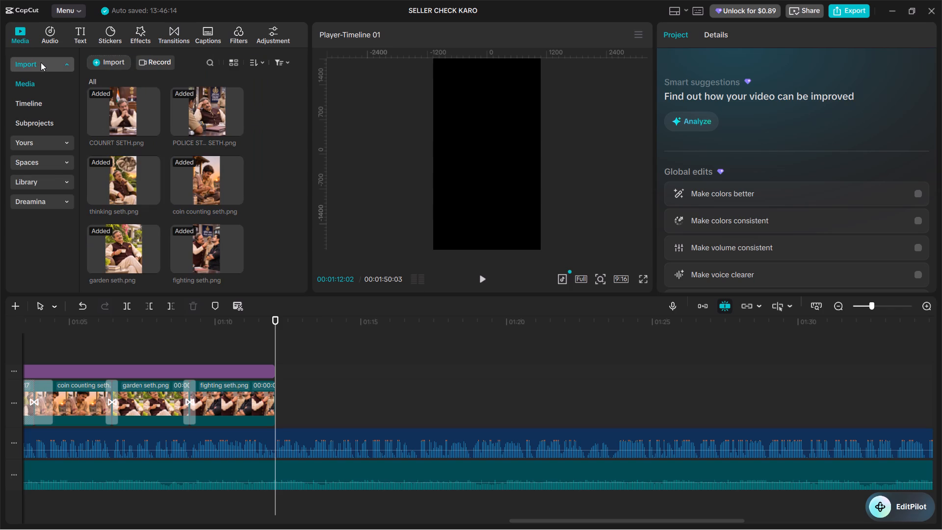
{"action": "left_click", "coordinate": [52, 181]}
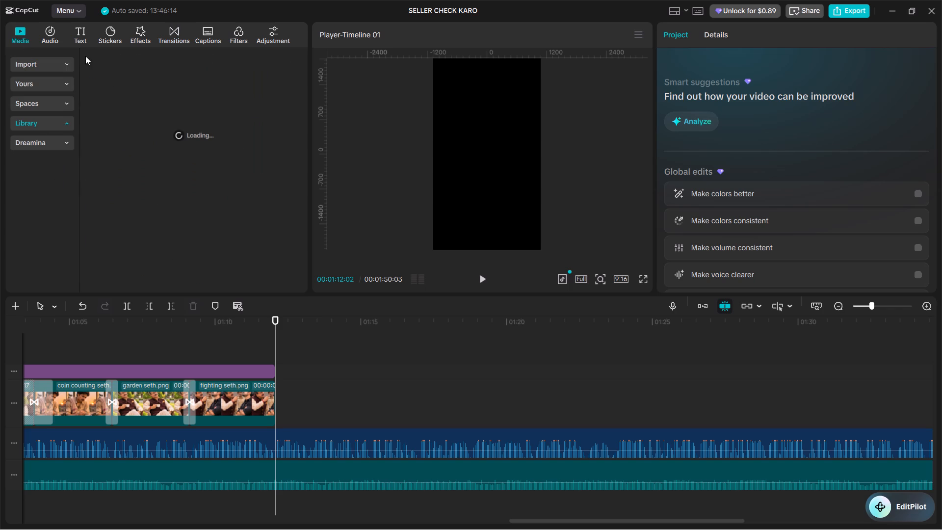
{"action": "left_click", "coordinate": [138, 65]}
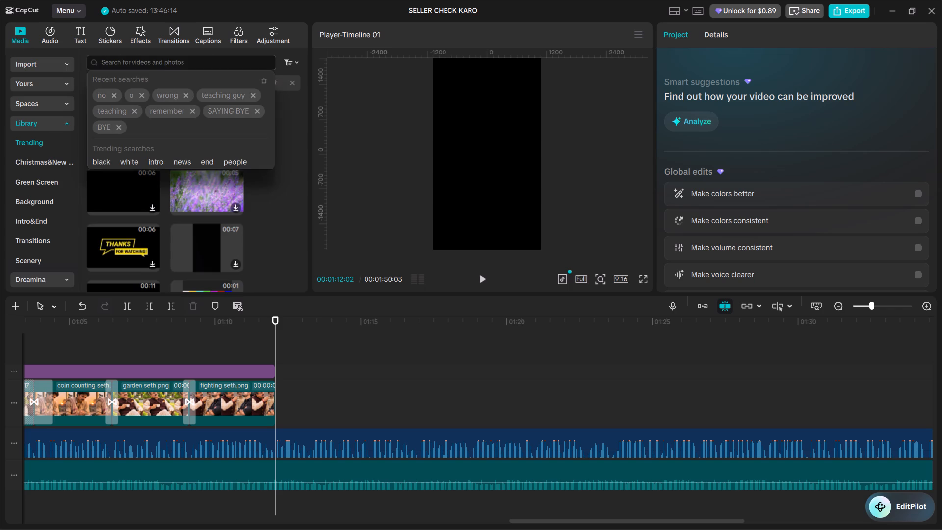
{"action": "type", "text": "thinkiing"}
{"action": "key", "text": "Return"}
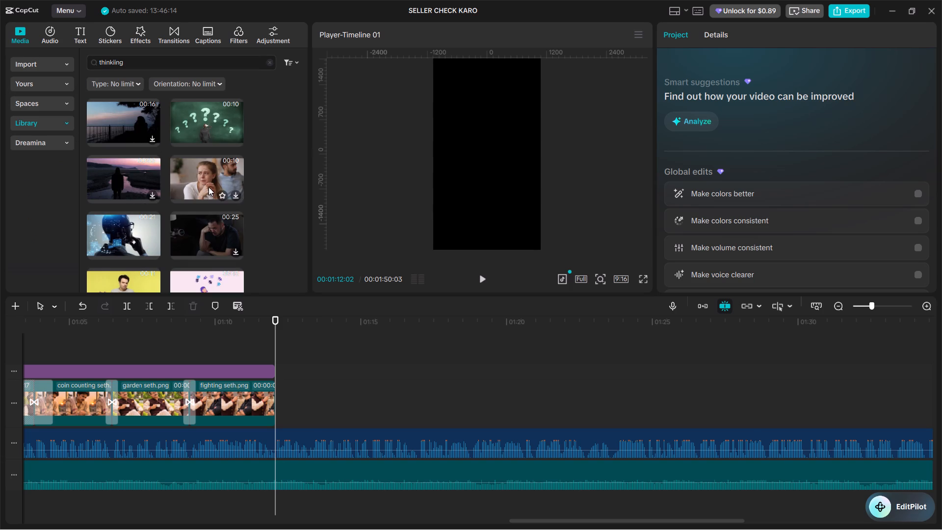
{"action": "scroll", "coordinate": [209, 190], "scroll_direction": "down", "scroll_amount": 5}
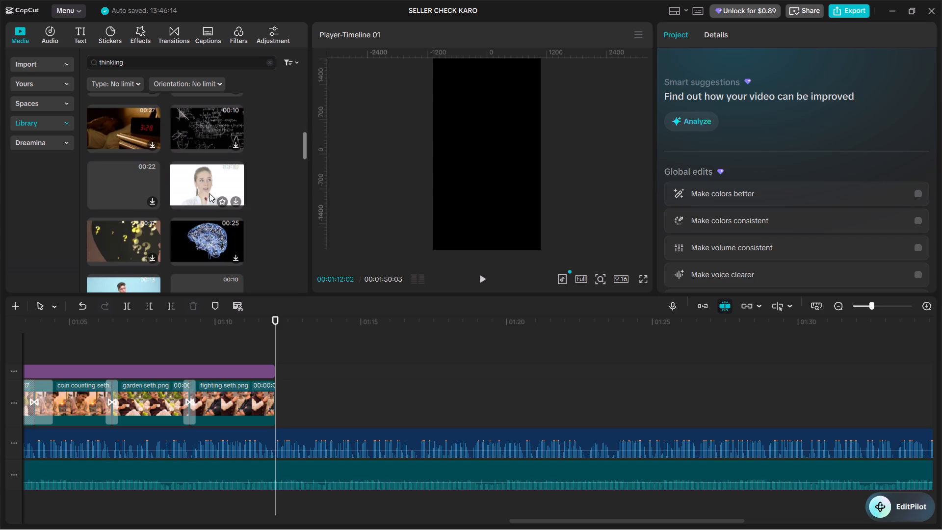
{"action": "scroll", "coordinate": [209, 193], "scroll_direction": "up", "scroll_amount": 6}
{"action": "left_click", "coordinate": [120, 81]}
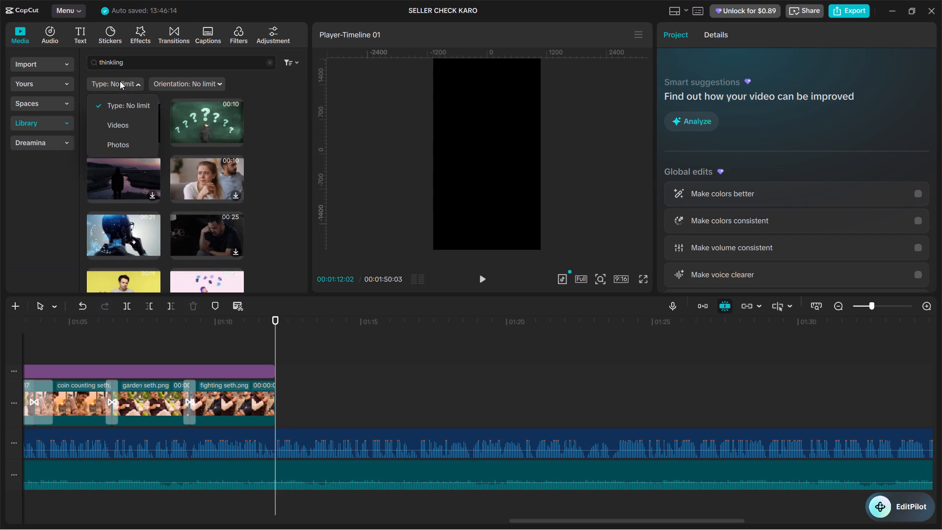
{"action": "left_click", "coordinate": [132, 75]}
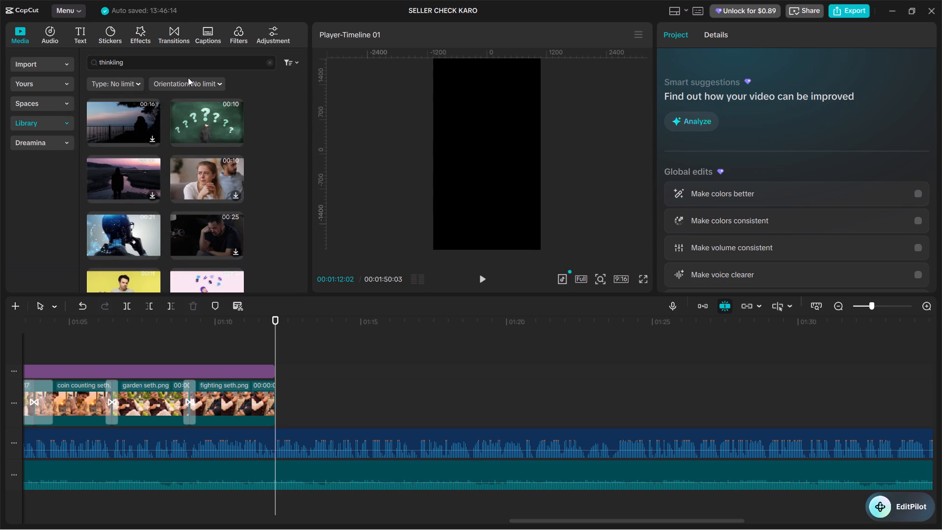
{"action": "left_click", "coordinate": [188, 78]}
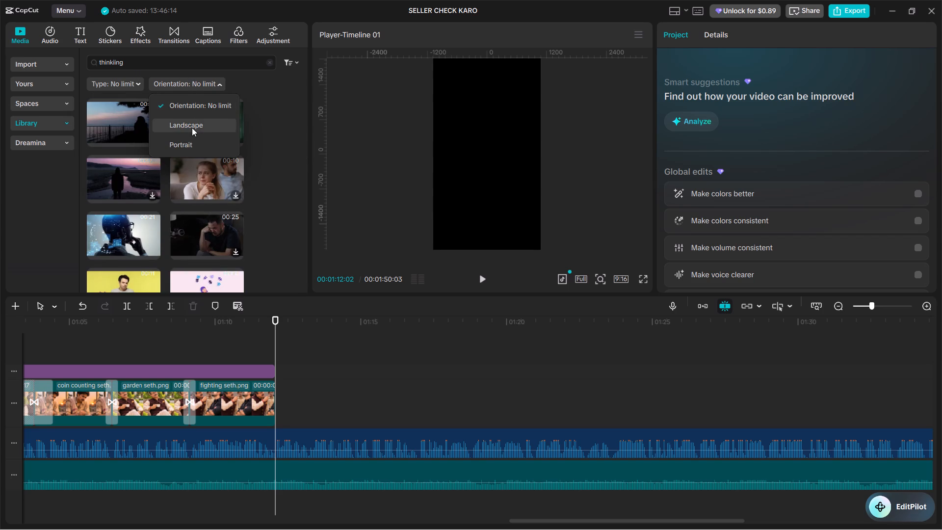
{"action": "left_click", "coordinate": [193, 127]}
{"action": "left_click", "coordinate": [186, 87]}
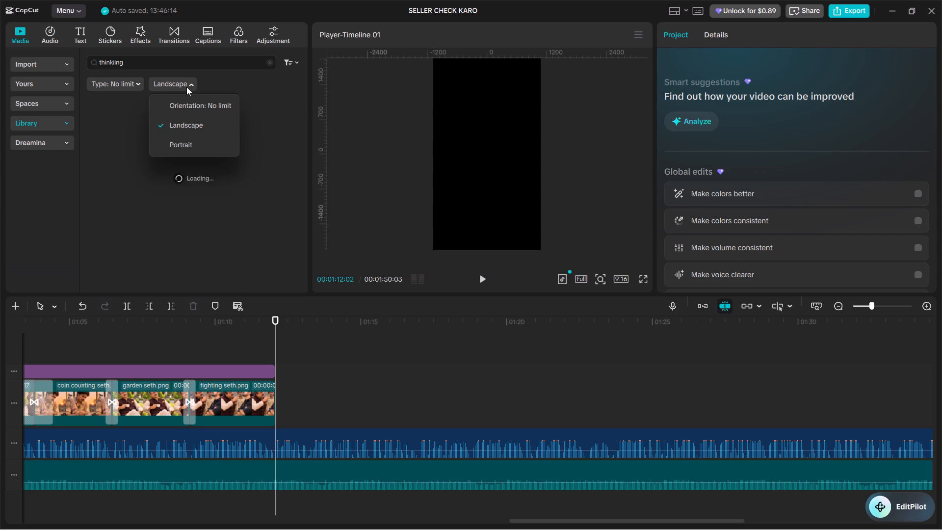
{"action": "left_click", "coordinate": [185, 138]}
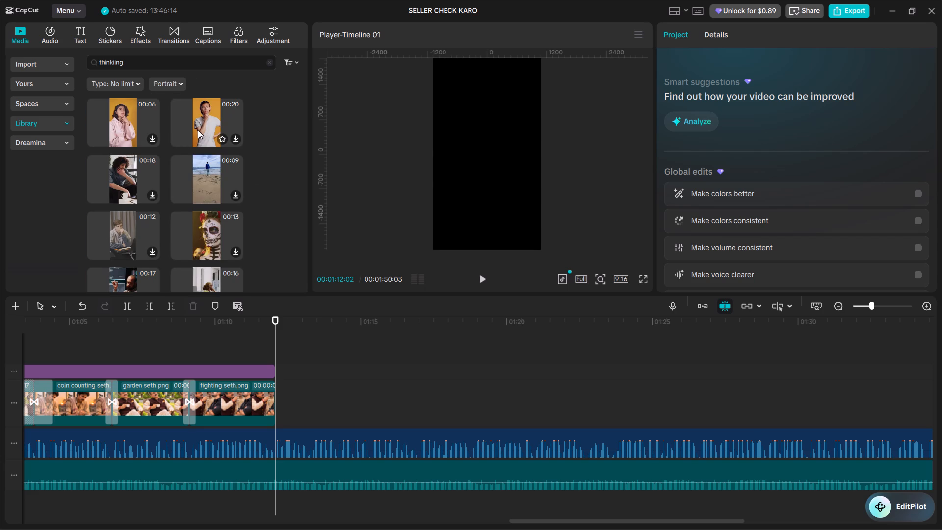
Add the portrait stock video "Pensive young adult thinking about solution in studio" after the fighting seth.png clip and close the gap between them.
{"action": "left_click_drag", "start_coordinate": [197, 123], "coordinate": [288, 399]}
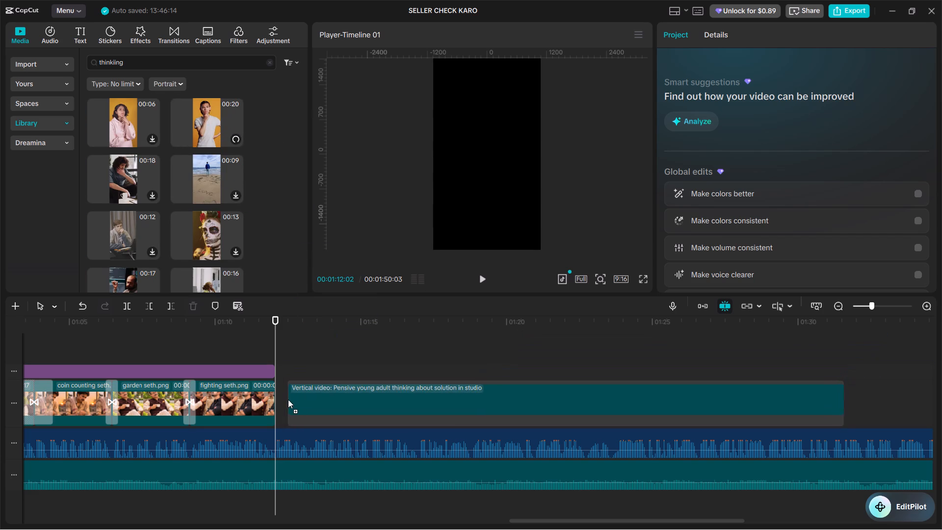
{"action": "left_click_drag", "start_coordinate": [288, 399], "coordinate": [288, 399]}
{"action": "right_click", "coordinate": [276, 392]}
{"action": "left_click", "coordinate": [283, 396]}
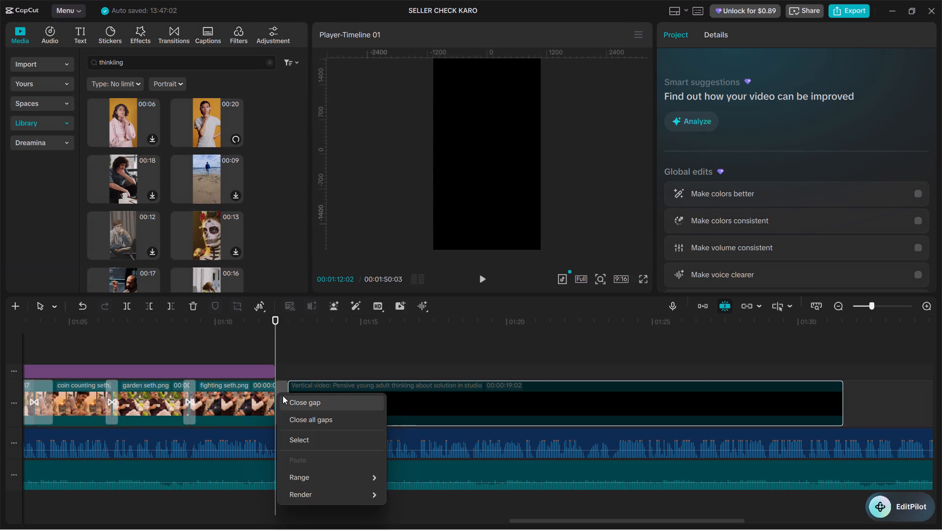
{"action": "left_click", "coordinate": [267, 344]}
{"action": "left_click_drag", "start_coordinate": [267, 344], "coordinate": [276, 351]}
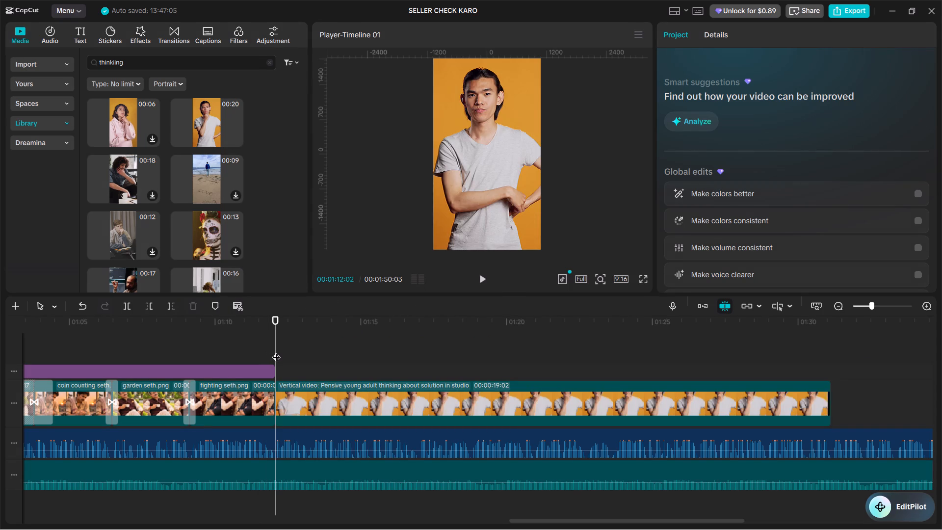
Split the pensive young adult clip at 00:01:13:04, delete its opening part and close the gap after fighting seth.png.
{"action": "key", "text": "space"}
{"action": "key", "text": "space"}
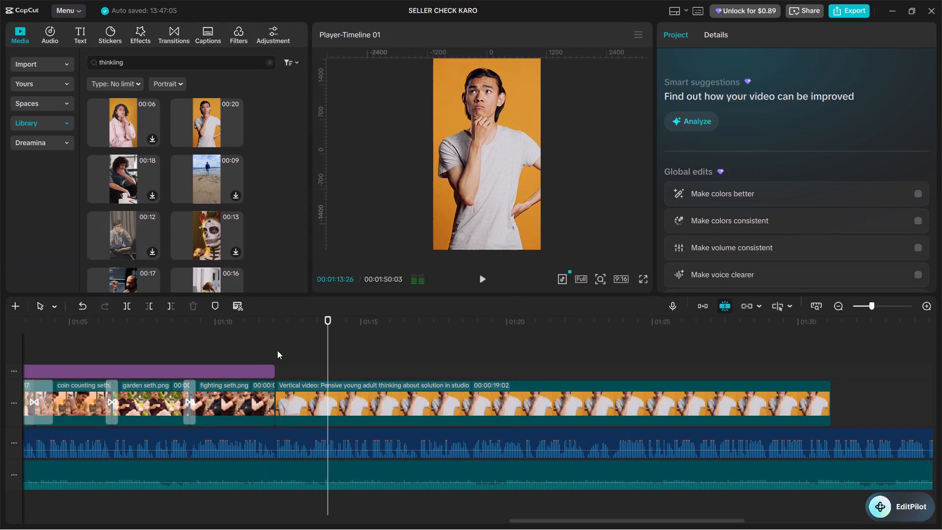
{"action": "left_click", "coordinate": [301, 346]}
{"action": "left_click_drag", "start_coordinate": [301, 346], "coordinate": [306, 351]}
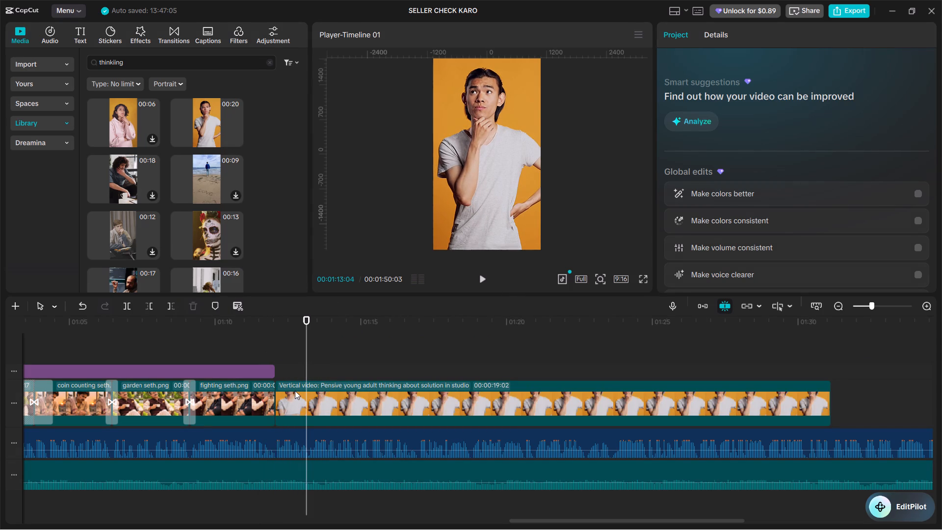
{"action": "left_click", "coordinate": [295, 391]}
{"action": "key", "text": "ctrl+b"}
{"action": "left_click", "coordinate": [283, 392]}
{"action": "key", "text": "BackSpace"}
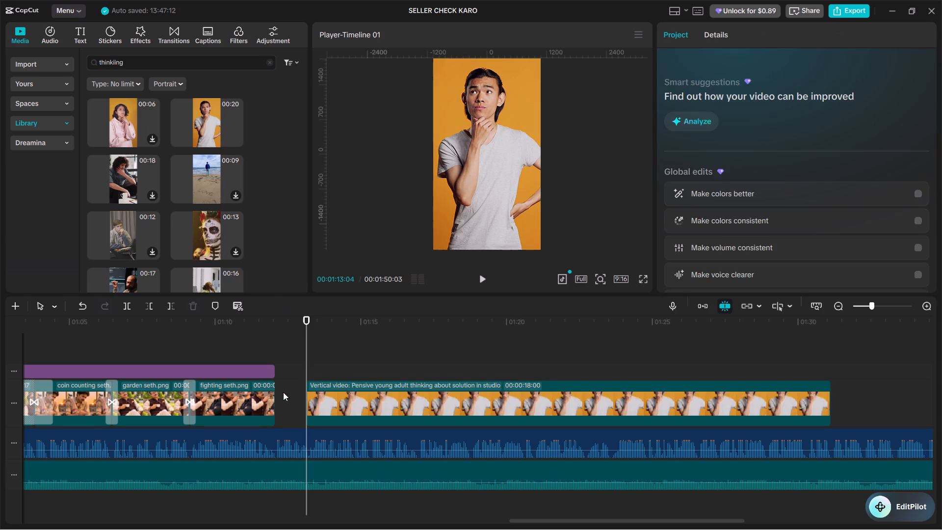
{"action": "right_click", "coordinate": [283, 396]}
{"action": "left_click", "coordinate": [303, 399]}
Add the favourite Black Fade transition between the fighting seth.png and pensive young adult clips, and play back the join.
{"action": "left_click", "coordinate": [271, 350]}
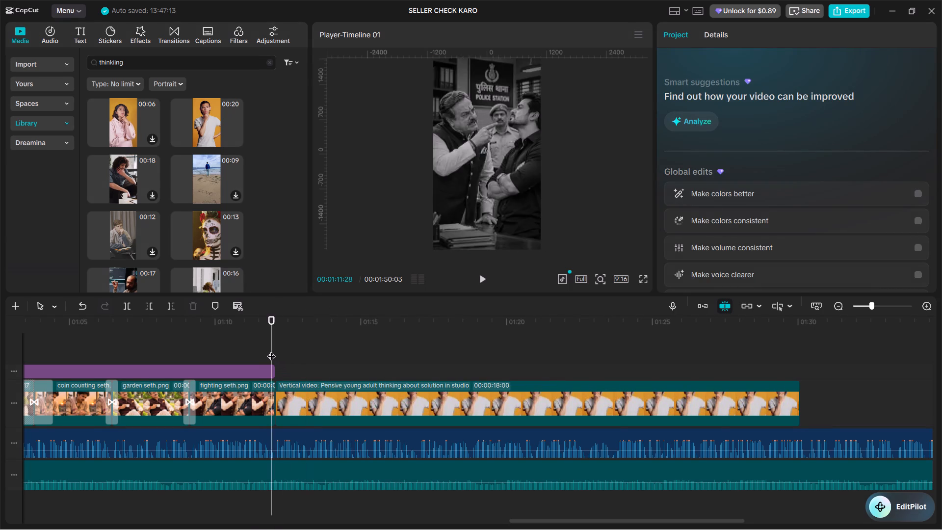
{"action": "key", "text": "space"}
{"action": "left_click", "coordinate": [271, 350]}
{"action": "left_click_drag", "start_coordinate": [271, 350], "coordinate": [276, 356]}
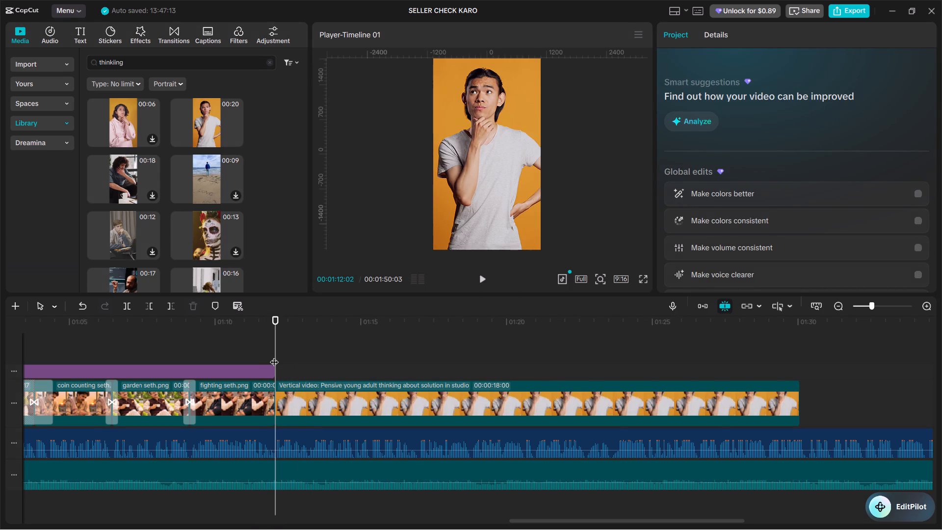
{"action": "left_click", "coordinate": [175, 33]}
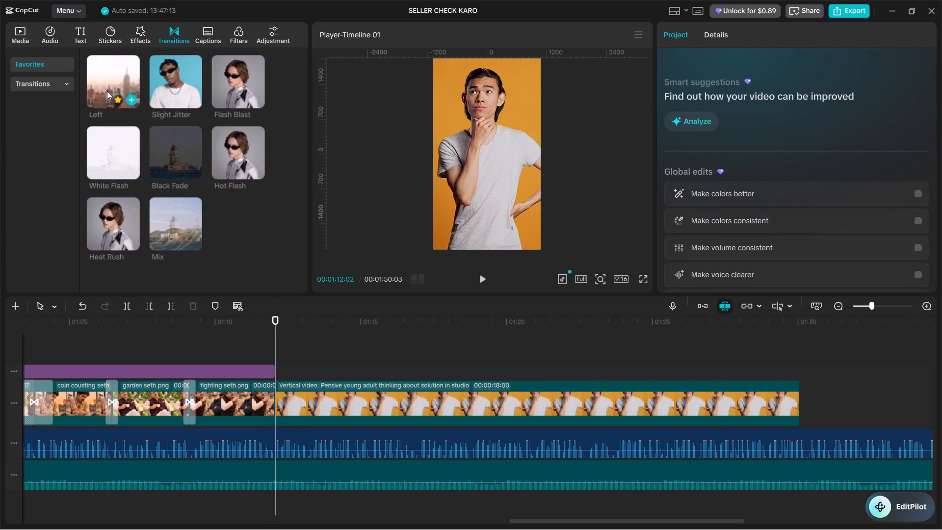
{"action": "left_click", "coordinate": [193, 322]}
{"action": "left_click", "coordinate": [190, 333]}
{"action": "left_click", "coordinate": [184, 333]}
{"action": "key", "text": "space"}
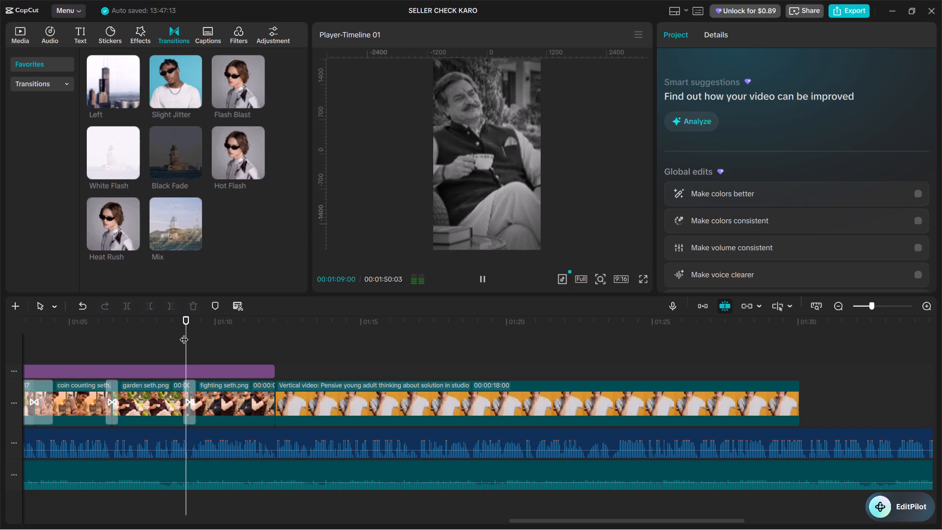
{"action": "left_click", "coordinate": [274, 353]}
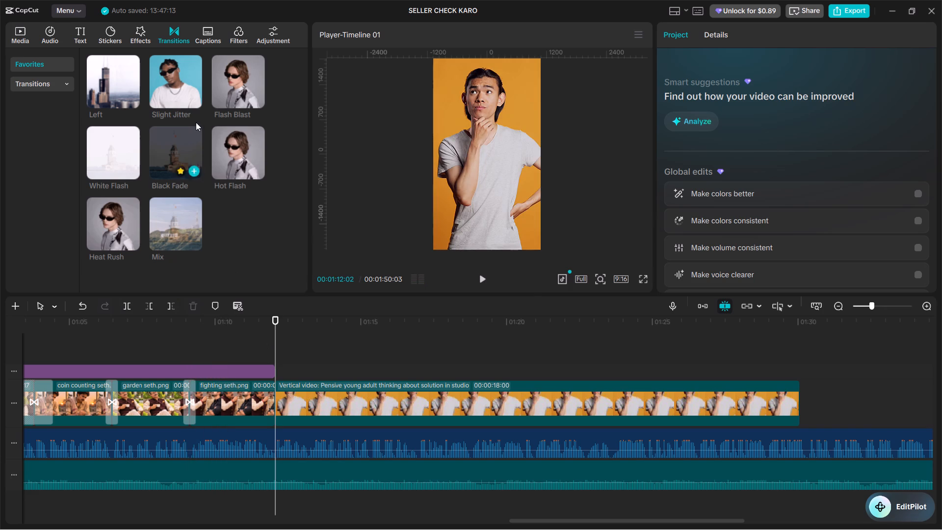
{"action": "left_click_drag", "start_coordinate": [182, 145], "coordinate": [268, 398]}
{"action": "left_click", "coordinate": [264, 347]}
{"action": "key", "text": "space"}
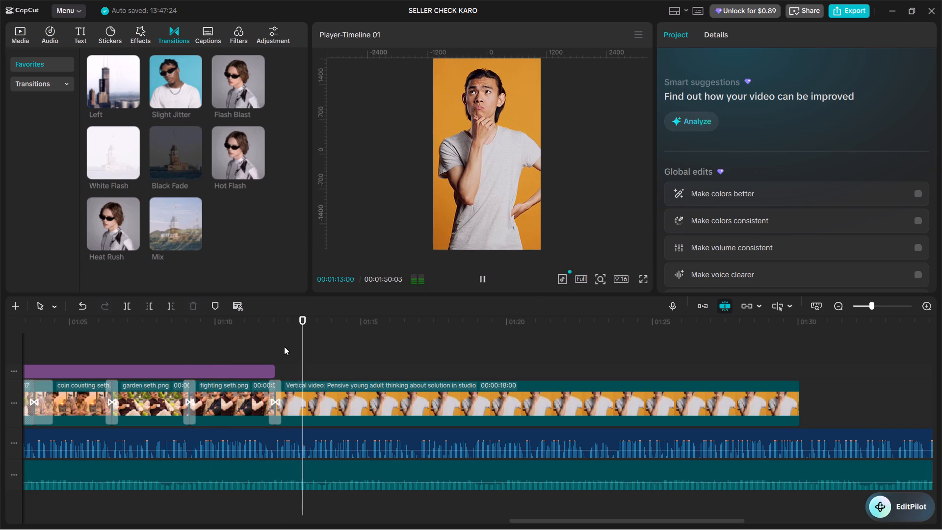
{"action": "key", "text": "space"}
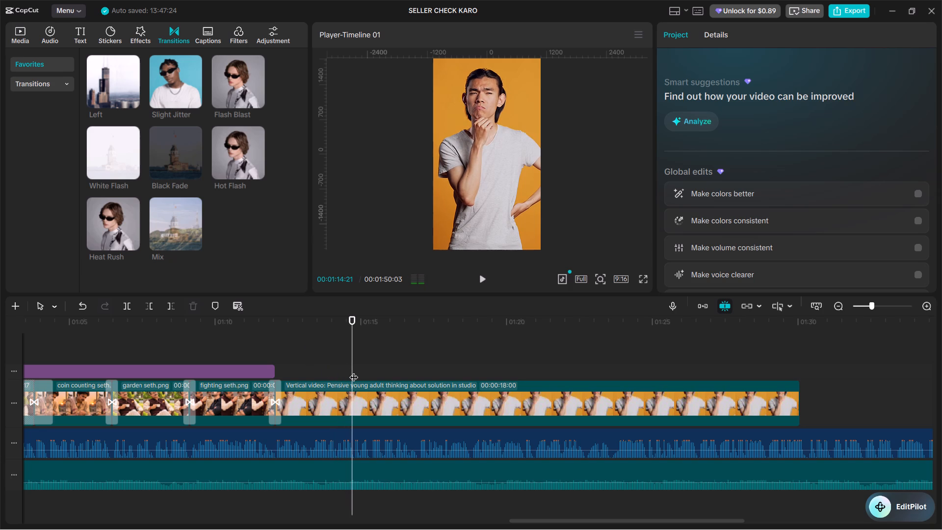
Play the narration over the pensive young adult clip, split the clip at 00:01:16:29 and delete the part after it.
{"action": "key", "text": "space"}
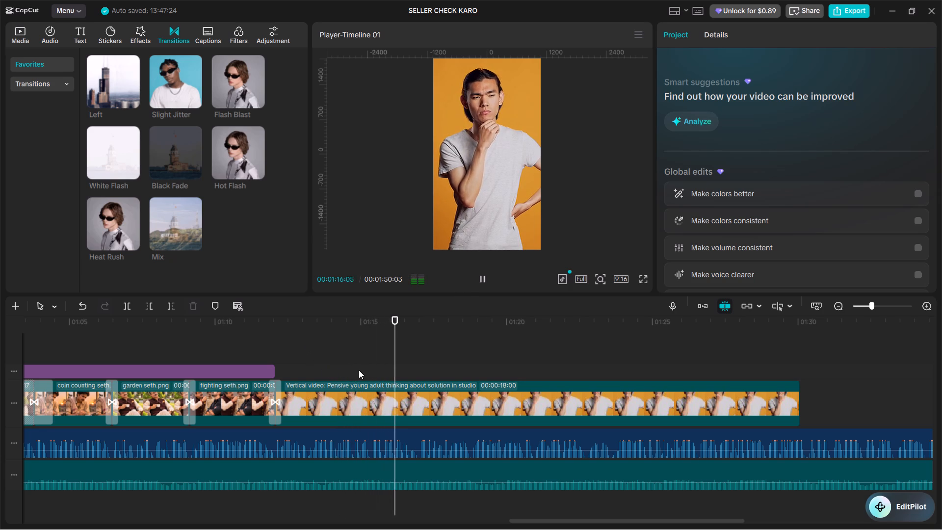
{"action": "key", "text": "space"}
{"action": "left_click", "coordinate": [413, 377]}
{"action": "left_click_drag", "start_coordinate": [413, 377], "coordinate": [419, 387]}
{"action": "key", "text": "space"}
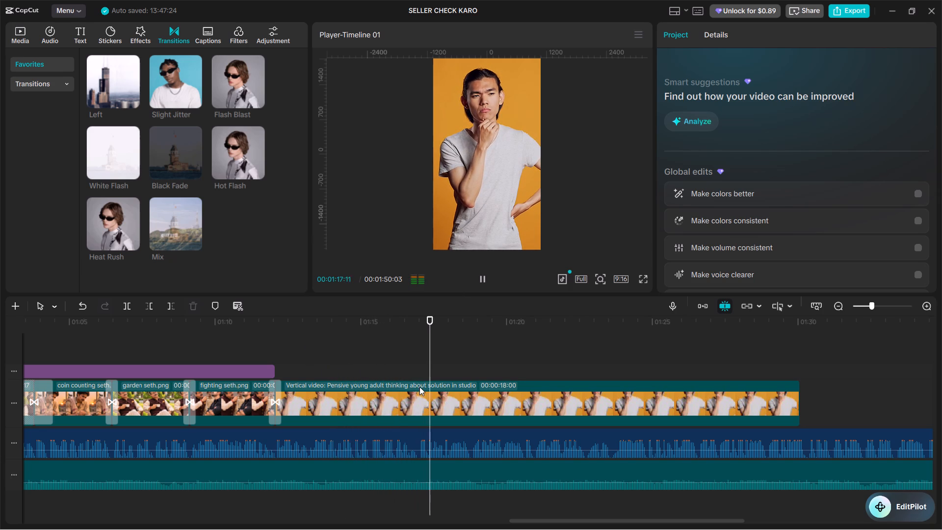
{"action": "left_click", "coordinate": [417, 367]}
{"action": "left_click_drag", "start_coordinate": [417, 367], "coordinate": [370, 357]}
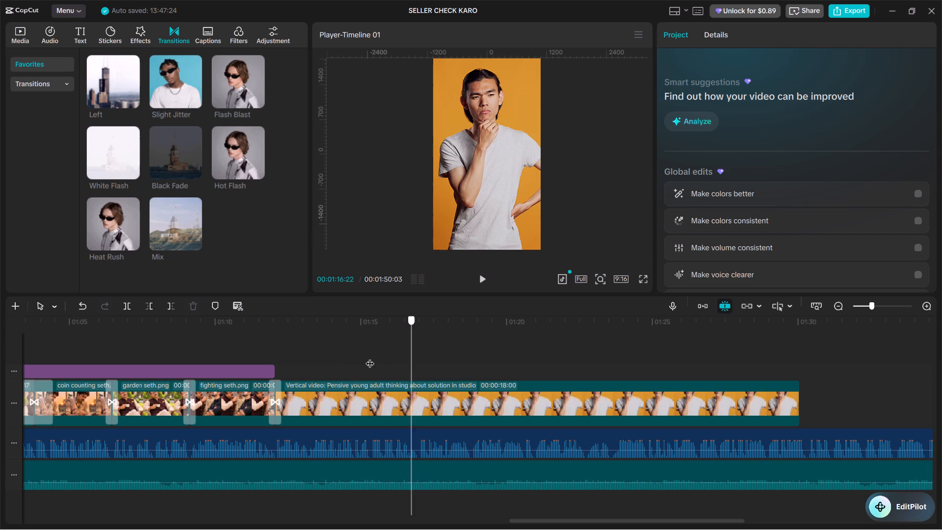
{"action": "left_click_drag", "start_coordinate": [370, 357], "coordinate": [335, 348]}
{"action": "key", "text": "space"}
{"action": "left_click", "coordinate": [314, 350]}
{"action": "key", "text": "space"}
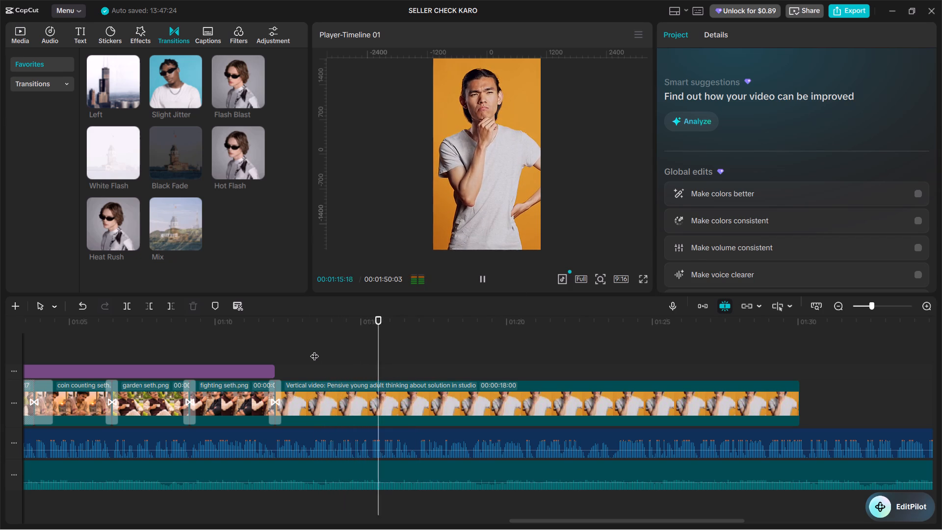
{"action": "key", "text": "space"}
{"action": "key", "text": "space"}
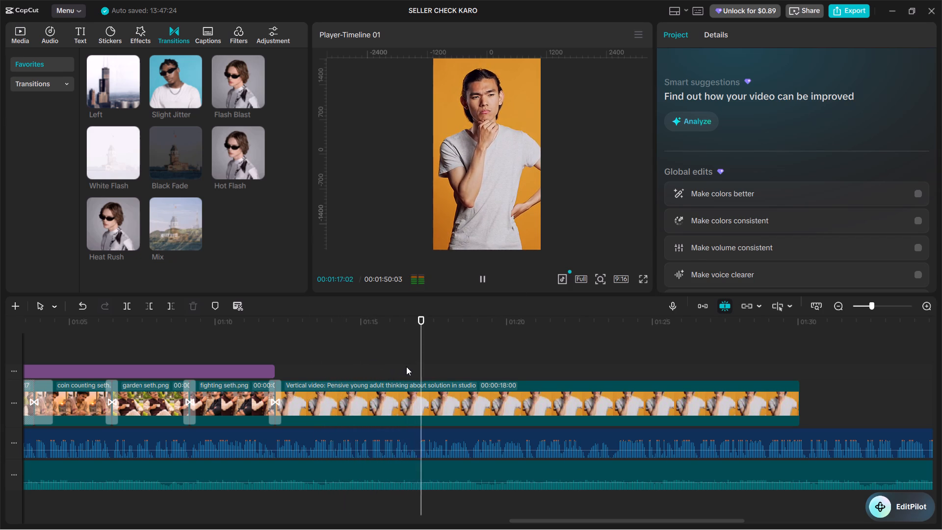
{"action": "left_click", "coordinate": [406, 367]}
{"action": "left_click_drag", "start_coordinate": [407, 367], "coordinate": [419, 387]}
{"action": "left_click", "coordinate": [436, 395]}
{"action": "key", "text": "ctrl+b"}
{"action": "key", "text": "BackSpace"}
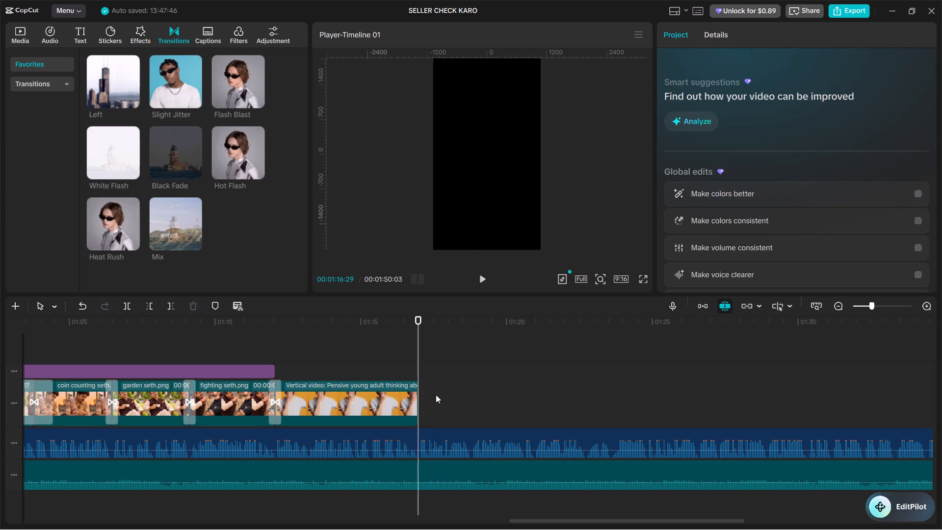
Listen to the following narration, then copy the luxury house.mp4 clip and paste it at 00:01:16:29, after the pensive young adult clip.
{"action": "key", "text": "space"}
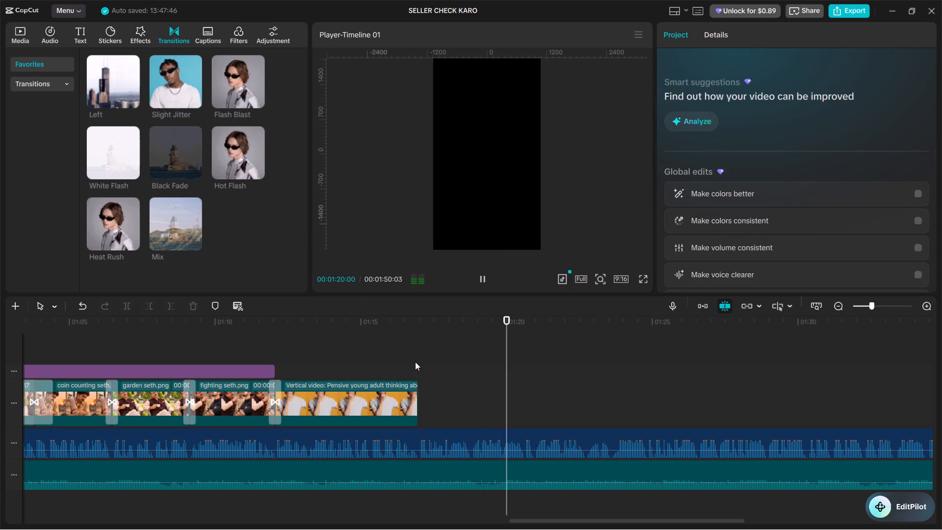
{"action": "left_click", "coordinate": [417, 362]}
{"action": "left_click_drag", "start_coordinate": [417, 378], "coordinate": [427, 371]}
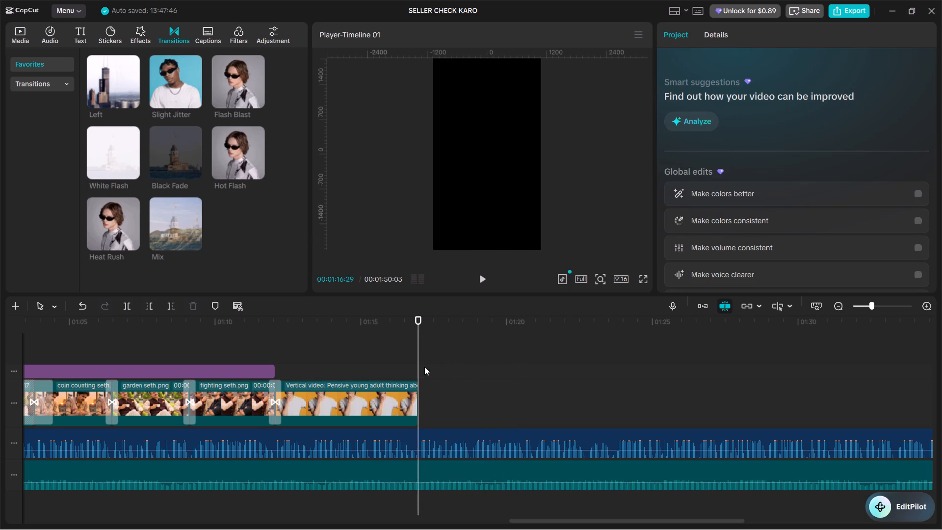
{"action": "left_click", "coordinate": [419, 364]}
{"action": "scroll", "coordinate": [250, 362], "scroll_direction": "up", "scroll_amount": 15, "text": "alt"}
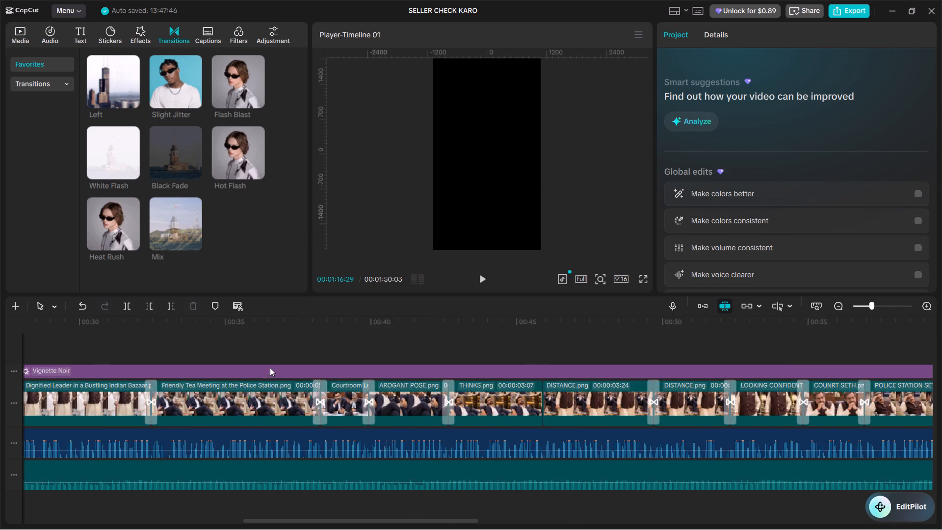
{"action": "scroll", "coordinate": [270, 368], "scroll_direction": "up", "scroll_amount": 12, "text": "alt"}
{"action": "scroll", "coordinate": [465, 368], "scroll_direction": "down", "scroll_amount": 1, "text": "alt"}
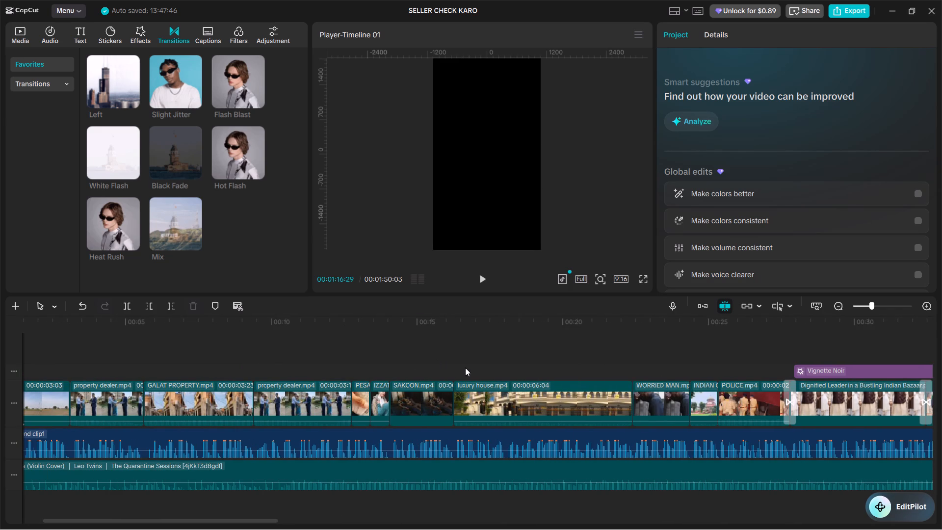
{"action": "left_click", "coordinate": [510, 402]}
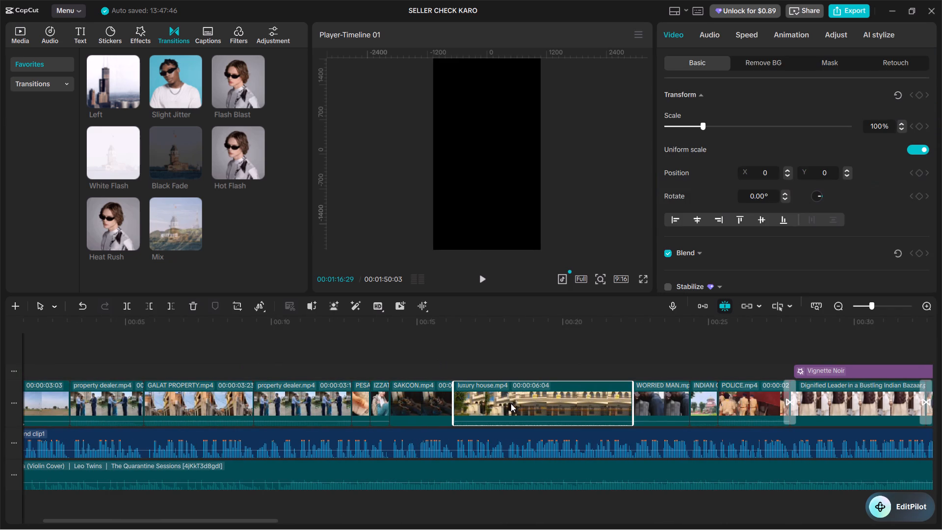
{"action": "key", "text": "ctrl+c"}
{"action": "scroll", "coordinate": [547, 385], "scroll_direction": "down", "scroll_amount": 20, "text": "alt"}
{"action": "scroll", "coordinate": [547, 385], "scroll_direction": "down", "scroll_amount": 5, "text": "alt"}
{"action": "key", "text": "ctrl+v"}
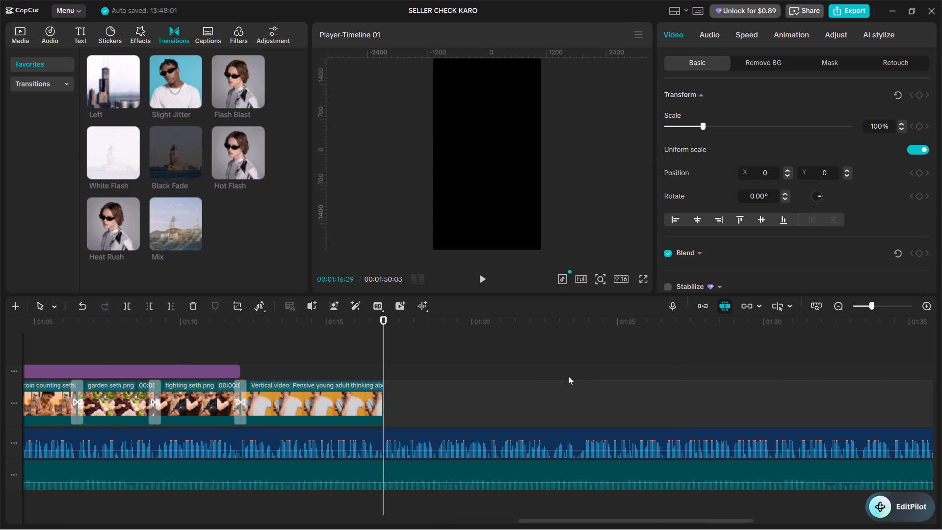
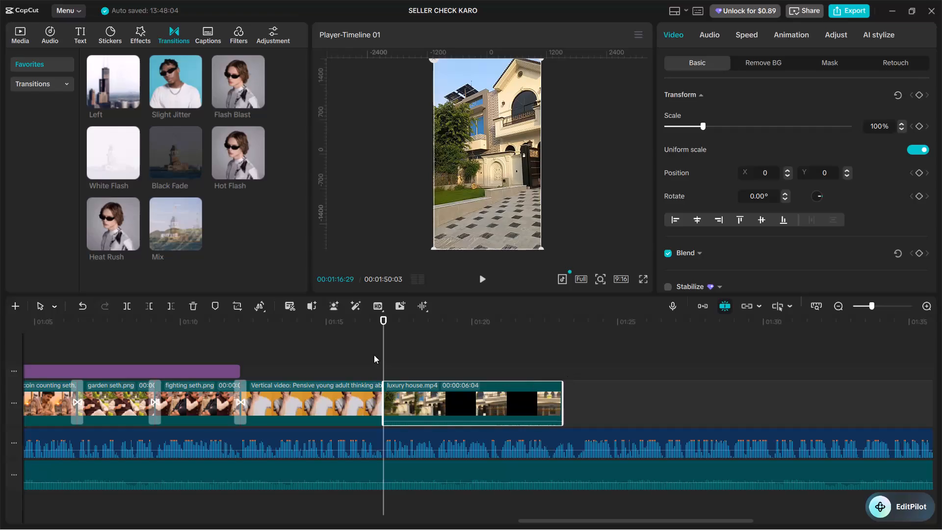
Play the narration over the luxury house.mp4 clip, split the clip at 00:01:18:24 and delete the part after it.
{"action": "left_click", "coordinate": [374, 355]}
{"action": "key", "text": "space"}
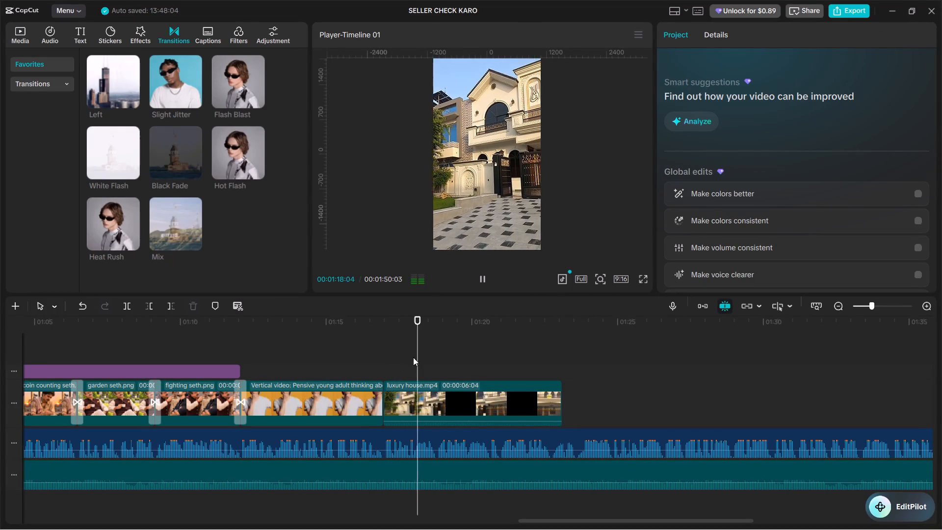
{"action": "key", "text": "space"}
{"action": "left_click", "coordinate": [438, 364]}
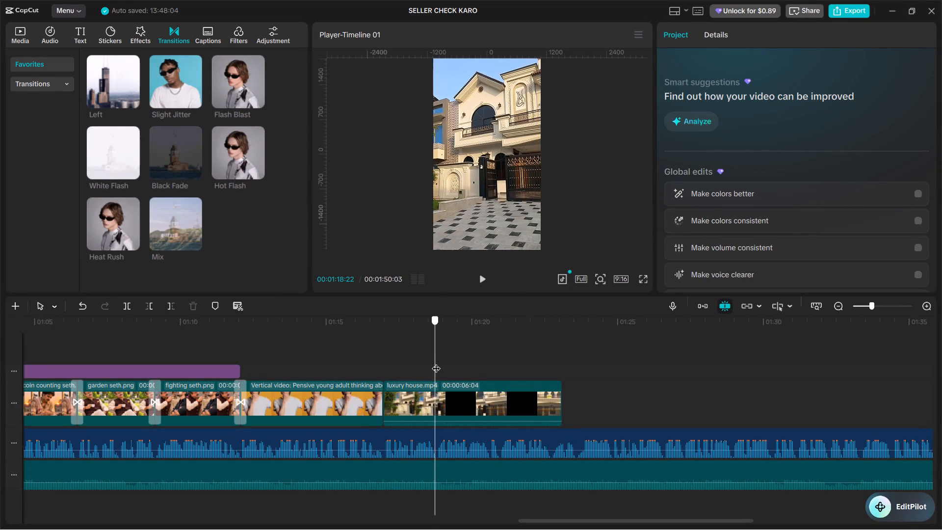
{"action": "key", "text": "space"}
{"action": "left_click", "coordinate": [437, 363]}
{"action": "left_click", "coordinate": [449, 386]}
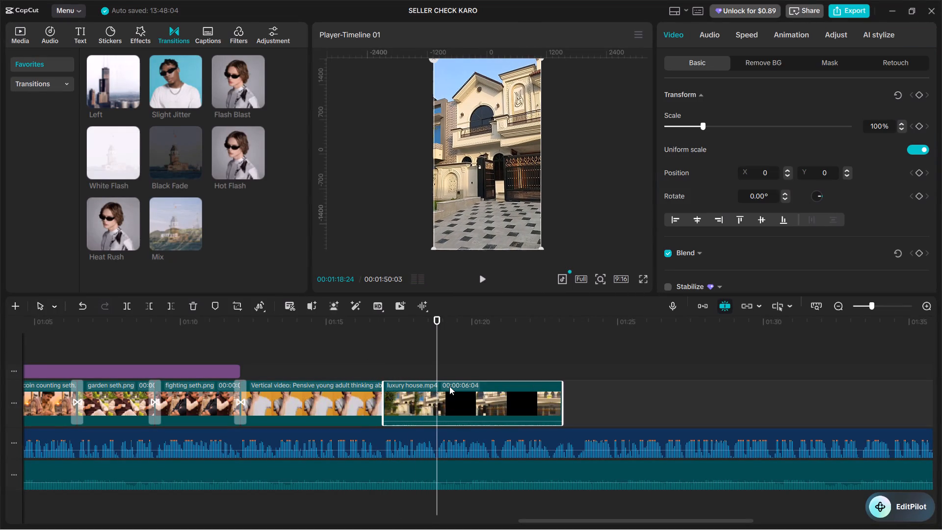
{"action": "key", "text": "ctrl+b"}
{"action": "key", "text": "BackSpace"}
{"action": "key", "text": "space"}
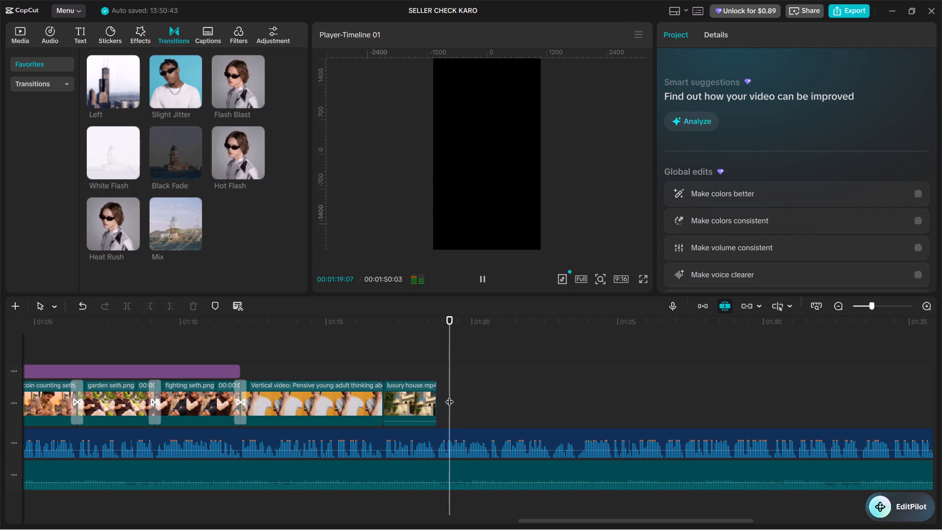
{"action": "left_click", "coordinate": [435, 368]}
Switch to the Brave window with Yuvedh Estate's ads and close its Facebook Ad Centre and Meta Business Suite billing tabs.
{"action": "key", "text": "alt+Tab"}
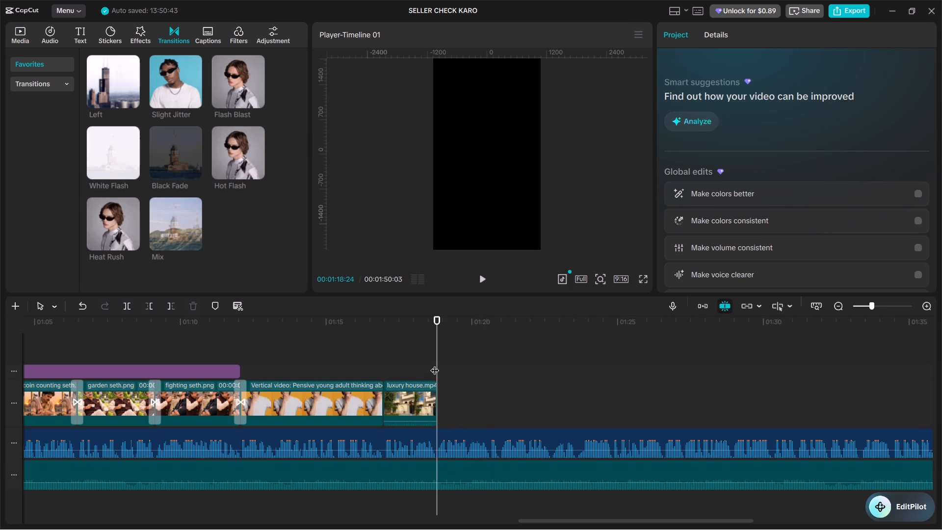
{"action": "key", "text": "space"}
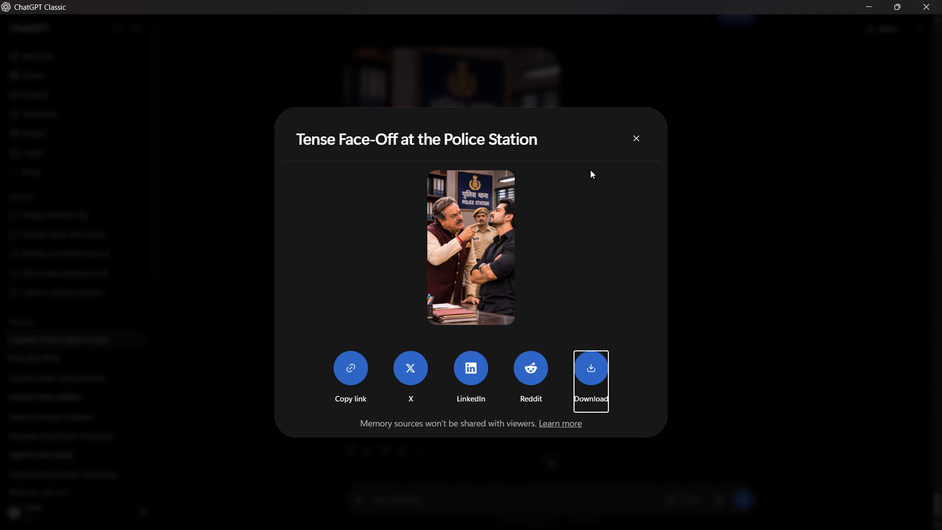
{"action": "key", "text": "alt+Tab"}
{"action": "key", "text": "alt+Tab"}
{"action": "key", "text": "alt+Tab"}
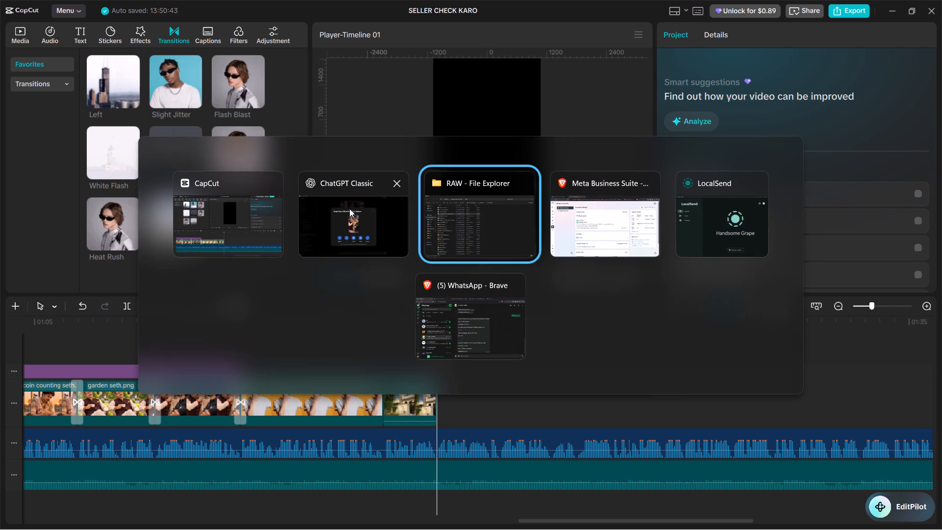
{"action": "key", "text": "alt+Tab"}
{"action": "left_click", "coordinate": [80, 10]}
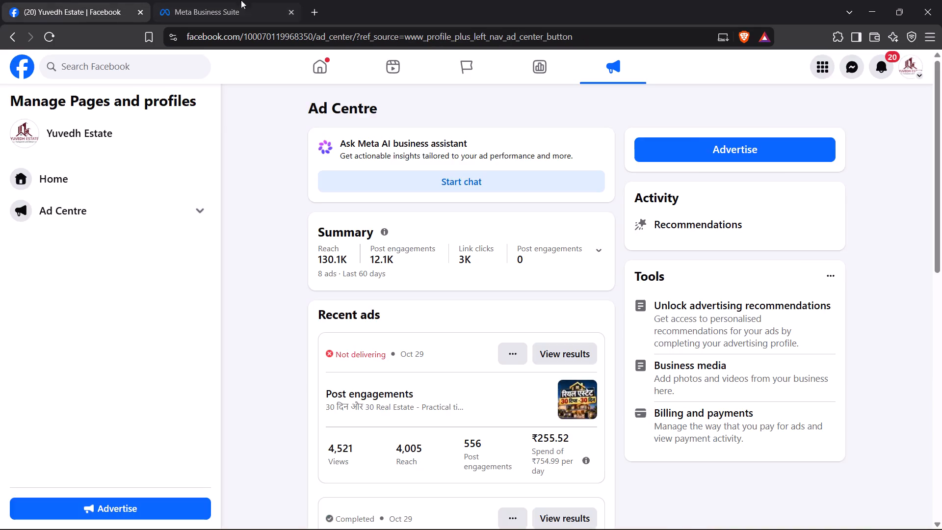
{"action": "left_click", "coordinate": [248, 0]}
{"action": "key", "text": "alt+Tab"}
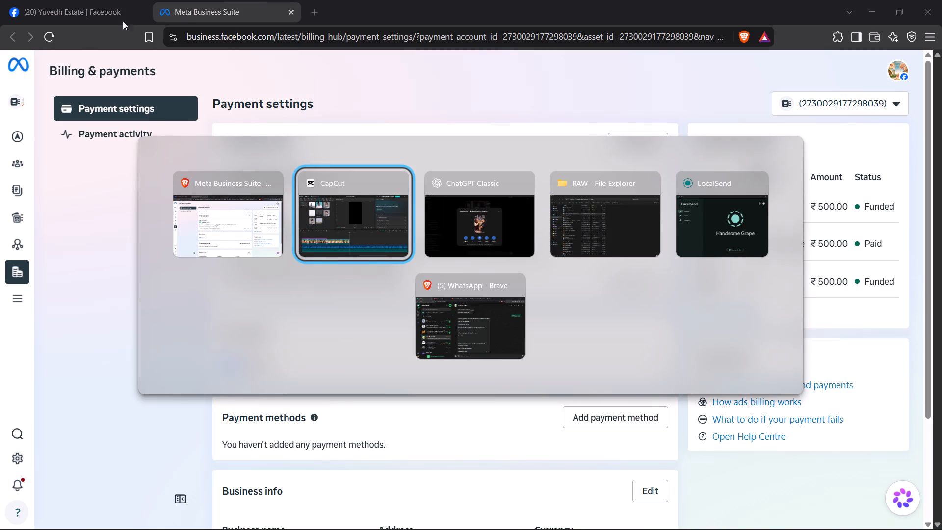
{"action": "key", "text": "alt+Tab"}
{"action": "left_click", "coordinate": [136, 12]}
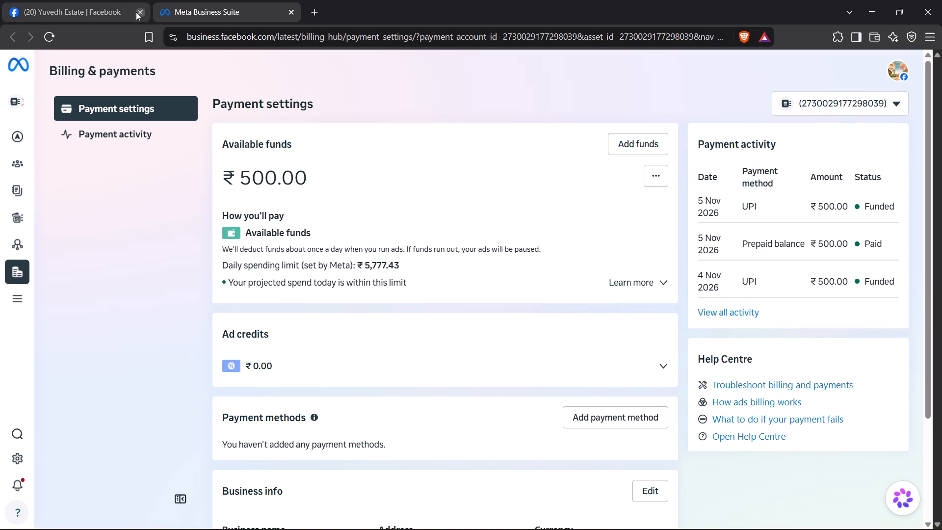
{"action": "left_click", "coordinate": [136, 12]}
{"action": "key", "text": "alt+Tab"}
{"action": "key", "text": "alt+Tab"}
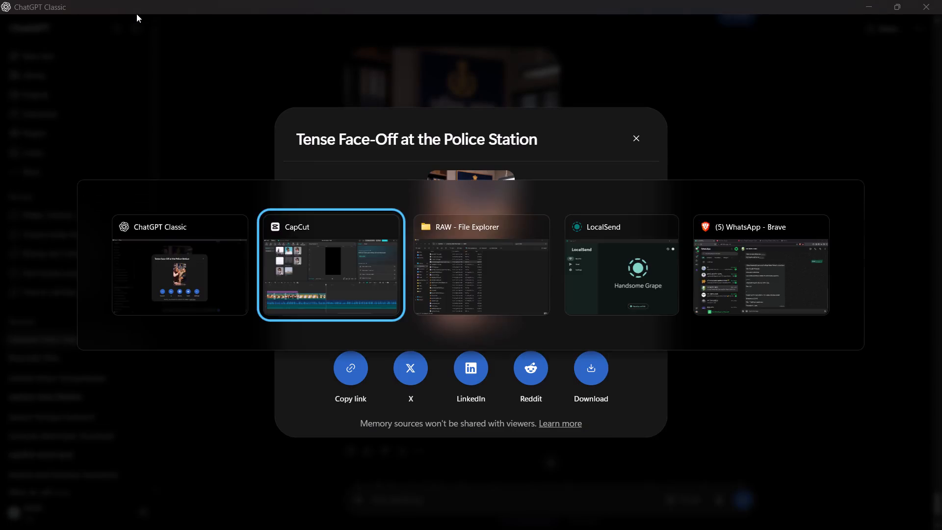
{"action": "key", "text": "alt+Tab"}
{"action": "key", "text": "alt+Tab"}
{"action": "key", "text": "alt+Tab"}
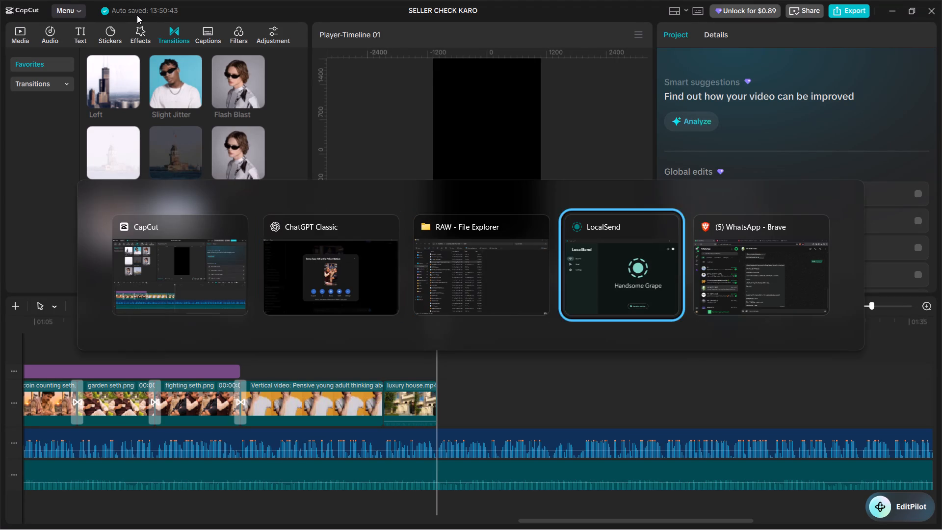